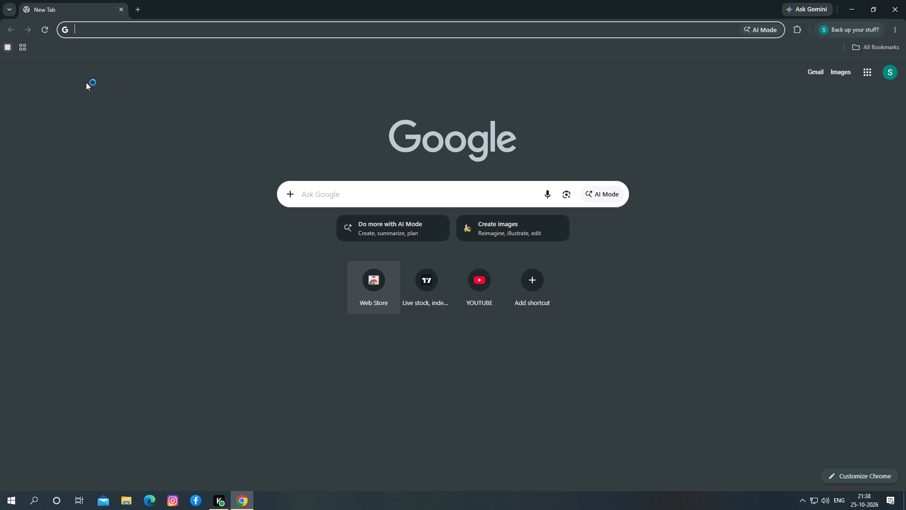
Search Google for tradingview and open the TradingView India site from the results.
{"action": "left_click", "coordinate": [96, 30]}
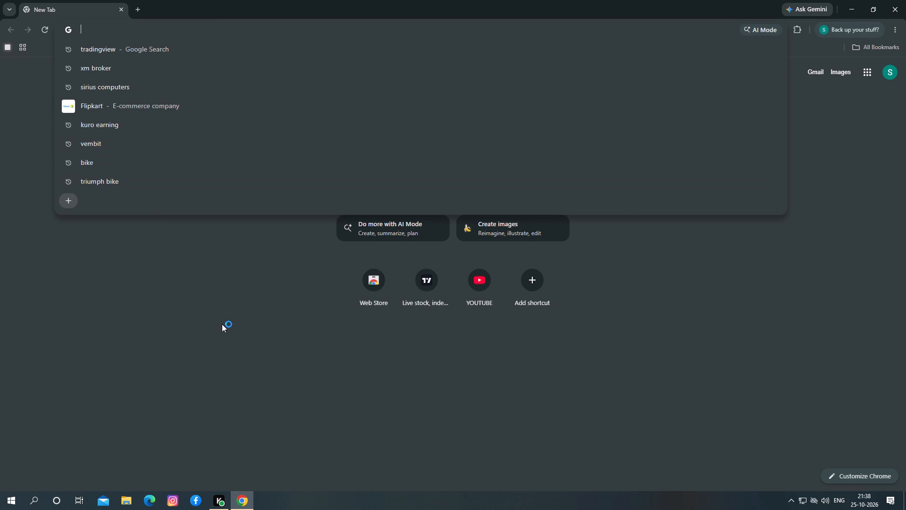
{"action": "left_click", "coordinate": [131, 44]}
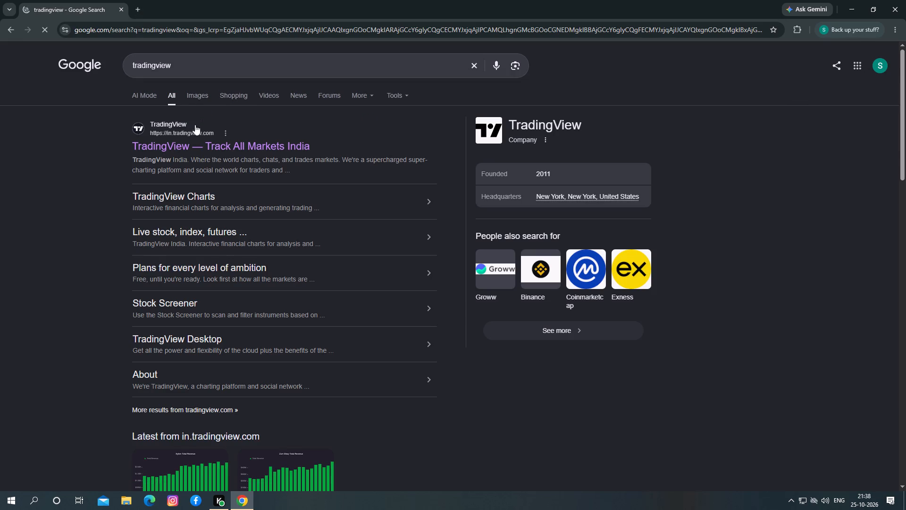
{"action": "left_click", "coordinate": [197, 146]}
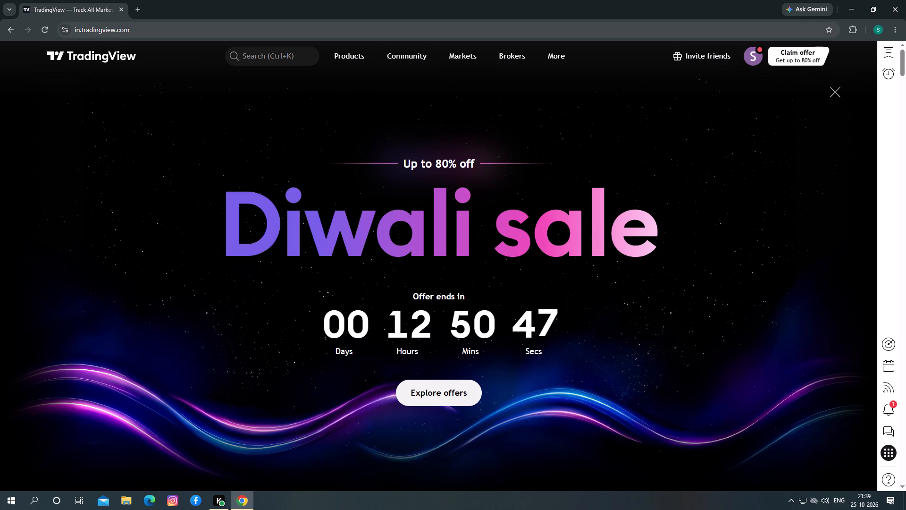
Find the XAUUSD gold symbol in the site's symbol search and launch its chart.
{"action": "left_click", "coordinate": [246, 59]}
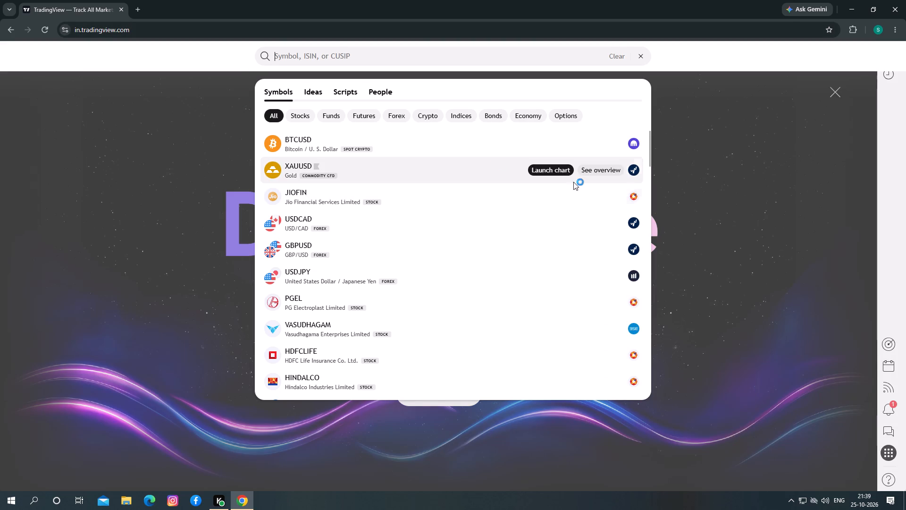
{"action": "left_click", "coordinate": [557, 174]}
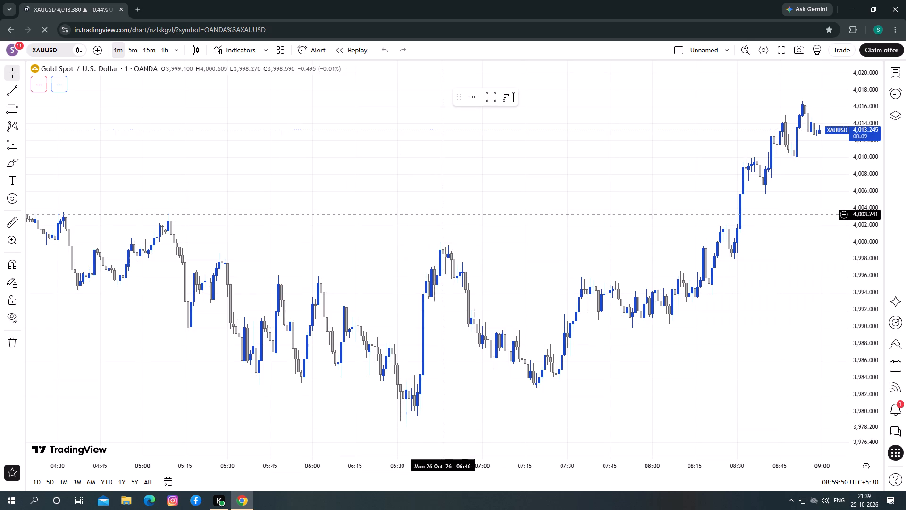
Examine the XAUUSD 1-minute price history around the purple zone near 4,000, from 23 Oct through 26 Oct.
{"action": "left_click_drag", "start_coordinate": [262, 211], "coordinate": [287, 210]}
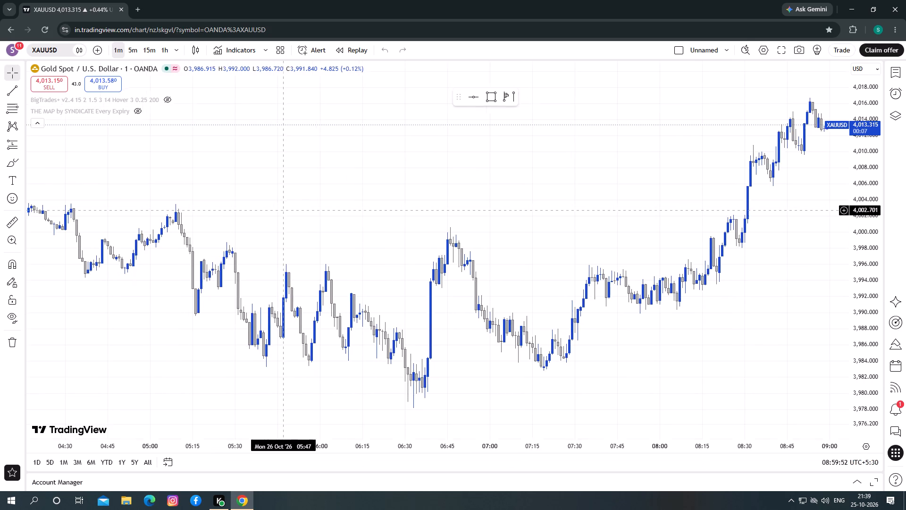
{"action": "left_click_drag", "start_coordinate": [287, 210], "coordinate": [345, 210]}
{"action": "left_click_drag", "start_coordinate": [203, 207], "coordinate": [162, 200]}
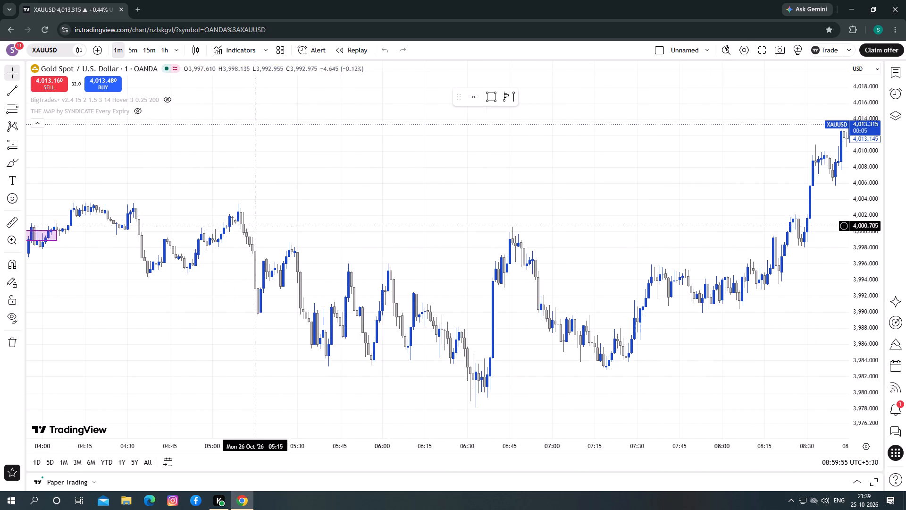
{"action": "left_click_drag", "start_coordinate": [420, 285], "coordinate": [638, 310]}
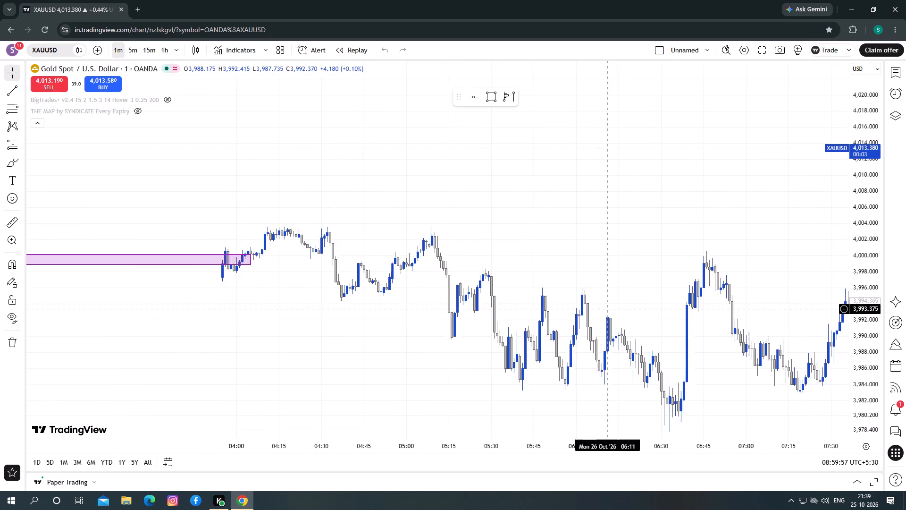
{"action": "left_click_drag", "start_coordinate": [638, 310], "coordinate": [646, 312]}
{"action": "left_click_drag", "start_coordinate": [292, 322], "coordinate": [638, 315]}
{"action": "left_click_drag", "start_coordinate": [366, 302], "coordinate": [628, 323]}
{"action": "scroll", "coordinate": [560, 342], "scroll_direction": "up", "scroll_amount": 1}
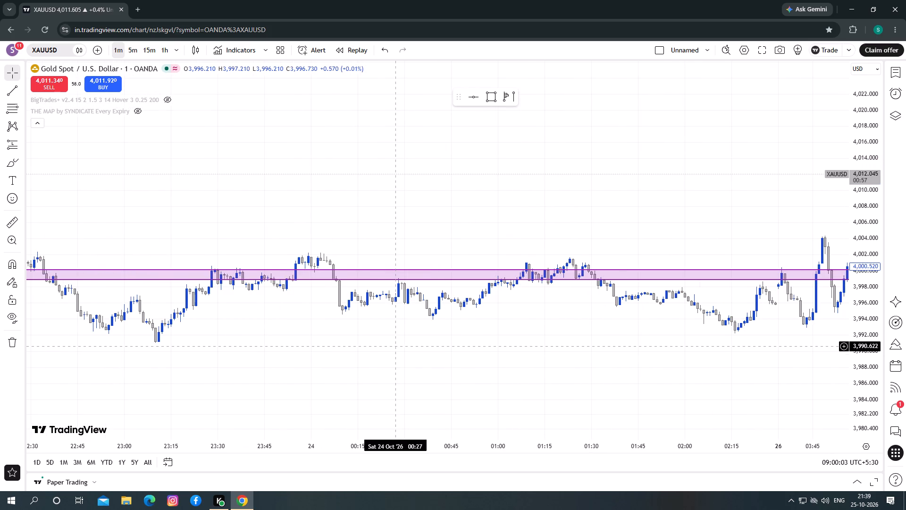
{"action": "left_click_drag", "start_coordinate": [385, 350], "coordinate": [128, 275]}
{"action": "left_click_drag", "start_coordinate": [163, 270], "coordinate": [666, 354]}
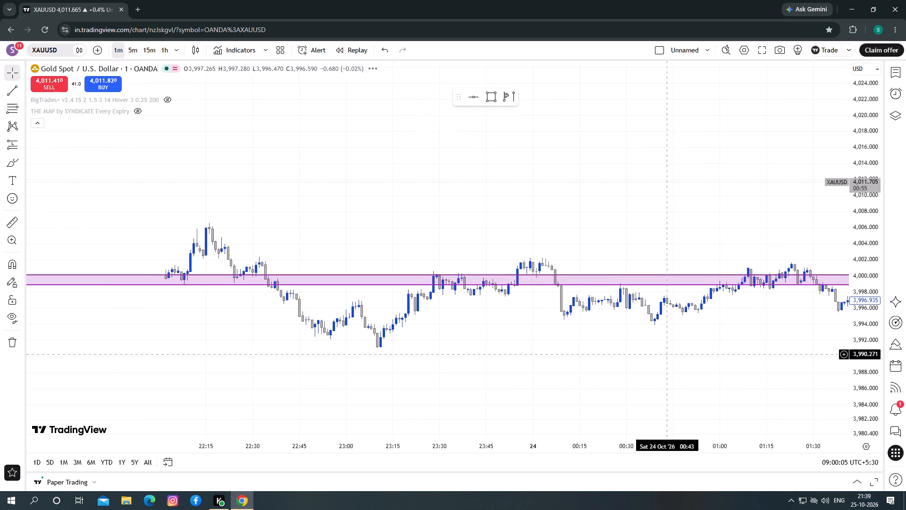
{"action": "left_click_drag", "start_coordinate": [434, 356], "coordinate": [699, 354]}
{"action": "left_click_drag", "start_coordinate": [609, 355], "coordinate": [738, 346]}
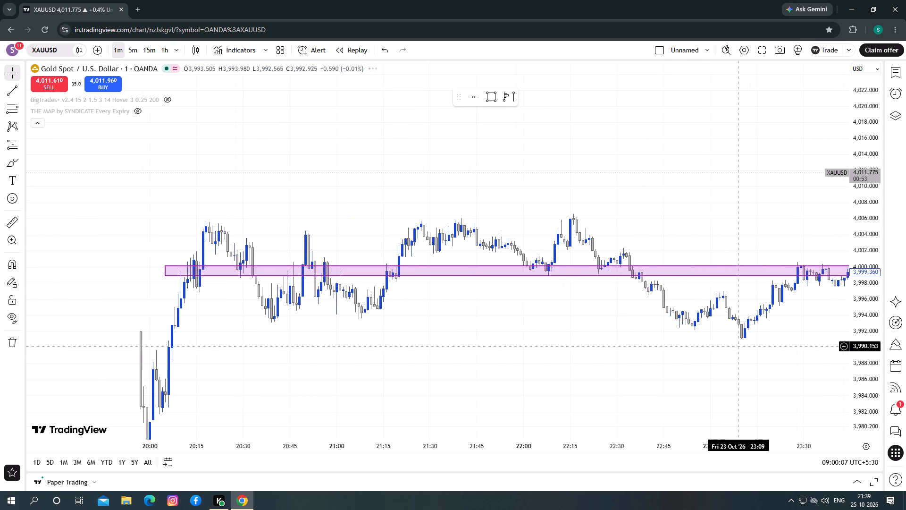
{"action": "left_click_drag", "start_coordinate": [738, 346], "coordinate": [208, 275]}
{"action": "left_click_drag", "start_coordinate": [487, 284], "coordinate": [286, 282]}
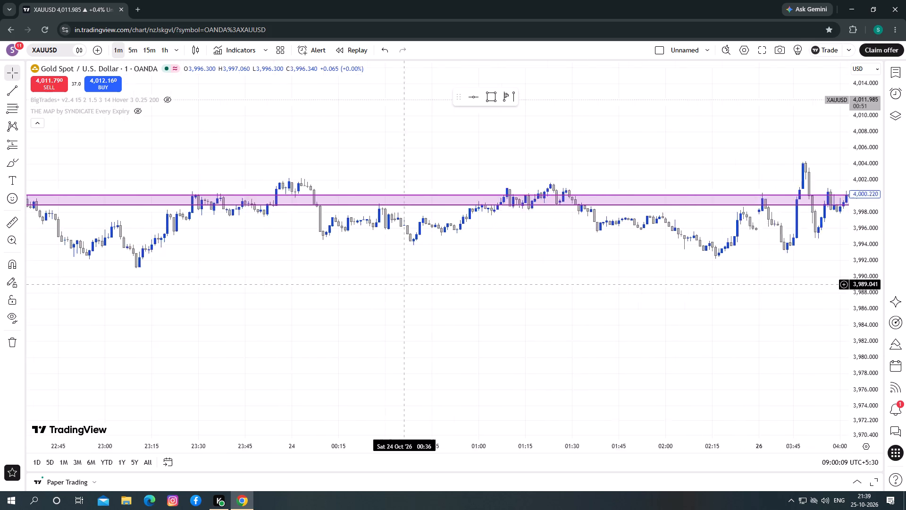
{"action": "left_click_drag", "start_coordinate": [286, 282], "coordinate": [154, 276]}
{"action": "left_click_drag", "start_coordinate": [338, 286], "coordinate": [55, 238]}
{"action": "left_click_drag", "start_coordinate": [225, 250], "coordinate": [157, 250]}
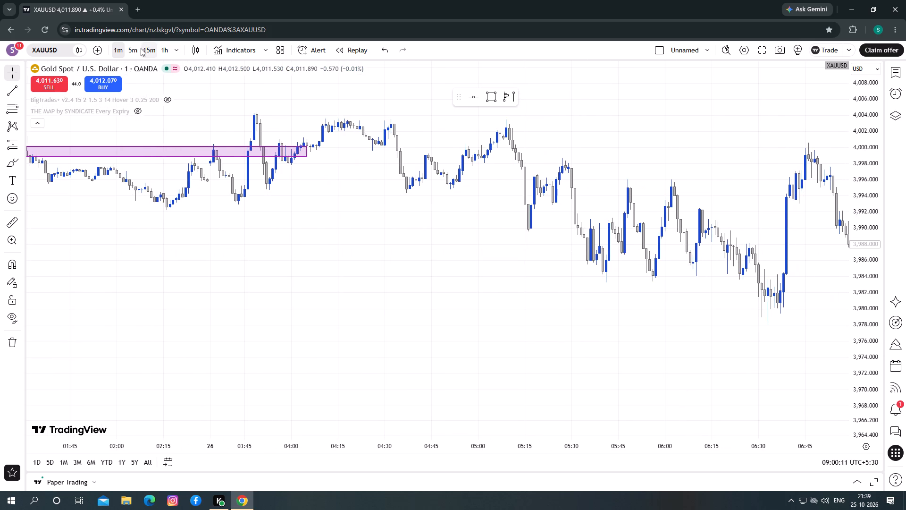
Switch the XAUUSD chart to the 5-minute timeframe.
{"action": "left_click", "coordinate": [141, 48]}
{"action": "left_click", "coordinate": [131, 50]}
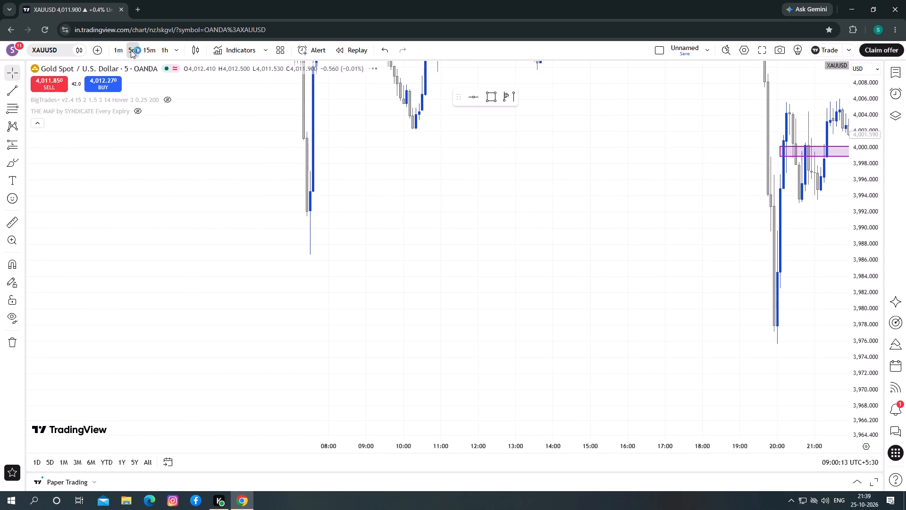
Examine the XAUUSD 5-minute chart, comparing the latest candles with the purple zone and the earlier price history.
{"action": "left_click_drag", "start_coordinate": [658, 293], "coordinate": [114, 357]}
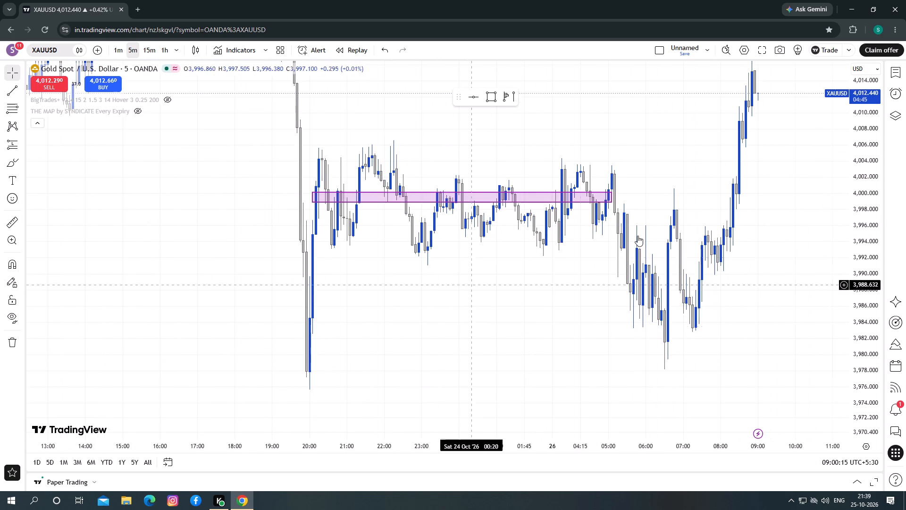
{"action": "left_click_drag", "start_coordinate": [865, 131], "coordinate": [860, 232]}
{"action": "left_click_drag", "start_coordinate": [372, 227], "coordinate": [358, 242]}
{"action": "left_click_drag", "start_coordinate": [512, 272], "coordinate": [401, 295]}
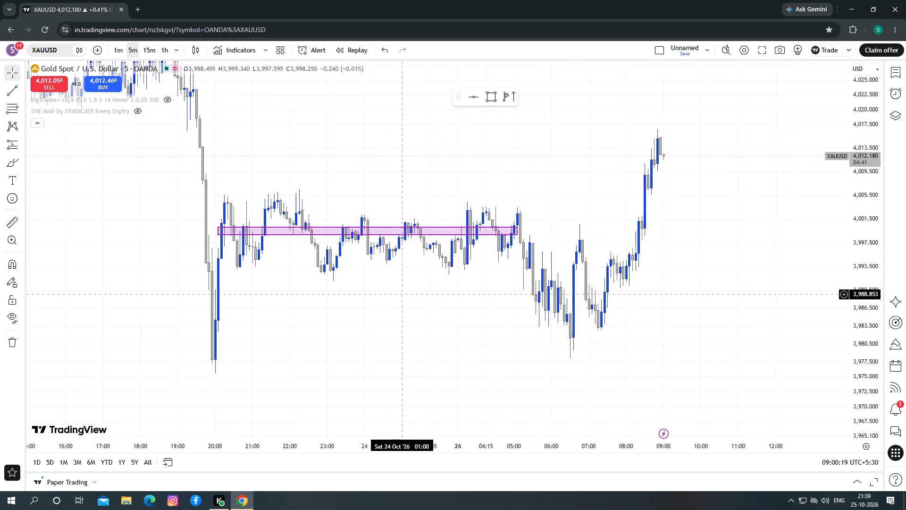
{"action": "left_click_drag", "start_coordinate": [401, 295], "coordinate": [426, 483]}
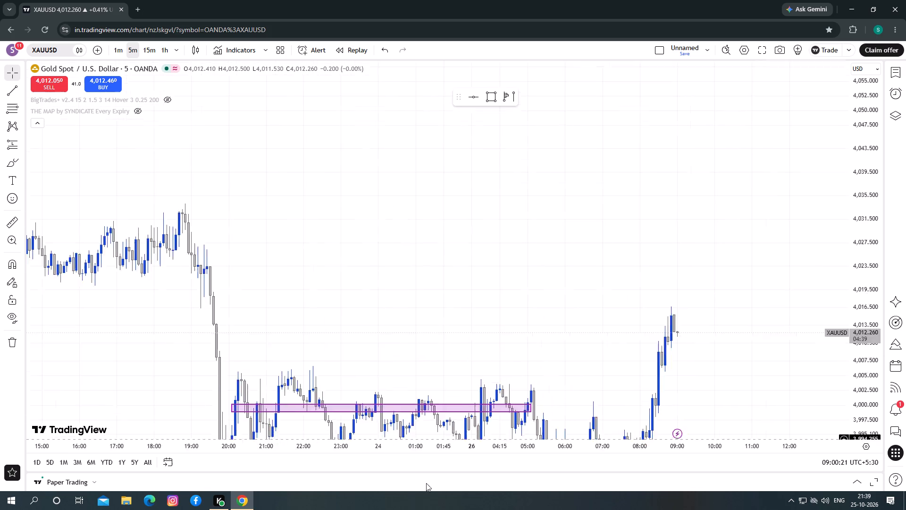
{"action": "left_click_drag", "start_coordinate": [426, 483], "coordinate": [889, 395]}
{"action": "left_click_drag", "start_coordinate": [449, 314], "coordinate": [695, 427]}
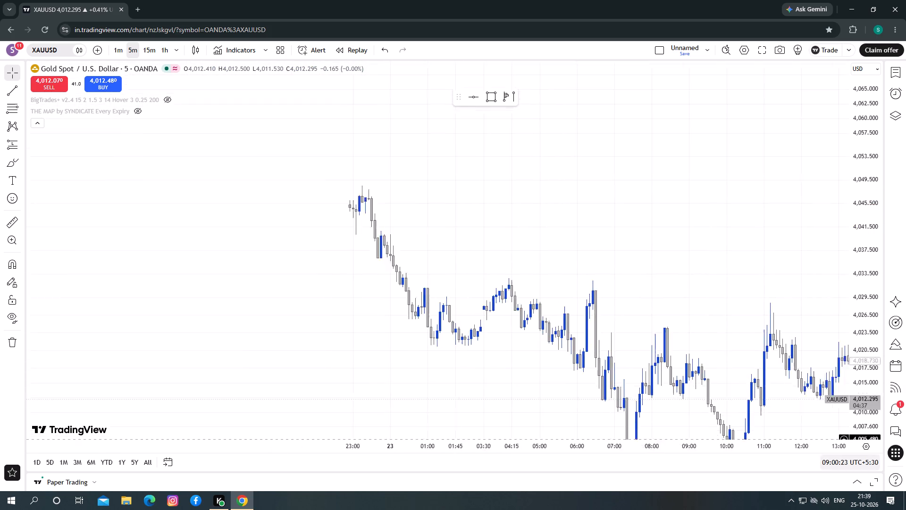
{"action": "left_click_drag", "start_coordinate": [695, 427], "coordinate": [111, 265]}
{"action": "left_click_drag", "start_coordinate": [525, 338], "coordinate": [319, 291]}
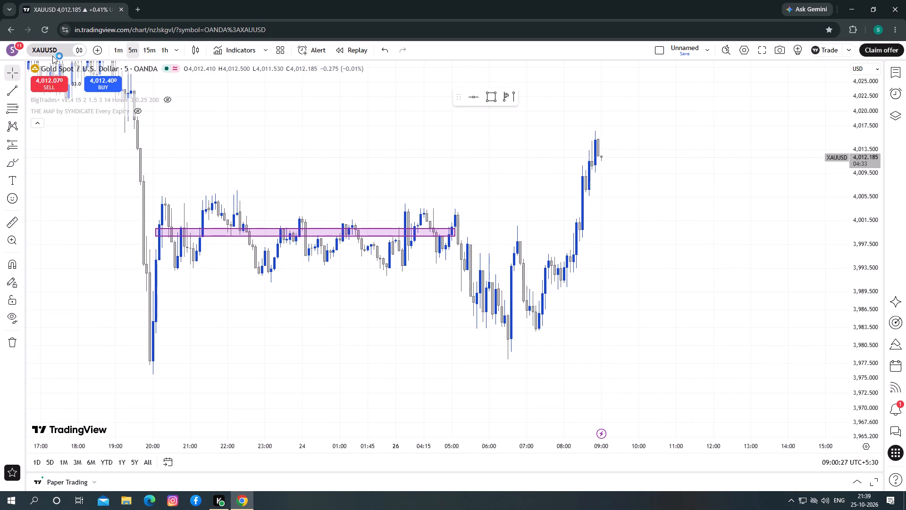
Change the chart symbol from XAUUSD to BTCUSD.
{"action": "left_click", "coordinate": [52, 52]}
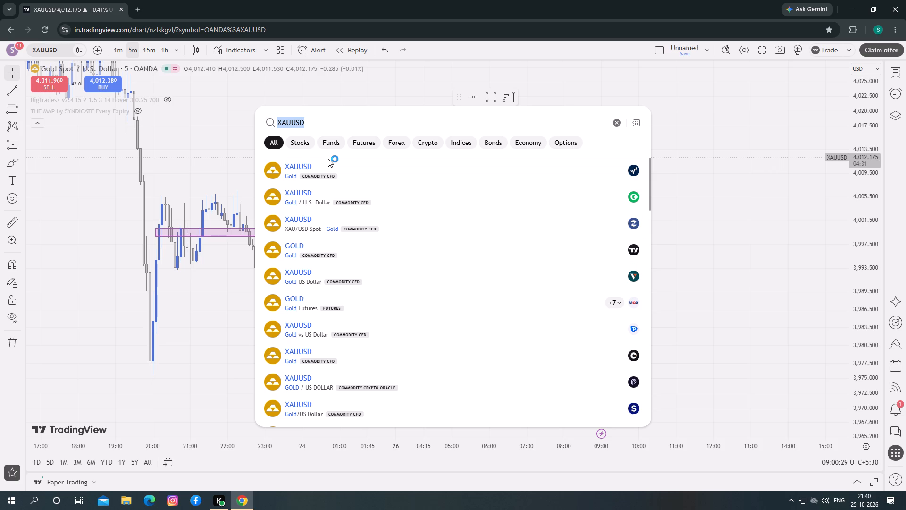
{"action": "key", "text": "BackSpace"}
{"action": "left_click", "coordinate": [312, 206]}
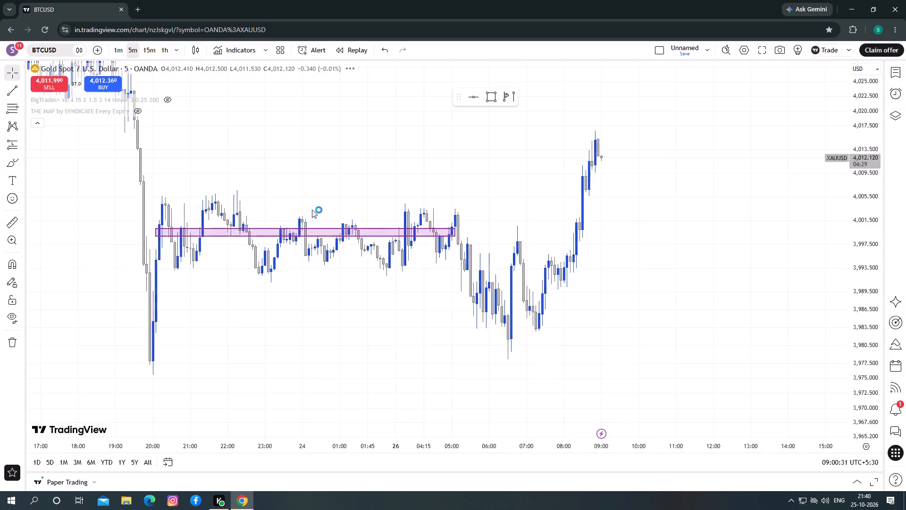
Examine the BTCUSD 5-minute history around the existing volume profile, short position and purple zone drawings of 25 Oct.
{"action": "left_click_drag", "start_coordinate": [259, 251], "coordinate": [467, 263]}
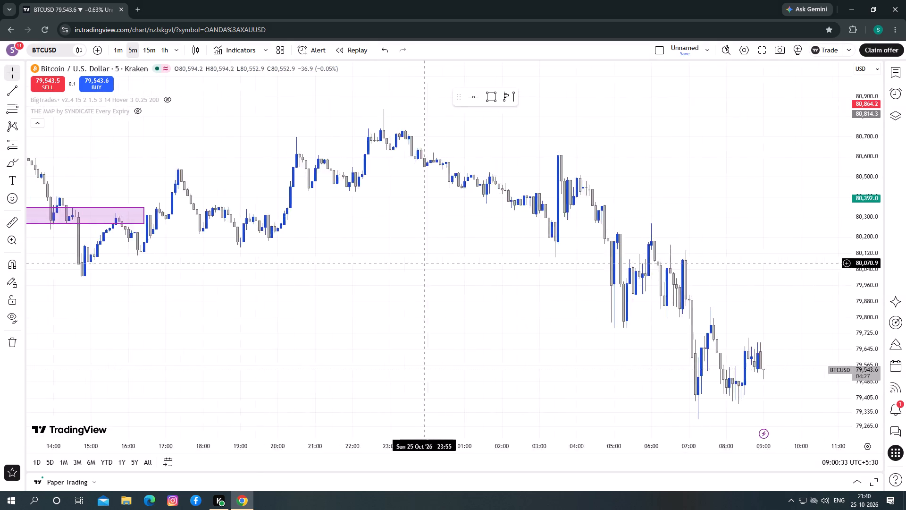
{"action": "left_click_drag", "start_coordinate": [467, 263], "coordinate": [743, 296]}
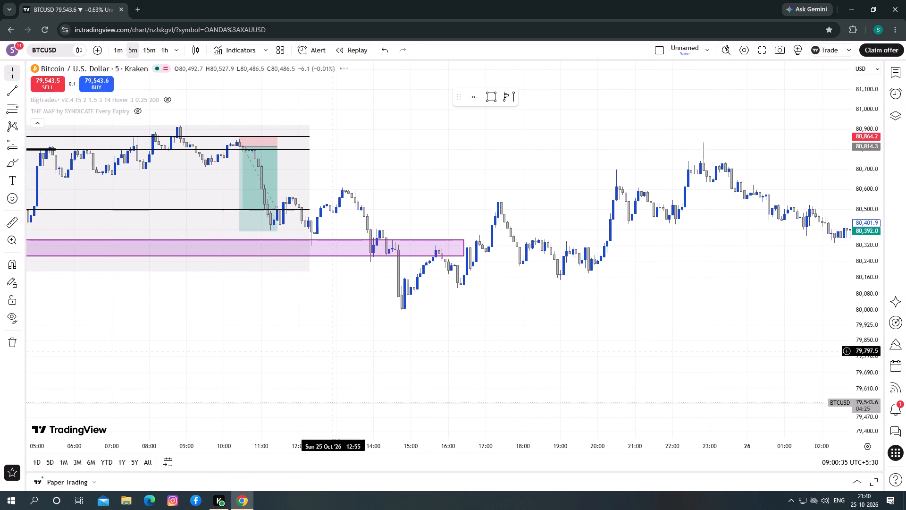
{"action": "left_click_drag", "start_coordinate": [334, 351], "coordinate": [341, 399]}
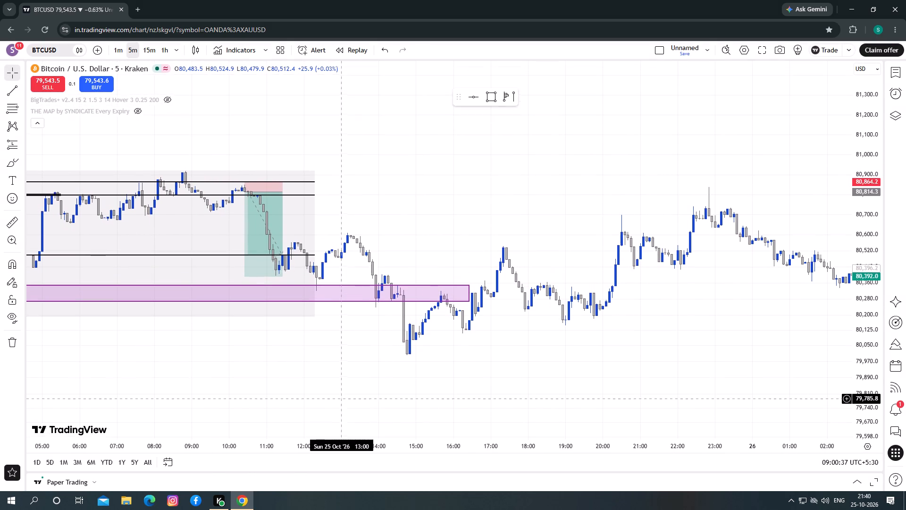
{"action": "left_click_drag", "start_coordinate": [341, 399], "coordinate": [336, 411]}
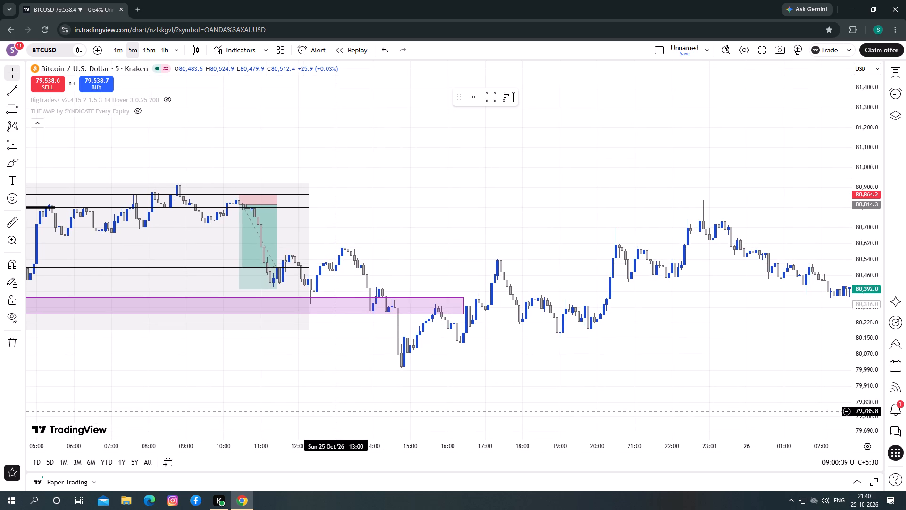
{"action": "left_click_drag", "start_coordinate": [336, 411], "coordinate": [491, 421]}
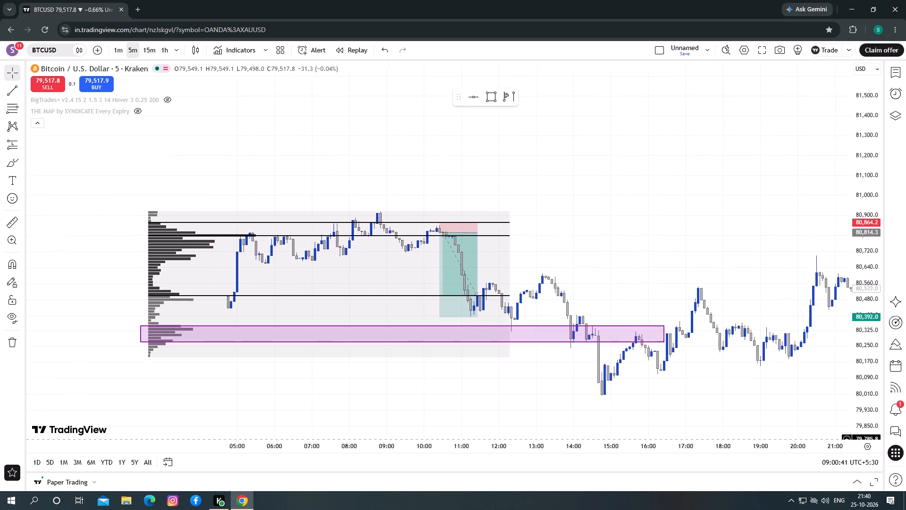
{"action": "left_click_drag", "start_coordinate": [491, 421], "coordinate": [343, 379]}
{"action": "left_click", "coordinate": [421, 203]}
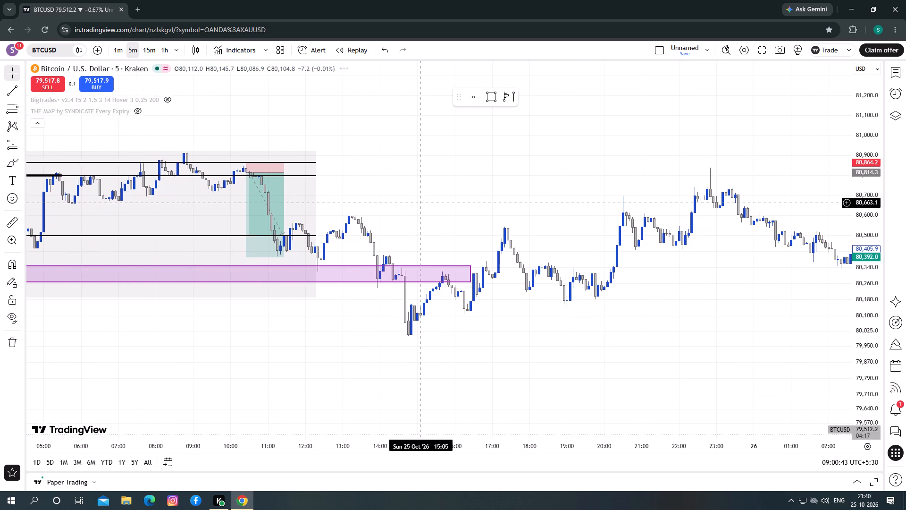
{"action": "left_click_drag", "start_coordinate": [421, 203], "coordinate": [430, 184]}
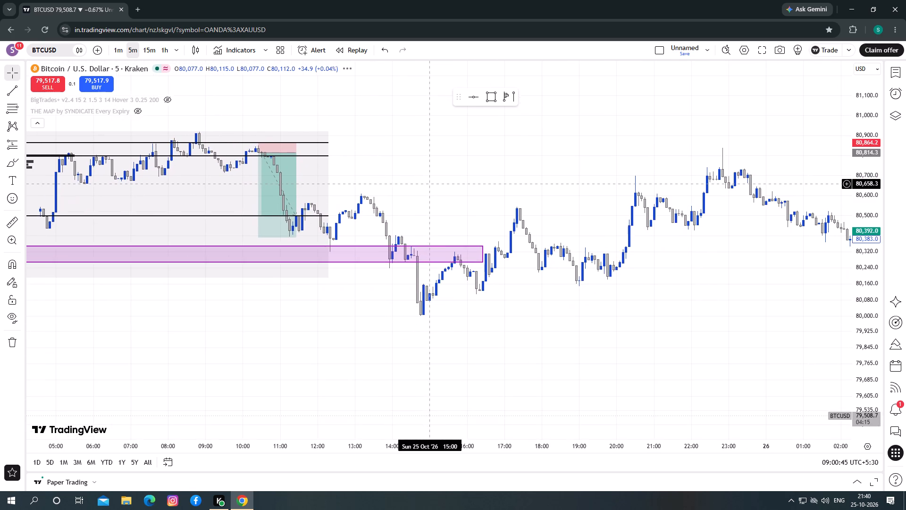
{"action": "left_click_drag", "start_coordinate": [428, 184], "coordinate": [320, 200]}
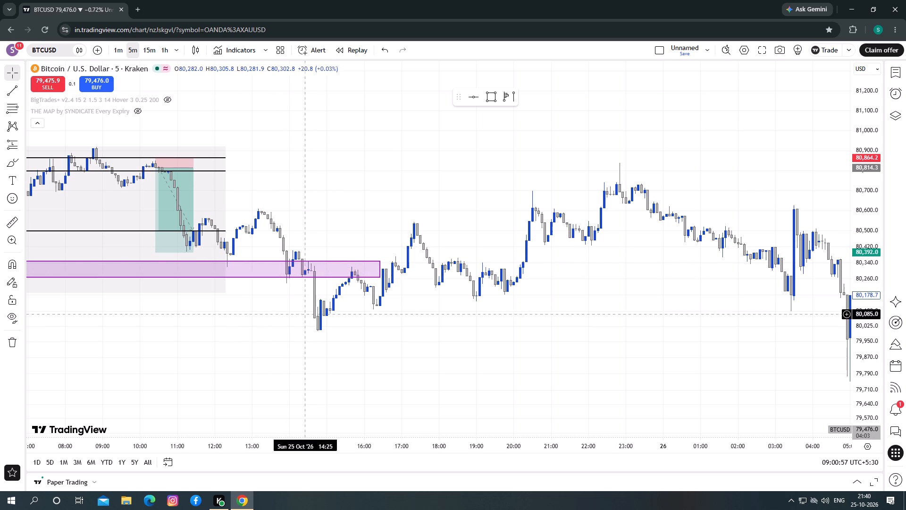
Draw a thin rectangle zone under the latest BTCUSD candles, from 06:40 to about 11:50 on 26 Oct, between about 79,462 and 79,430.
{"action": "left_click_drag", "start_coordinate": [366, 332], "coordinate": [266, 322]}
{"action": "left_click_drag", "start_coordinate": [353, 296], "coordinate": [77, 173]}
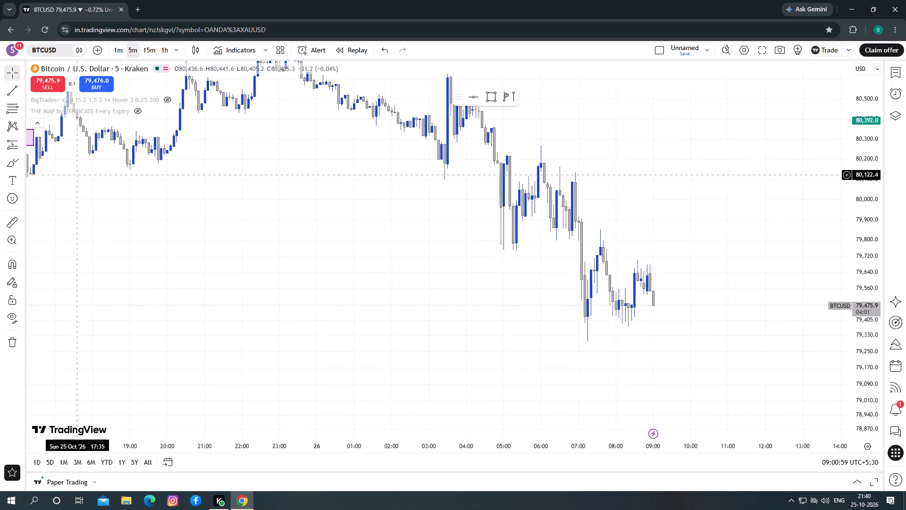
{"action": "left_click_drag", "start_coordinate": [77, 173], "coordinate": [77, 173]}
{"action": "left_click_drag", "start_coordinate": [353, 255], "coordinate": [179, 228]}
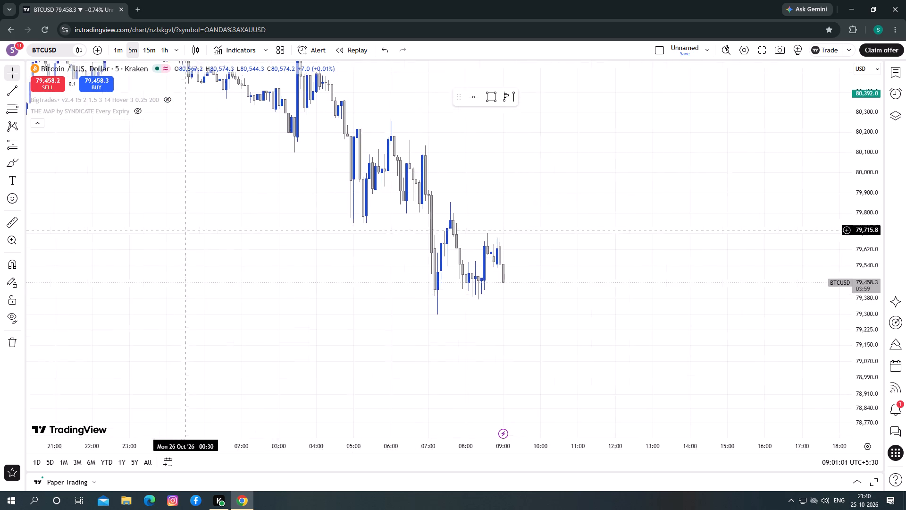
{"action": "left_click_drag", "start_coordinate": [179, 228], "coordinate": [177, 227]}
{"action": "left_click_drag", "start_coordinate": [383, 289], "coordinate": [351, 251]}
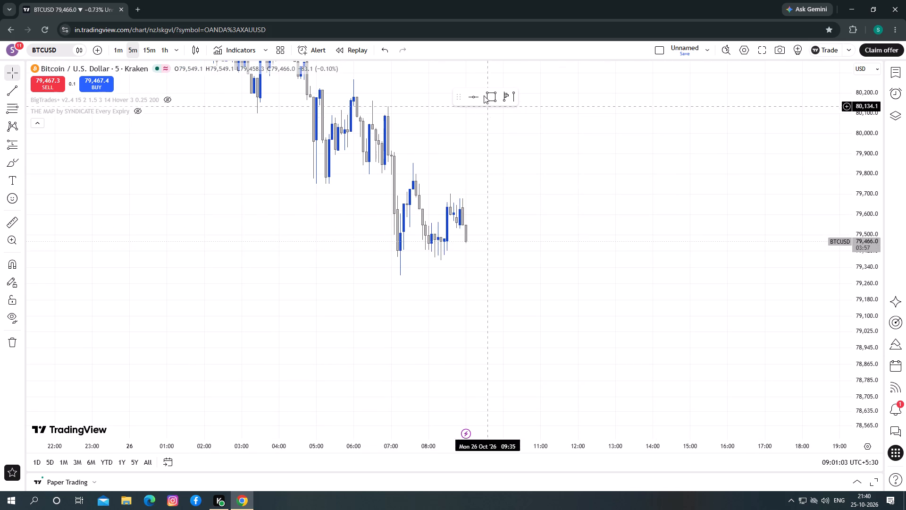
{"action": "left_click", "coordinate": [485, 95]}
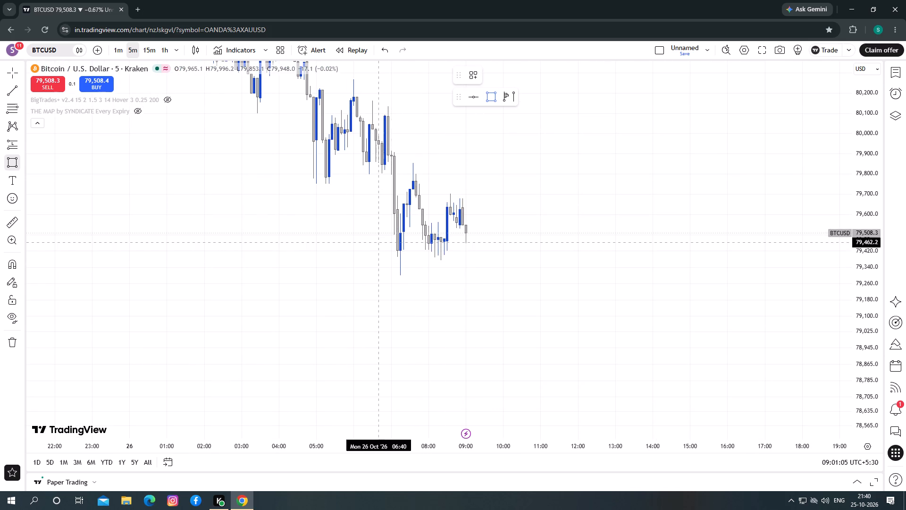
{"action": "left_click", "coordinate": [380, 242]}
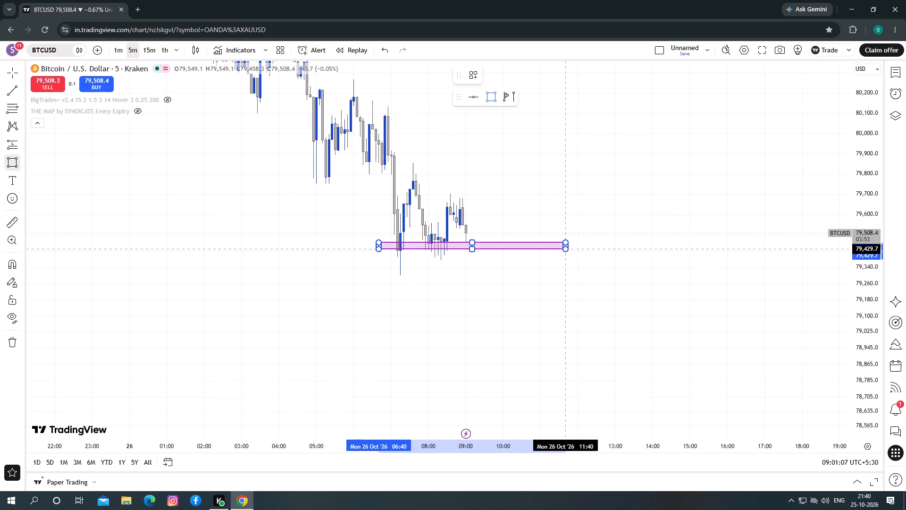
{"action": "left_click", "coordinate": [570, 248]}
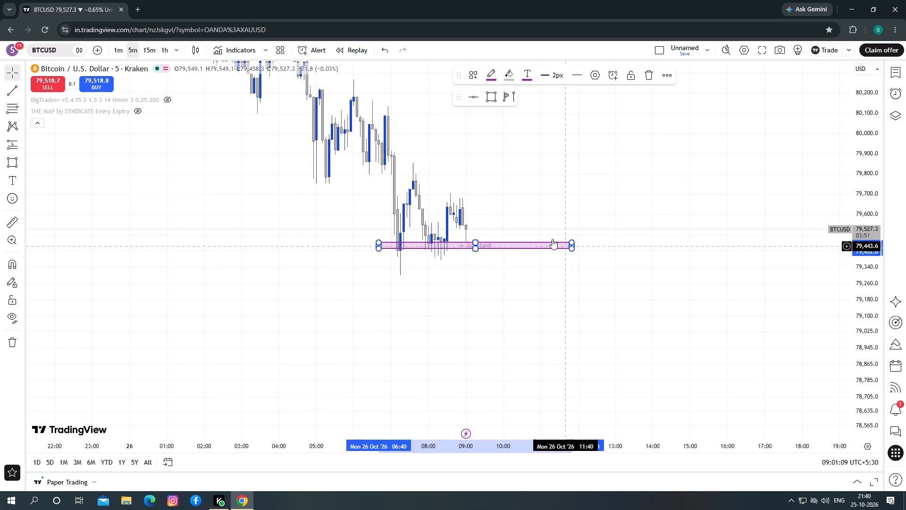
Change the chart symbol from BTCUSD to XAUUSD, the Gold commodity CFD.
{"action": "left_click", "coordinate": [528, 209]}
{"action": "left_click_drag", "start_coordinate": [526, 209], "coordinate": [518, 246]}
{"action": "left_click_drag", "start_coordinate": [532, 202], "coordinate": [561, 241]}
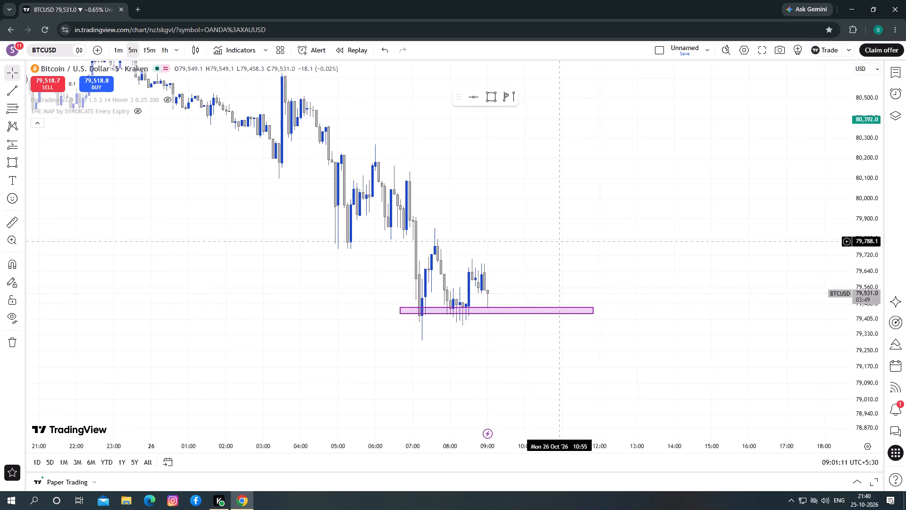
{"action": "left_click_drag", "start_coordinate": [561, 241], "coordinate": [526, 236]}
{"action": "left_click", "coordinate": [62, 52]}
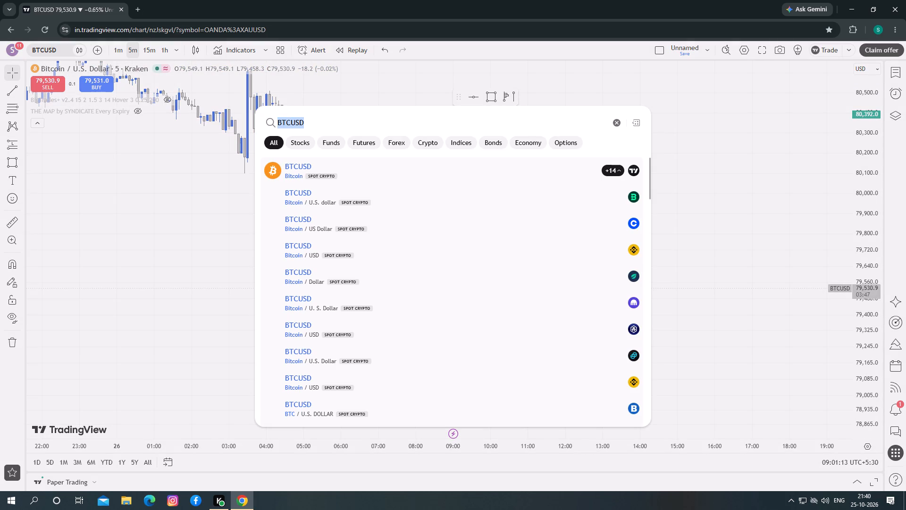
{"action": "key", "text": "BackSpace"}
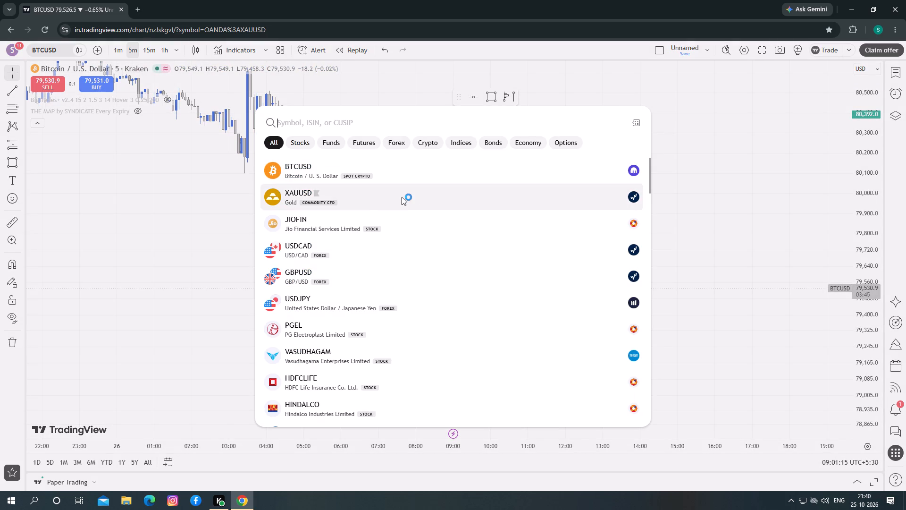
{"action": "left_click", "coordinate": [402, 193]}
Delete the purple rectangle zone near 4,000 that spans 23 Oct 20:05 to 26 Oct 05:05 on the XAUUSD chart.
{"action": "left_click_drag", "start_coordinate": [509, 286], "coordinate": [663, 292]}
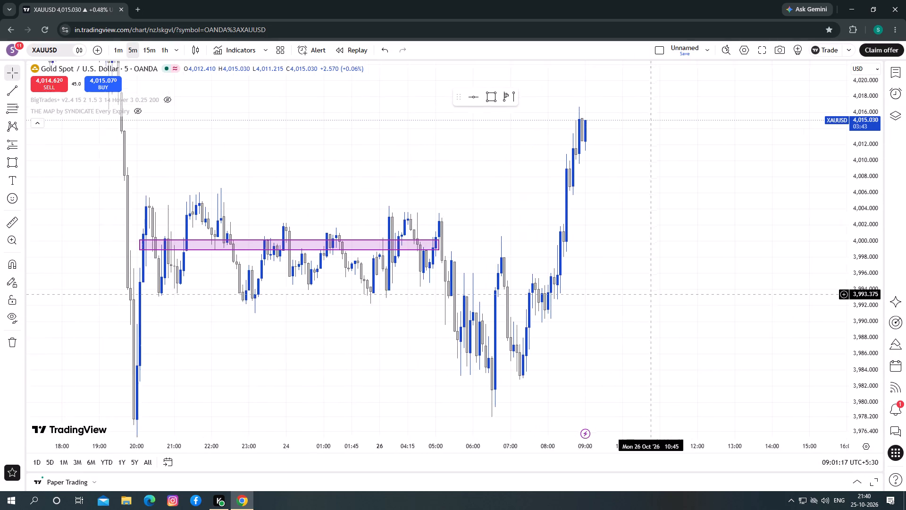
{"action": "left_click_drag", "start_coordinate": [663, 292], "coordinate": [666, 290]}
{"action": "left_click", "coordinate": [411, 246]}
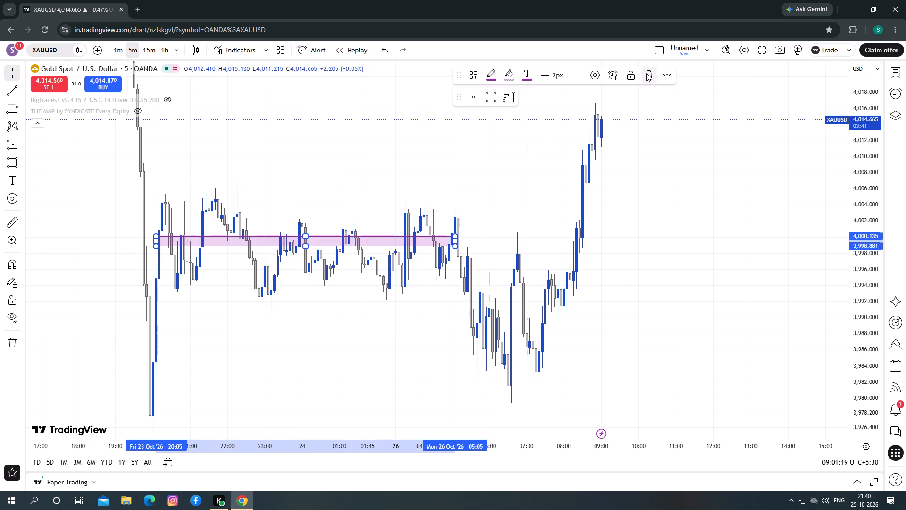
{"action": "left_click", "coordinate": [646, 76]}
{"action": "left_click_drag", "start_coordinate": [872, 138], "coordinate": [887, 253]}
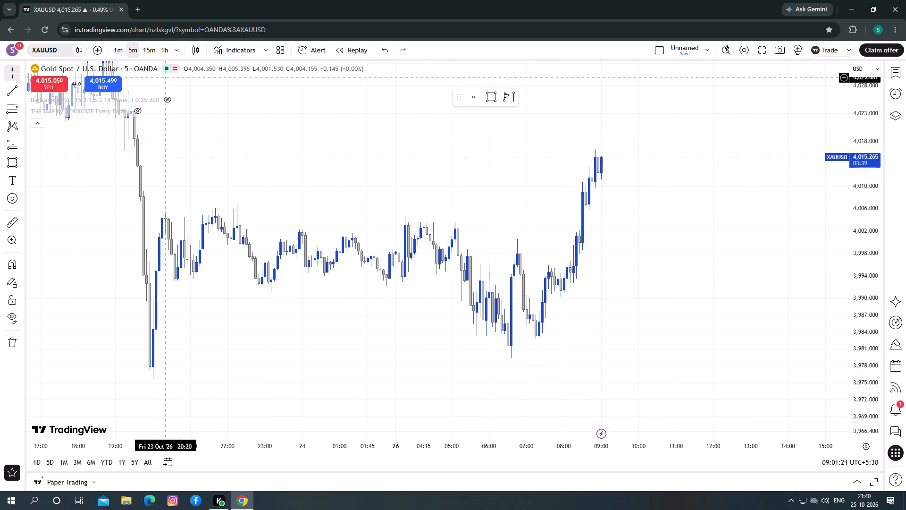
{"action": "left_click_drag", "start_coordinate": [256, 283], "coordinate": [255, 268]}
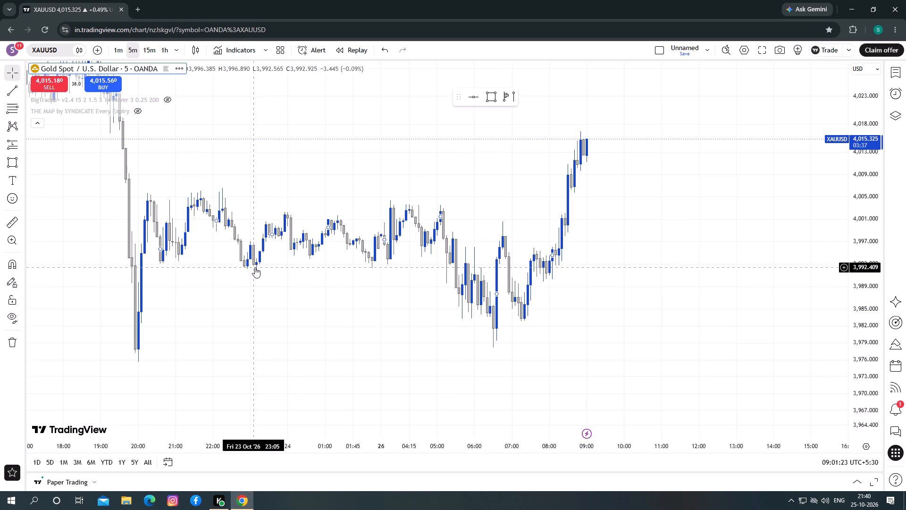
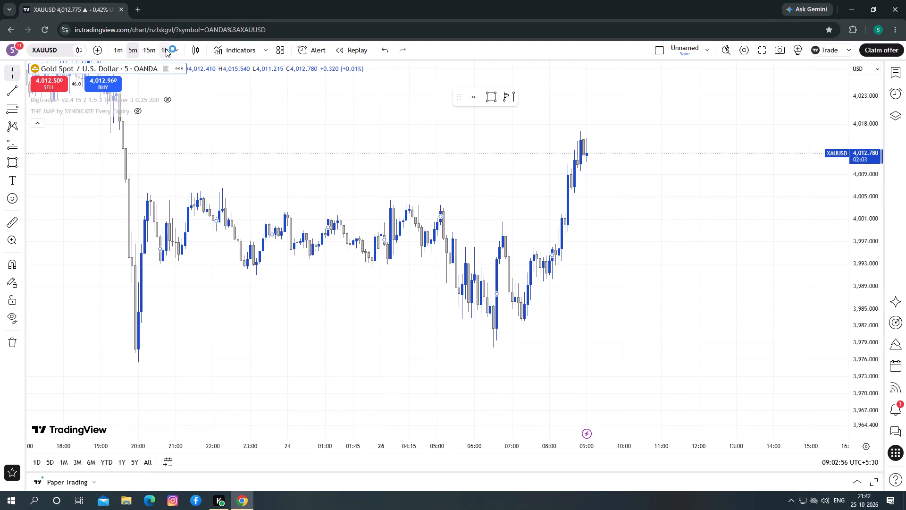
Switch the XAUUSD chart to the 4-hour timeframe.
{"action": "left_click", "coordinate": [166, 49]}
{"action": "left_click", "coordinate": [174, 51]}
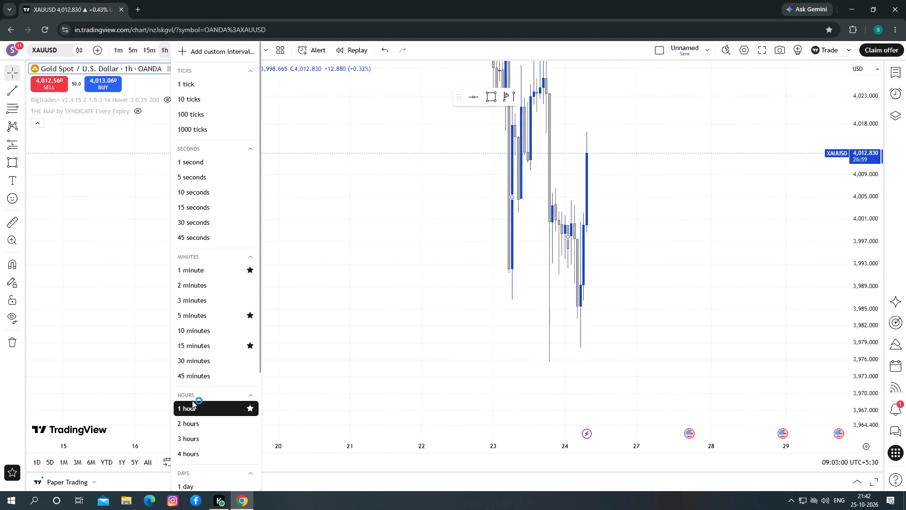
{"action": "left_click", "coordinate": [198, 453]}
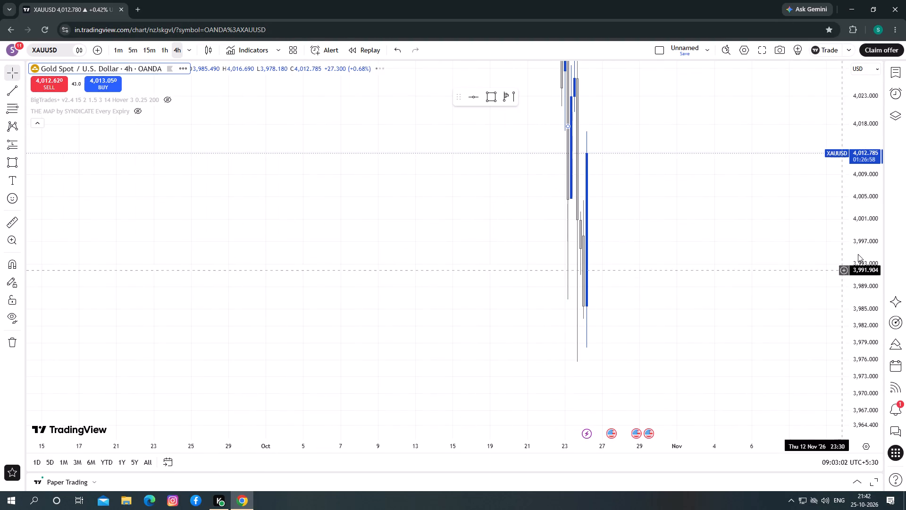
Examine the XAUUSD 4-hour price history from mid-August to late October, including the swing highs and lows of the decline.
{"action": "left_click_drag", "start_coordinate": [874, 108], "coordinate": [869, 501]}
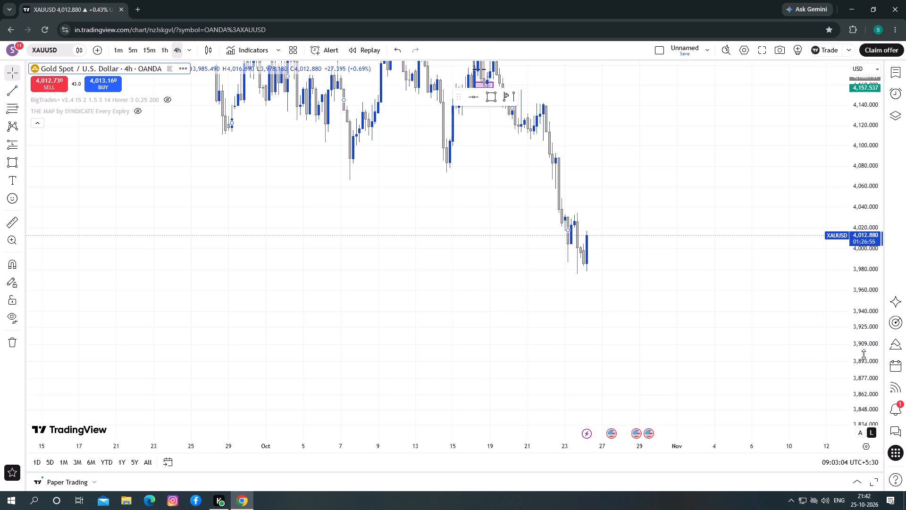
{"action": "left_click_drag", "start_coordinate": [870, 255], "coordinate": [870, 297]}
{"action": "left_click_drag", "start_coordinate": [436, 255], "coordinate": [446, 305]}
{"action": "left_click_drag", "start_coordinate": [450, 280], "coordinate": [451, 307]}
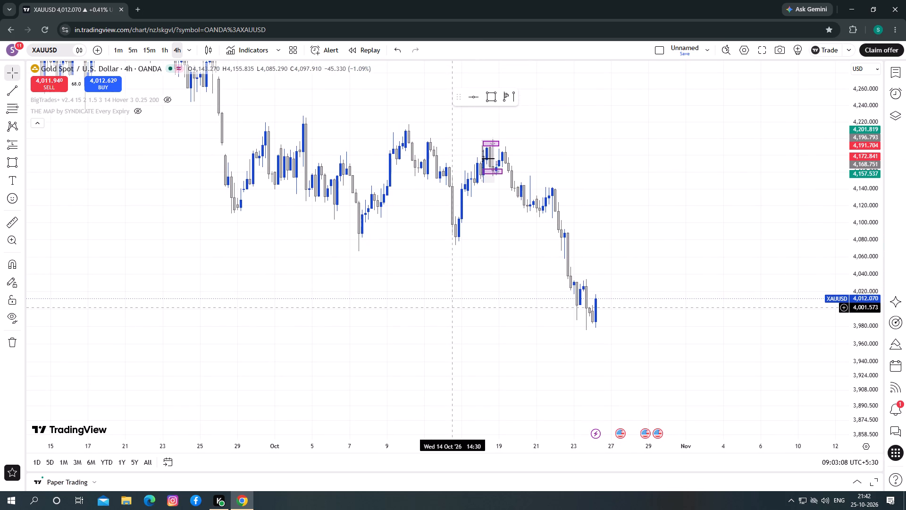
{"action": "left_click_drag", "start_coordinate": [413, 297], "coordinate": [543, 364]}
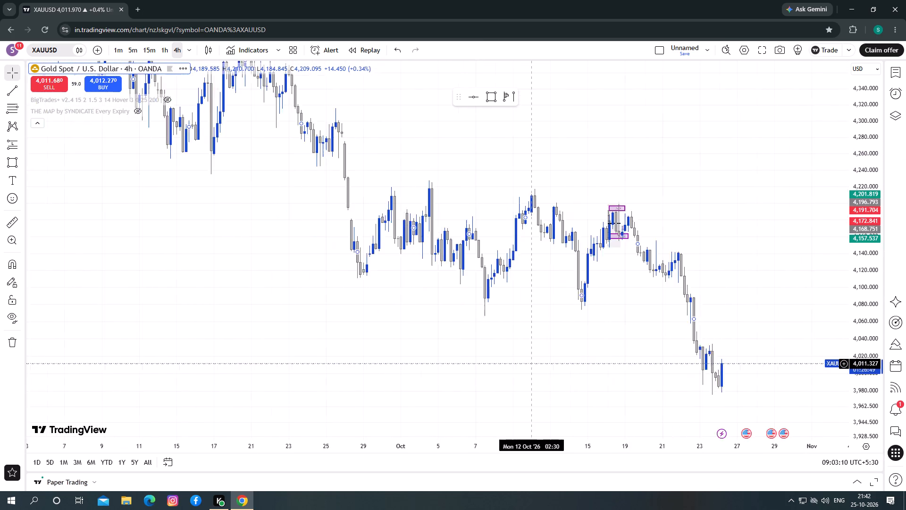
{"action": "left_click_drag", "start_coordinate": [543, 364], "coordinate": [592, 384]}
{"action": "left_click_drag", "start_coordinate": [866, 130], "coordinate": [866, 189]}
{"action": "left_click_drag", "start_coordinate": [545, 188], "coordinate": [559, 211]}
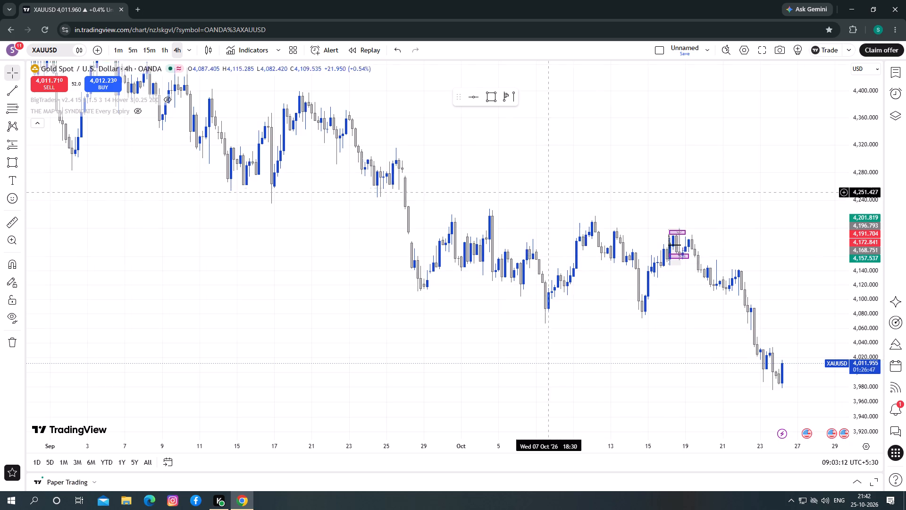
{"action": "left_click_drag", "start_coordinate": [559, 211], "coordinate": [673, 291]}
{"action": "left_click_drag", "start_coordinate": [472, 193], "coordinate": [619, 254]}
{"action": "left_click_drag", "start_coordinate": [454, 194], "coordinate": [466, 203]}
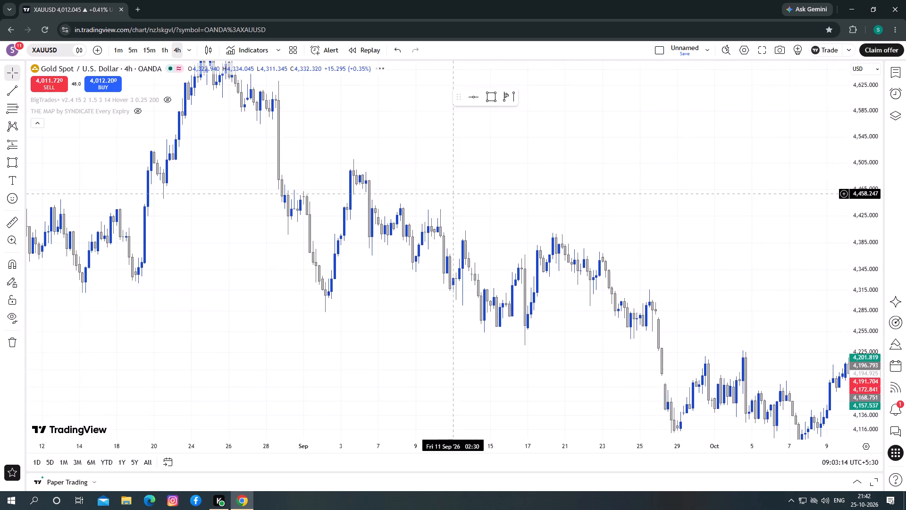
{"action": "left_click_drag", "start_coordinate": [466, 203], "coordinate": [341, 78]}
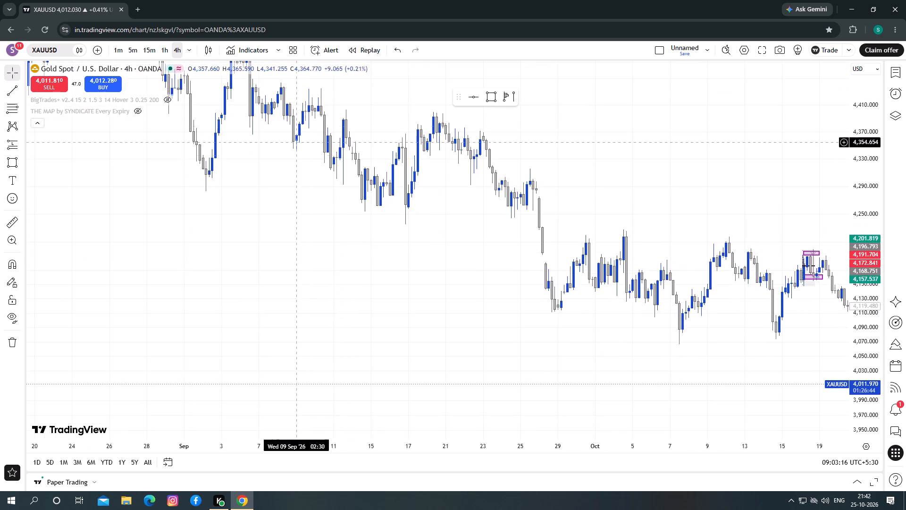
{"action": "left_click_drag", "start_coordinate": [296, 158], "coordinate": [208, 86]}
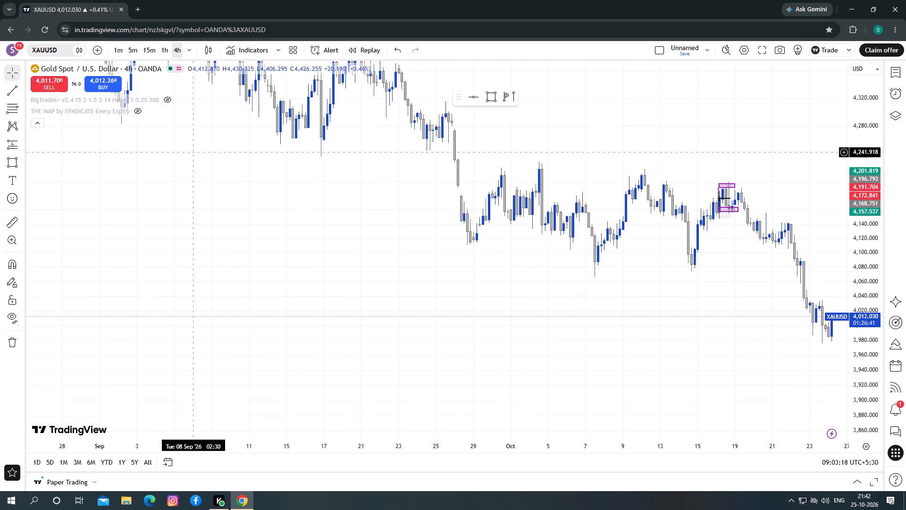
{"action": "left_click_drag", "start_coordinate": [561, 305], "coordinate": [438, 262]}
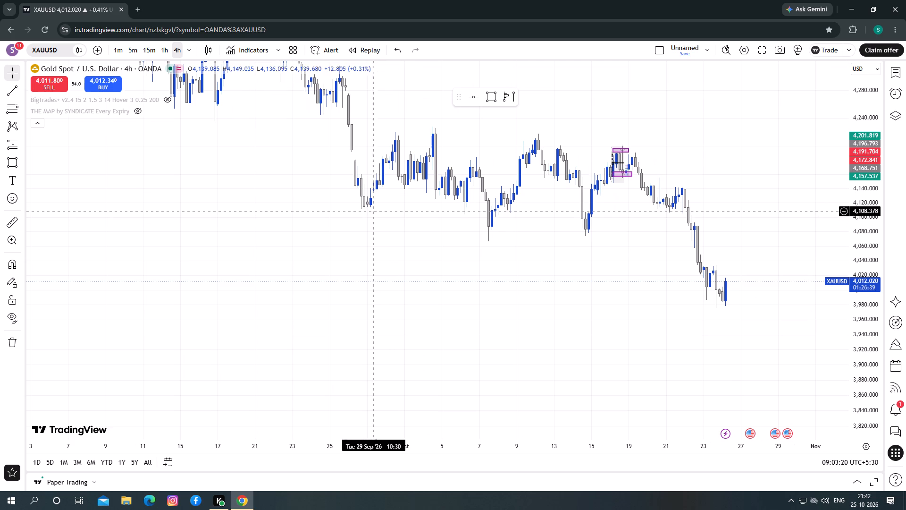
{"action": "left_click_drag", "start_coordinate": [341, 270], "coordinate": [411, 313]}
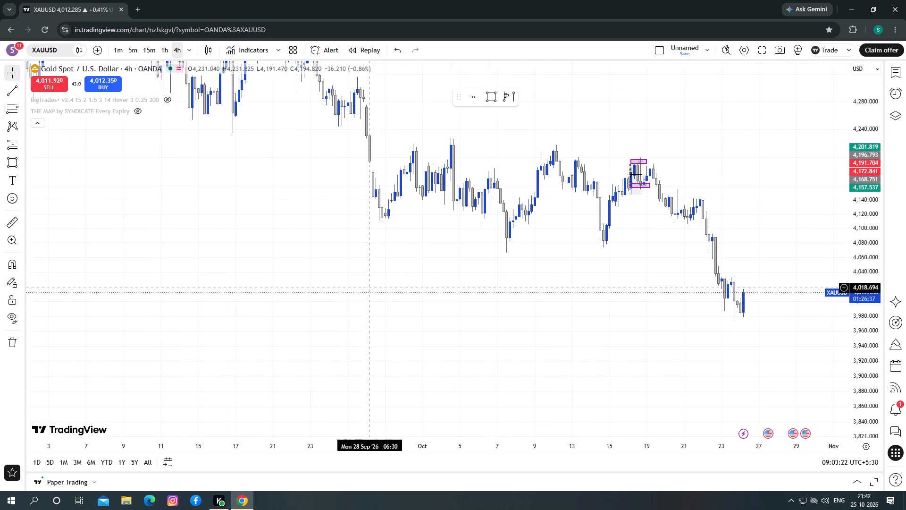
{"action": "left_click_drag", "start_coordinate": [411, 313], "coordinate": [470, 348]}
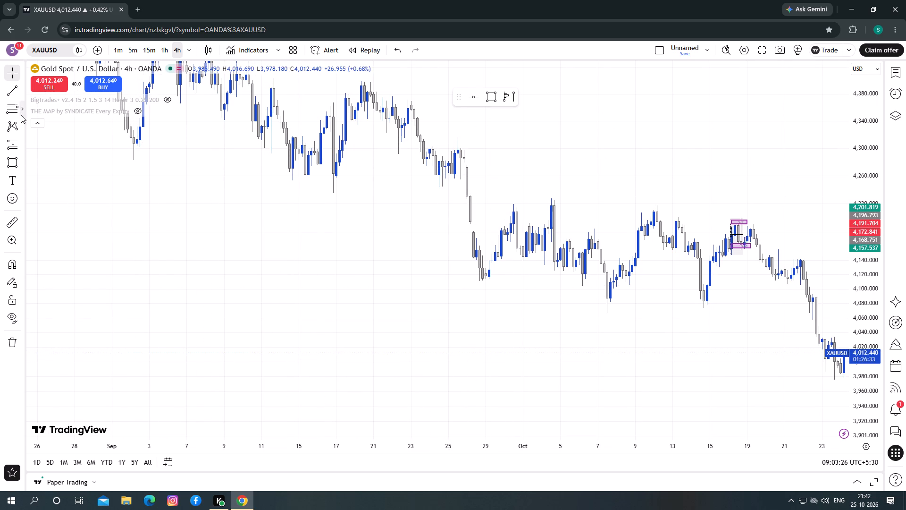
Draw a descending trend line under the lows, from 1 Sep 18:30 near 4,290 to 26 Oct 06:30 near 3,981.
{"action": "left_click", "coordinate": [16, 92]}
{"action": "left_click_drag", "start_coordinate": [129, 144], "coordinate": [143, 148]}
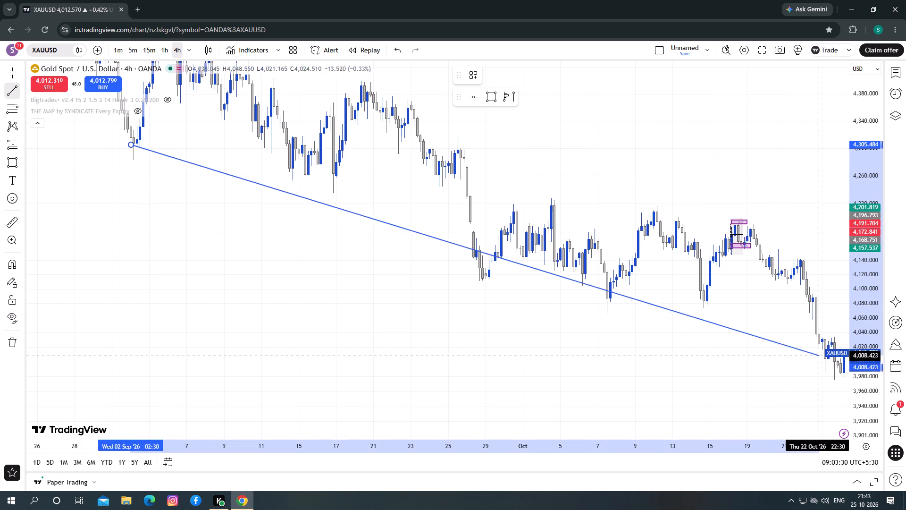
{"action": "left_click", "coordinate": [842, 376]}
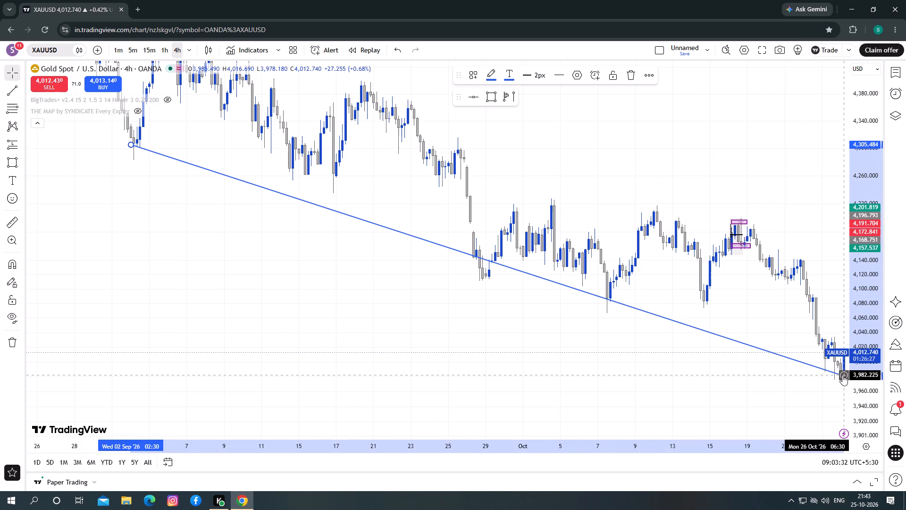
{"action": "left_click_drag", "start_coordinate": [129, 144], "coordinate": [123, 159]}
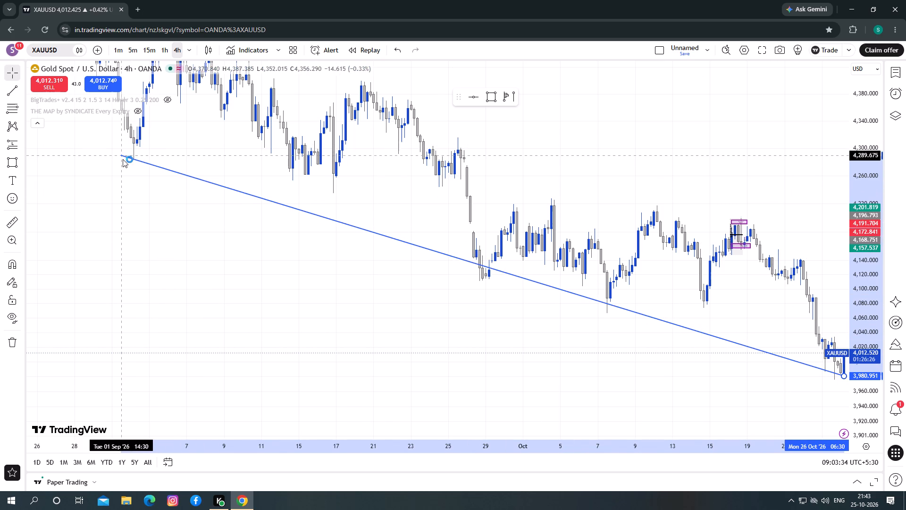
{"action": "left_click_drag", "start_coordinate": [123, 159], "coordinate": [134, 161]}
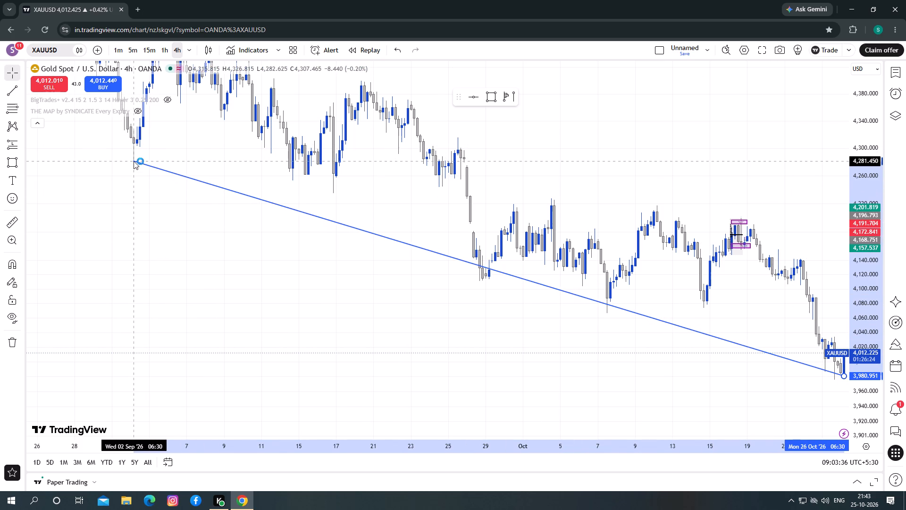
{"action": "left_click_drag", "start_coordinate": [134, 161], "coordinate": [125, 154]}
Extend the lower trend line's end beyond the latest candle to 27 Oct 22:30, near 3,969.
{"action": "left_click_drag", "start_coordinate": [380, 318], "coordinate": [150, 203]}
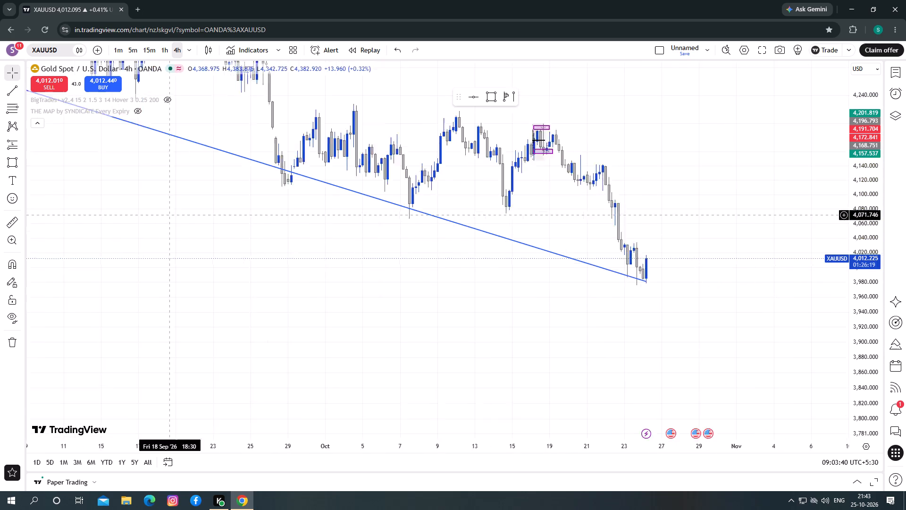
{"action": "left_click_drag", "start_coordinate": [150, 203], "coordinate": [140, 198]}
{"action": "left_click_drag", "start_coordinate": [618, 266], "coordinate": [624, 272]}
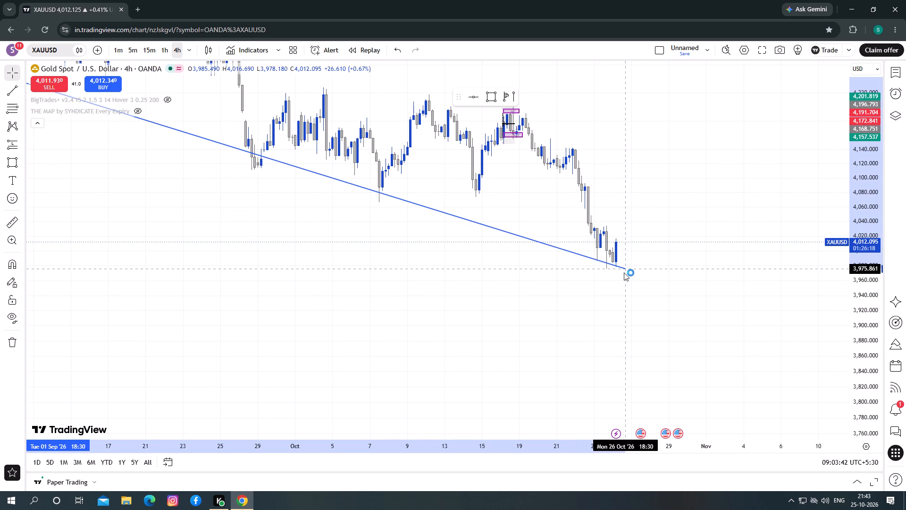
{"action": "left_click_drag", "start_coordinate": [624, 272], "coordinate": [624, 269]}
{"action": "left_click_drag", "start_coordinate": [624, 270], "coordinate": [634, 275]}
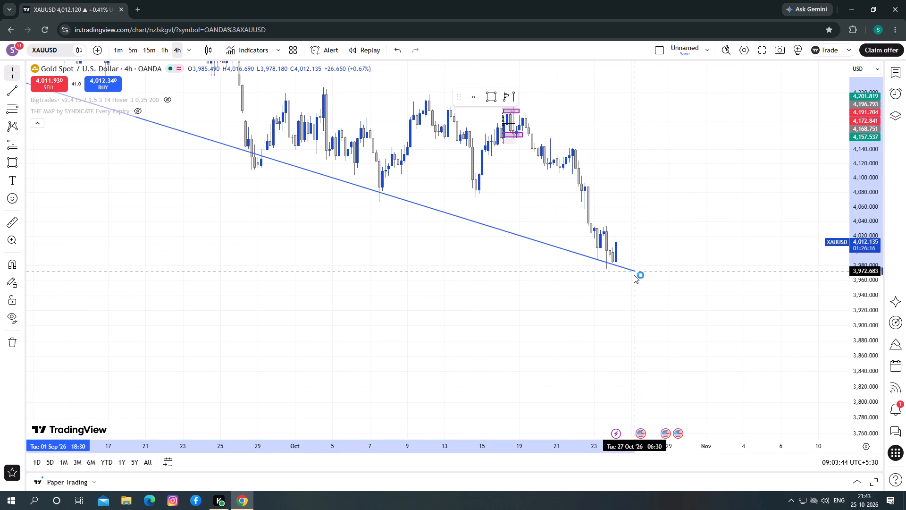
{"action": "left_click_drag", "start_coordinate": [634, 275], "coordinate": [648, 274]}
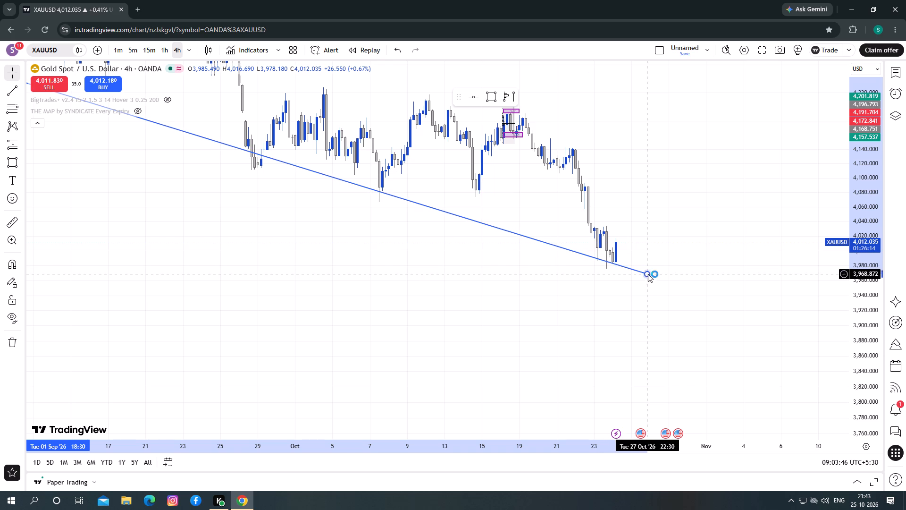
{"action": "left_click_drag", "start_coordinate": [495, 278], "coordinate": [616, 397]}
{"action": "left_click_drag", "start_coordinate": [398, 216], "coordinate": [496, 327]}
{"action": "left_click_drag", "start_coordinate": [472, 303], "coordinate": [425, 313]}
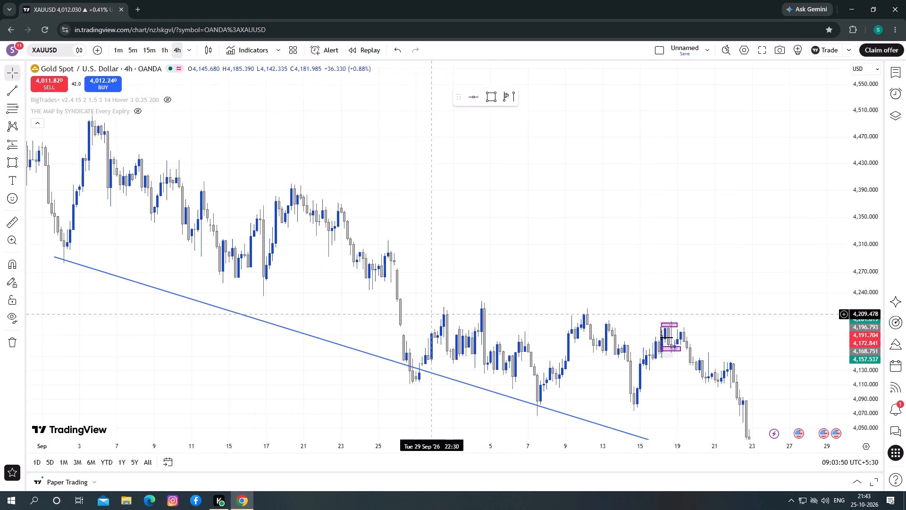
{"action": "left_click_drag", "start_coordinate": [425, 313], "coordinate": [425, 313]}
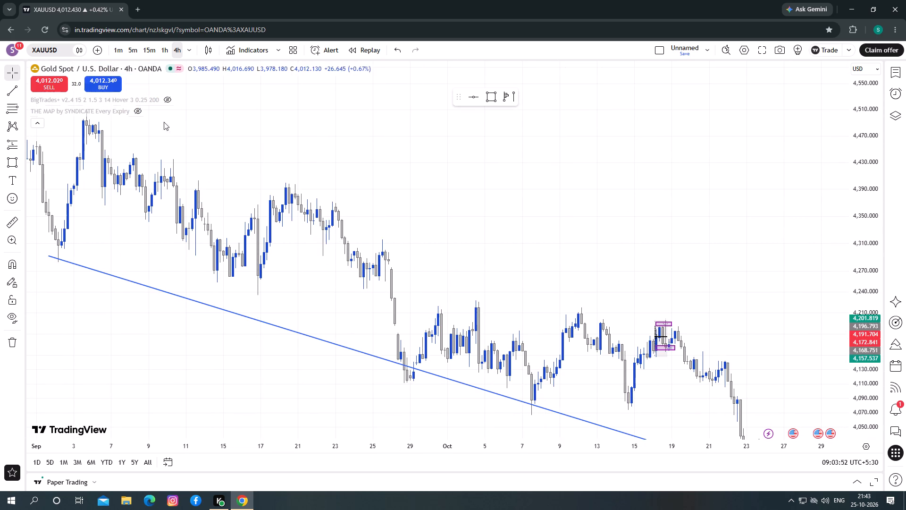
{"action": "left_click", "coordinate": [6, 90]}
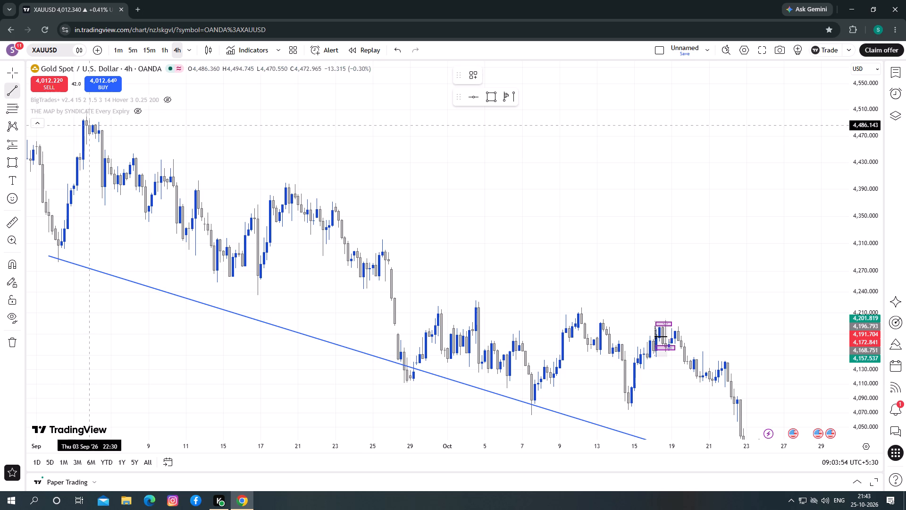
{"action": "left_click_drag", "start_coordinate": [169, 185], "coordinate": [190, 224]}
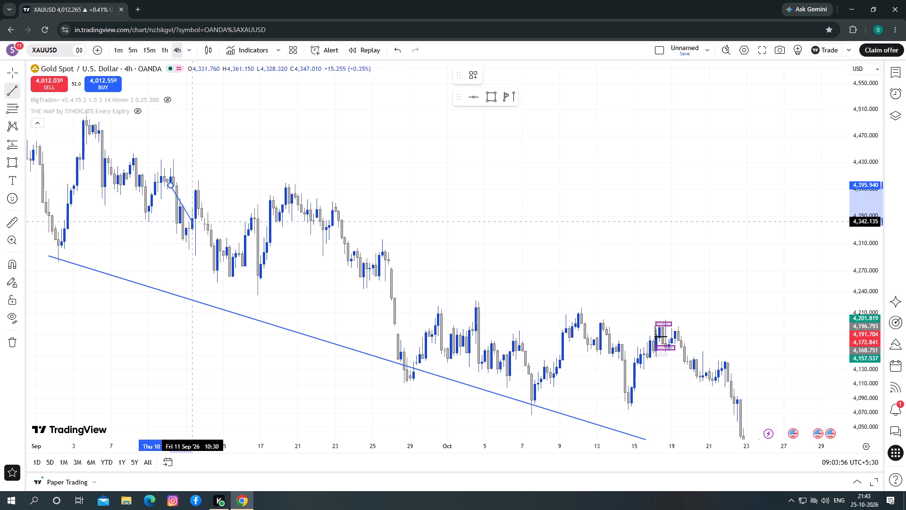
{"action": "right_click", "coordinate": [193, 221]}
Draw a descending trend line over the highs, from 3 Sep 18:30 near 4,508 to 22 Oct near 4,135.
{"action": "left_click_drag", "start_coordinate": [170, 154], "coordinate": [208, 217]}
{"action": "left_click_drag", "start_coordinate": [308, 263], "coordinate": [285, 221]}
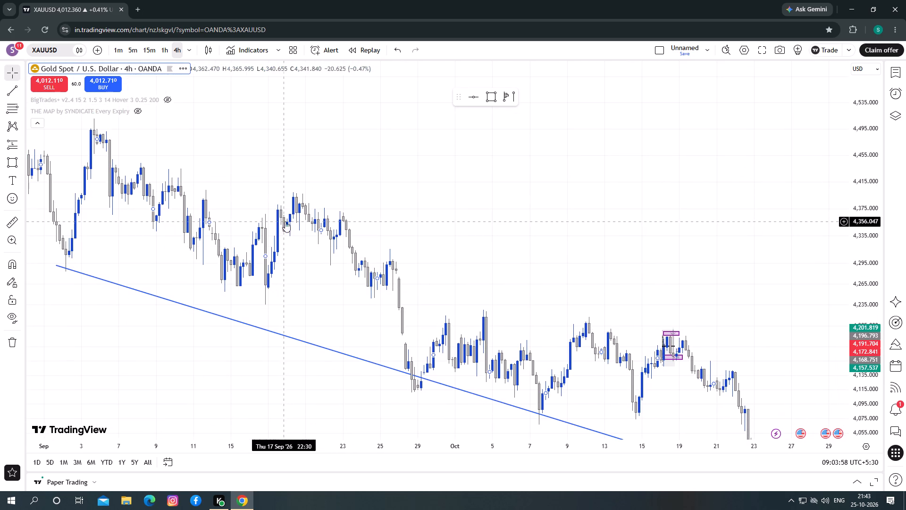
{"action": "left_click", "coordinate": [11, 89]}
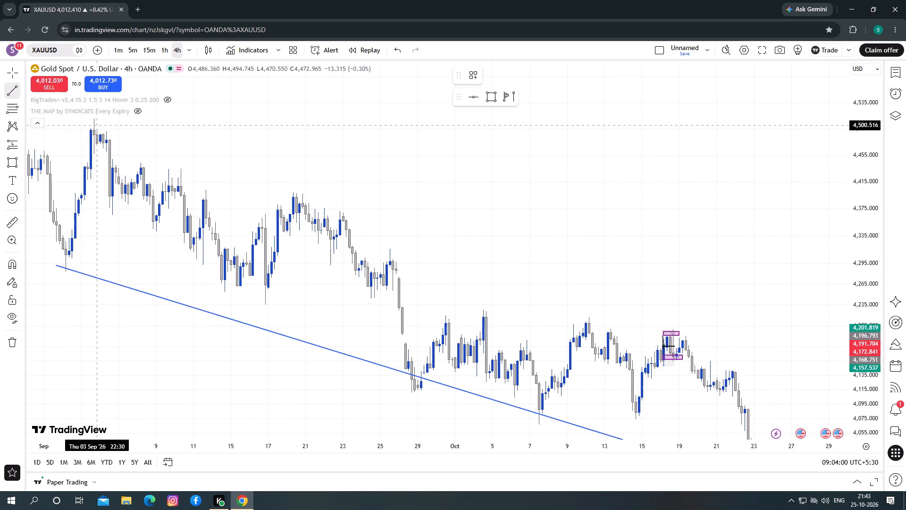
{"action": "left_click_drag", "start_coordinate": [95, 120], "coordinate": [127, 136]}
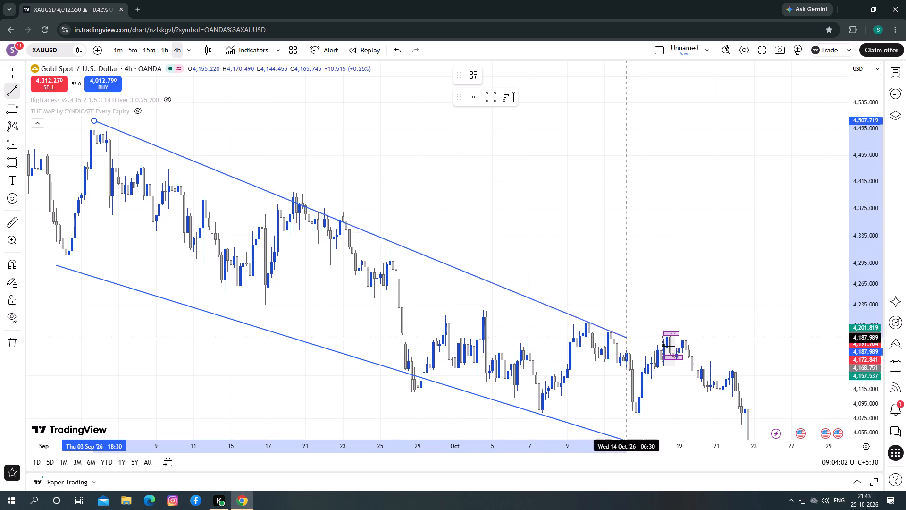
{"action": "left_click", "coordinate": [747, 375]}
Delete the lower of the two purple rectangle zones around 16–19 Oct.
{"action": "left_click_drag", "start_coordinate": [667, 301], "coordinate": [534, 211]}
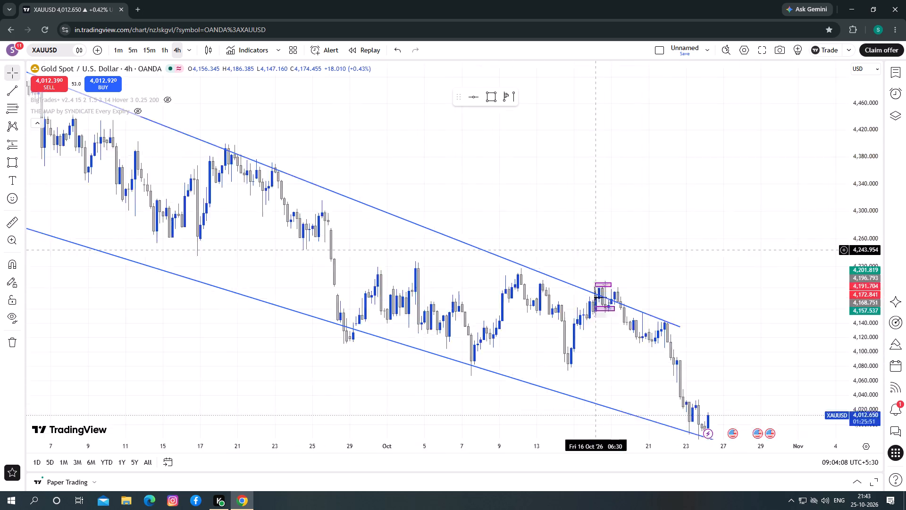
{"action": "left_click_drag", "start_coordinate": [534, 211], "coordinate": [470, 172]}
{"action": "left_click", "coordinate": [470, 172]}
{"action": "left_click", "coordinate": [477, 234]}
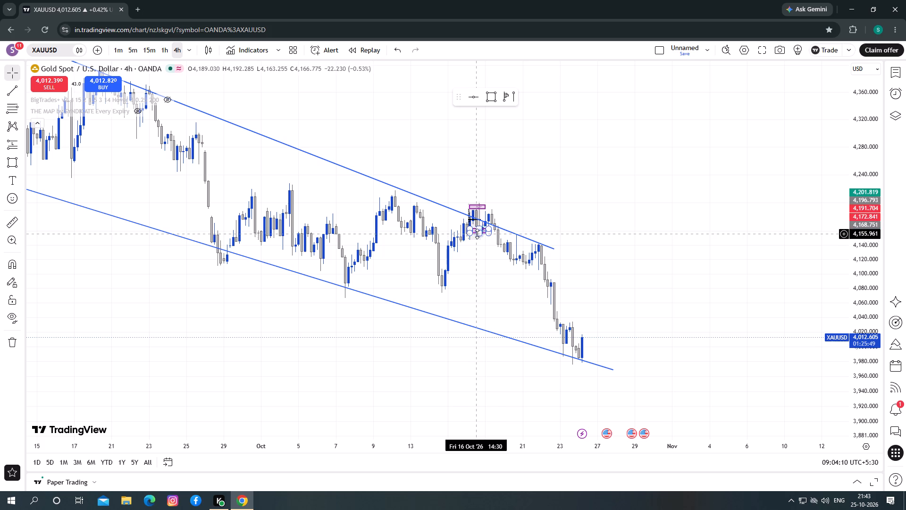
{"action": "left_click", "coordinate": [652, 75]}
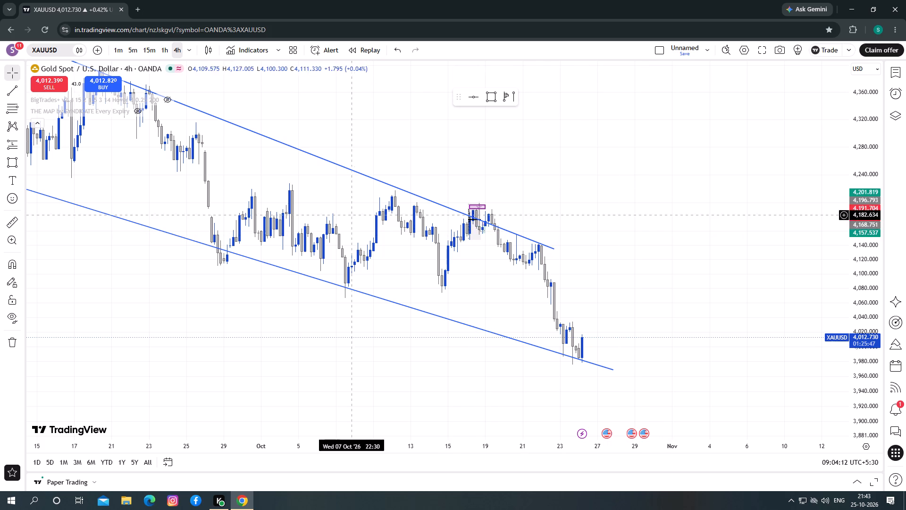
Delete the short position with entry 4,168.751 and the long position with entry 4,196.793 around 16–19 Oct.
{"action": "left_click", "coordinate": [484, 236]}
{"action": "left_click", "coordinate": [621, 83]}
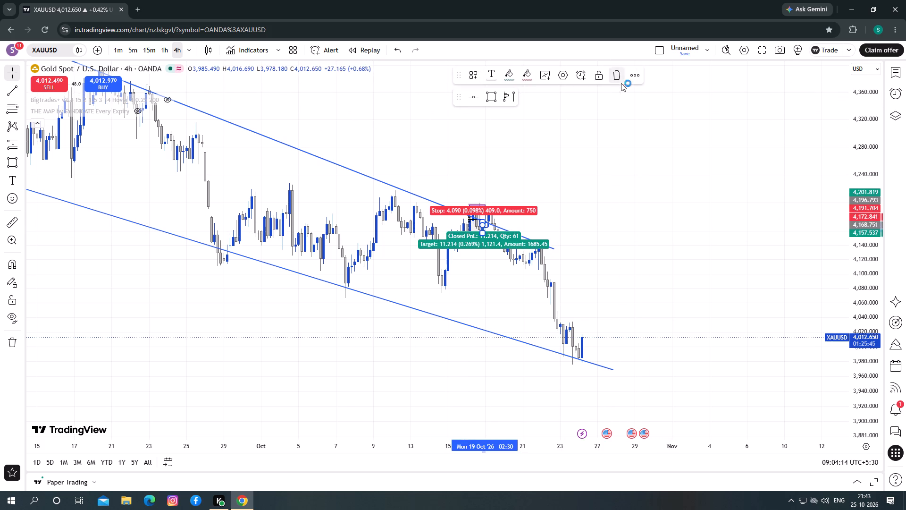
{"action": "left_click", "coordinate": [481, 209]}
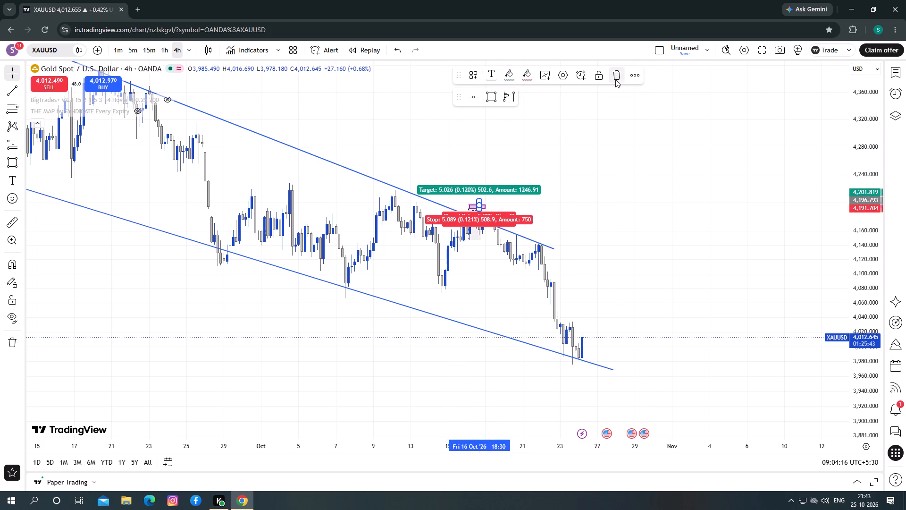
{"action": "left_click", "coordinate": [615, 79]}
Delete the remaining purple rectangle zone near 4,197 around 16–19 Oct.
{"action": "left_click", "coordinate": [476, 234]}
{"action": "left_click", "coordinate": [477, 204]}
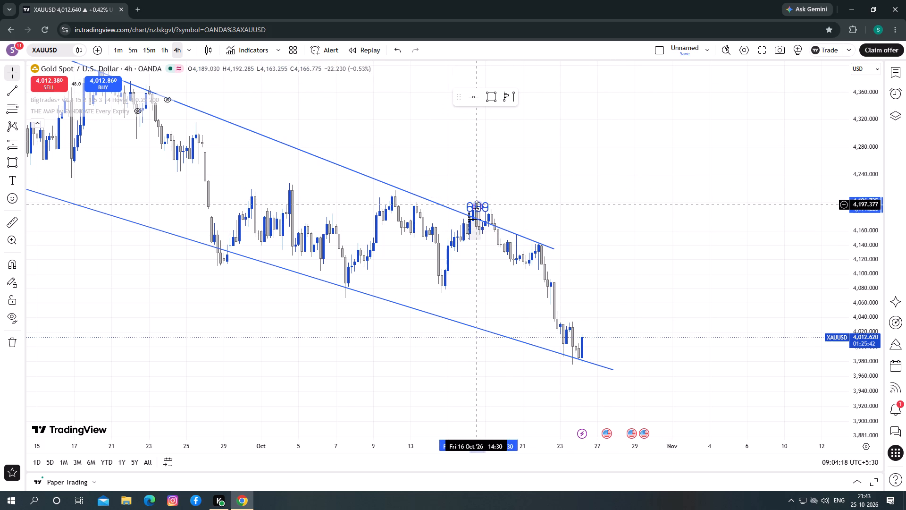
{"action": "left_click", "coordinate": [641, 82]}
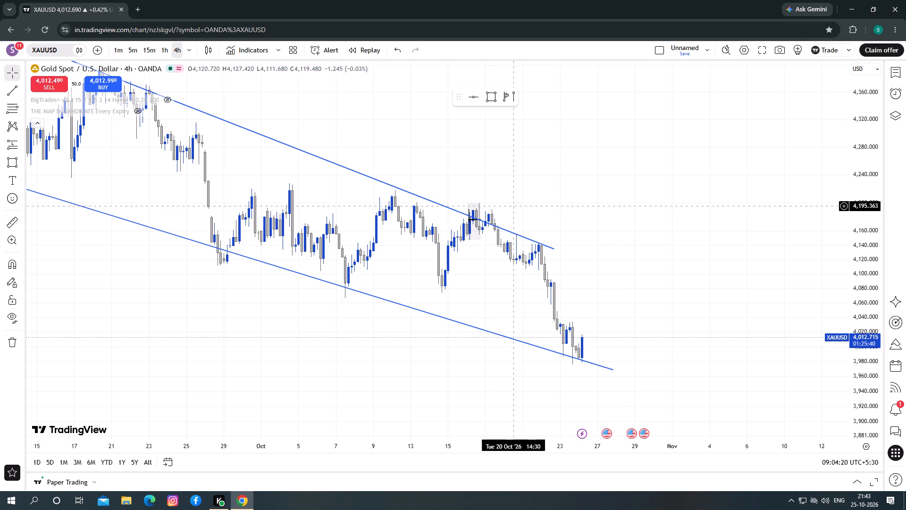
Delete the remaining small shaded range drawing around 16 Oct, between about 4,147 and 4,199.
{"action": "left_click", "coordinate": [469, 235]}
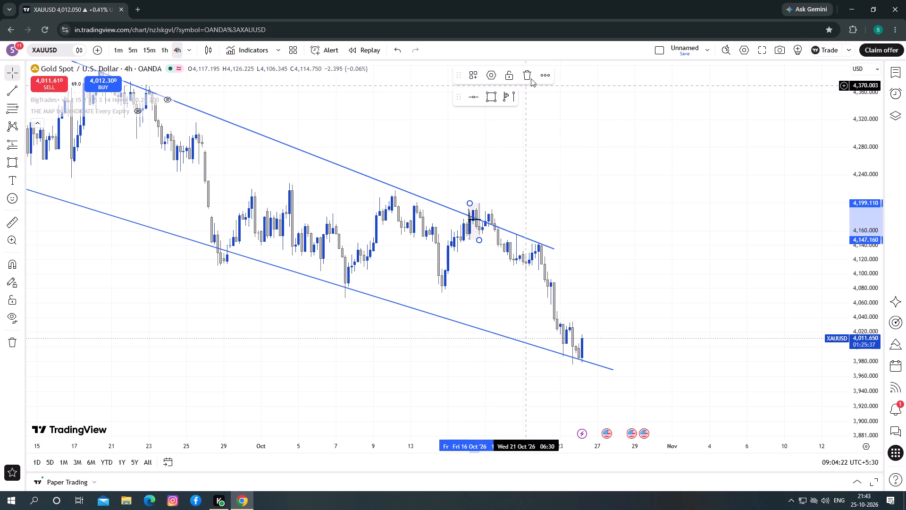
{"action": "left_click", "coordinate": [531, 77]}
Examine how gold's price moves between the two descending channel lines from early September to late October.
{"action": "left_click_drag", "start_coordinate": [508, 159], "coordinate": [610, 154]}
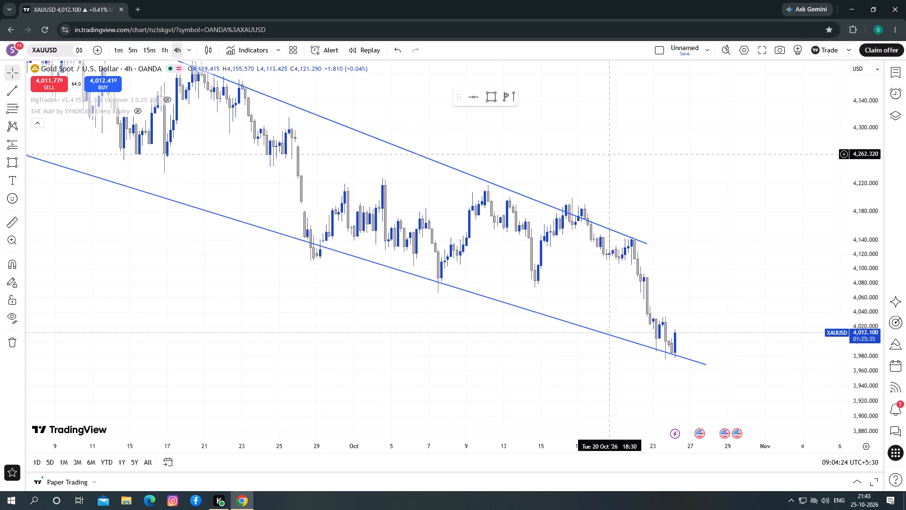
{"action": "left_click_drag", "start_coordinate": [610, 154], "coordinate": [645, 202]}
{"action": "left_click_drag", "start_coordinate": [869, 159], "coordinate": [877, 204]}
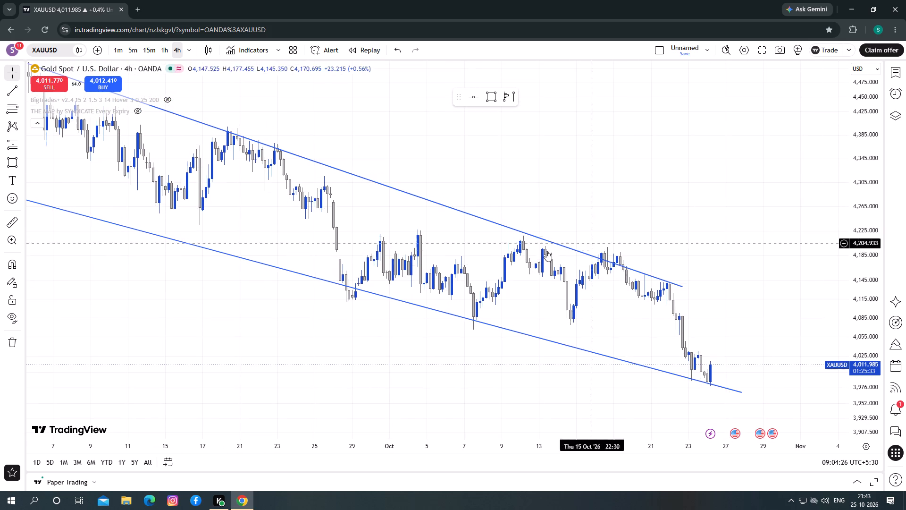
{"action": "left_click_drag", "start_coordinate": [401, 272], "coordinate": [542, 310]}
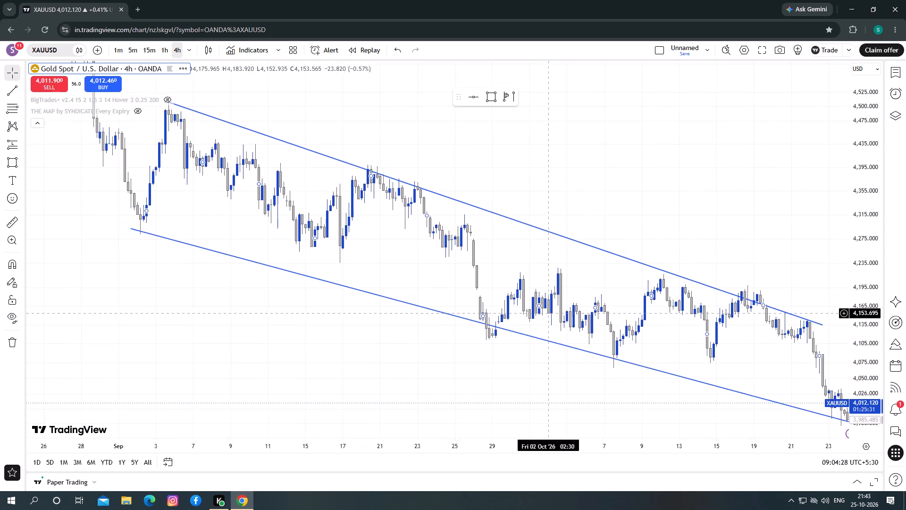
{"action": "left_click_drag", "start_coordinate": [542, 310], "coordinate": [441, 280]}
{"action": "left_click", "coordinate": [441, 281]}
{"action": "left_click_drag", "start_coordinate": [440, 282], "coordinate": [546, 317]}
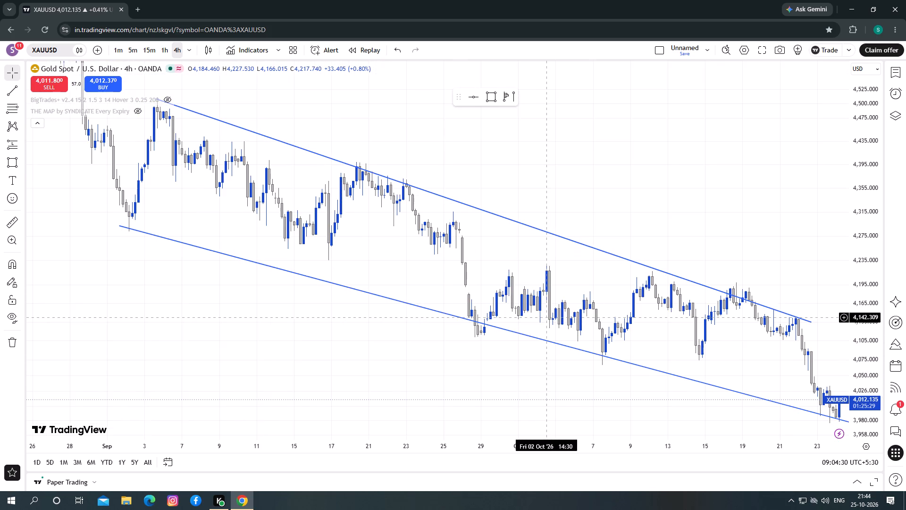
{"action": "left_click_drag", "start_coordinate": [546, 317], "coordinate": [551, 316]}
{"action": "left_click", "coordinate": [549, 316]}
{"action": "left_click", "coordinate": [503, 306]}
{"action": "left_click_drag", "start_coordinate": [501, 306], "coordinate": [445, 274]}
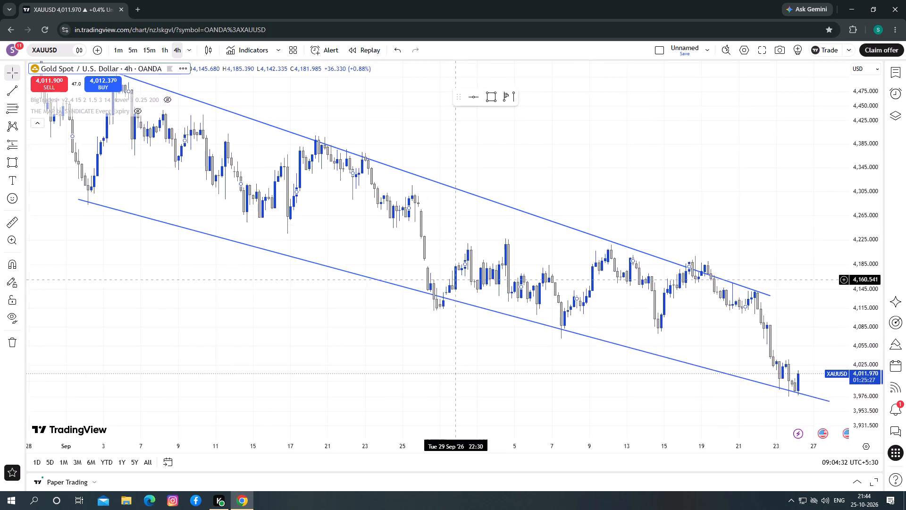
{"action": "left_click_drag", "start_coordinate": [445, 274], "coordinate": [394, 244]}
{"action": "left_click_drag", "start_coordinate": [434, 249], "coordinate": [347, 224]}
{"action": "left_click", "coordinate": [527, 266]}
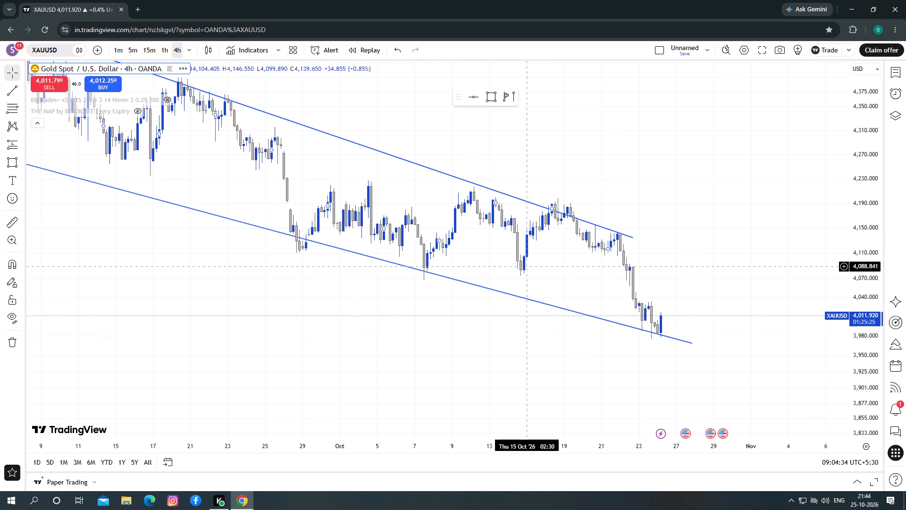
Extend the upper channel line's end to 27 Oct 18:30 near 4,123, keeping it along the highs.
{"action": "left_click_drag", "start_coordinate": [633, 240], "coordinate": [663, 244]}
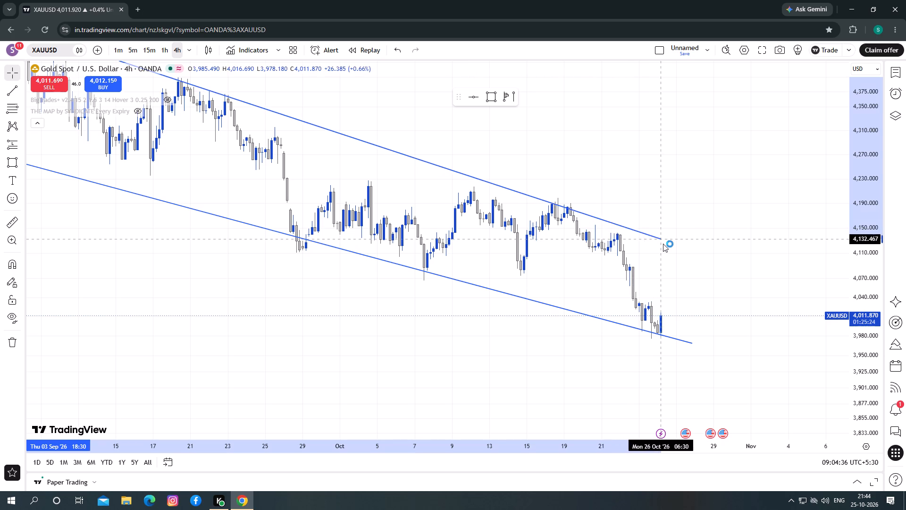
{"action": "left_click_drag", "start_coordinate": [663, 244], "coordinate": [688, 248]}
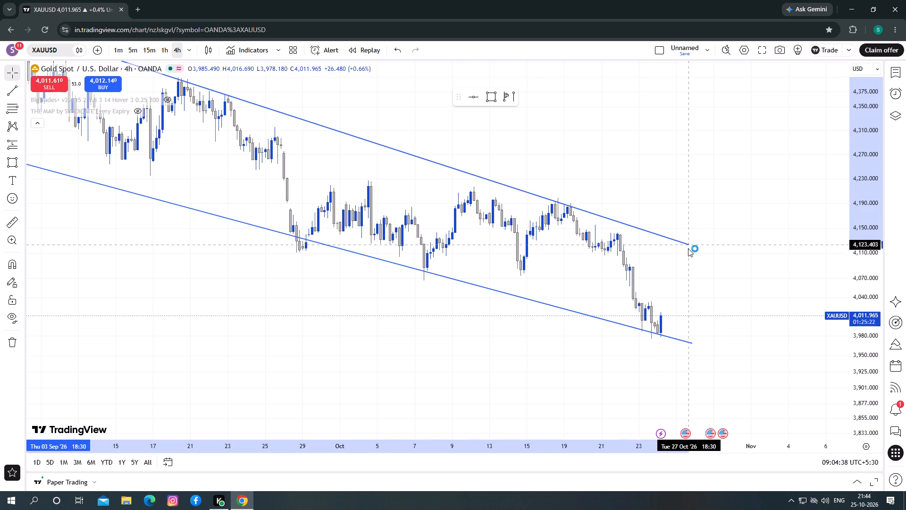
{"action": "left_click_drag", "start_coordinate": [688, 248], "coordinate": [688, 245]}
Examine the fit of both channel lines against the September and October swings and the empty area after the latest candle.
{"action": "left_click_drag", "start_coordinate": [414, 230], "coordinate": [543, 300]}
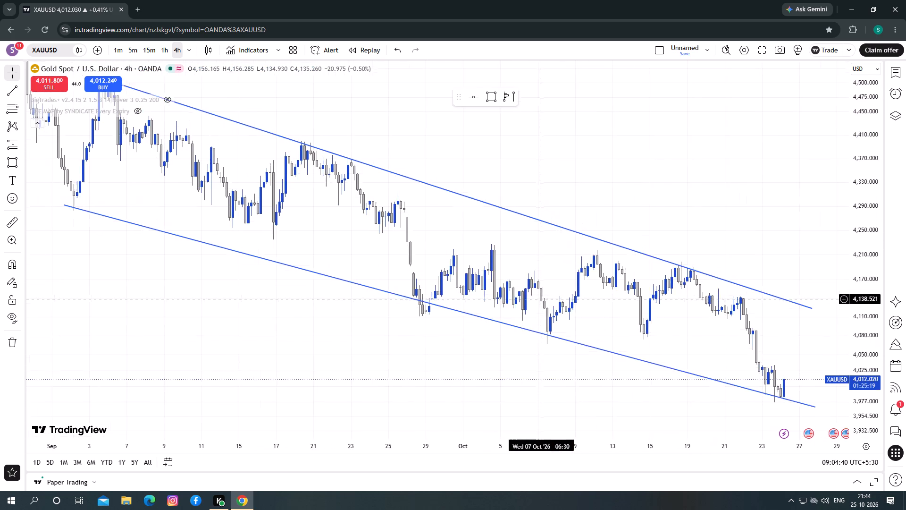
{"action": "left_click_drag", "start_coordinate": [543, 300], "coordinate": [547, 317]}
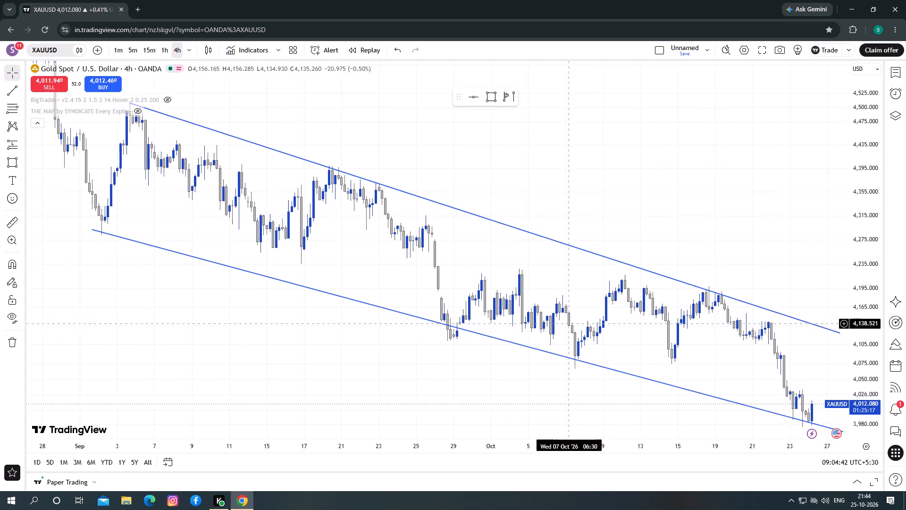
{"action": "left_click_drag", "start_coordinate": [547, 317], "coordinate": [443, 249]}
{"action": "left_click_drag", "start_coordinate": [429, 244], "coordinate": [529, 288]}
{"action": "left_click_drag", "start_coordinate": [529, 288], "coordinate": [418, 228]}
{"action": "left_click", "coordinate": [419, 229]}
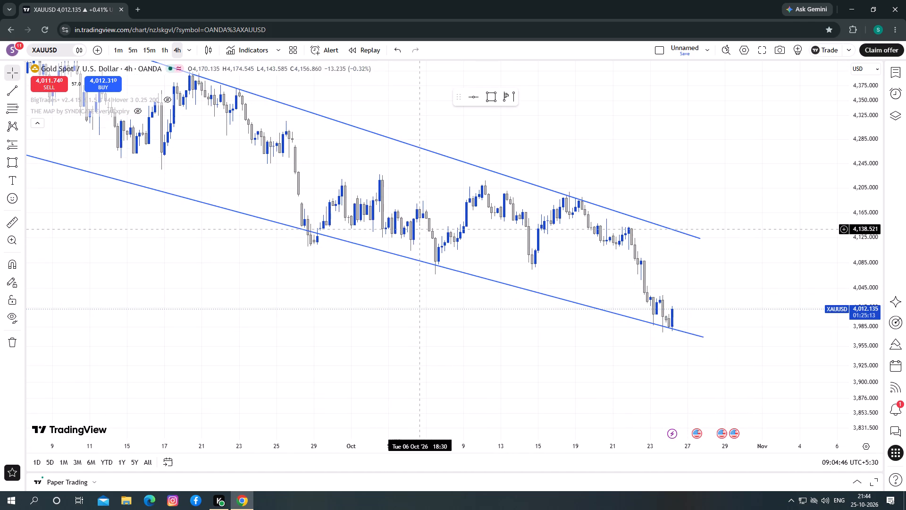
{"action": "left_click_drag", "start_coordinate": [419, 229], "coordinate": [254, 171]}
{"action": "left_click_drag", "start_coordinate": [225, 165], "coordinate": [217, 163]}
{"action": "left_click_drag", "start_coordinate": [438, 205], "coordinate": [310, 155]}
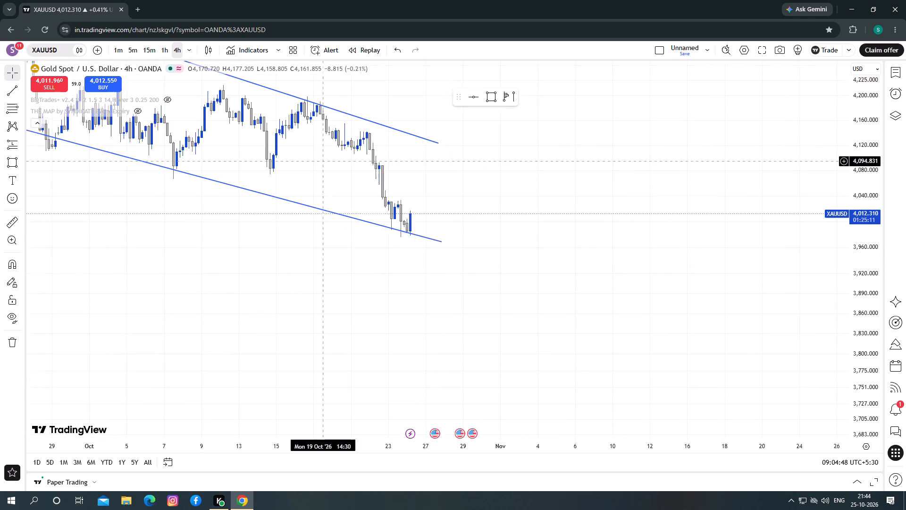
{"action": "left_click_drag", "start_coordinate": [310, 155], "coordinate": [308, 154]}
Extend the upper channel line's end beyond the latest candle to about 4 Nov near 4,070.
{"action": "left_click", "coordinate": [424, 136]}
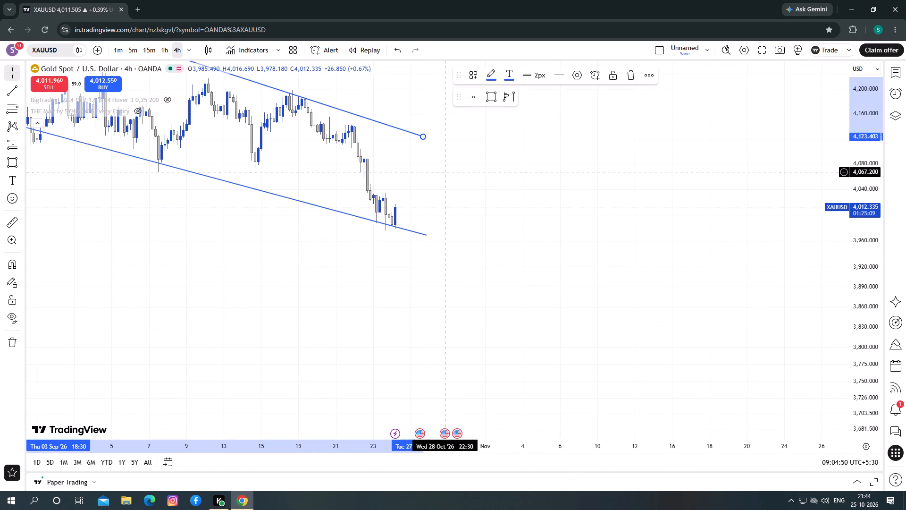
{"action": "left_click", "coordinate": [446, 172]}
{"action": "left_click_drag", "start_coordinate": [451, 173], "coordinate": [458, 182]}
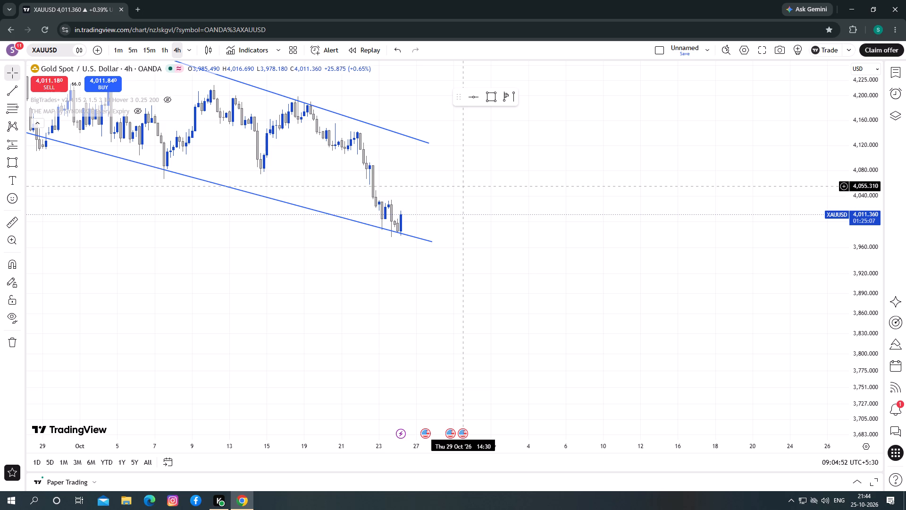
{"action": "left_click_drag", "start_coordinate": [430, 142], "coordinate": [470, 159]}
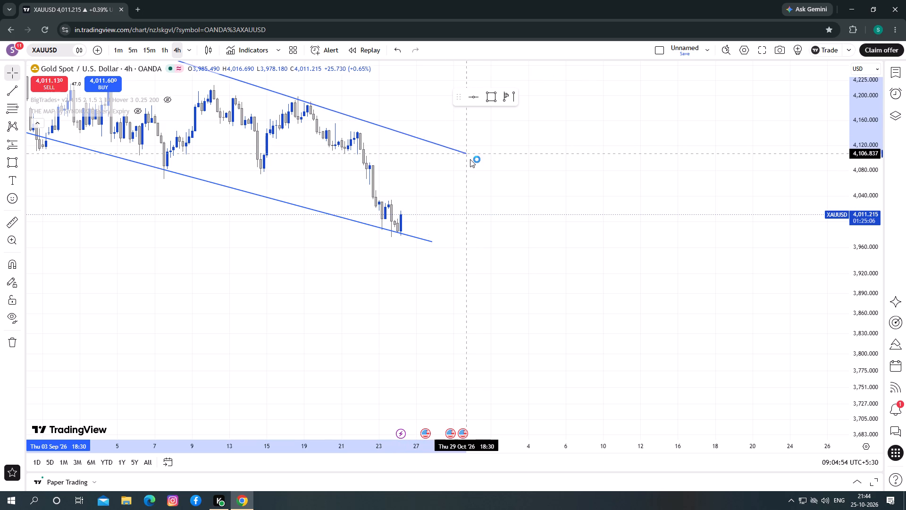
{"action": "left_click_drag", "start_coordinate": [470, 159], "coordinate": [536, 176]}
Extend the lower channel line's end beyond the latest candle to about 6 Nov near 3,910.
{"action": "left_click_drag", "start_coordinate": [432, 243], "coordinate": [501, 261]}
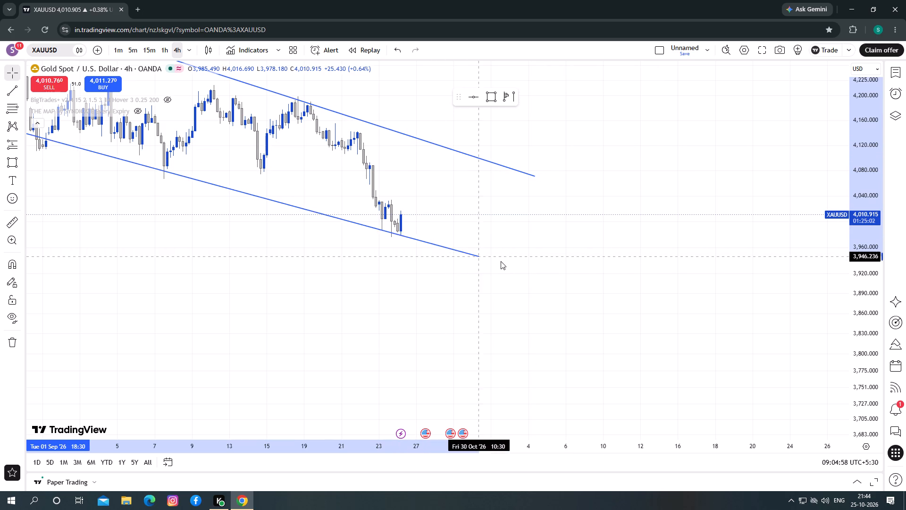
{"action": "left_click_drag", "start_coordinate": [501, 261], "coordinate": [578, 286]}
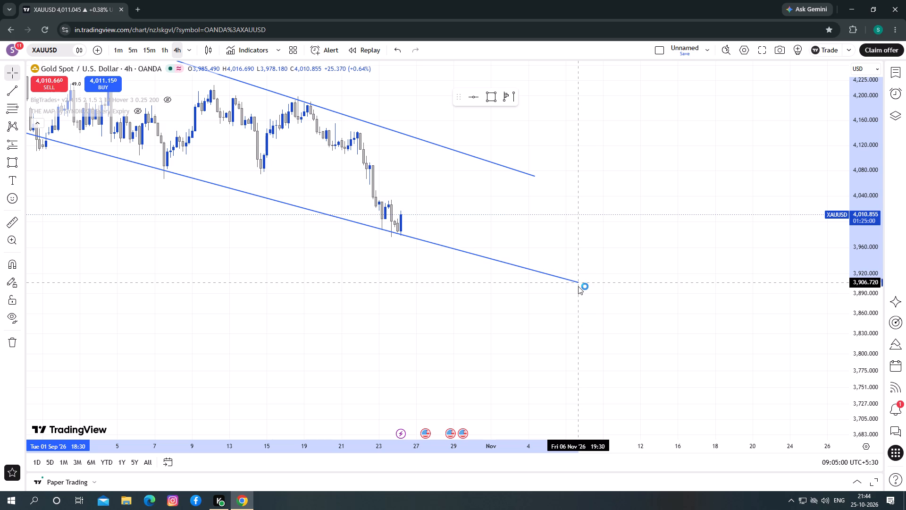
{"action": "left_click_drag", "start_coordinate": [578, 286], "coordinate": [578, 280]}
{"action": "left_click", "coordinate": [578, 280]}
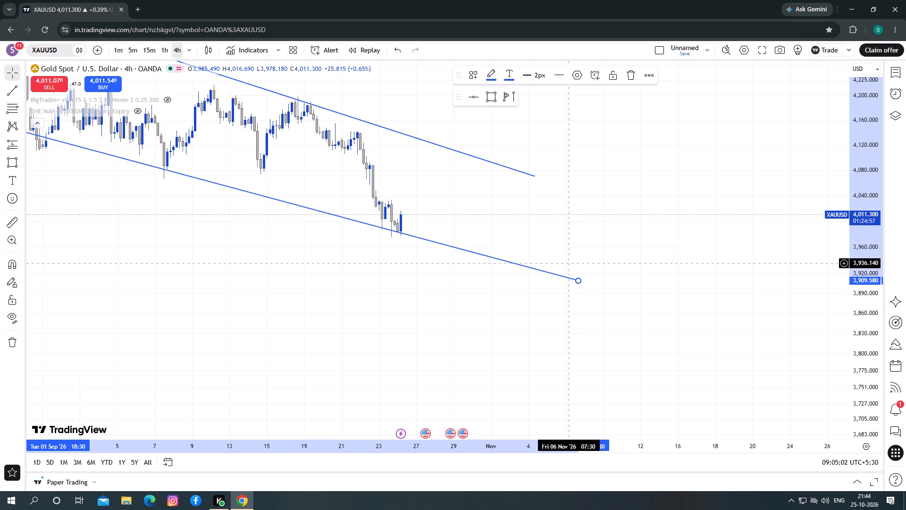
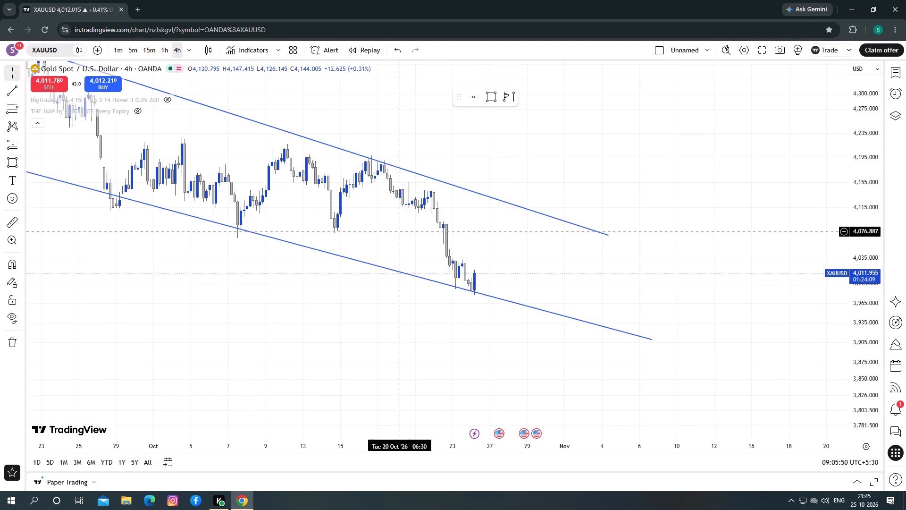
Draw a rectangle zone across the swing lows from 28 Sep 14:30 near 4,114 to 3 Nov 03:30 near 4,101.
{"action": "left_click_drag", "start_coordinate": [398, 231], "coordinate": [431, 263]}
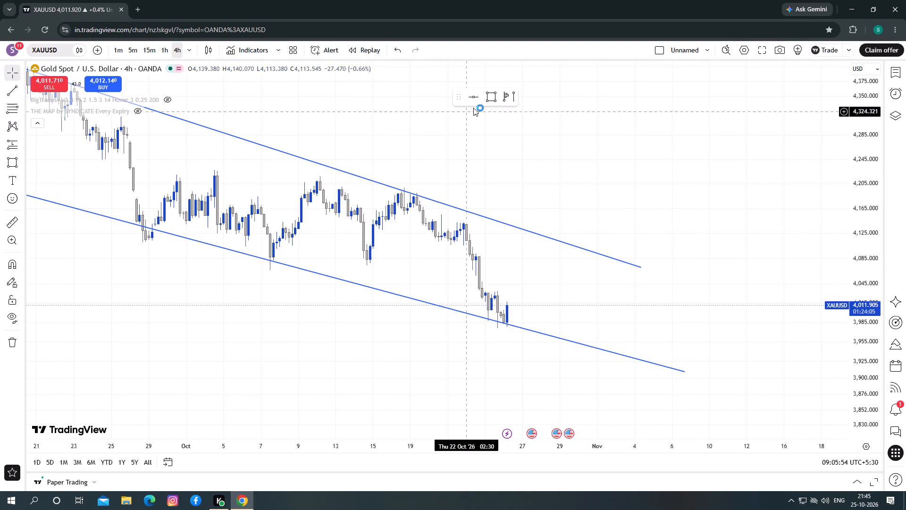
{"action": "left_click", "coordinate": [483, 103]}
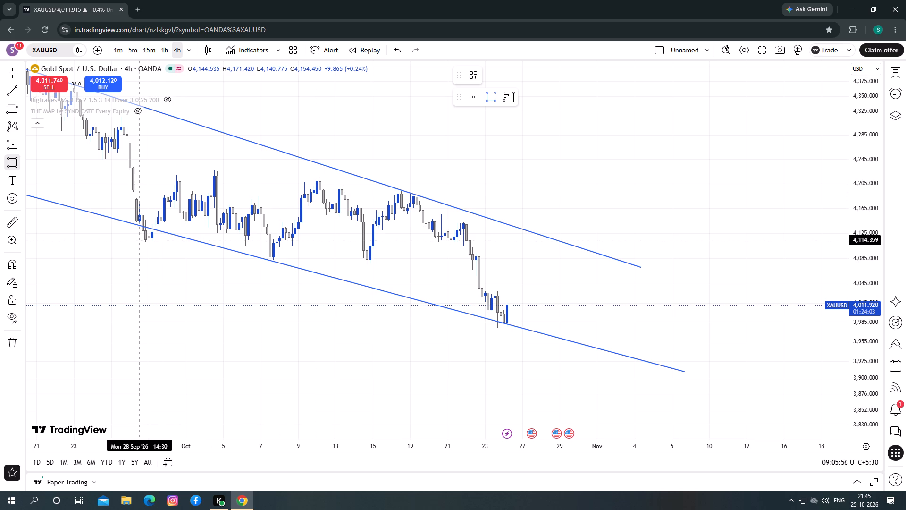
{"action": "left_click", "coordinate": [140, 240]}
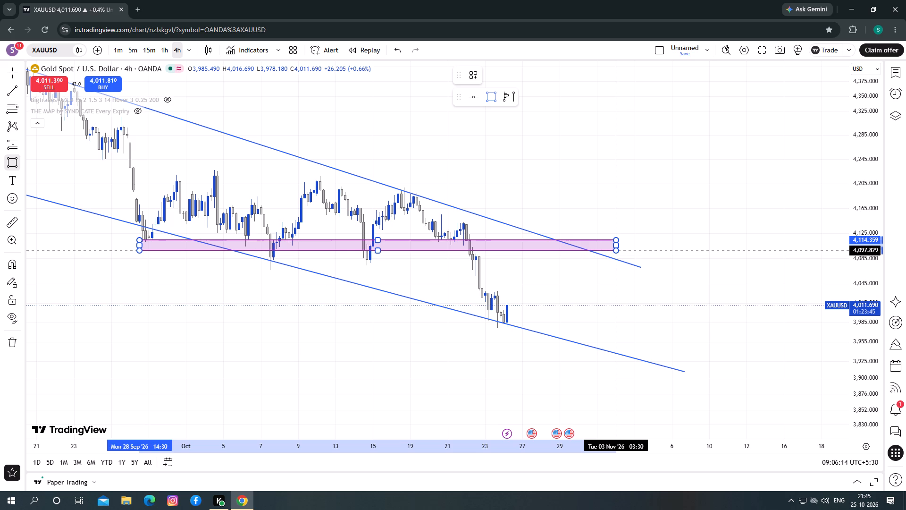
{"action": "left_click", "coordinate": [617, 248]}
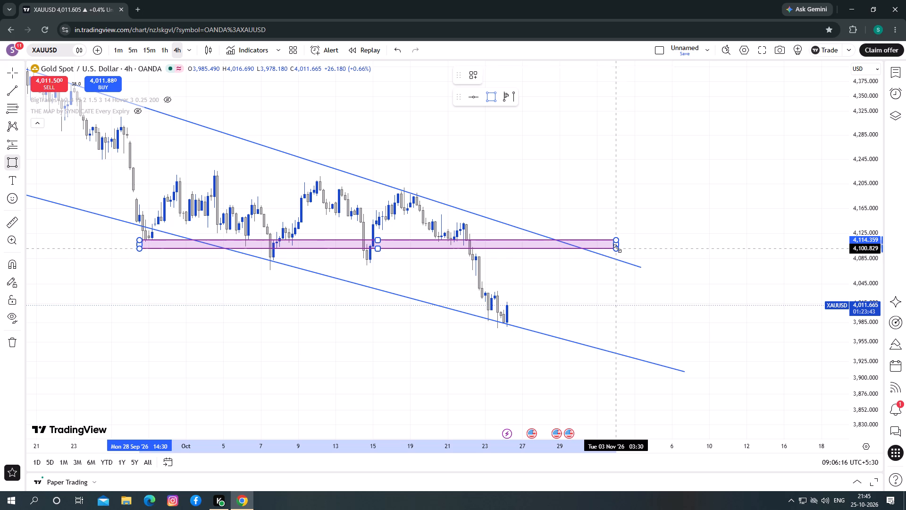
{"action": "left_click", "coordinate": [492, 205]}
Draw a second rectangle zone across the October highs from 29 Sep 14:30 near 4,208 to 3 Nov 23:30 near 4,190.
{"action": "left_click_drag", "start_coordinate": [496, 192], "coordinate": [490, 201]}
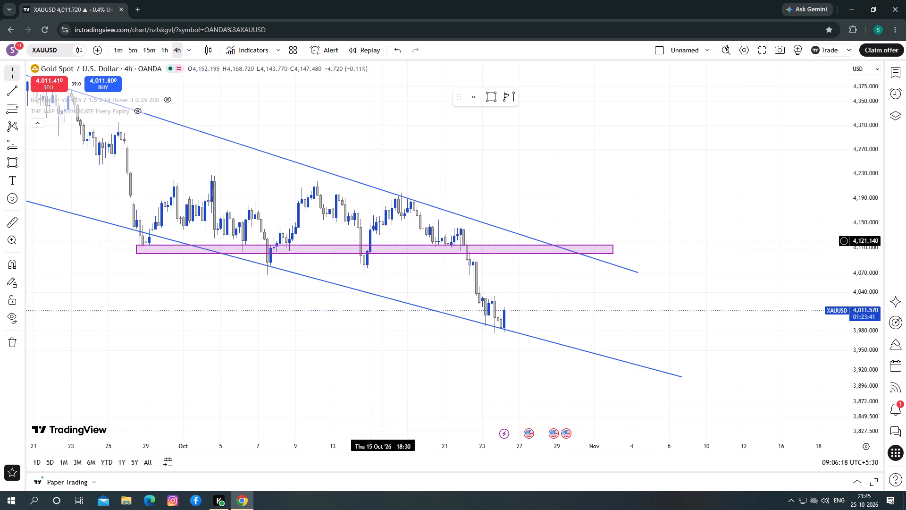
{"action": "left_click_drag", "start_coordinate": [349, 219], "coordinate": [366, 259]}
{"action": "left_click", "coordinate": [493, 100]}
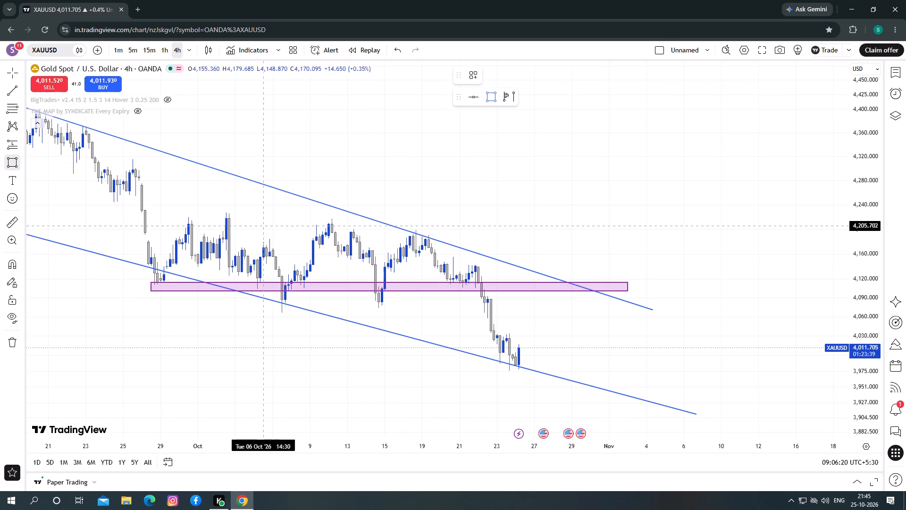
{"action": "left_click", "coordinate": [170, 224]}
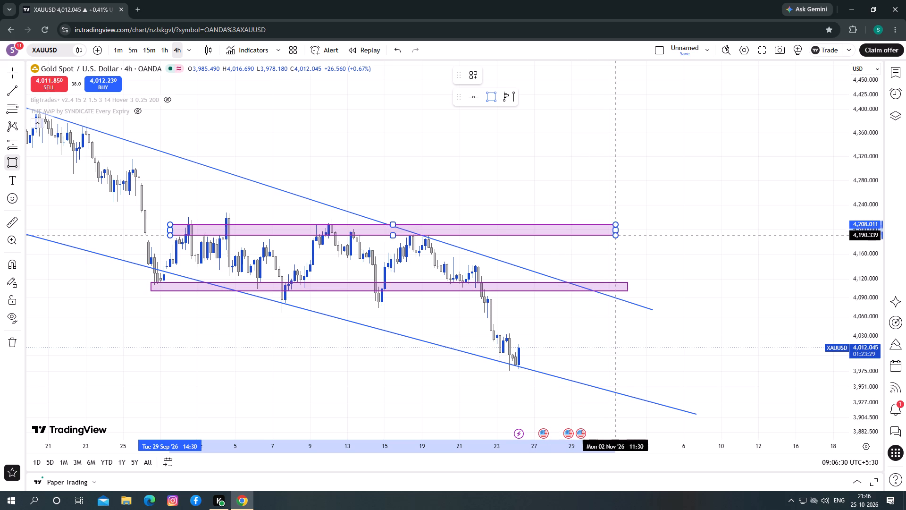
{"action": "left_click", "coordinate": [644, 236]}
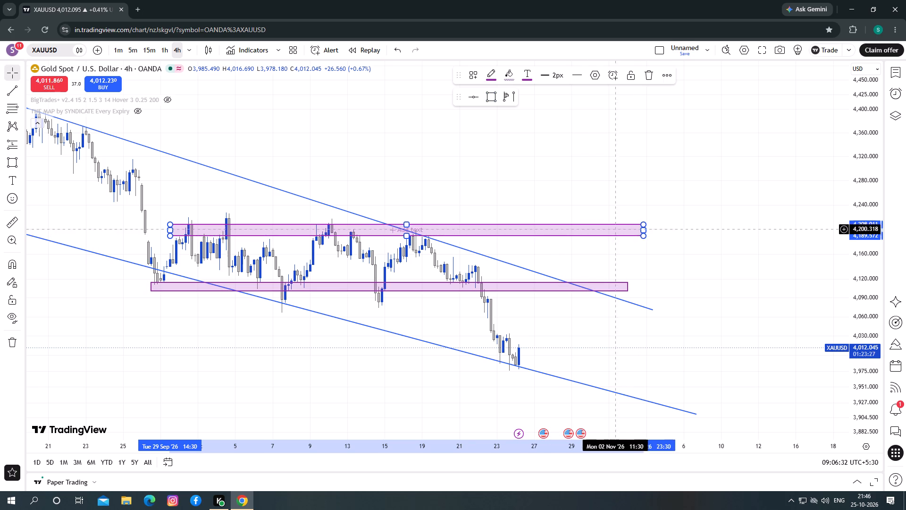
Adjust the upper edge of the October-highs zone to about 4,210.
{"action": "left_click_drag", "start_coordinate": [494, 194], "coordinate": [494, 190]}
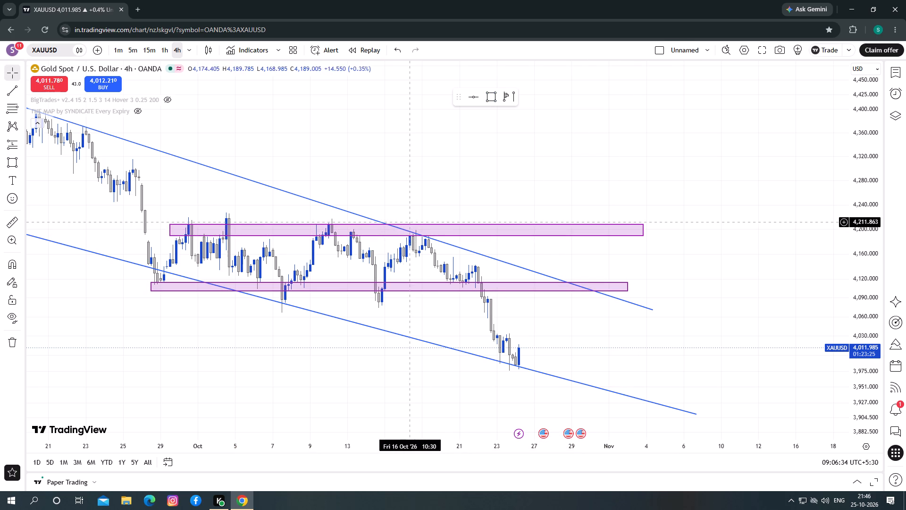
{"action": "left_click_drag", "start_coordinate": [405, 225], "coordinate": [411, 226]}
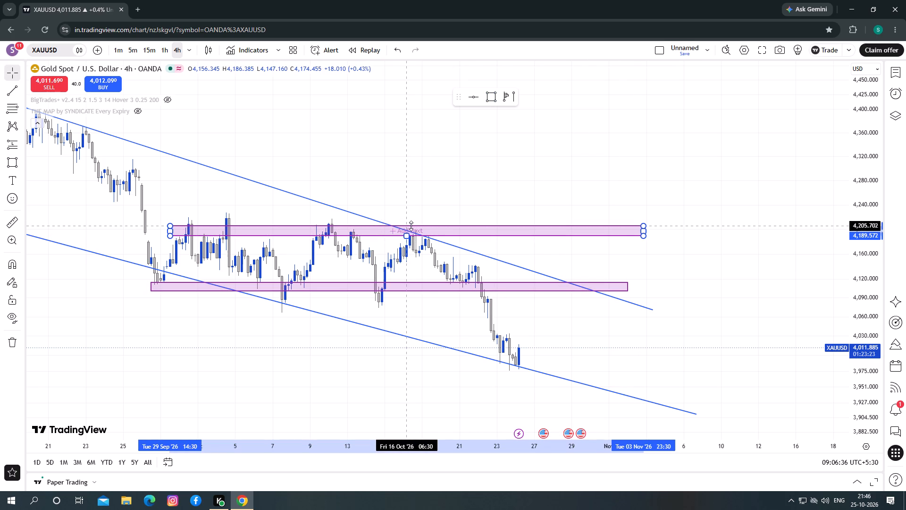
{"action": "left_click_drag", "start_coordinate": [411, 226], "coordinate": [417, 223]}
{"action": "left_click", "coordinate": [404, 194]}
Switch the chart to the 1-hour timeframe and examine mid-to-late October price action against both zones and the channel lines.
{"action": "left_click_drag", "start_coordinate": [398, 190], "coordinate": [396, 190]}
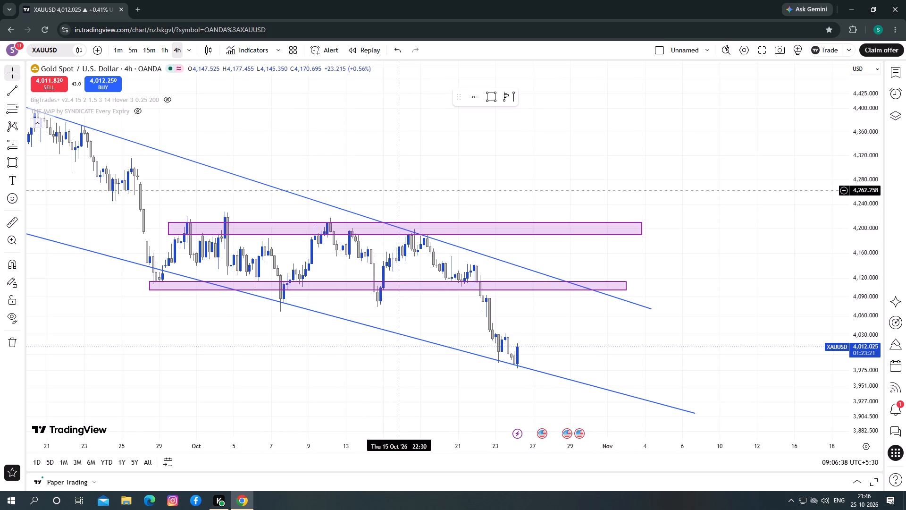
{"action": "left_click_drag", "start_coordinate": [396, 190], "coordinate": [372, 166]}
{"action": "left_click_drag", "start_coordinate": [363, 153], "coordinate": [344, 122]}
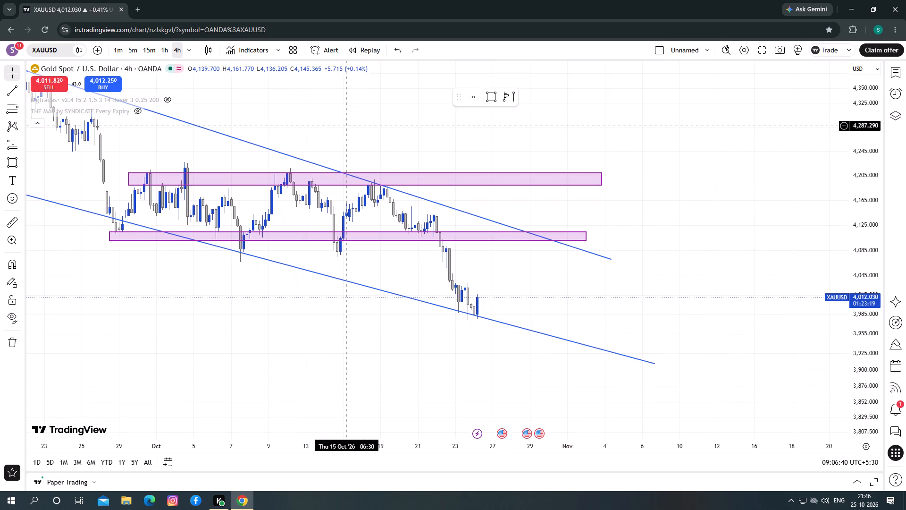
{"action": "left_click_drag", "start_coordinate": [347, 126], "coordinate": [289, 143]}
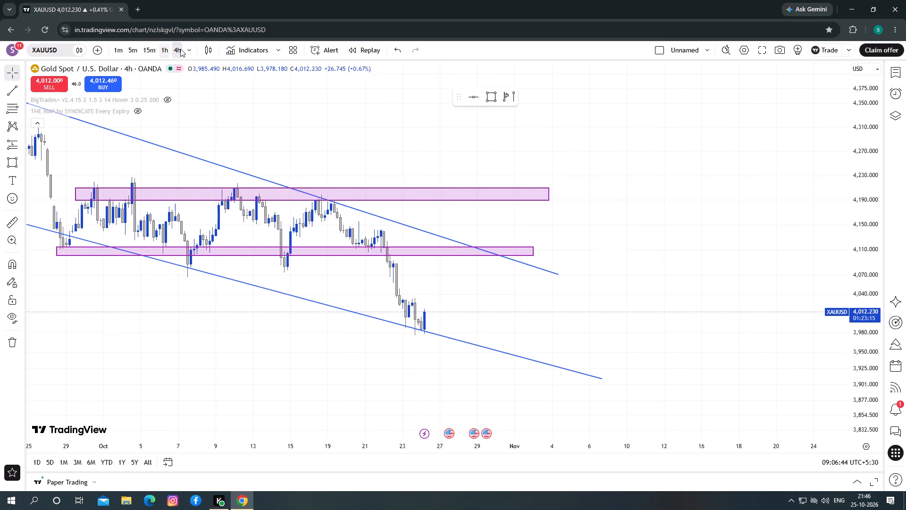
{"action": "left_click", "coordinate": [167, 51]}
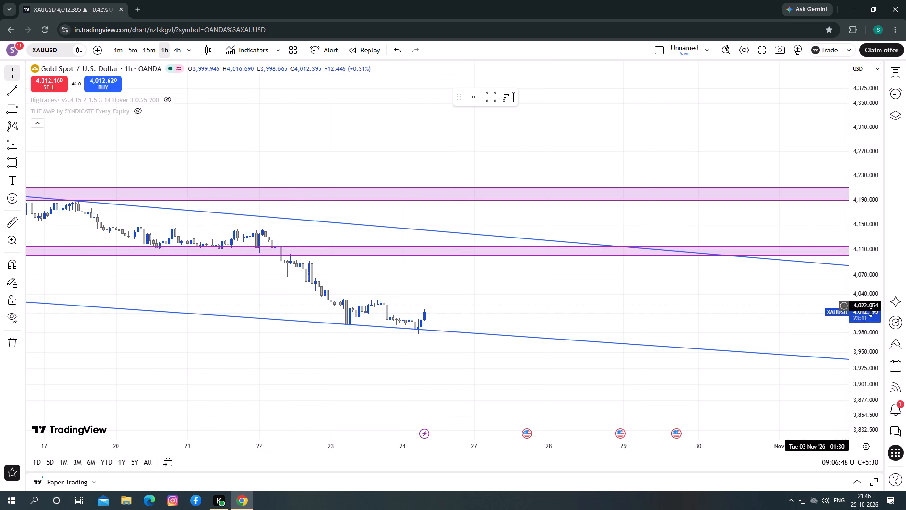
{"action": "left_click_drag", "start_coordinate": [871, 321], "coordinate": [868, 187]}
{"action": "left_click_drag", "start_coordinate": [427, 284], "coordinate": [702, 236]}
{"action": "left_click_drag", "start_coordinate": [456, 241], "coordinate": [478, 257]}
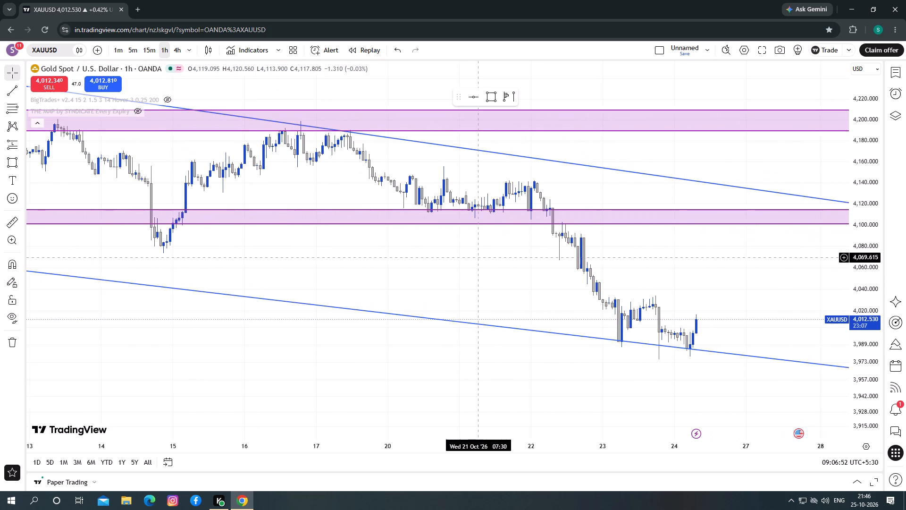
{"action": "left_click_drag", "start_coordinate": [478, 257], "coordinate": [398, 240]}
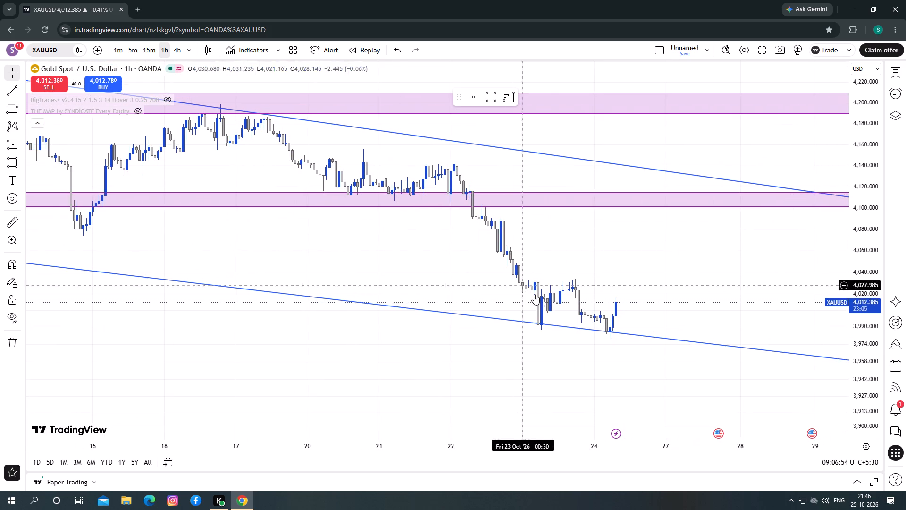
{"action": "left_click_drag", "start_coordinate": [370, 242], "coordinate": [520, 272]}
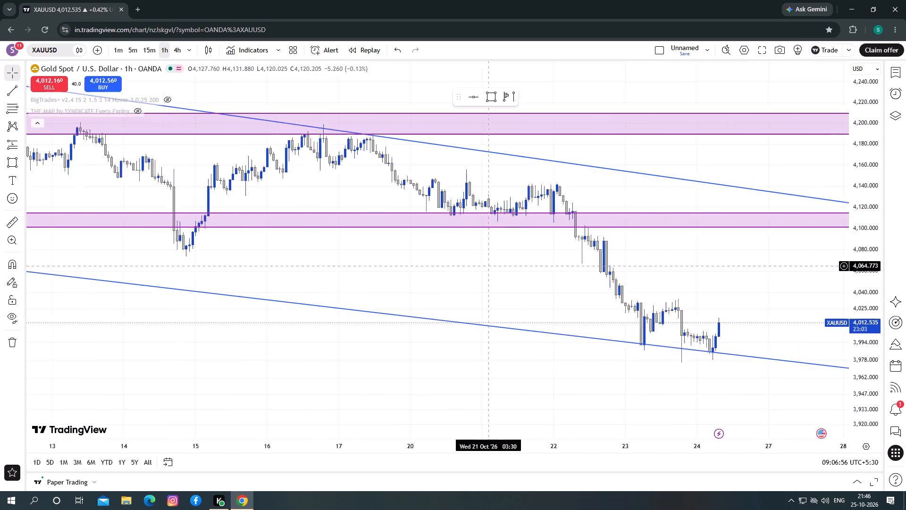
{"action": "left_click_drag", "start_coordinate": [520, 272], "coordinate": [612, 310]}
{"action": "left_click_drag", "start_coordinate": [503, 305], "coordinate": [362, 290]}
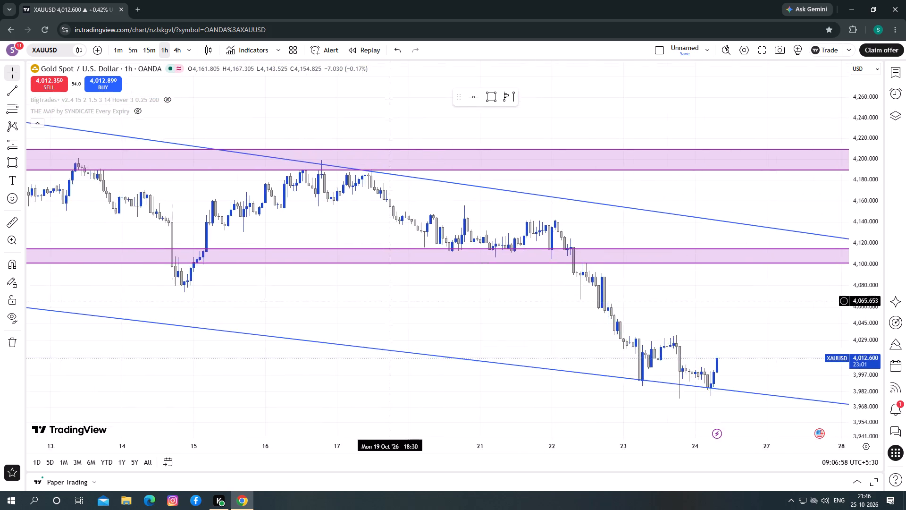
{"action": "left_click_drag", "start_coordinate": [362, 290], "coordinate": [286, 258]}
{"action": "left_click_drag", "start_coordinate": [367, 276], "coordinate": [344, 271]}
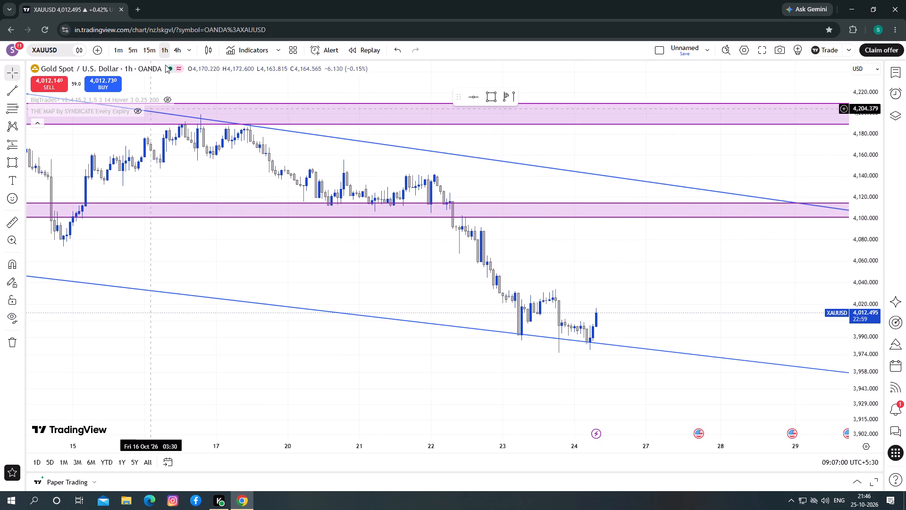
Switch the chart to the 15-minute timeframe and examine the decline from the 4,100–4,114 zone to the lower channel line.
{"action": "left_click", "coordinate": [154, 46]}
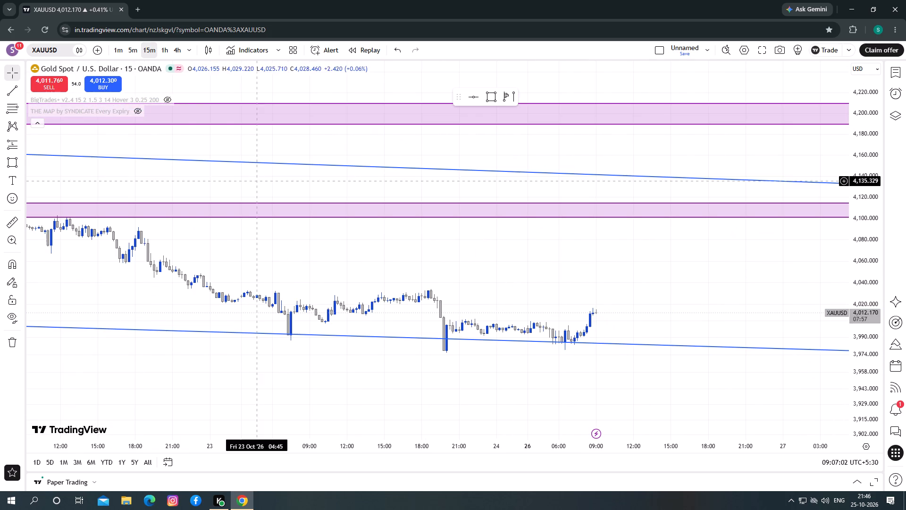
{"action": "left_click_drag", "start_coordinate": [862, 347], "coordinate": [846, 275]}
{"action": "left_click_drag", "start_coordinate": [407, 317], "coordinate": [417, 294]}
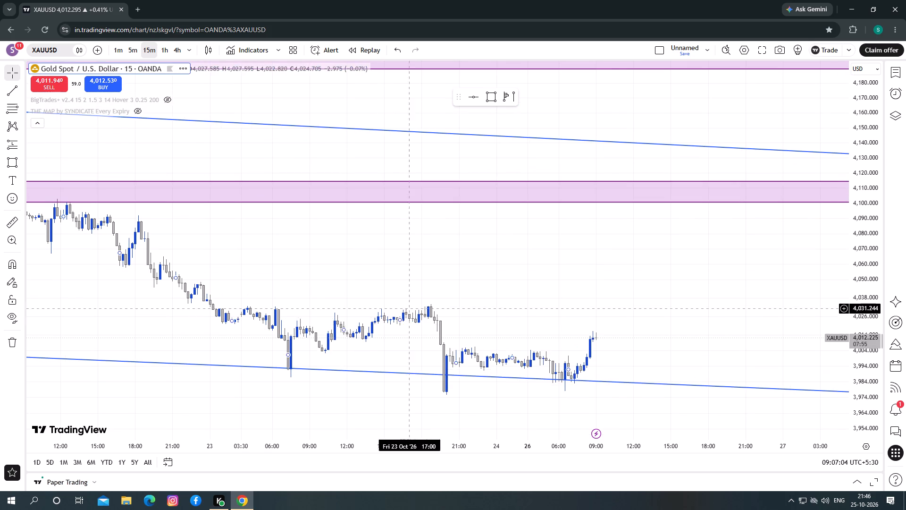
{"action": "left_click_drag", "start_coordinate": [417, 294], "coordinate": [429, 274]}
{"action": "left_click_drag", "start_coordinate": [443, 269], "coordinate": [455, 229]}
{"action": "left_click_drag", "start_coordinate": [444, 233], "coordinate": [772, 276]}
{"action": "left_click_drag", "start_coordinate": [637, 249], "coordinate": [326, 187]}
{"action": "left_click_drag", "start_coordinate": [856, 346], "coordinate": [840, 274]}
{"action": "left_click_drag", "start_coordinate": [706, 240], "coordinate": [584, 317]}
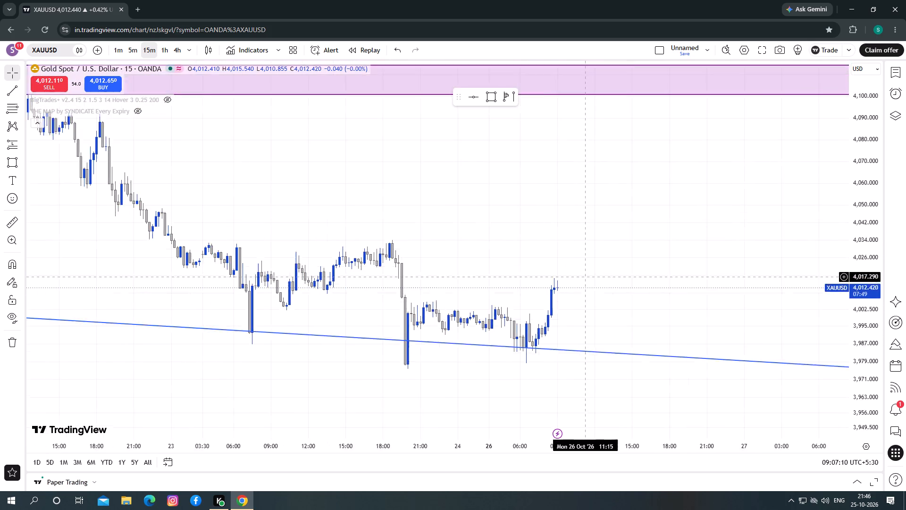
{"action": "left_click_drag", "start_coordinate": [584, 317], "coordinate": [581, 306]}
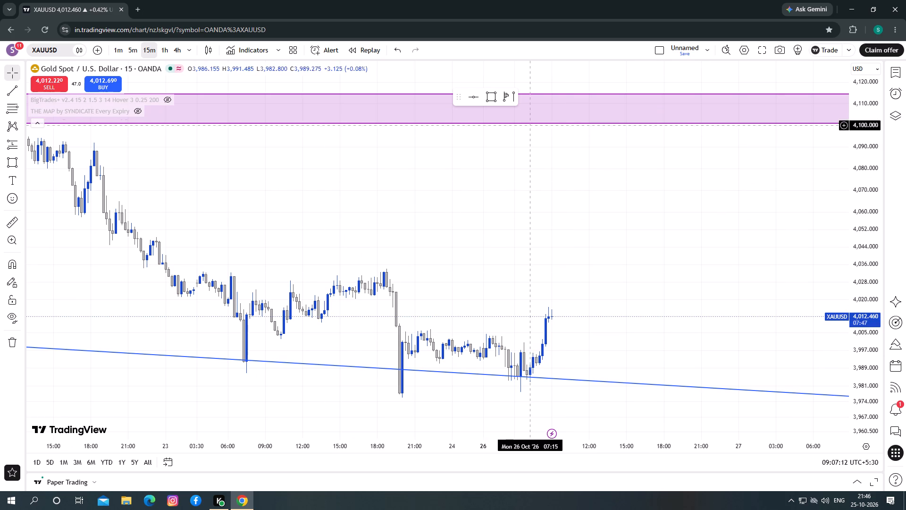
{"action": "left_click_drag", "start_coordinate": [429, 214], "coordinate": [752, 287]}
{"action": "left_click_drag", "start_coordinate": [721, 288], "coordinate": [706, 290]}
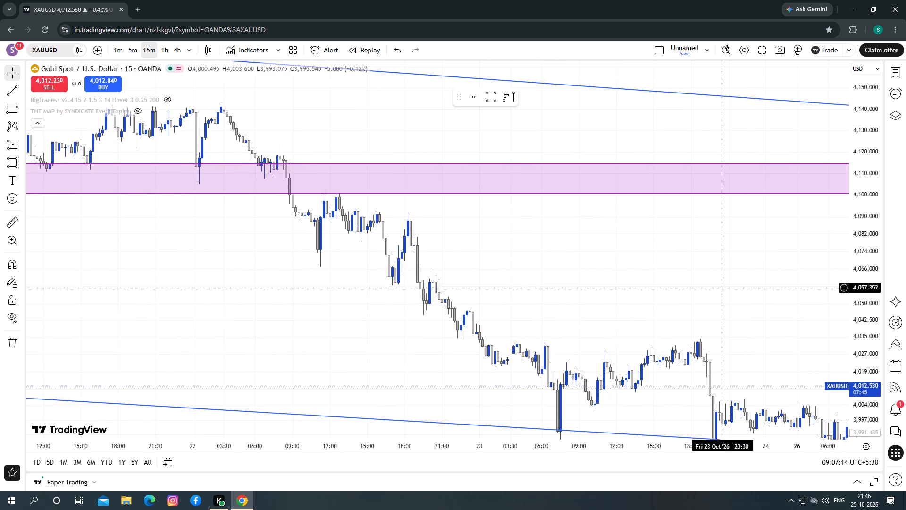
{"action": "left_click_drag", "start_coordinate": [706, 290], "coordinate": [711, 343]}
{"action": "left_click_drag", "start_coordinate": [711, 343], "coordinate": [680, 317]}
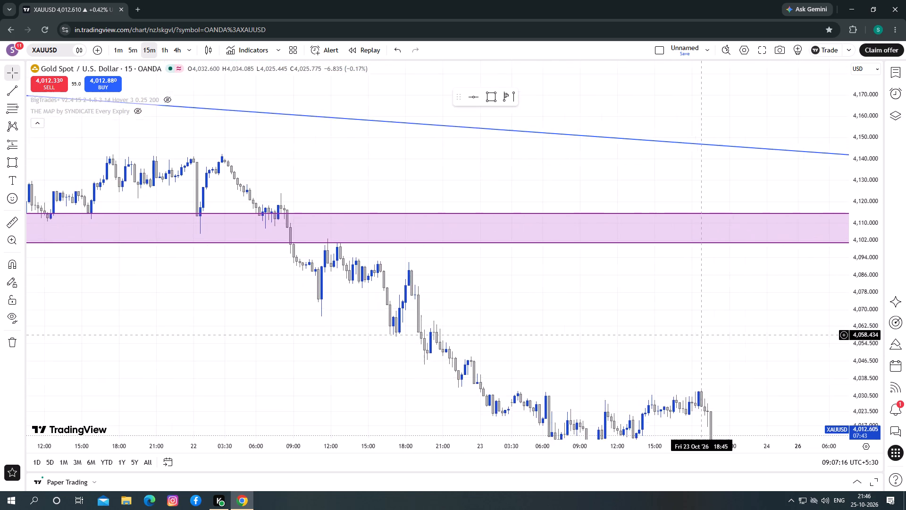
{"action": "left_click_drag", "start_coordinate": [680, 317], "coordinate": [520, 228]}
Switch the chart to the 5-minute timeframe and enlarge the price swings since 23 Oct around the lower channel line.
{"action": "left_click", "coordinate": [135, 54]}
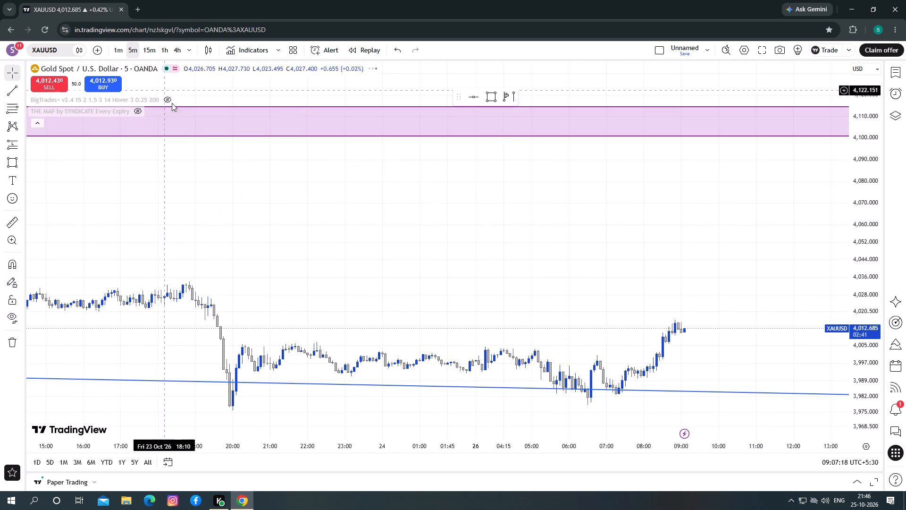
{"action": "left_click_drag", "start_coordinate": [860, 355], "coordinate": [835, 192]}
{"action": "left_click_drag", "start_coordinate": [480, 338], "coordinate": [507, 172]}
{"action": "left_click_drag", "start_coordinate": [476, 260], "coordinate": [482, 199]}
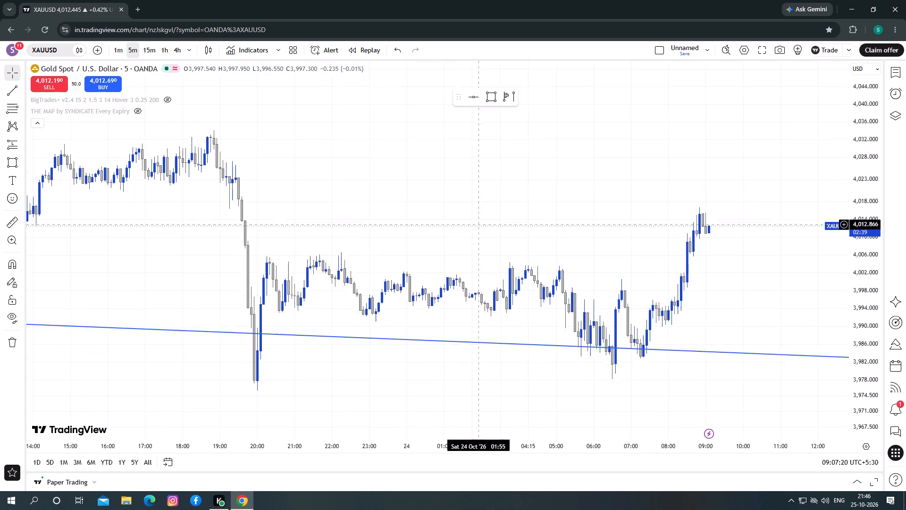
{"action": "left_click_drag", "start_coordinate": [482, 199], "coordinate": [486, 183]}
{"action": "left_click_drag", "start_coordinate": [614, 374], "coordinate": [557, 352]}
{"action": "left_click_drag", "start_coordinate": [859, 370], "coordinate": [849, 319]}
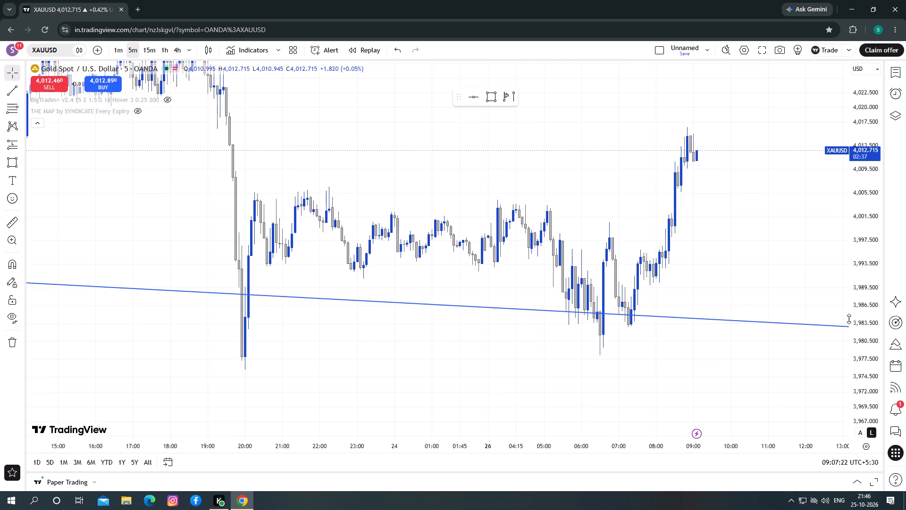
{"action": "left_click_drag", "start_coordinate": [849, 319], "coordinate": [848, 318]}
{"action": "left_click_drag", "start_coordinate": [724, 259], "coordinate": [733, 272]}
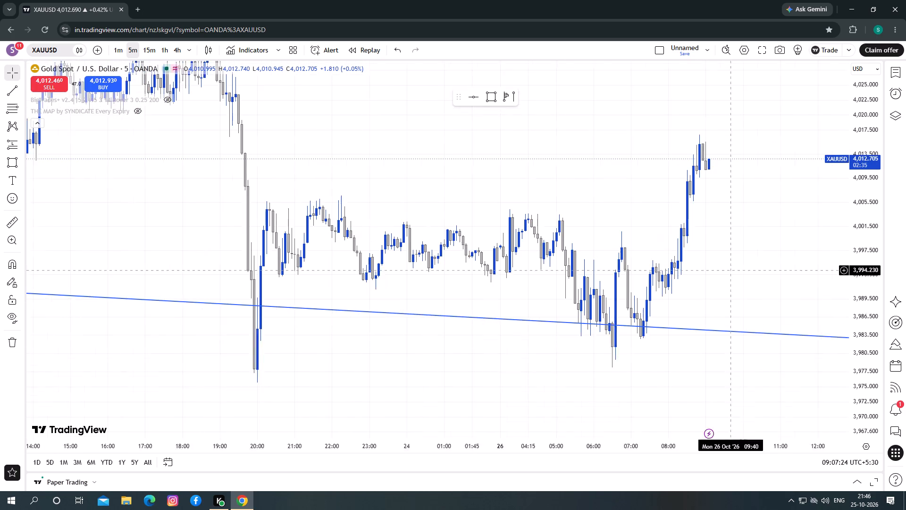
{"action": "left_click_drag", "start_coordinate": [733, 272], "coordinate": [675, 276]}
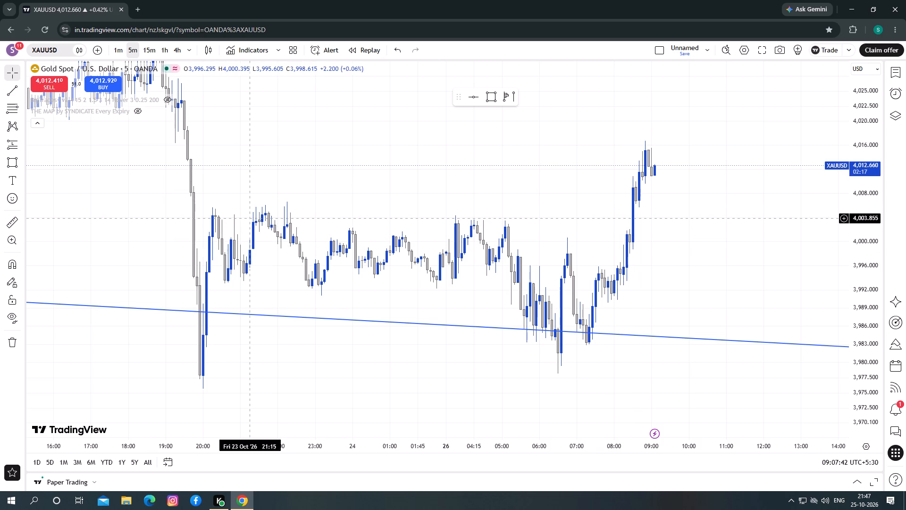
Draw a thin rectangle zone along the swing highs from 23 Oct 20:15 near 4,003.15 to 26 Oct 13:45 near 4,004.3.
{"action": "left_click", "coordinate": [489, 95]}
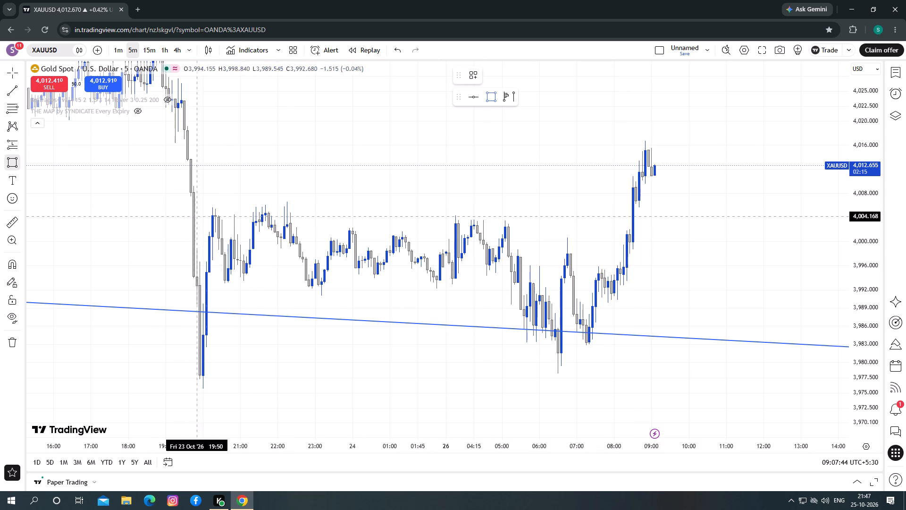
{"action": "left_click", "coordinate": [212, 222]}
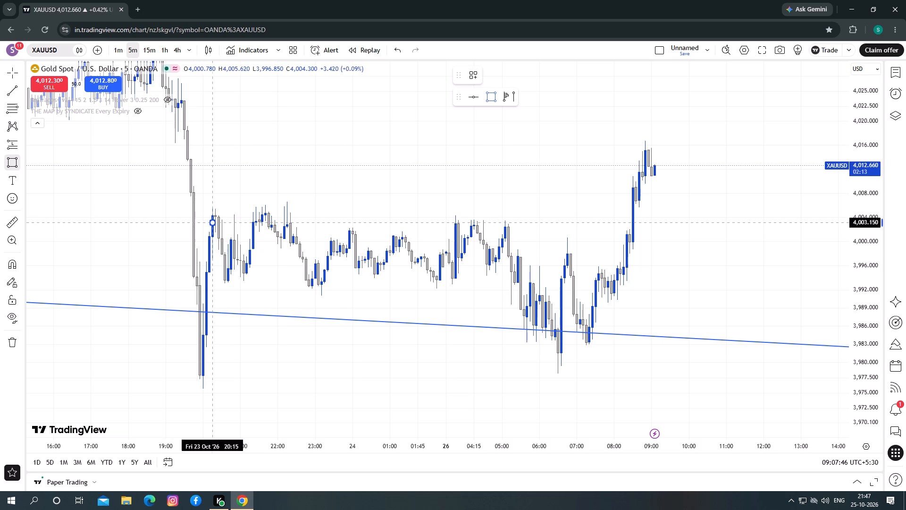
{"action": "left_click", "coordinate": [905, 212]}
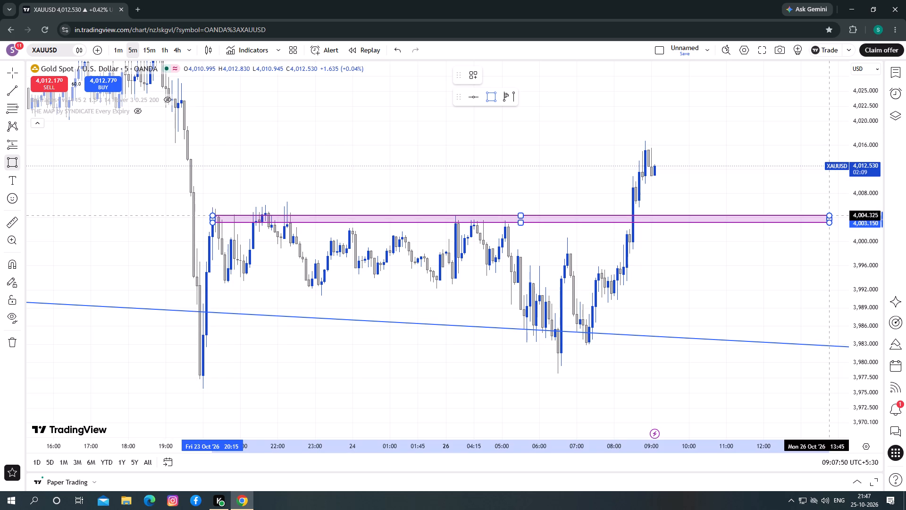
{"action": "left_click", "coordinate": [828, 215]}
{"action": "left_click", "coordinate": [741, 207]}
Move the thin 5-minute zone slightly lower so it spans about 4,002.2 to 4,003.5.
{"action": "left_click_drag", "start_coordinate": [738, 207], "coordinate": [704, 223]}
{"action": "left_click_drag", "start_coordinate": [686, 306], "coordinate": [652, 257]}
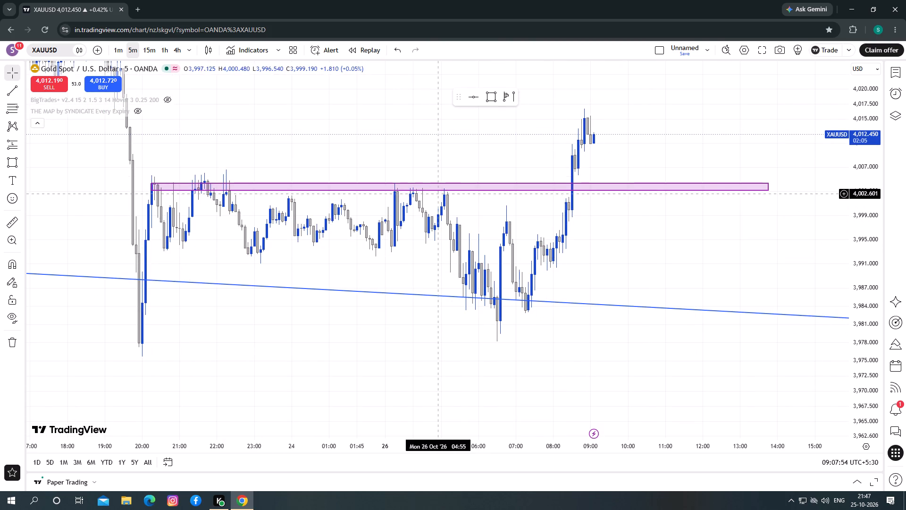
{"action": "left_click_drag", "start_coordinate": [451, 191], "coordinate": [450, 196]}
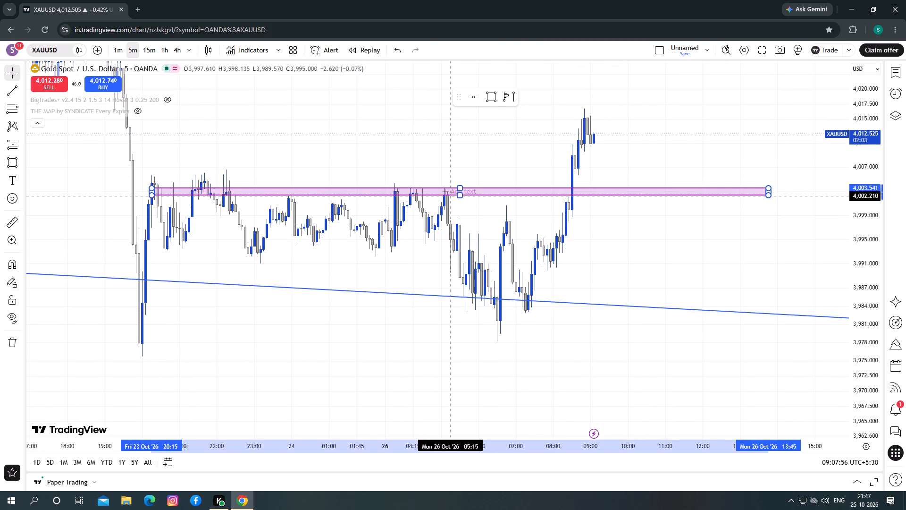
Reposition the thin 5-minute zone and thicken it so it spans about 4,000.96 to 4,002.76.
{"action": "left_click_drag", "start_coordinate": [450, 196], "coordinate": [438, 199]}
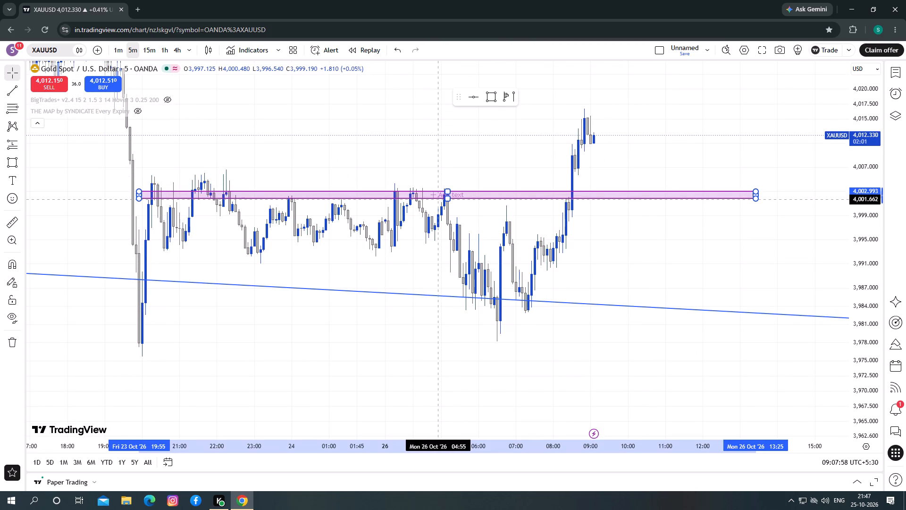
{"action": "left_click_drag", "start_coordinate": [438, 199], "coordinate": [439, 207]}
{"action": "left_click", "coordinate": [439, 207]}
{"action": "left_click", "coordinate": [441, 207]}
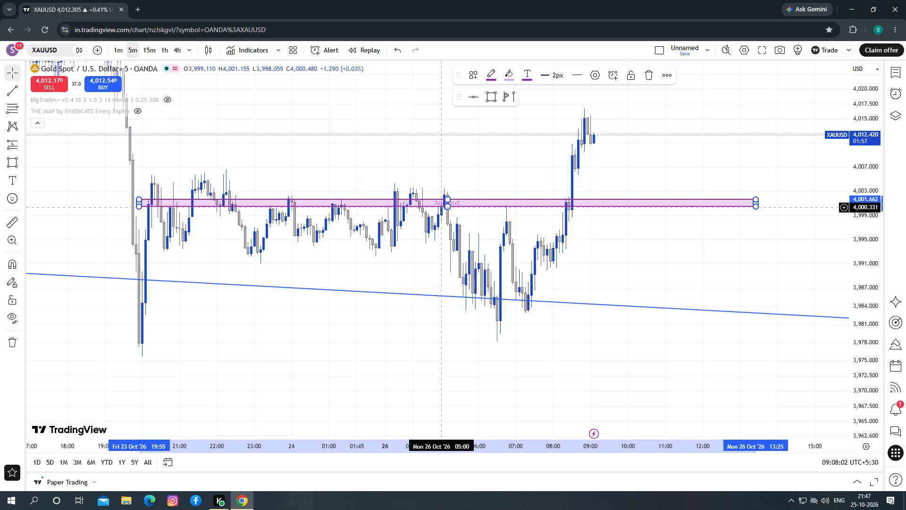
{"action": "left_click_drag", "start_coordinate": [445, 199], "coordinate": [449, 195]}
{"action": "left_click", "coordinate": [451, 190]}
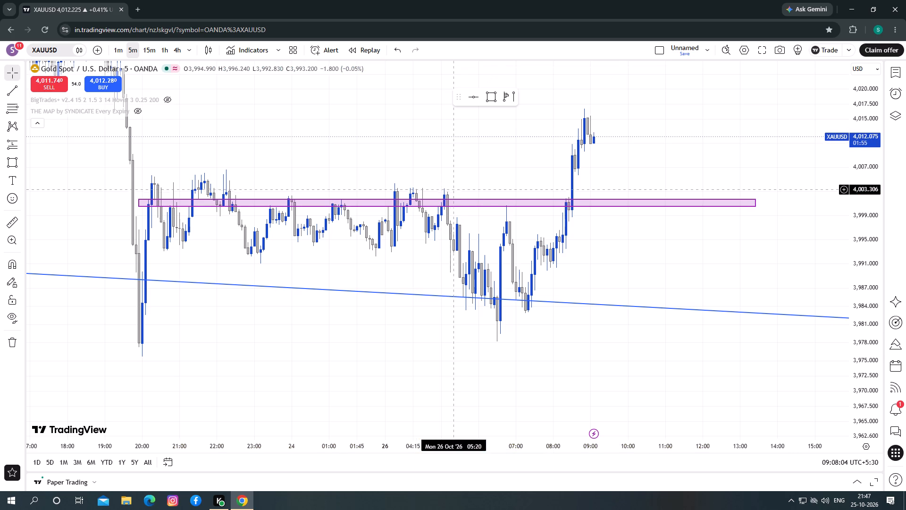
{"action": "left_click", "coordinate": [455, 188]}
{"action": "left_click", "coordinate": [448, 207]}
{"action": "left_click_drag", "start_coordinate": [435, 206], "coordinate": [435, 200]}
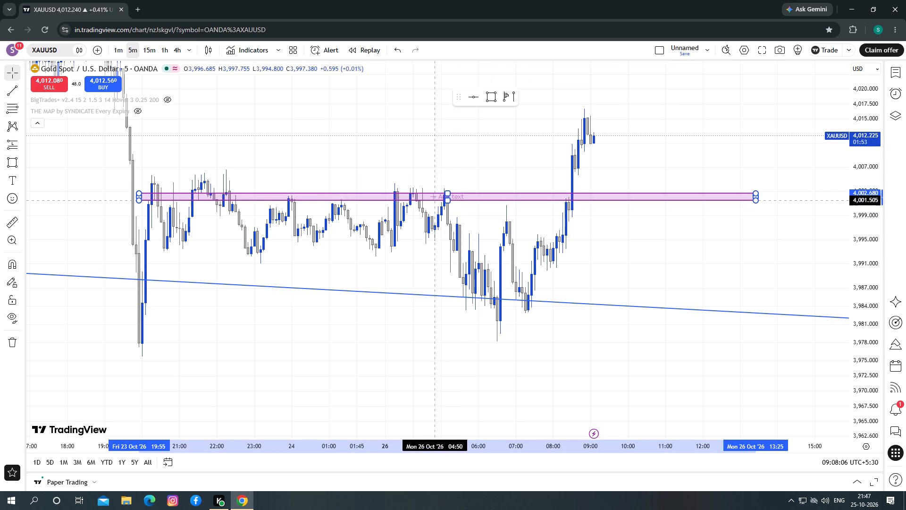
{"action": "left_click_drag", "start_coordinate": [435, 200], "coordinate": [440, 201]}
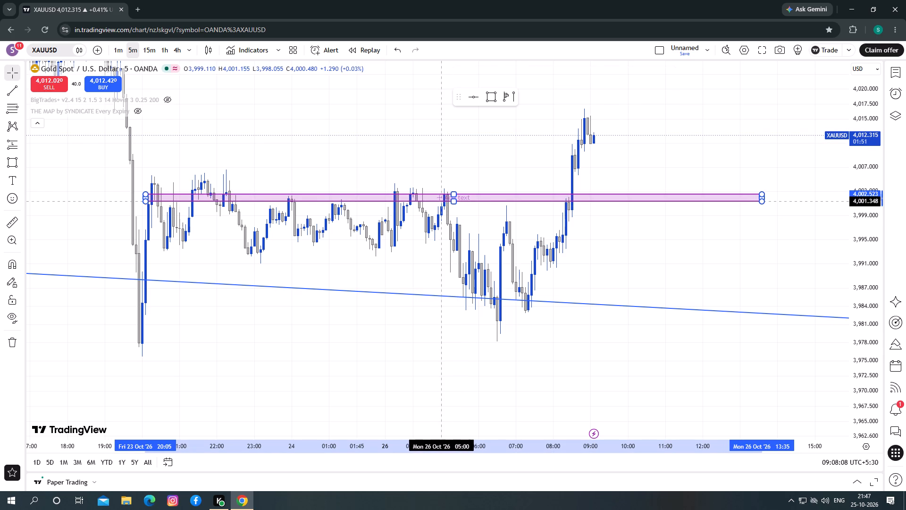
{"action": "left_click_drag", "start_coordinate": [440, 201], "coordinate": [442, 204]}
{"action": "left_click_drag", "start_coordinate": [451, 198], "coordinate": [459, 193]}
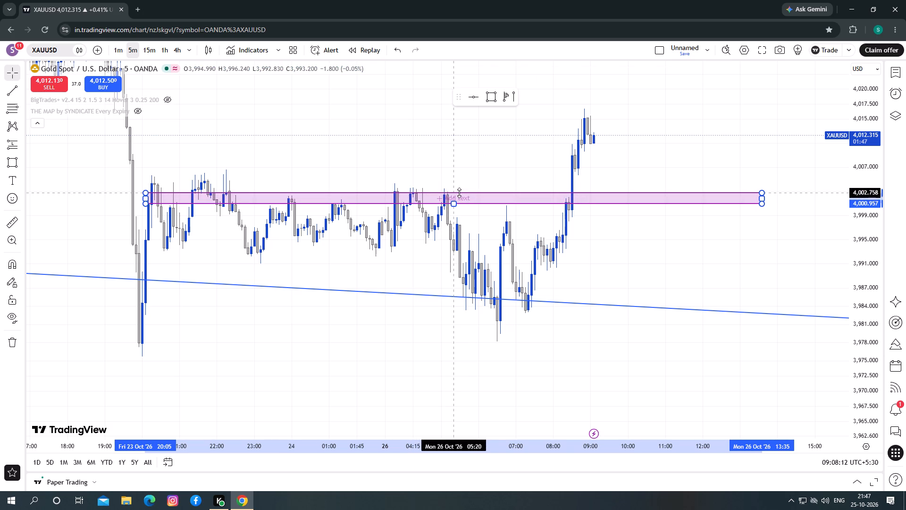
{"action": "left_click_drag", "start_coordinate": [459, 193], "coordinate": [460, 193]}
Move the thickened zone up to about 4,003.0–4,004.8, running from 23 Oct 19:55 to 26 Oct 13:25.
{"action": "left_click", "coordinate": [486, 161]}
{"action": "left_click_drag", "start_coordinate": [487, 161], "coordinate": [436, 146]}
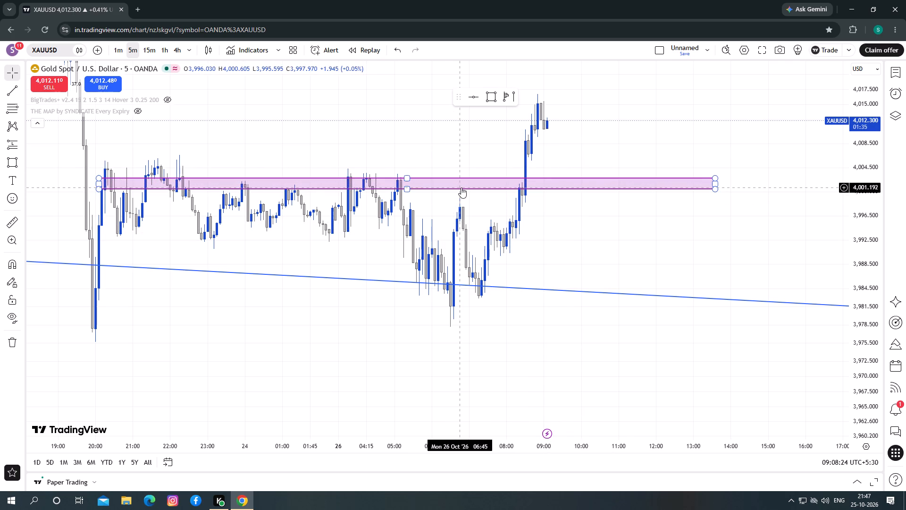
{"action": "left_click_drag", "start_coordinate": [461, 187], "coordinate": [454, 170]}
{"action": "left_click", "coordinate": [455, 170]}
{"action": "left_click_drag", "start_coordinate": [455, 170], "coordinate": [457, 174]}
{"action": "left_click", "coordinate": [460, 171]}
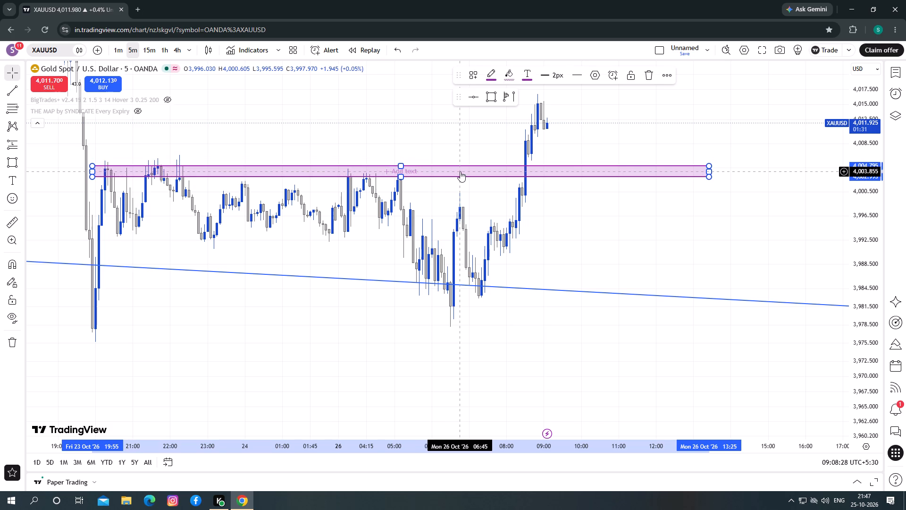
{"action": "left_click", "coordinate": [479, 212]}
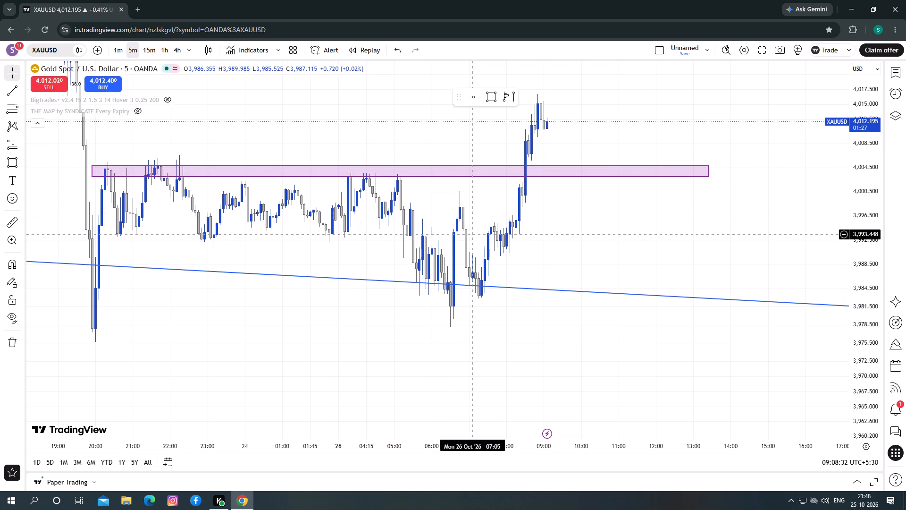
Examine the 23 Oct price swings before the sharp decline and the recent rally through the purple zone.
{"action": "left_click_drag", "start_coordinate": [561, 219], "coordinate": [630, 289]}
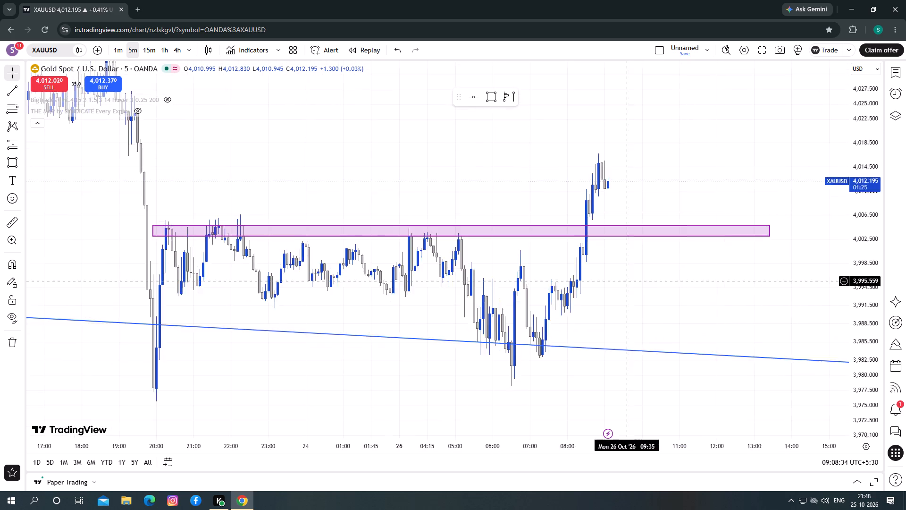
{"action": "left_click_drag", "start_coordinate": [630, 289], "coordinate": [720, 349]}
{"action": "left_click_drag", "start_coordinate": [348, 233], "coordinate": [487, 224]}
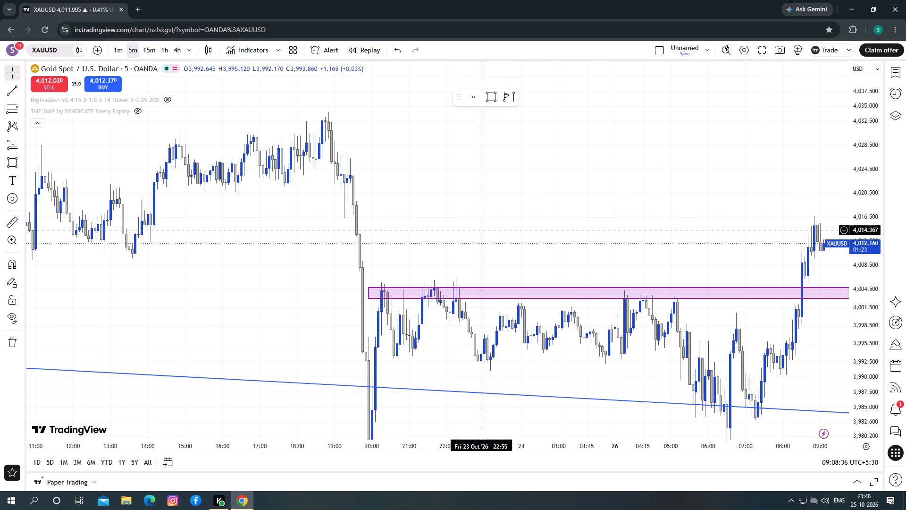
{"action": "left_click_drag", "start_coordinate": [487, 224], "coordinate": [504, 217]}
{"action": "left_click_drag", "start_coordinate": [182, 212], "coordinate": [106, 187]}
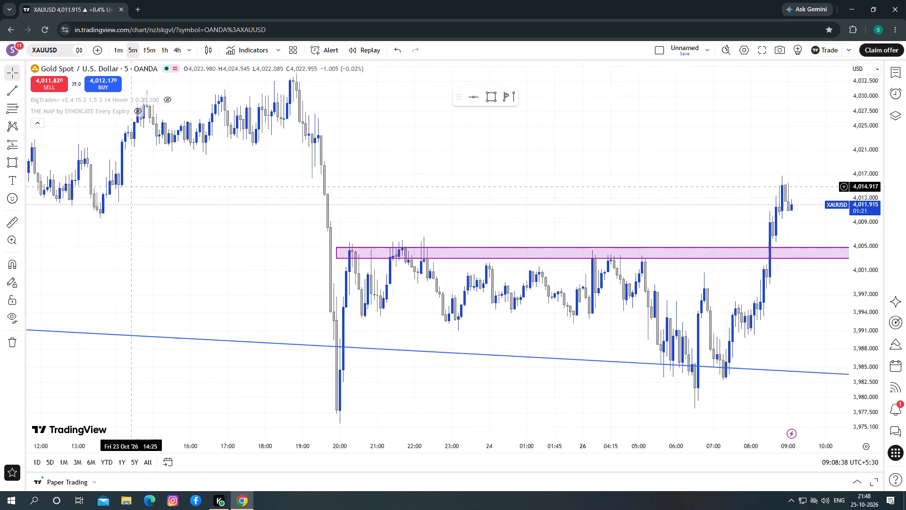
{"action": "left_click_drag", "start_coordinate": [106, 187], "coordinate": [113, 222]}
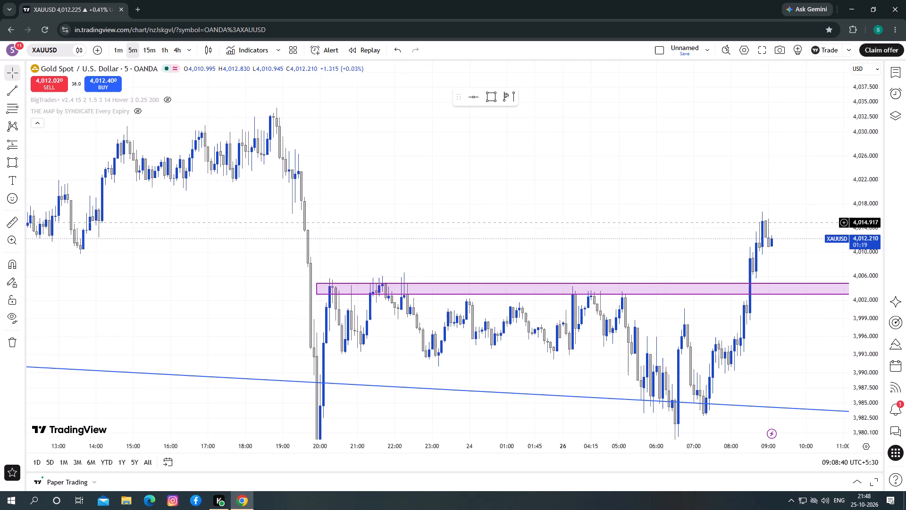
{"action": "left_click_drag", "start_coordinate": [113, 222], "coordinate": [411, 238]}
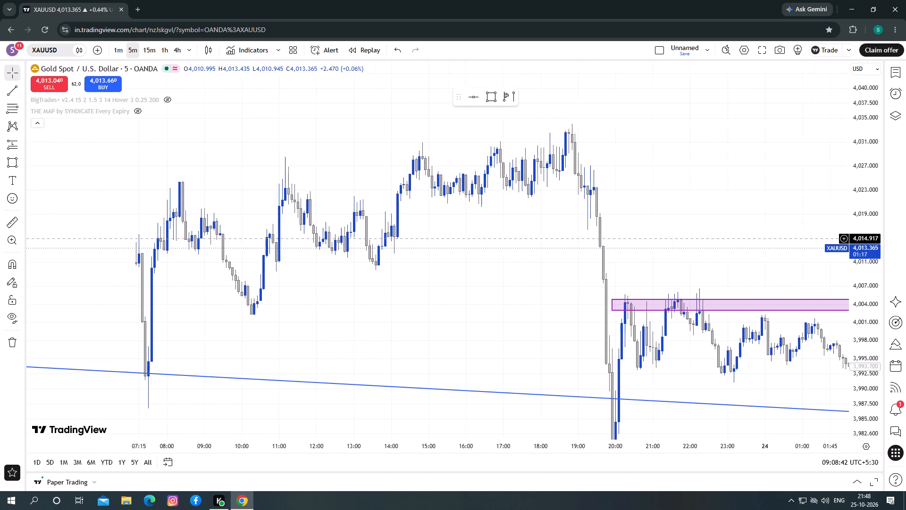
{"action": "left_click_drag", "start_coordinate": [411, 238], "coordinate": [412, 238]}
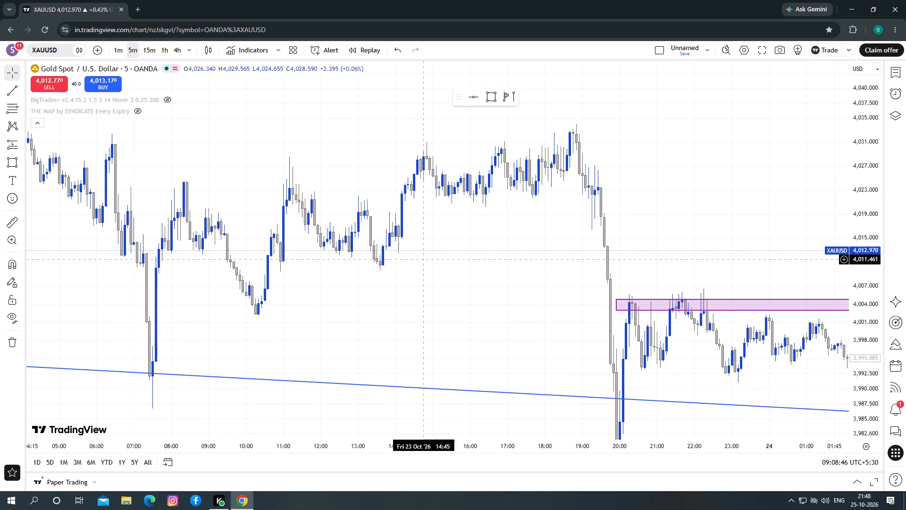
{"action": "left_click_drag", "start_coordinate": [423, 259], "coordinate": [76, 194]}
{"action": "left_click_drag", "start_coordinate": [502, 233], "coordinate": [470, 224]}
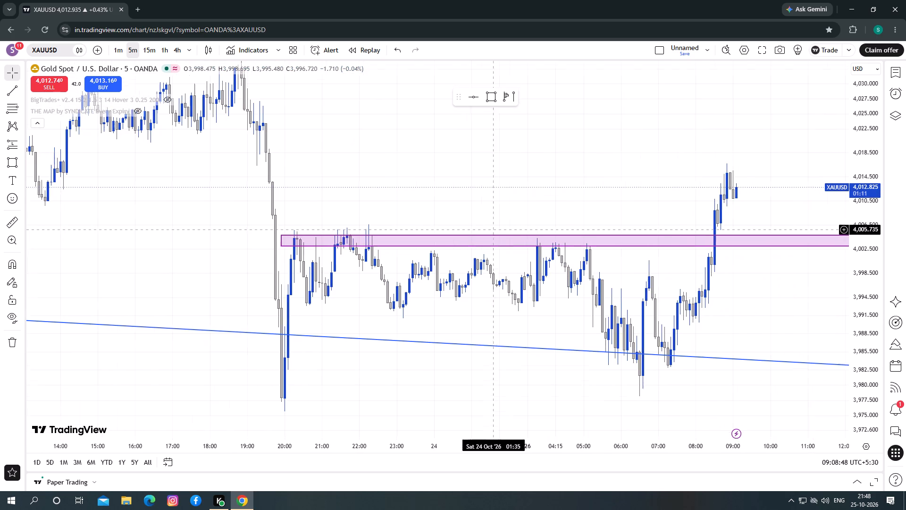
{"action": "left_click_drag", "start_coordinate": [470, 224], "coordinate": [408, 224]}
{"action": "left_click_drag", "start_coordinate": [535, 204], "coordinate": [533, 204]}
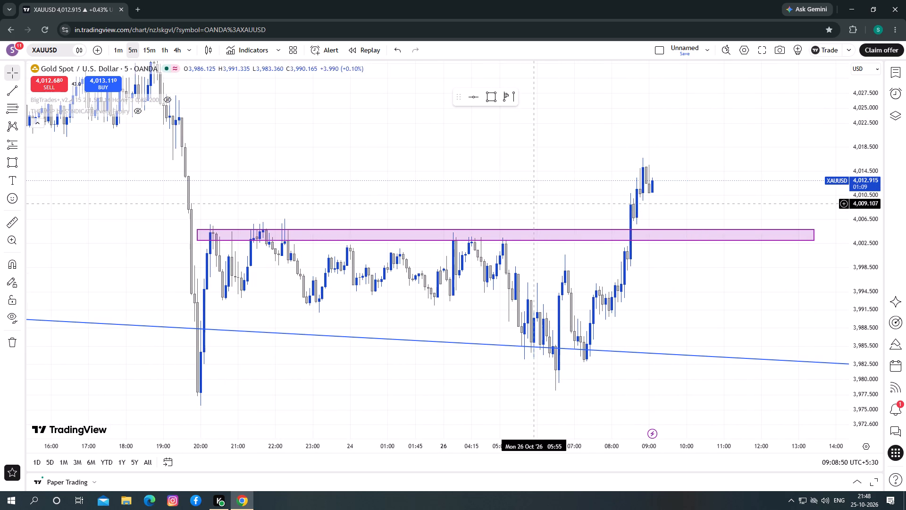
{"action": "left_click_drag", "start_coordinate": [533, 204], "coordinate": [504, 201]}
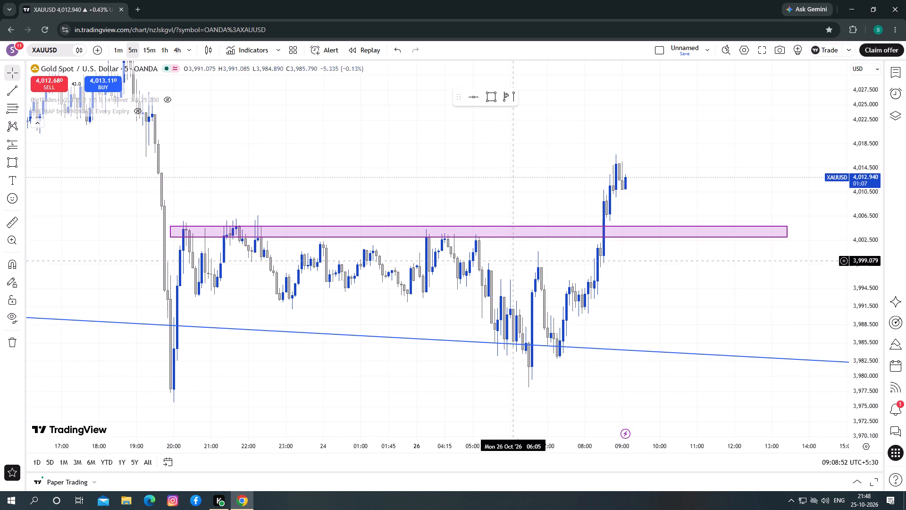
Draw a horizontal line at about 4,012.9 across the 23 Oct swing lows above the purple zone.
{"action": "left_click_drag", "start_coordinate": [548, 181], "coordinate": [597, 265]}
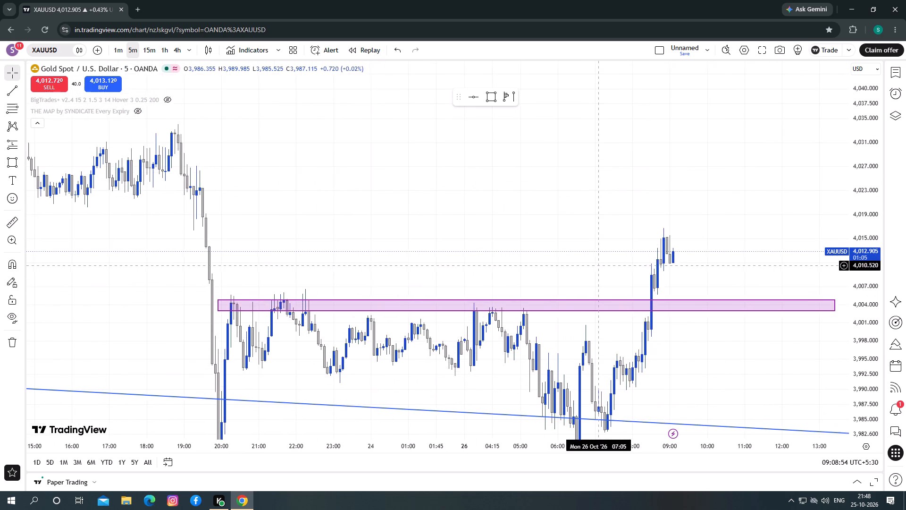
{"action": "left_click_drag", "start_coordinate": [597, 265], "coordinate": [846, 272]}
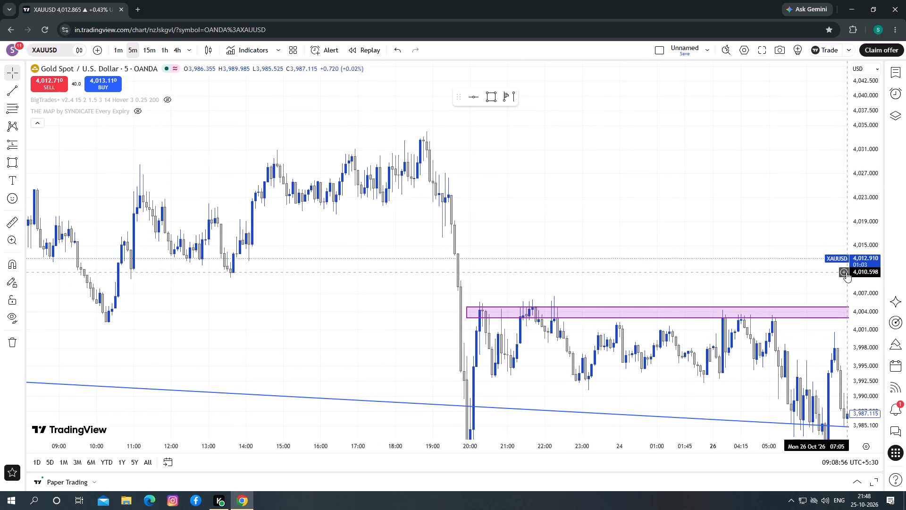
{"action": "left_click_drag", "start_coordinate": [370, 243], "coordinate": [400, 232]}
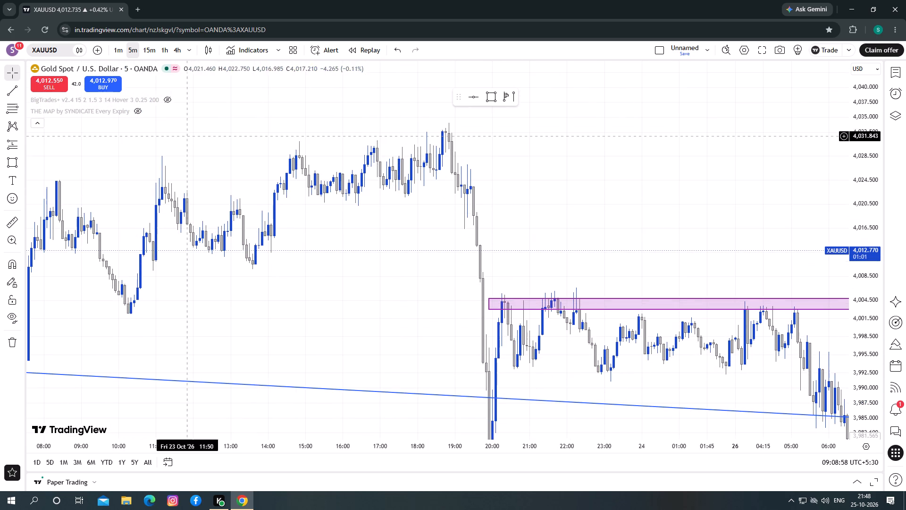
{"action": "left_click", "coordinate": [477, 102]}
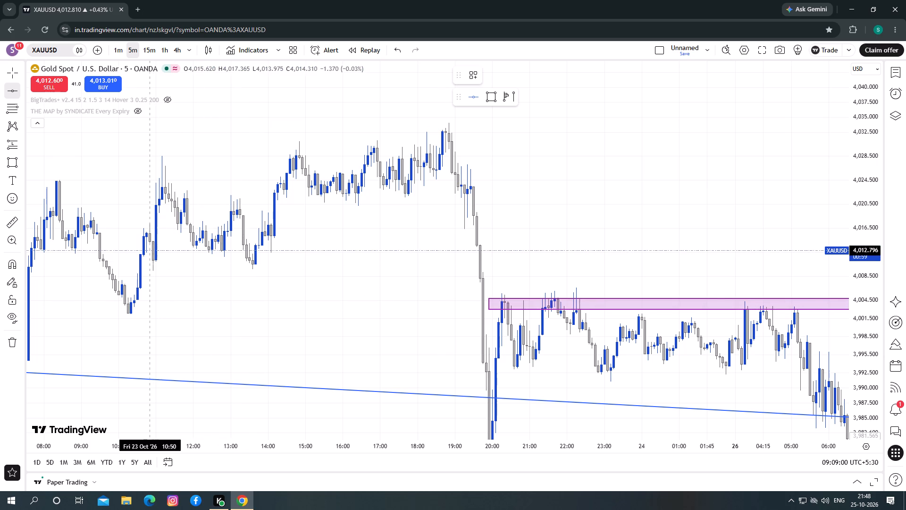
{"action": "left_click", "coordinate": [150, 250]}
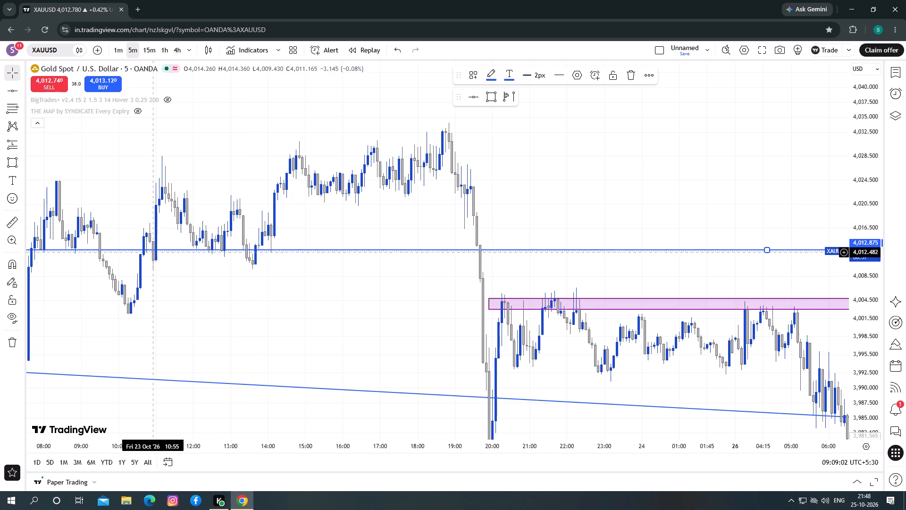
Draw a second horizontal line at about 4,022.1 along the lows of the 23 Oct afternoon consolidation.
{"action": "left_click_drag", "start_coordinate": [375, 280], "coordinate": [288, 294]}
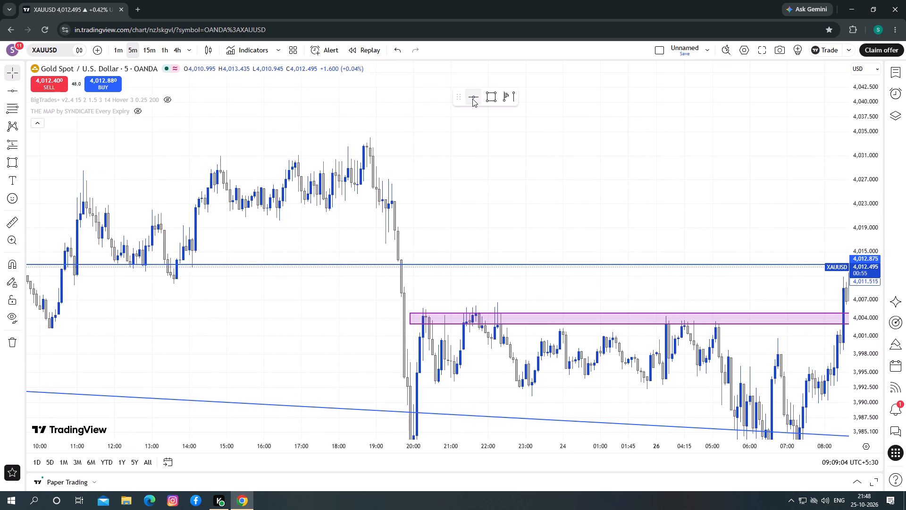
{"action": "left_click", "coordinate": [472, 99]}
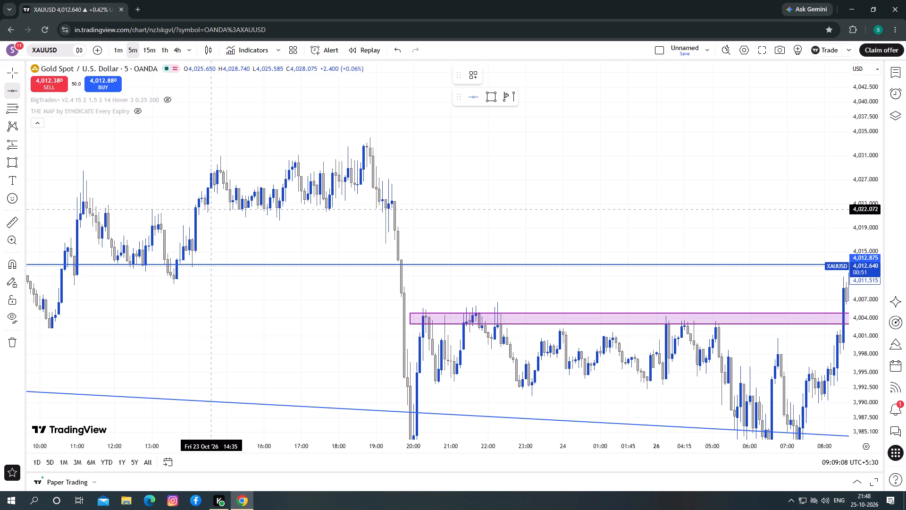
{"action": "left_click", "coordinate": [210, 209]}
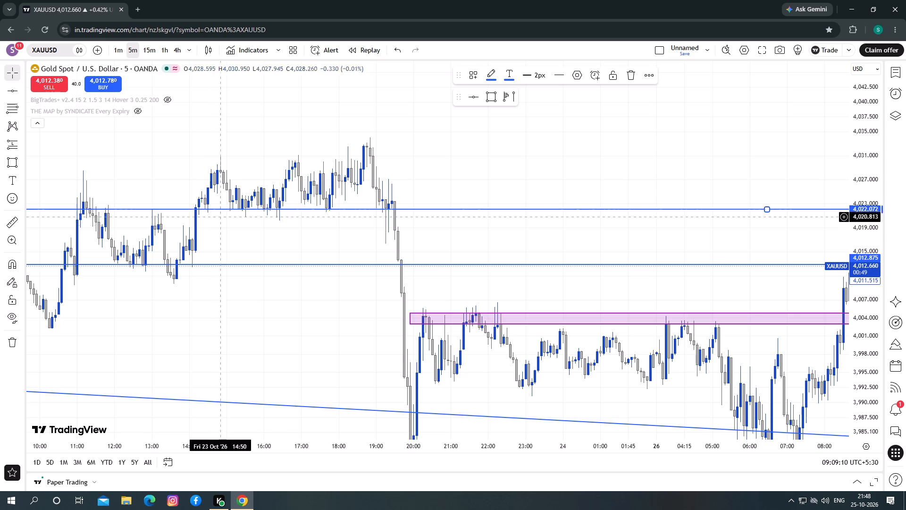
{"action": "left_click", "coordinate": [382, 227]}
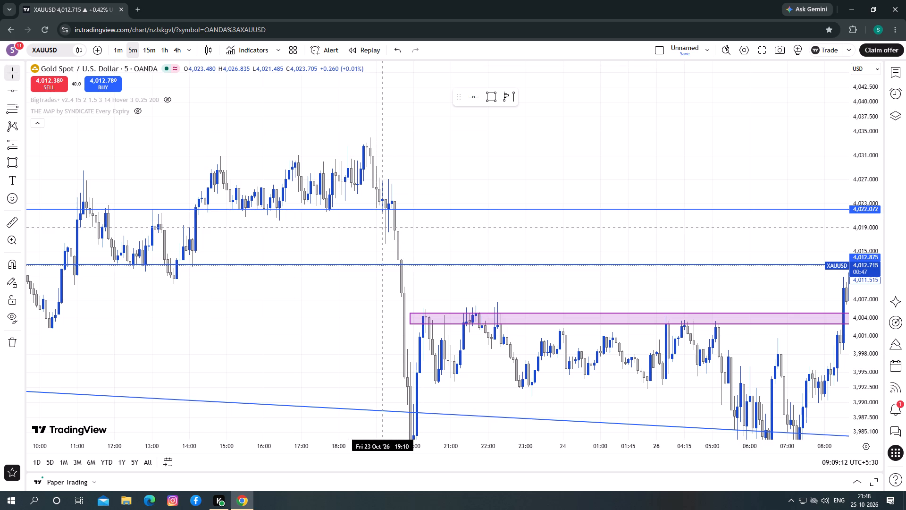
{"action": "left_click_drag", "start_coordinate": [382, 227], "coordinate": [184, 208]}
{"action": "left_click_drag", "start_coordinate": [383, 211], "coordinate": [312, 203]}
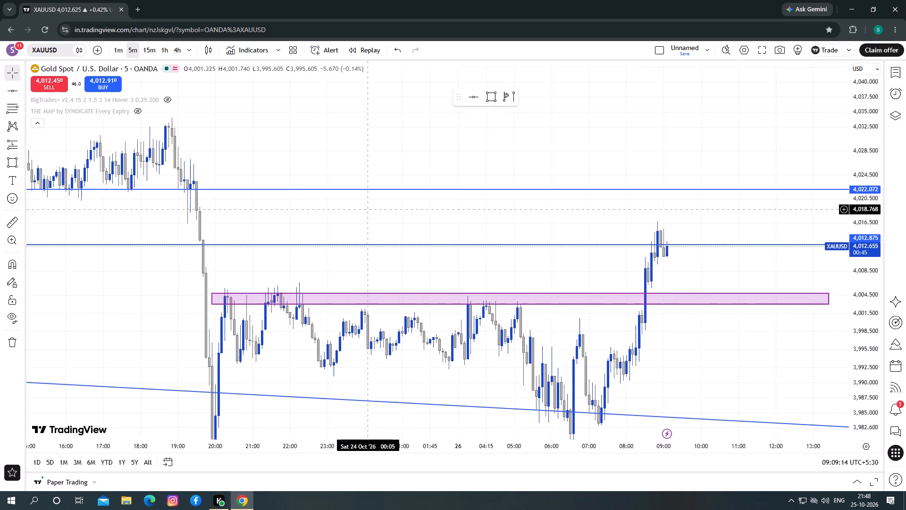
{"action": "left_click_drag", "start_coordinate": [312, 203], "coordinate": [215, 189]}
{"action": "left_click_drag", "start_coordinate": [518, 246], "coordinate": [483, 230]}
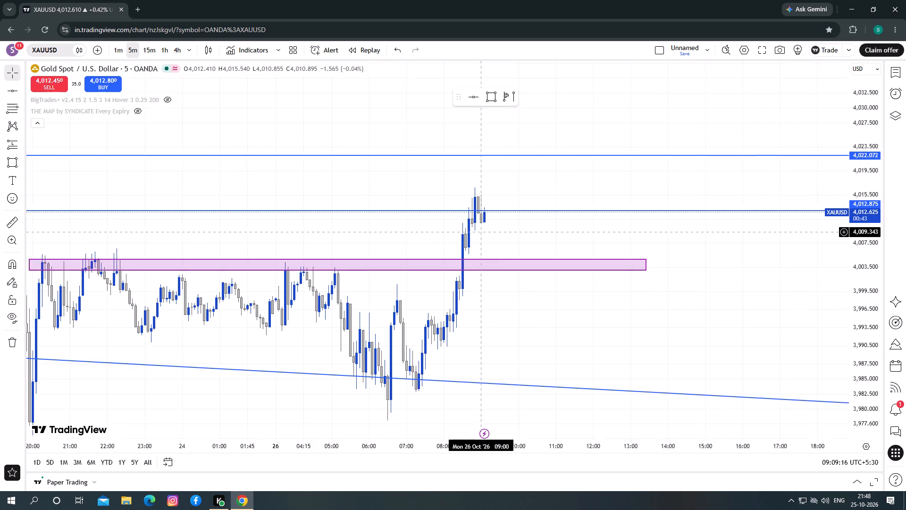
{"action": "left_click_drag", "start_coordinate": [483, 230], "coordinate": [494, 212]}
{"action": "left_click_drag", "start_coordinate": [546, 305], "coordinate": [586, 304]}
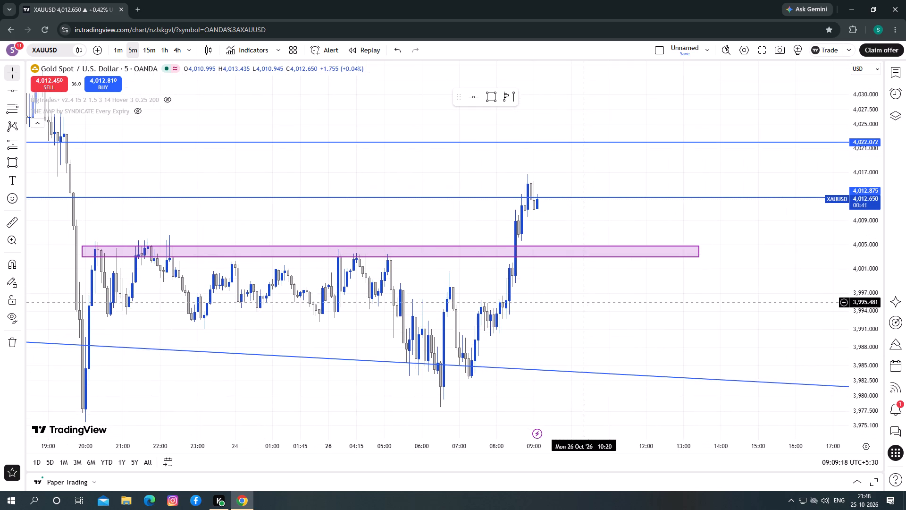
Restore the maximised browser window to its smaller windowed size.
{"action": "left_click", "coordinate": [870, 9]}
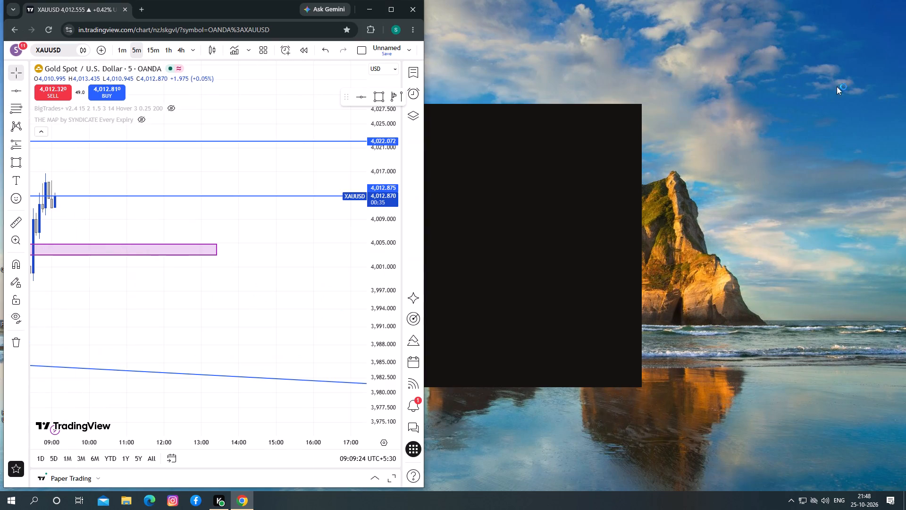
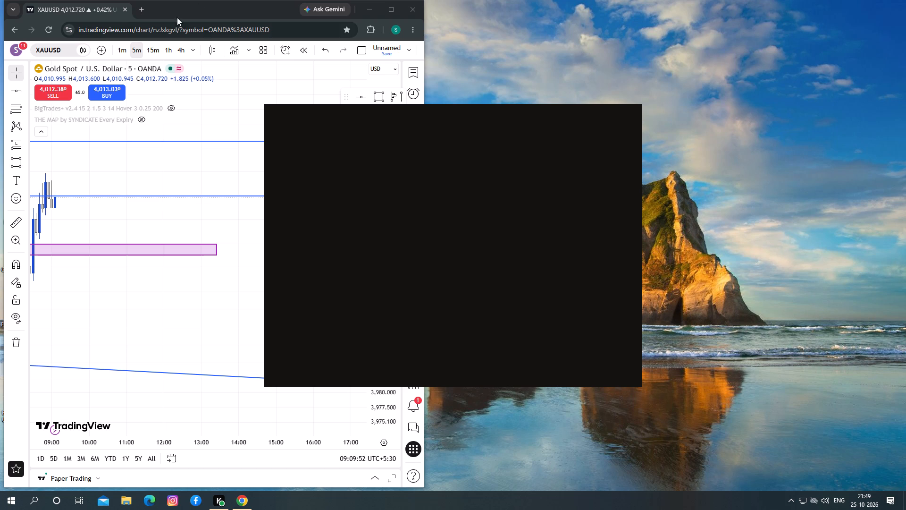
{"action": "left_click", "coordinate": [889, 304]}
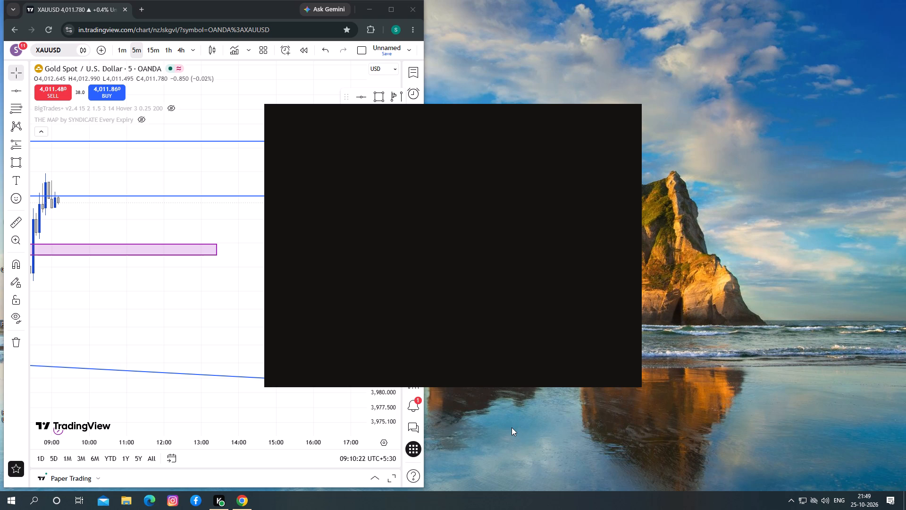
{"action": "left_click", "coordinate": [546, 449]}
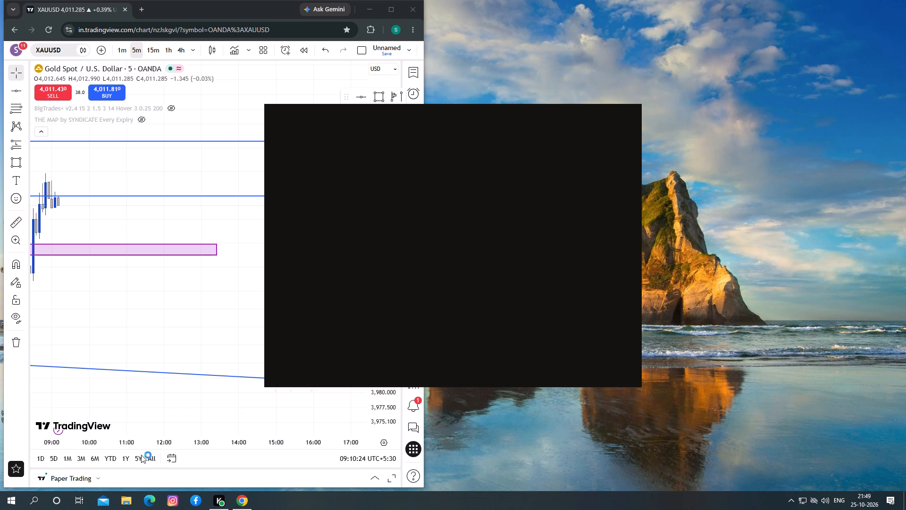
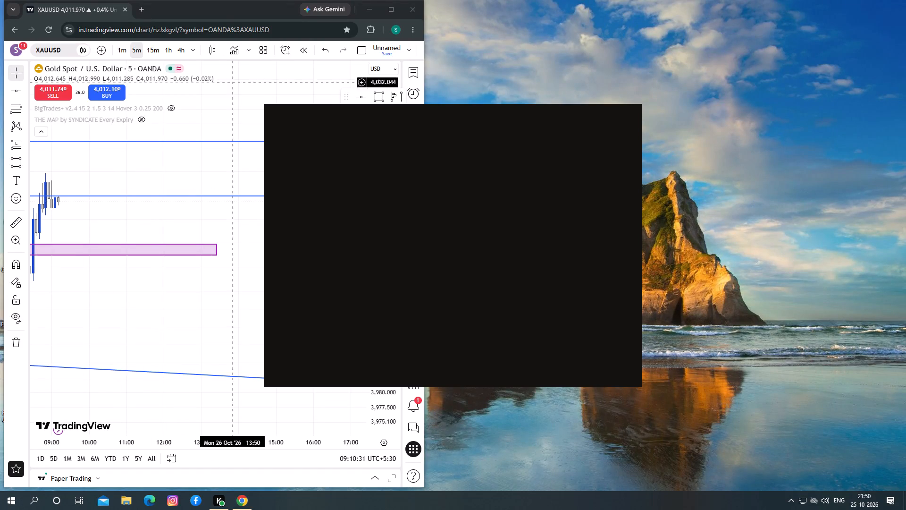
Move the XAUUSD chart window clear of the desktop shortcuts and open a second Google Chrome window.
{"action": "left_click_drag", "start_coordinate": [200, 10], "coordinate": [438, 33]}
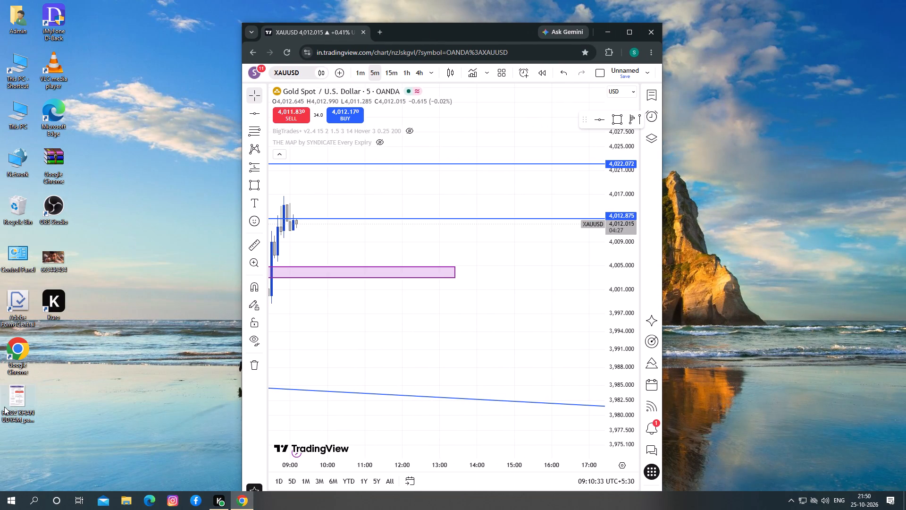
{"action": "double_click", "coordinate": [19, 362]}
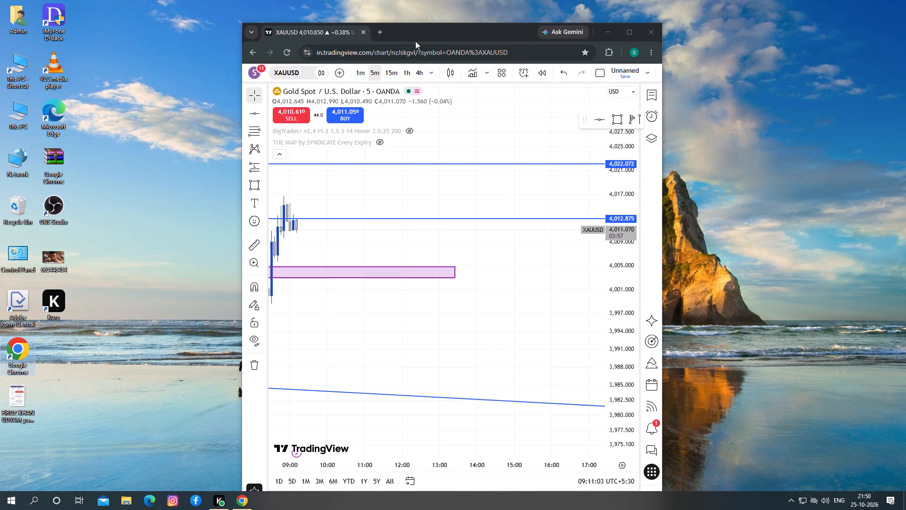
{"action": "left_click_drag", "start_coordinate": [420, 24], "coordinate": [648, 8]}
{"action": "left_click_drag", "start_coordinate": [497, 11], "coordinate": [497, 15]}
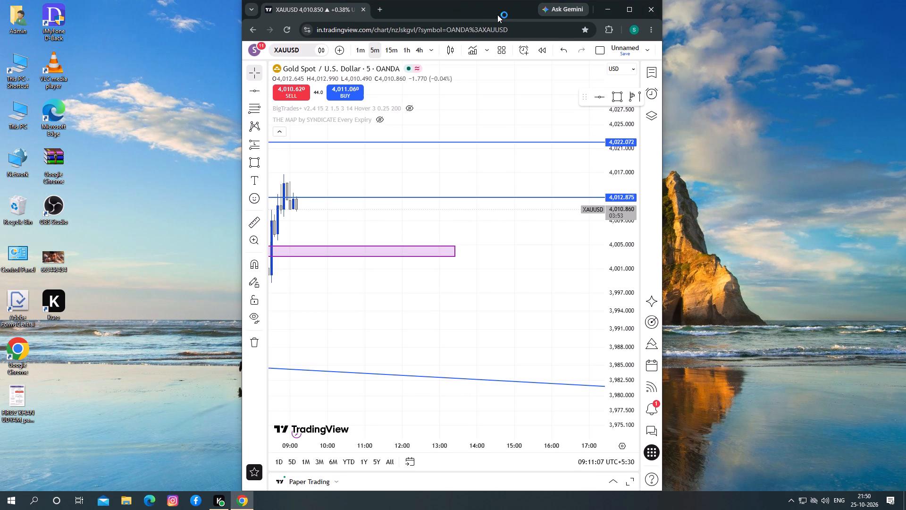
{"action": "left_click_drag", "start_coordinate": [497, 15], "coordinate": [713, 0]}
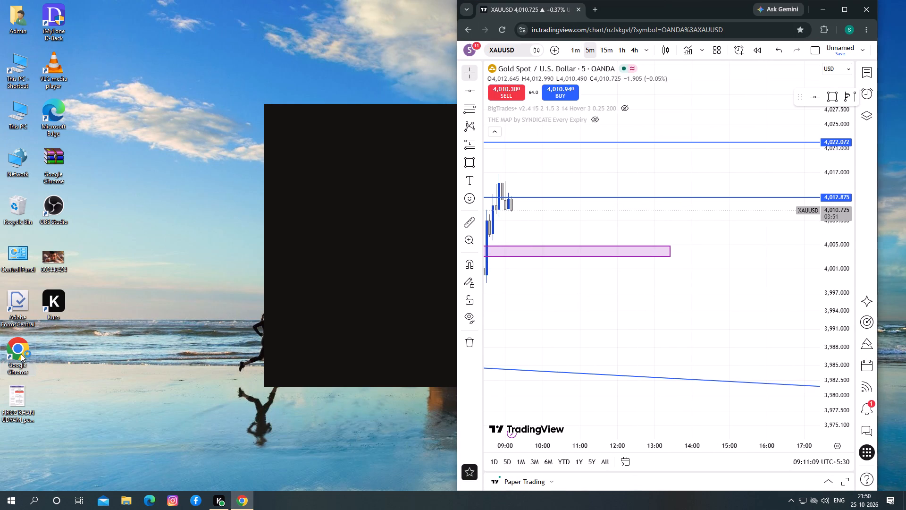
{"action": "left_click", "coordinate": [20, 349]}
{"action": "left_click", "coordinate": [23, 350]}
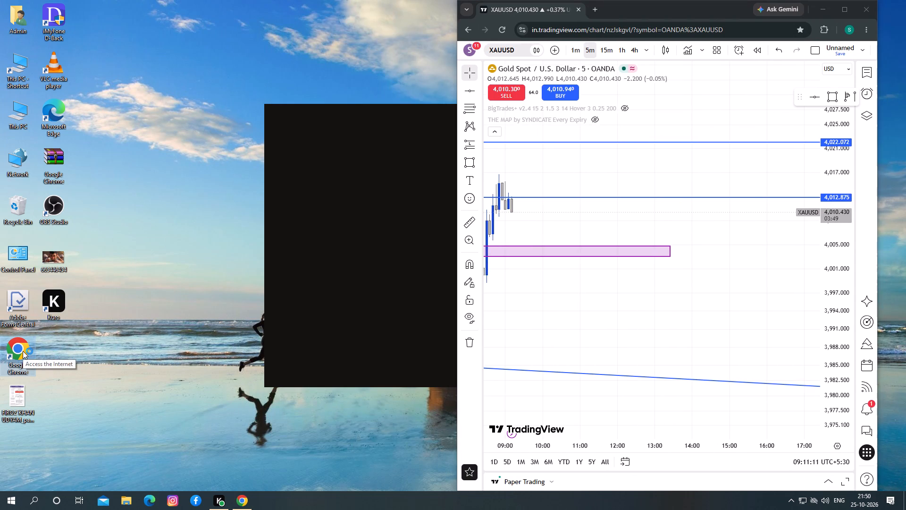
{"action": "double_click", "coordinate": [23, 351]}
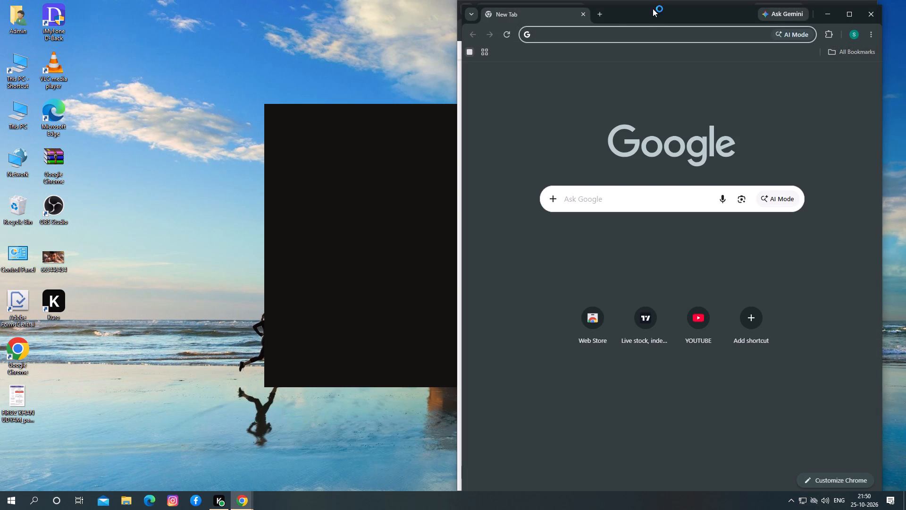
Arrange the XAUUSD chart window and the new blank browser window side by side on the desktop.
{"action": "left_click_drag", "start_coordinate": [645, 18], "coordinate": [593, 45]}
{"action": "left_click_drag", "start_coordinate": [621, 9], "coordinate": [589, 22]}
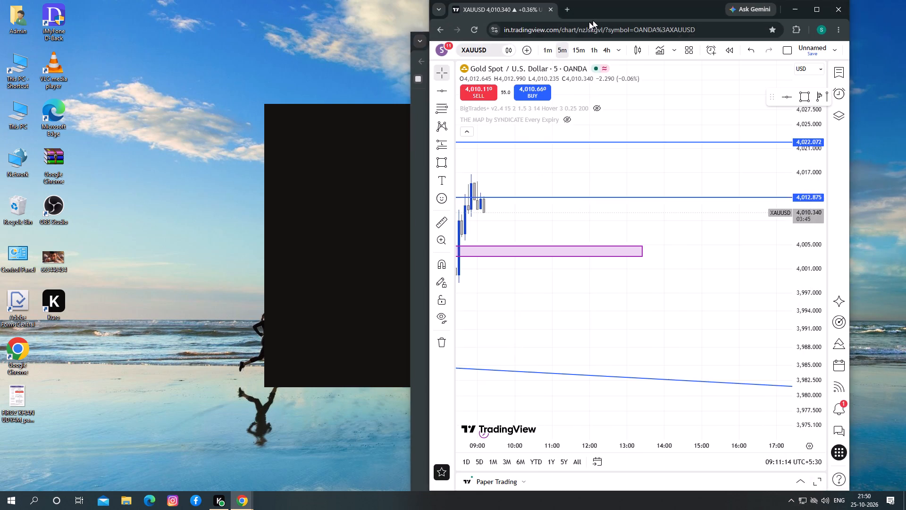
{"action": "left_click_drag", "start_coordinate": [589, 22], "coordinate": [164, 10]}
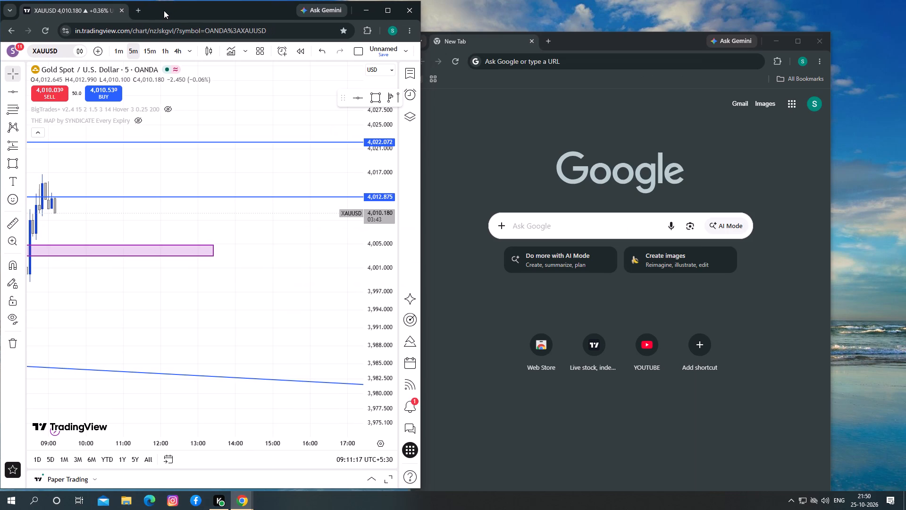
{"action": "left_click_drag", "start_coordinate": [164, 10], "coordinate": [163, 10]}
{"action": "left_click", "coordinate": [163, 10]}
{"action": "triple_click", "coordinate": [163, 7]}
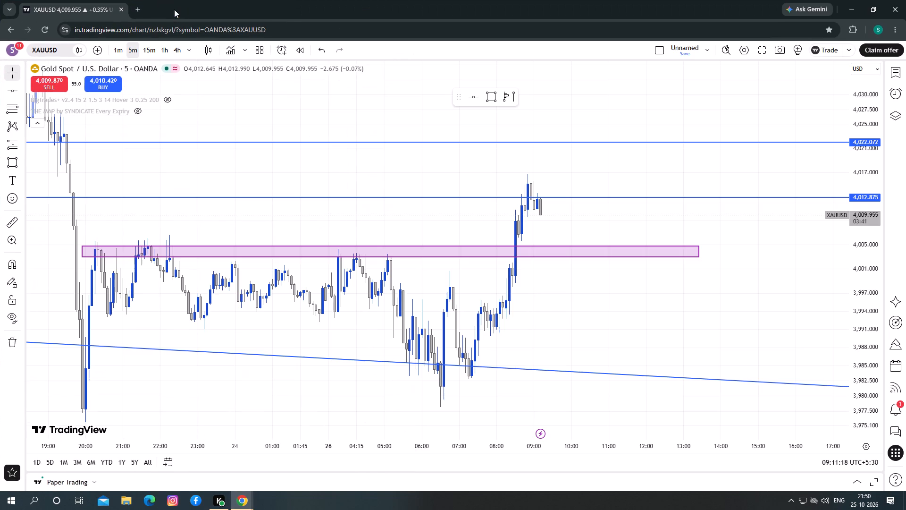
{"action": "left_click", "coordinate": [877, 6]}
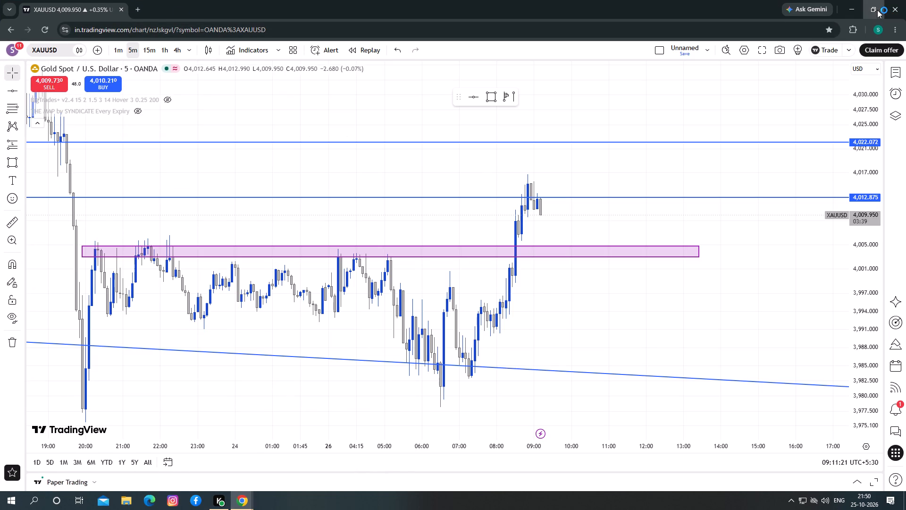
{"action": "left_click_drag", "start_coordinate": [609, 39], "coordinate": [652, 11]}
Widen the XAUUSD chart window to fill the gap beside the new browser window.
{"action": "left_click_drag", "start_coordinate": [312, 220], "coordinate": [487, 195]}
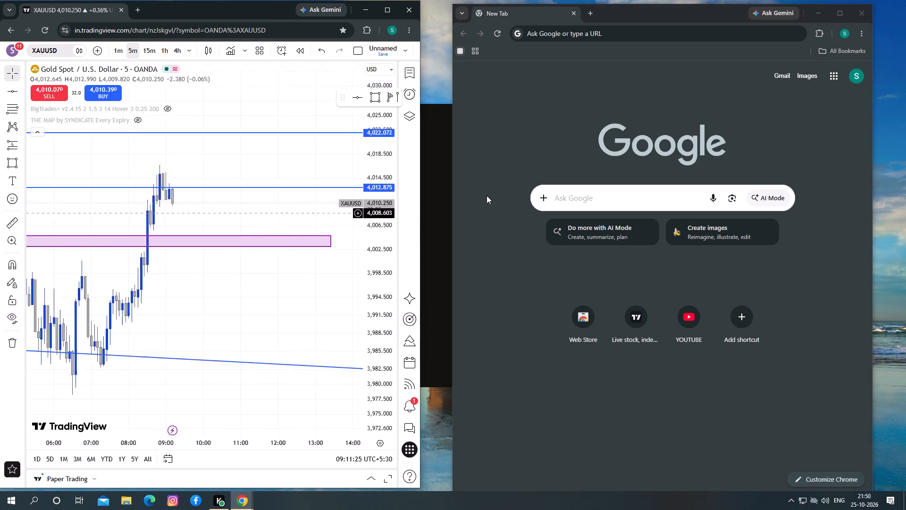
{"action": "left_click_drag", "start_coordinate": [487, 195], "coordinate": [490, 194]}
{"action": "left_click_drag", "start_coordinate": [387, 232], "coordinate": [405, 277]}
{"action": "left_click_drag", "start_coordinate": [302, 288], "coordinate": [360, 281]}
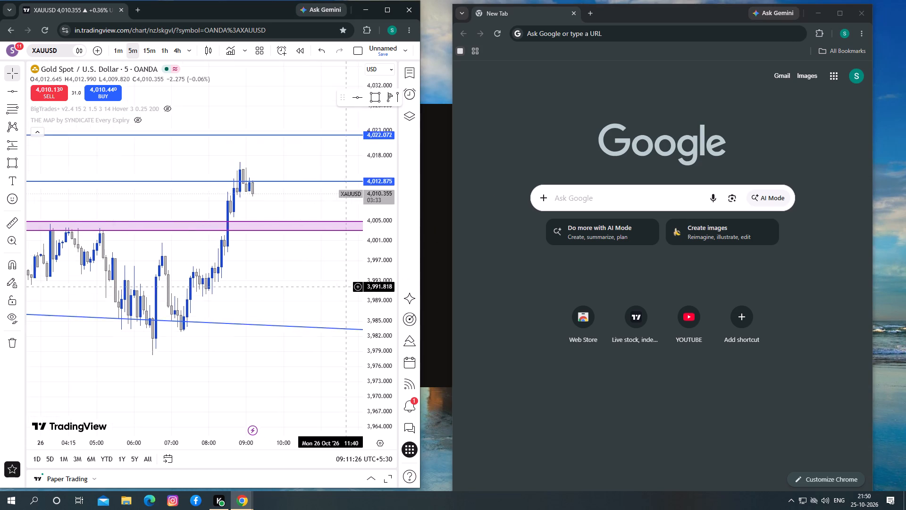
{"action": "left_click_drag", "start_coordinate": [360, 281], "coordinate": [384, 260]}
{"action": "left_click_drag", "start_coordinate": [377, 250], "coordinate": [391, 296]}
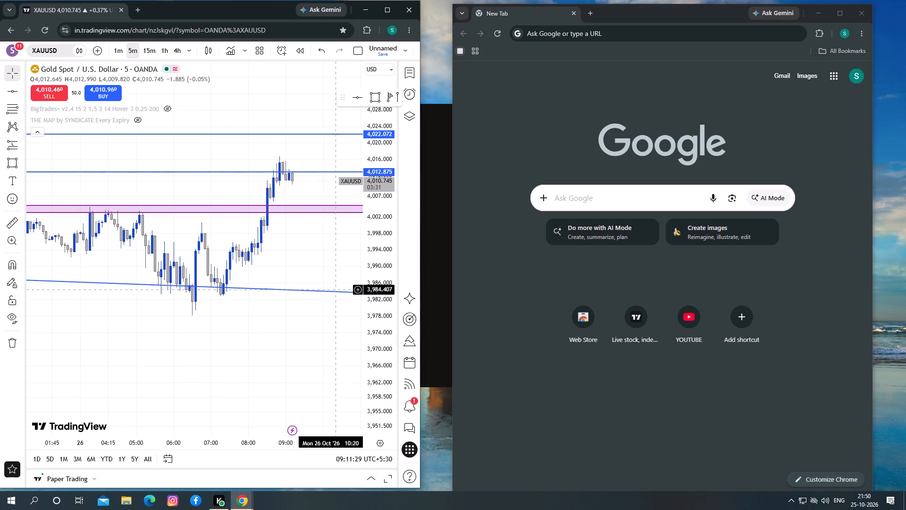
{"action": "left_click_drag", "start_coordinate": [302, 270], "coordinate": [321, 270]}
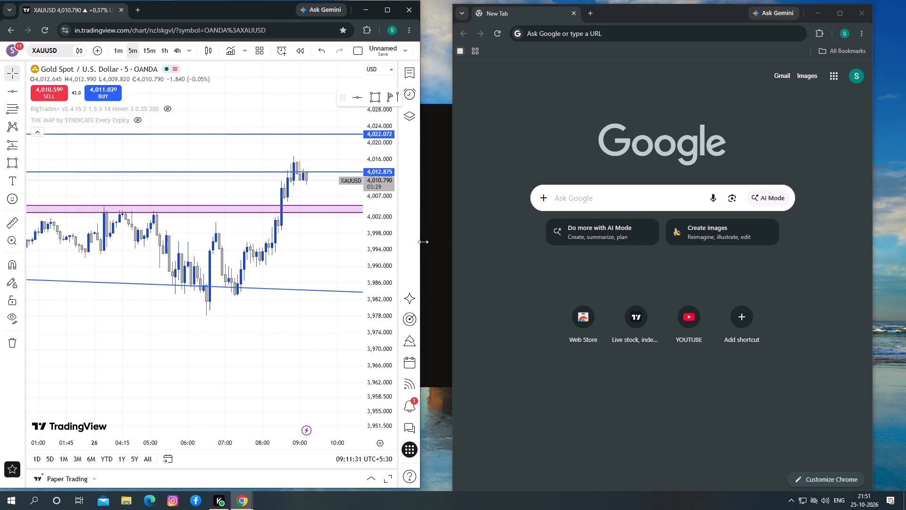
{"action": "left_click_drag", "start_coordinate": [423, 242], "coordinate": [448, 240]}
Examine the 5-minute XAUUSD price action around the purple zone, the horizontal lines and the lower channel line, ending at the latest candles.
{"action": "left_click_drag", "start_coordinate": [329, 259], "coordinate": [346, 259]}
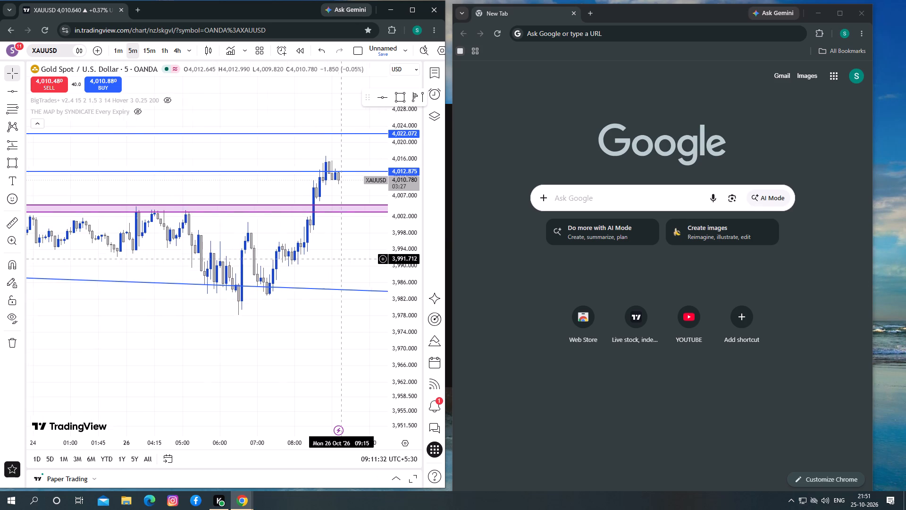
{"action": "left_click_drag", "start_coordinate": [346, 259], "coordinate": [375, 260]}
{"action": "left_click_drag", "start_coordinate": [277, 255], "coordinate": [381, 256]}
{"action": "left_click_drag", "start_coordinate": [327, 257], "coordinate": [434, 255]}
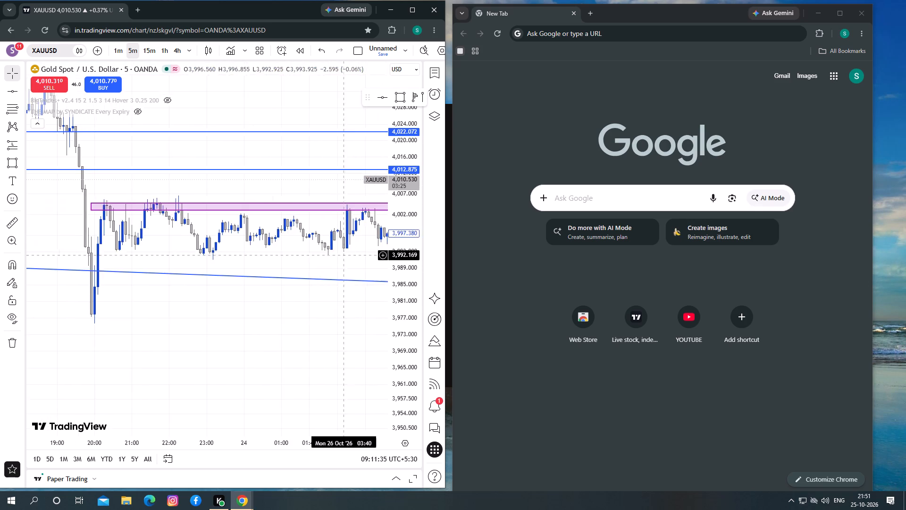
{"action": "left_click_drag", "start_coordinate": [351, 257], "coordinate": [404, 294]}
{"action": "left_click_drag", "start_coordinate": [331, 271], "coordinate": [252, 250]}
{"action": "left_click_drag", "start_coordinate": [301, 256], "coordinate": [277, 256]}
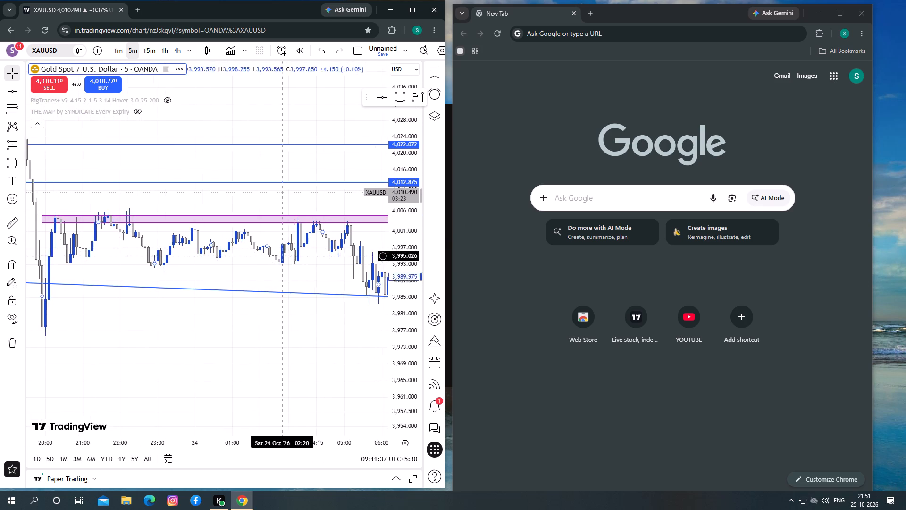
{"action": "left_click_drag", "start_coordinate": [277, 256], "coordinate": [277, 256]}
{"action": "left_click_drag", "start_coordinate": [361, 239], "coordinate": [321, 246]}
{"action": "left_click_drag", "start_coordinate": [360, 246], "coordinate": [352, 246]}
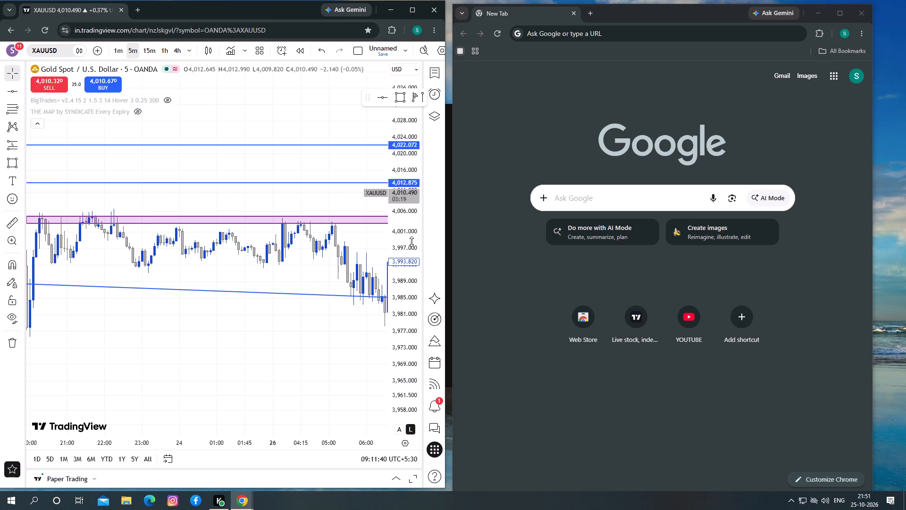
{"action": "left_click_drag", "start_coordinate": [343, 342], "coordinate": [178, 340]}
{"action": "left_click_drag", "start_coordinate": [259, 342], "coordinate": [210, 364]}
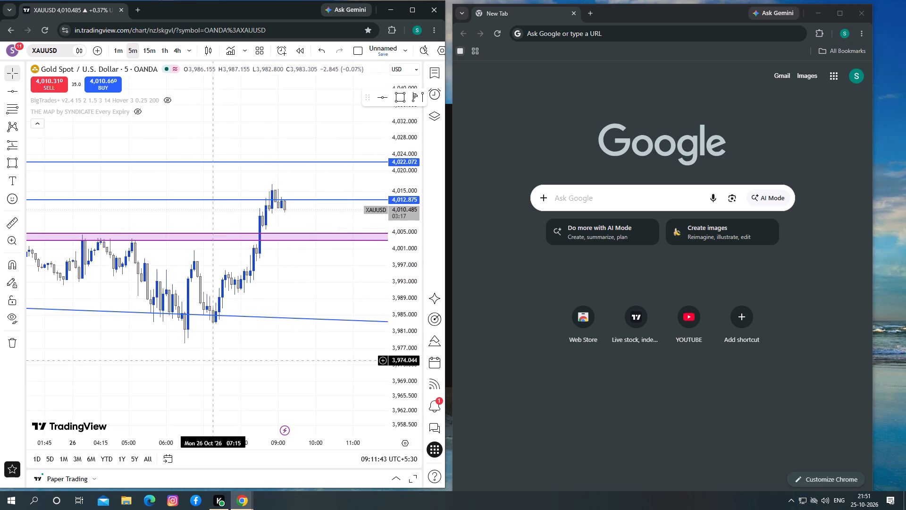
Open the list of all bookmarks in the new browser window.
{"action": "left_click", "coordinate": [857, 49]}
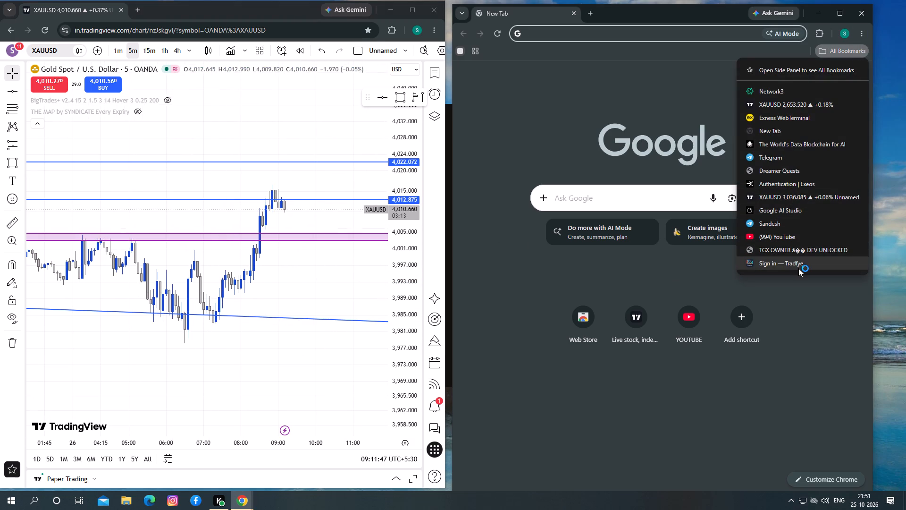
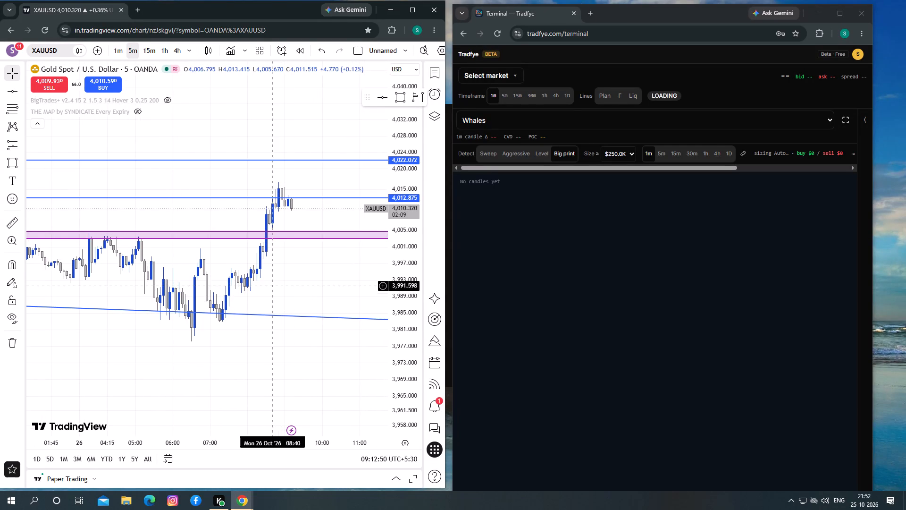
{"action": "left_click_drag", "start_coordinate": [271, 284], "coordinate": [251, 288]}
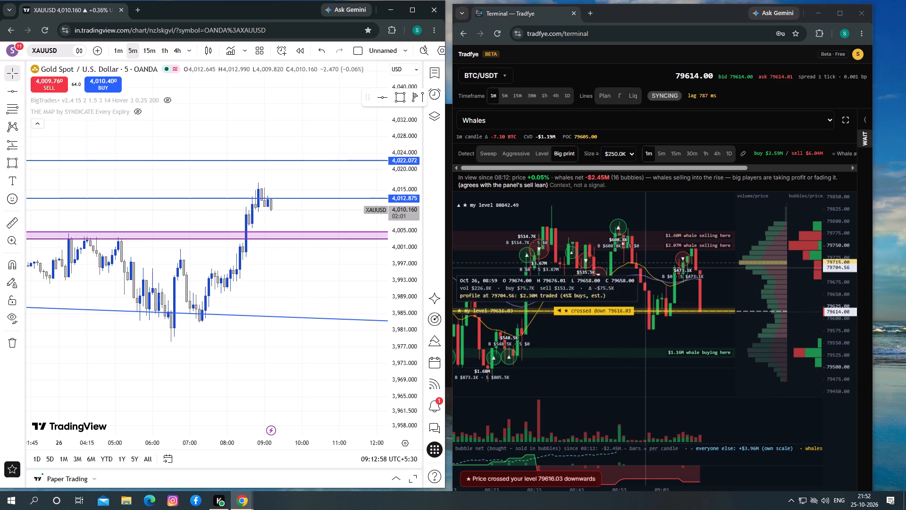
Remove the 79616.03 price level line from the BTC/USDT Whales chart.
{"action": "left_click", "coordinate": [676, 360]}
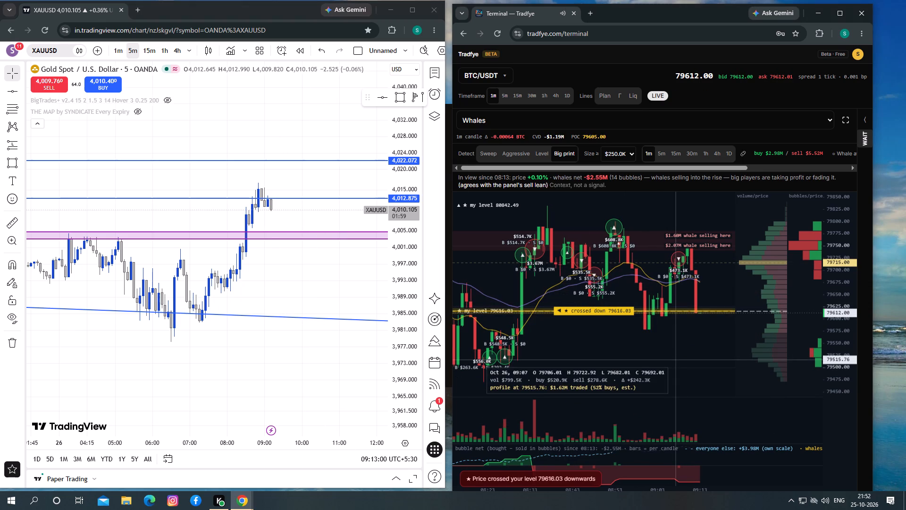
{"action": "right_click", "coordinate": [744, 311]}
Examine the BTC/USDT whale bubbles and zones on the 1m chart, checking them against the 5m timeframe and returning to 1m.
{"action": "left_click_drag", "start_coordinate": [677, 346], "coordinate": [667, 341]}
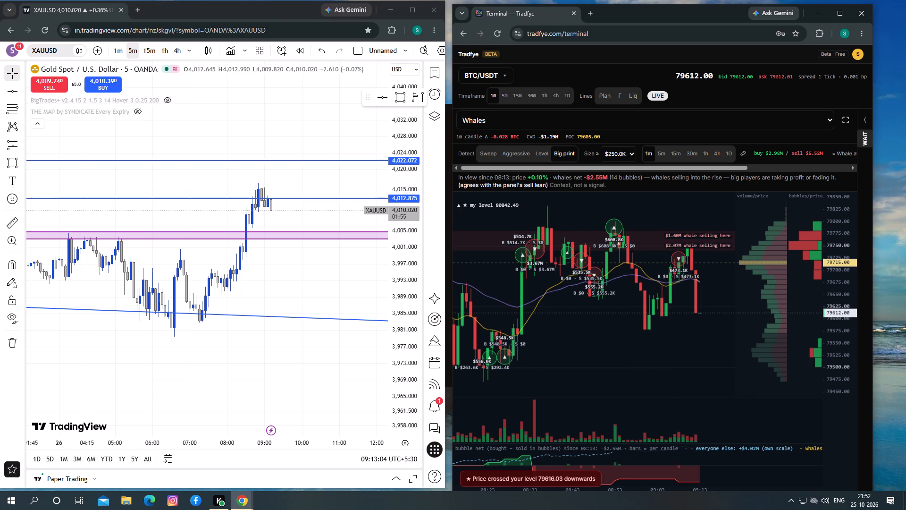
{"action": "left_click_drag", "start_coordinate": [667, 341], "coordinate": [655, 341]}
{"action": "left_click_drag", "start_coordinate": [671, 323], "coordinate": [667, 333]}
{"action": "left_click_drag", "start_coordinate": [543, 331], "coordinate": [551, 338]}
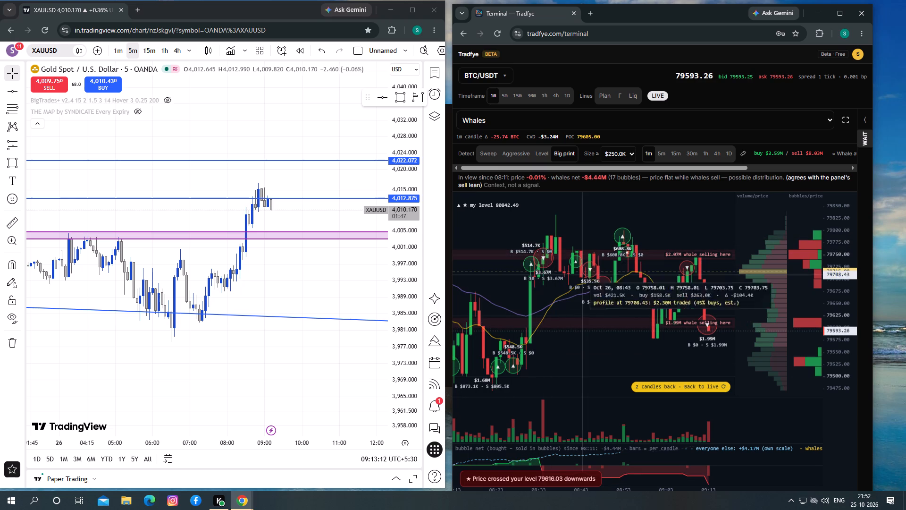
{"action": "left_click_drag", "start_coordinate": [595, 378], "coordinate": [651, 346]}
{"action": "left_click", "coordinate": [502, 95]}
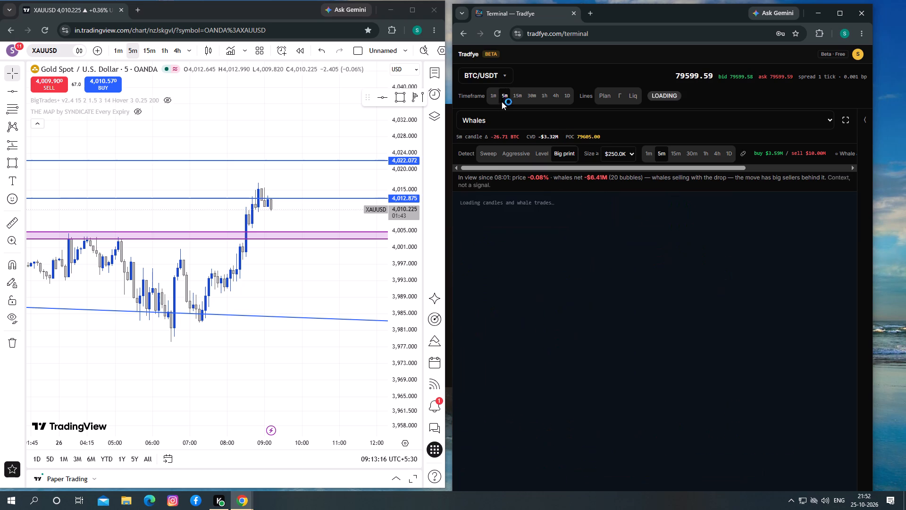
{"action": "left_click_drag", "start_coordinate": [608, 279], "coordinate": [571, 265]}
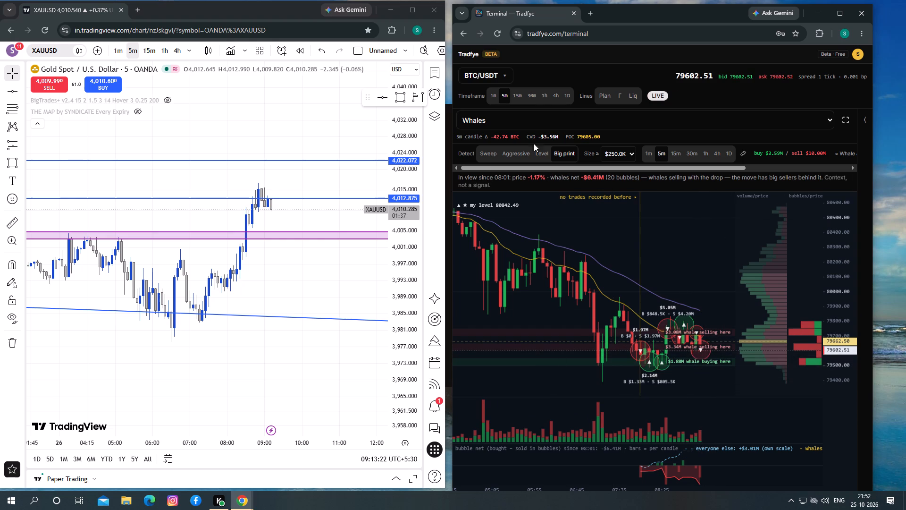
{"action": "left_click", "coordinate": [490, 95]}
{"action": "left_click_drag", "start_coordinate": [655, 360], "coordinate": [696, 361]}
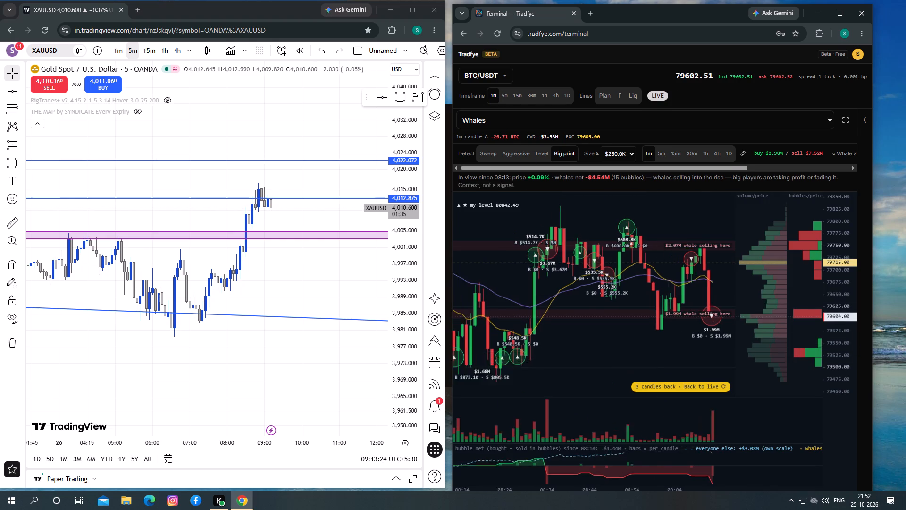
{"action": "left_click_drag", "start_coordinate": [696, 361], "coordinate": [541, 351]}
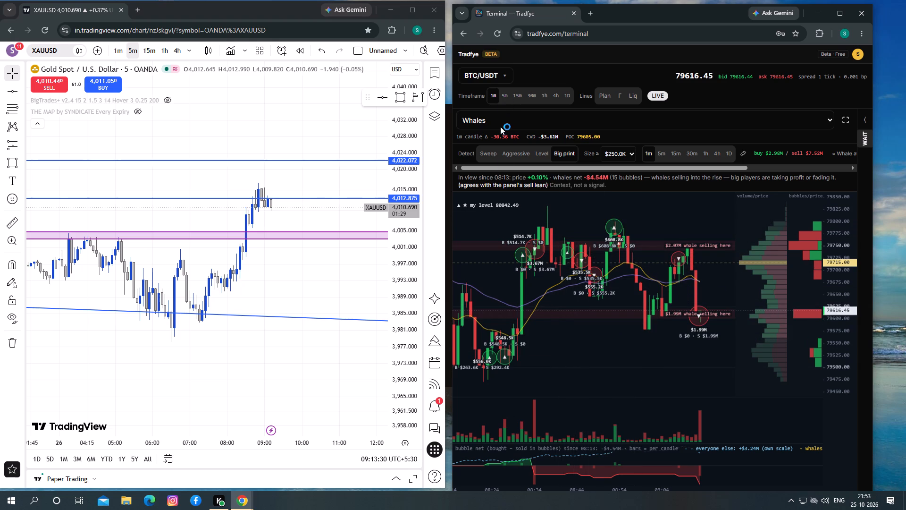
Narrow the XAUUSD chart window and widen the Tradfye terminal window to meet its edge.
{"action": "left_click_drag", "start_coordinate": [445, 245], "coordinate": [423, 249]}
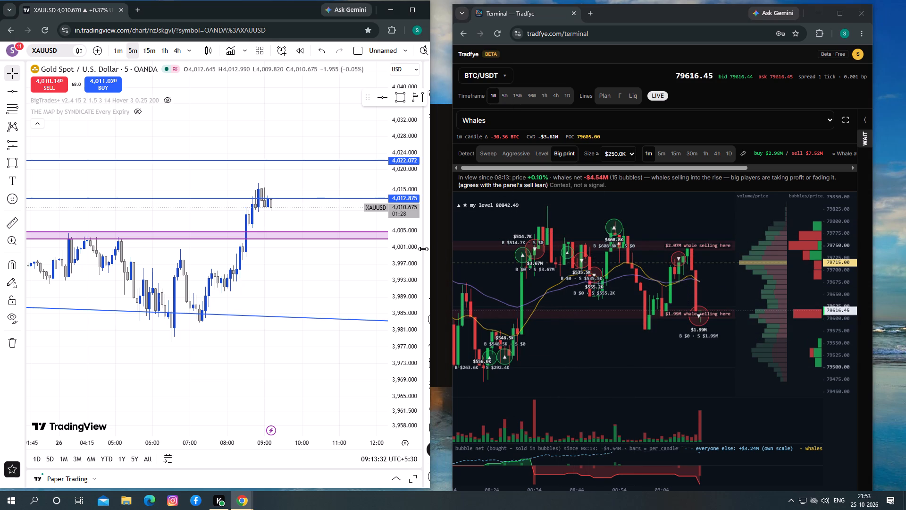
{"action": "left_click_drag", "start_coordinate": [423, 249], "coordinate": [364, 261]}
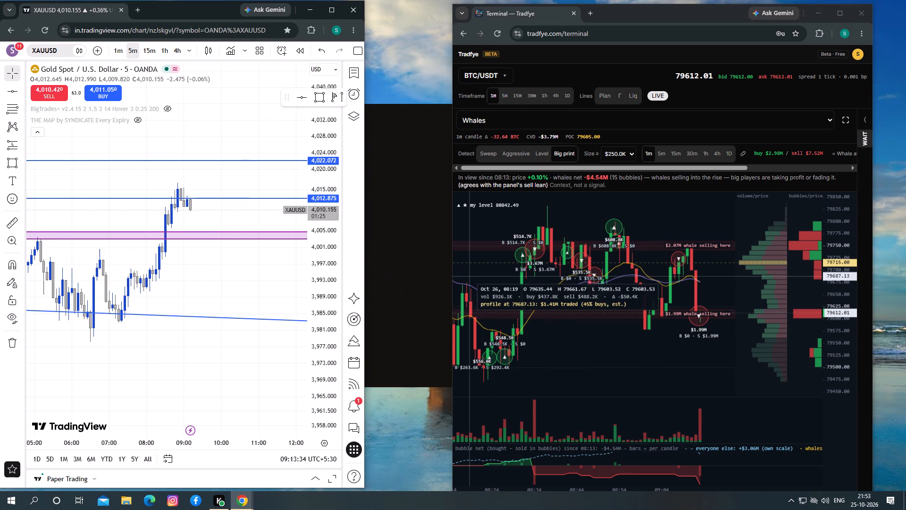
{"action": "left_click_drag", "start_coordinate": [449, 272], "coordinate": [375, 280]}
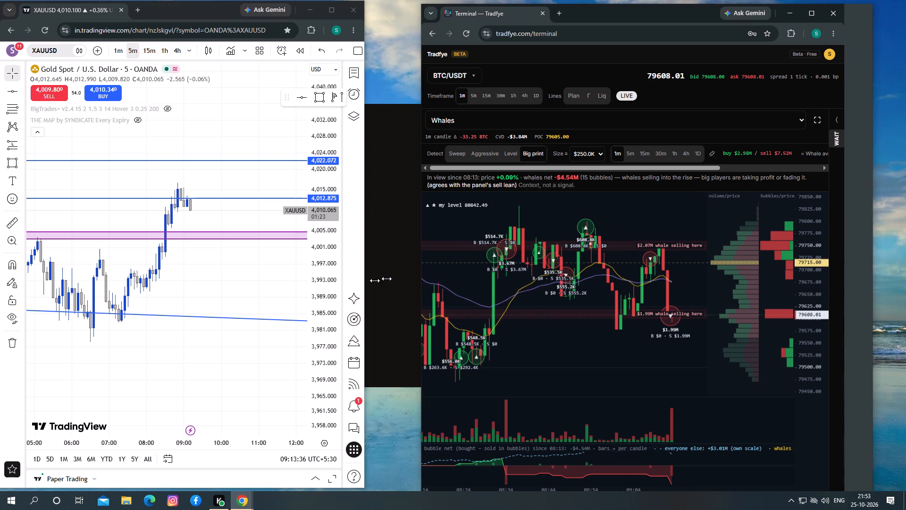
{"action": "left_click_drag", "start_coordinate": [375, 280], "coordinate": [363, 283]}
Examine the latest XAUUSD candles alongside the BTC/USDT whale bubbles in the resized windows.
{"action": "left_click_drag", "start_coordinate": [222, 286], "coordinate": [234, 286]}
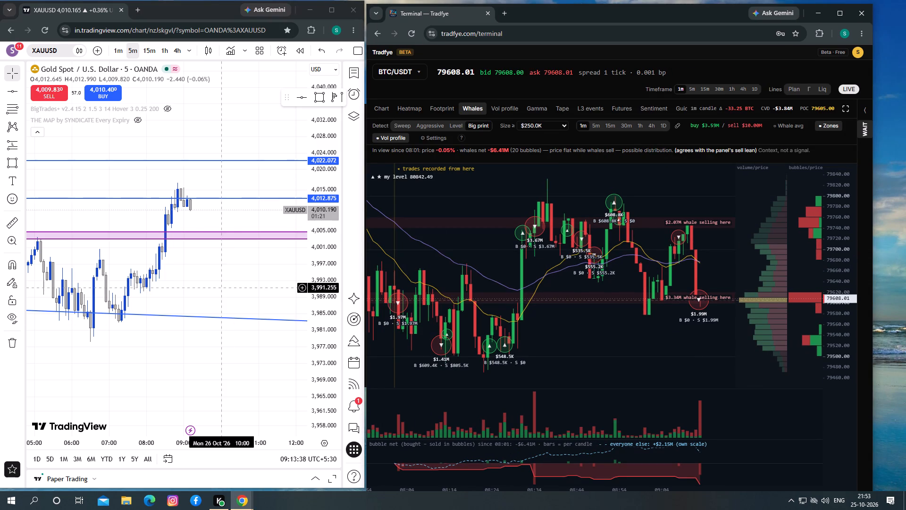
{"action": "left_click_drag", "start_coordinate": [234, 286], "coordinate": [299, 276]}
{"action": "left_click_drag", "start_coordinate": [508, 307], "coordinate": [463, 295]}
{"action": "left_click_drag", "start_coordinate": [507, 314], "coordinate": [488, 315]}
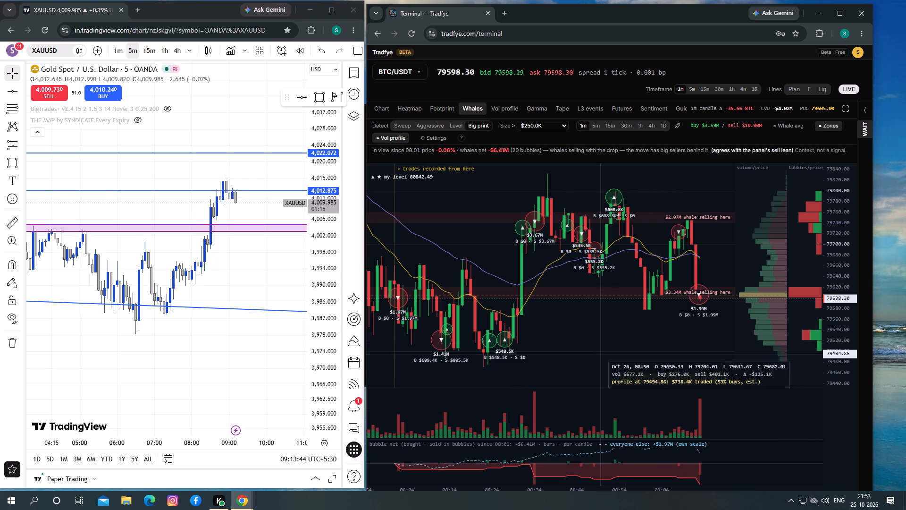
{"action": "left_click_drag", "start_coordinate": [600, 341], "coordinate": [588, 343]}
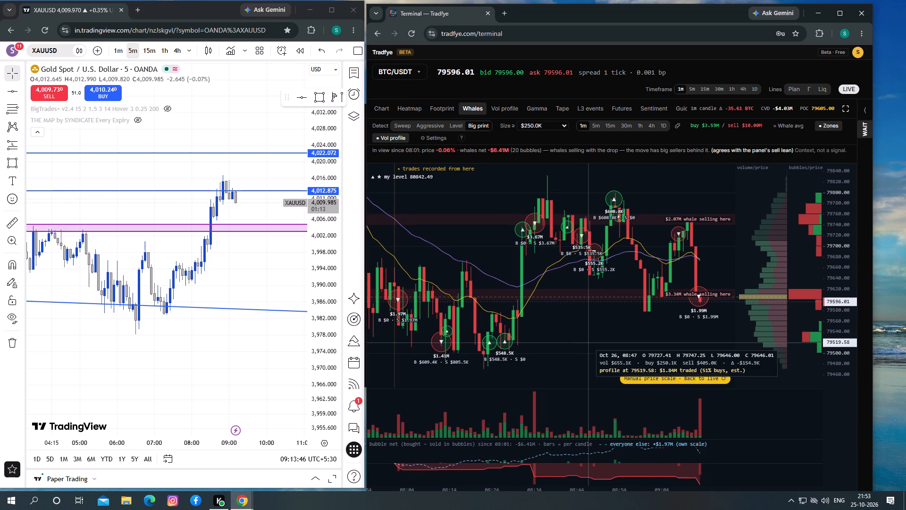
Switch BTC/USDT to the Footprint view and examine the delta values of the latest 1m candles.
{"action": "left_click", "coordinate": [440, 103]}
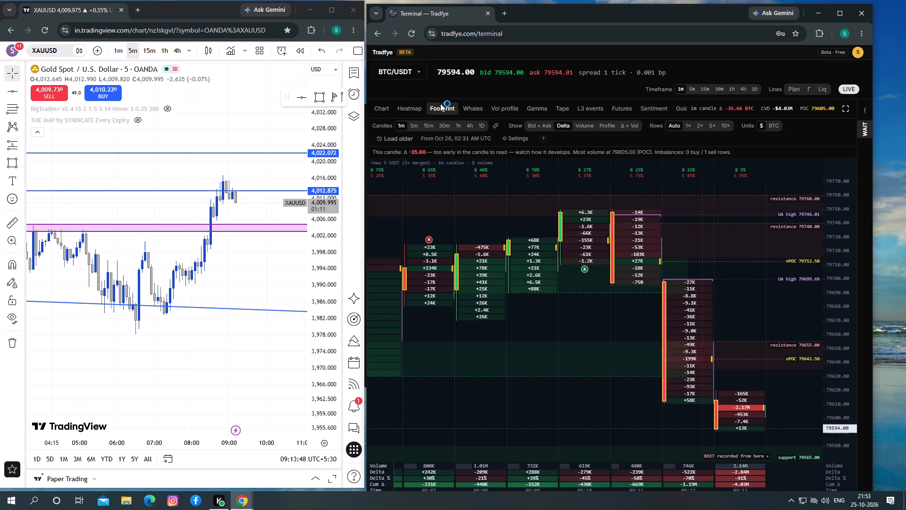
{"action": "left_click_drag", "start_coordinate": [531, 329], "coordinate": [512, 319]}
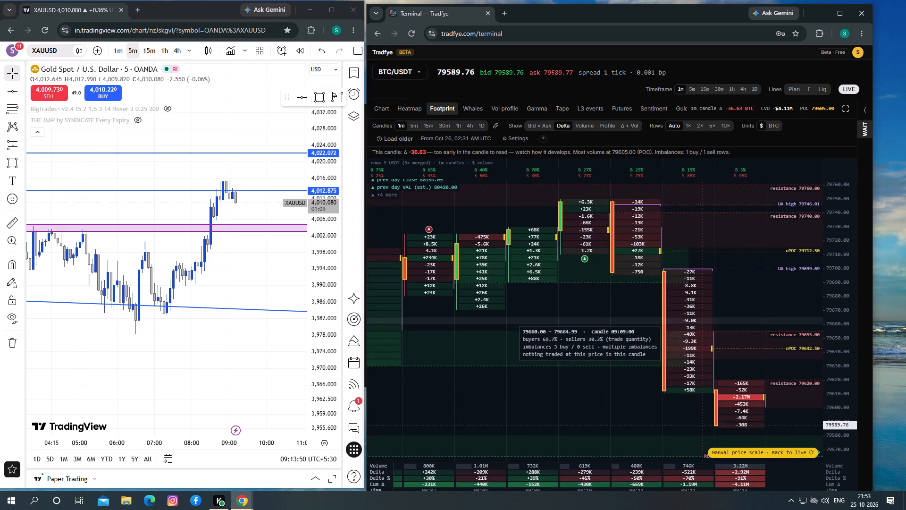
{"action": "left_click_drag", "start_coordinate": [517, 326], "coordinate": [524, 328]}
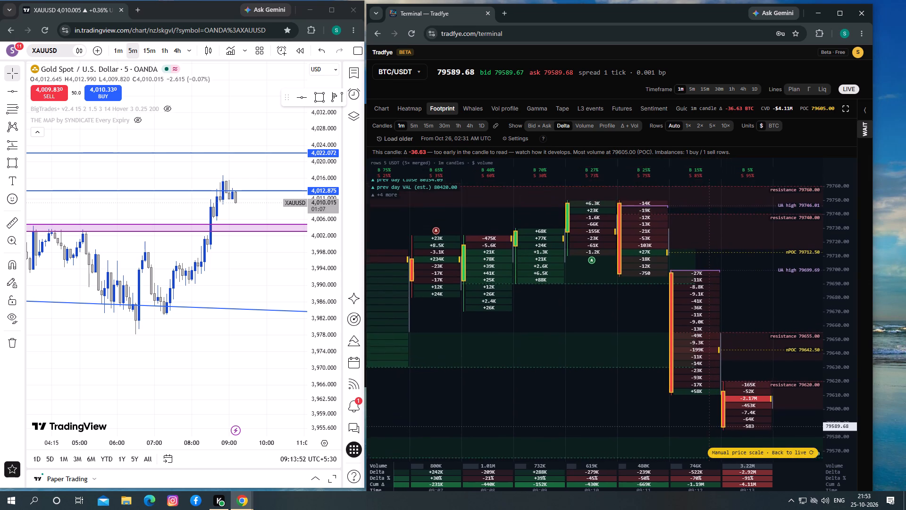
{"action": "left_click_drag", "start_coordinate": [524, 328], "coordinate": [496, 279]}
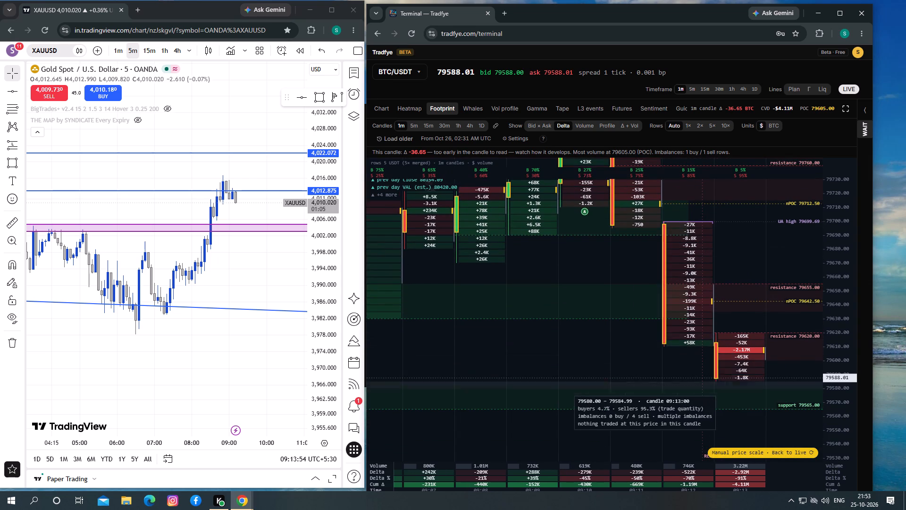
{"action": "left_click_drag", "start_coordinate": [581, 351], "coordinate": [569, 334]}
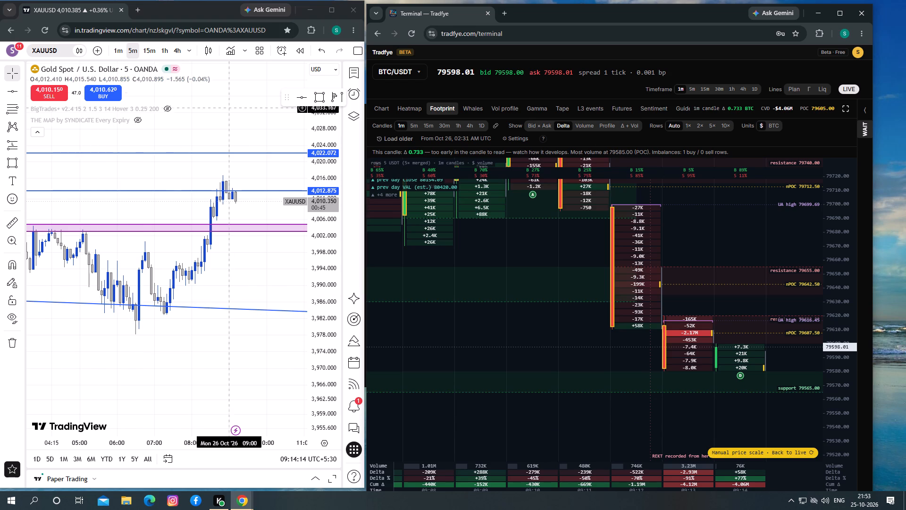
Change the terminal's market from BTC/USDT to the recently used XAUT pair.
{"action": "left_click", "coordinate": [414, 70]}
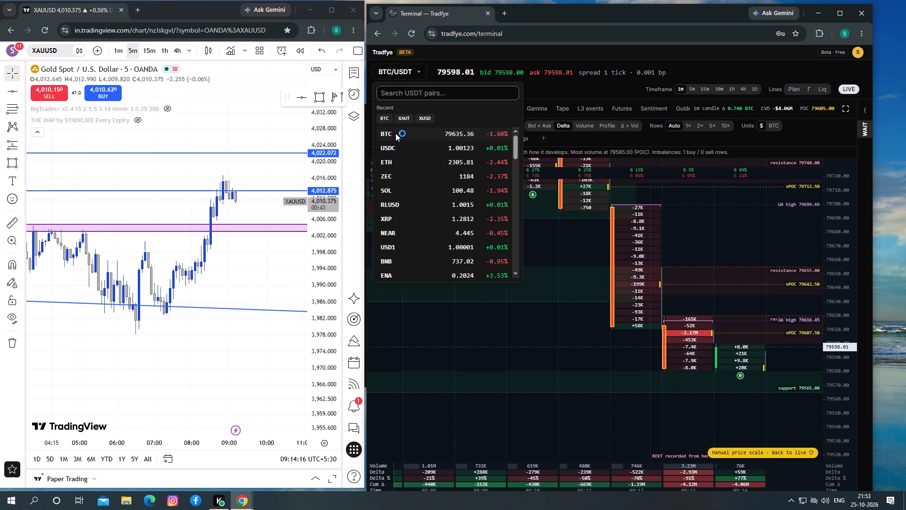
{"action": "left_click", "coordinate": [408, 119]}
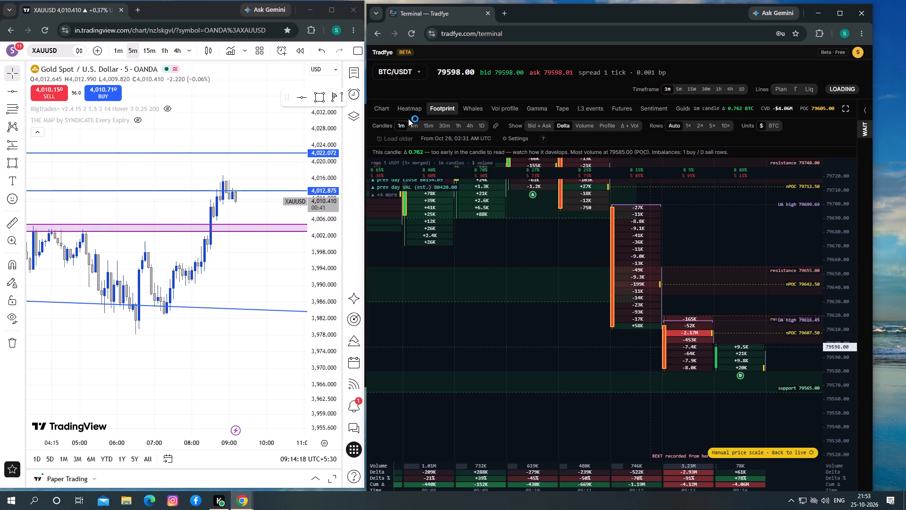
{"action": "left_click", "coordinate": [403, 77]}
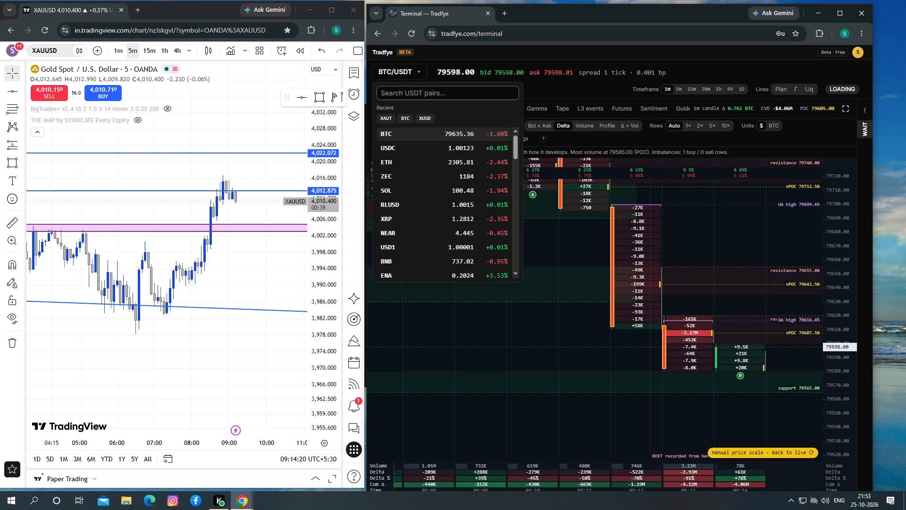
{"action": "left_click", "coordinate": [682, 267]}
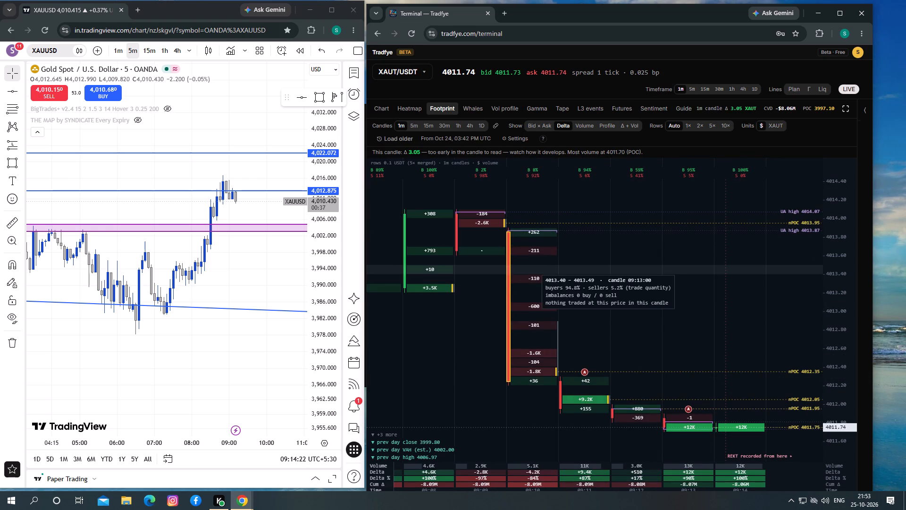
Examine the delta rows of the latest 1m candles in the XAUT/USDT footprint.
{"action": "left_click_drag", "start_coordinate": [683, 268], "coordinate": [663, 194]}
{"action": "left_click_drag", "start_coordinate": [684, 252], "coordinate": [648, 246]}
{"action": "left_click_drag", "start_coordinate": [621, 249], "coordinate": [645, 259]}
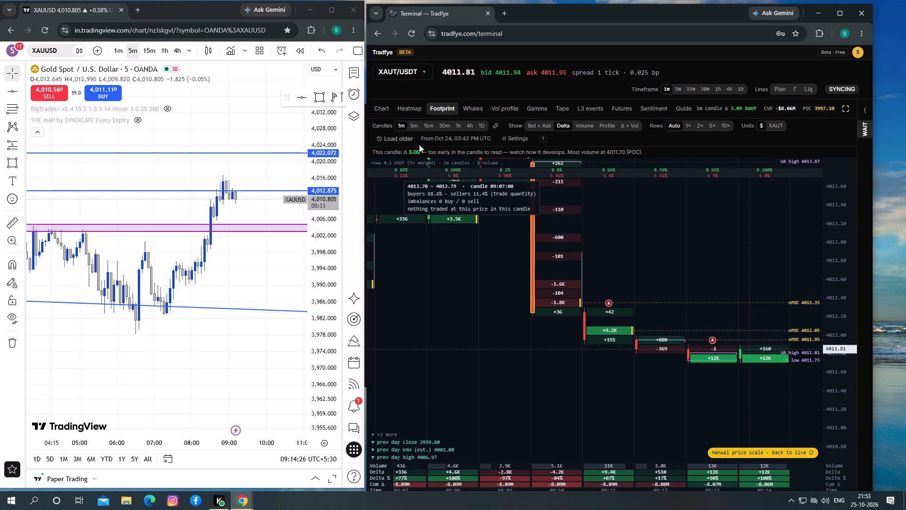
Set the XAUT/USDT footprint candles to 5m and review the recent candles up to the live one.
{"action": "left_click", "coordinate": [416, 127]}
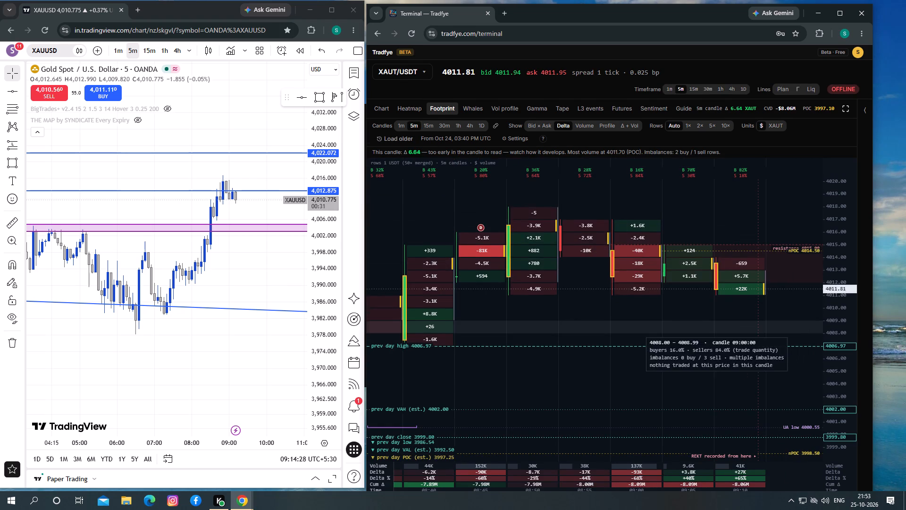
{"action": "left_click_drag", "start_coordinate": [634, 330], "coordinate": [751, 345]}
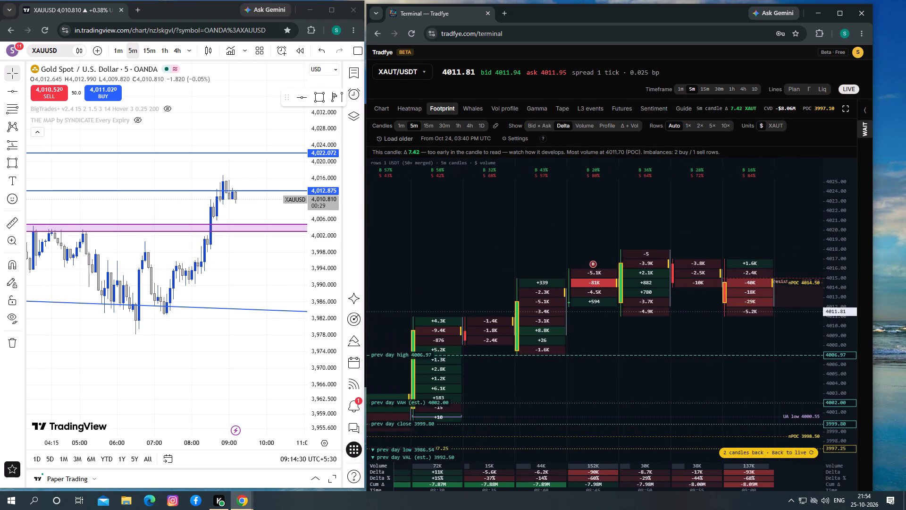
{"action": "left_click_drag", "start_coordinate": [751, 345], "coordinate": [686, 326]}
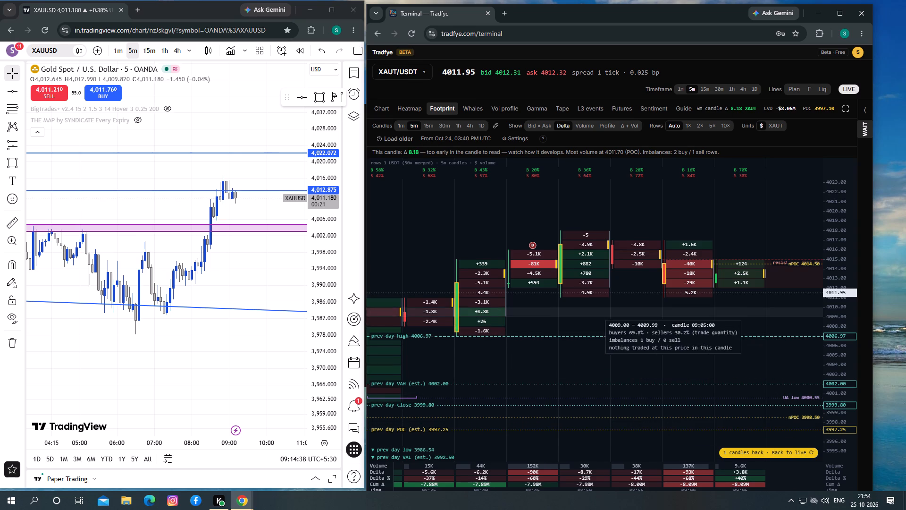
{"action": "left_click_drag", "start_coordinate": [749, 312], "coordinate": [710, 304]}
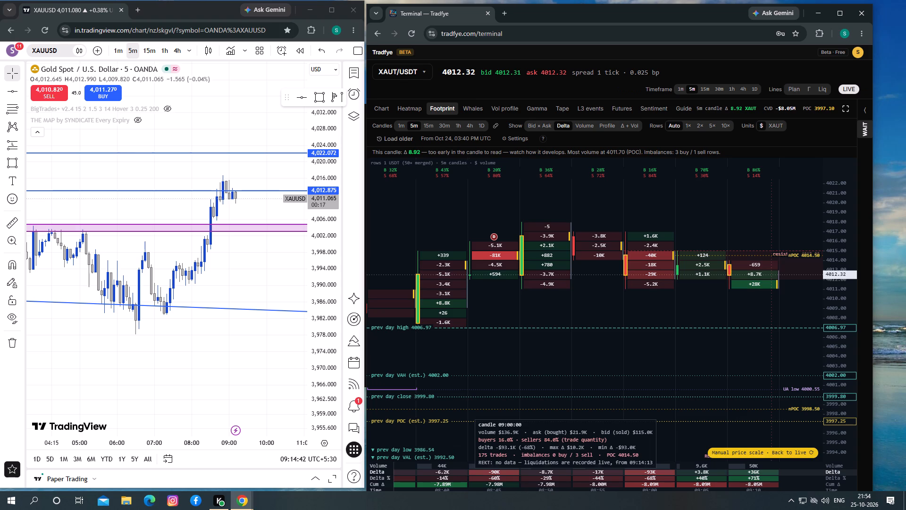
Open the Heatmap view for XAUT/USDT and inspect the resting orders around the current price.
{"action": "left_click", "coordinate": [405, 110]}
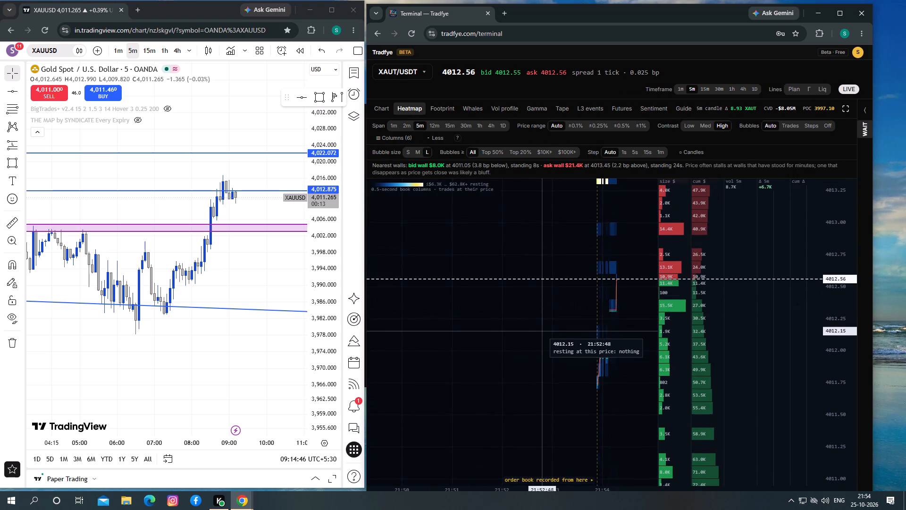
{"action": "left_click_drag", "start_coordinate": [542, 331], "coordinate": [495, 347]}
{"action": "left_click_drag", "start_coordinate": [537, 343], "coordinate": [537, 344]}
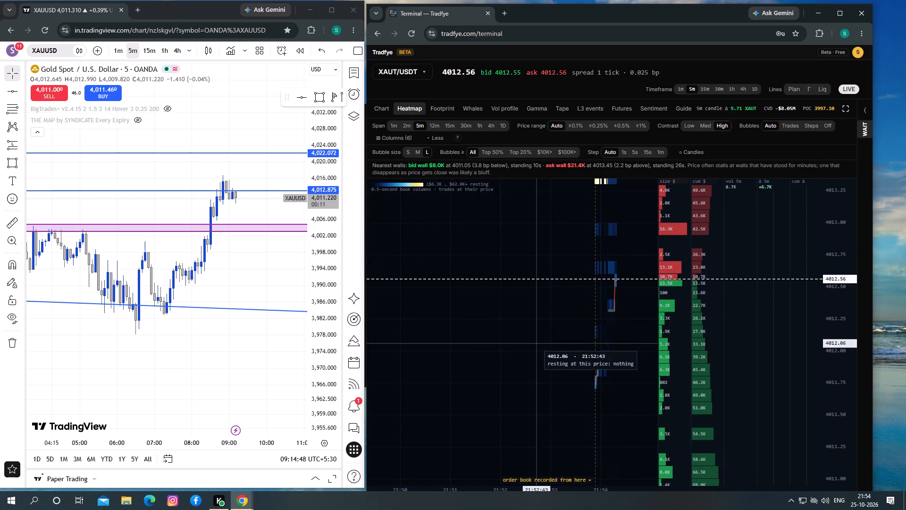
{"action": "left_click_drag", "start_coordinate": [537, 344], "coordinate": [504, 309]}
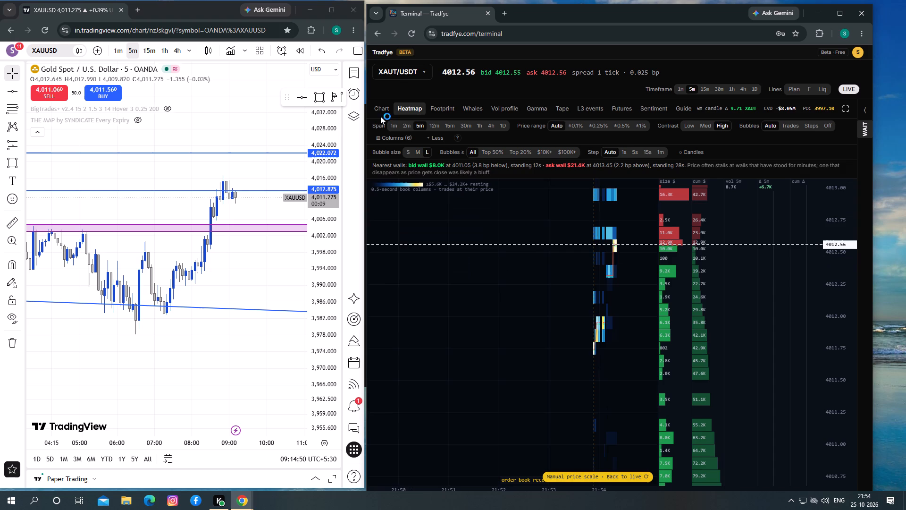
Set the XAUT/USDT heatmap's span to 1m.
{"action": "left_click", "coordinate": [395, 126]}
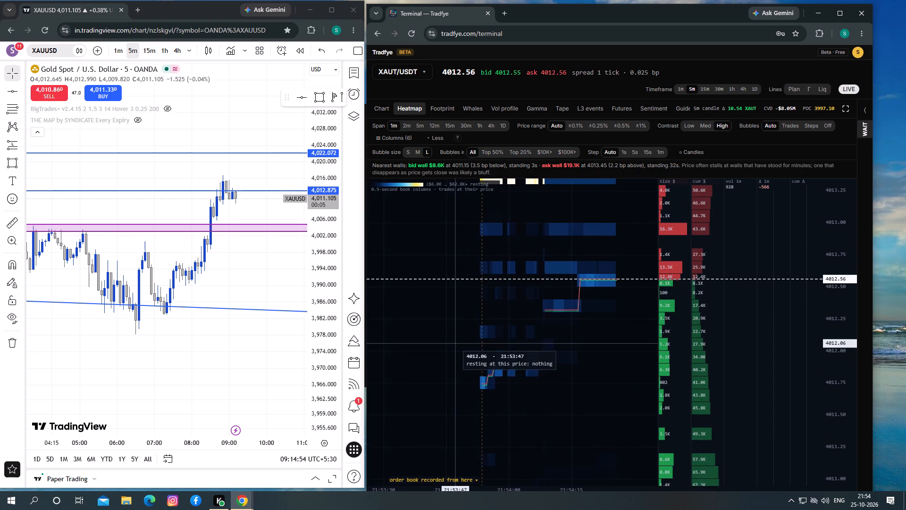
{"action": "left_click", "coordinate": [454, 148]}
{"action": "left_click", "coordinate": [454, 153]}
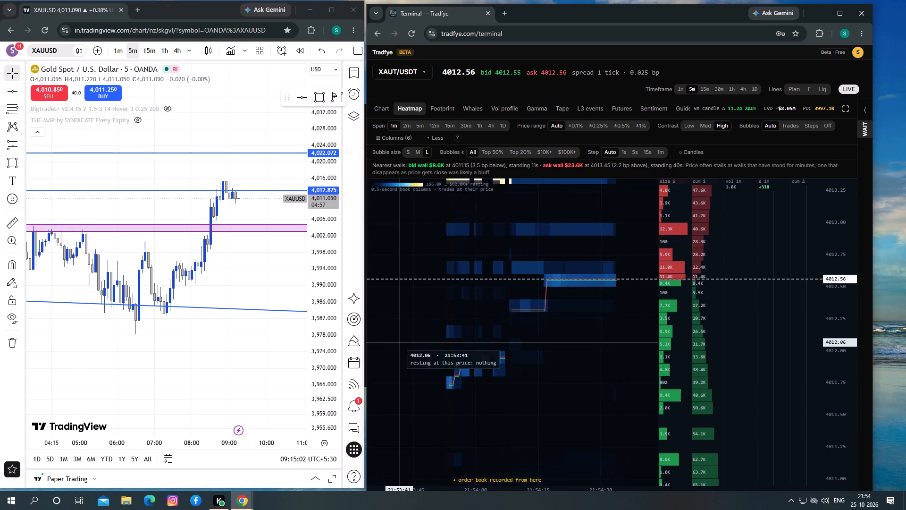
Check the options for the columns shown beside the heatmap and leave them as they are.
{"action": "left_click", "coordinate": [402, 136]}
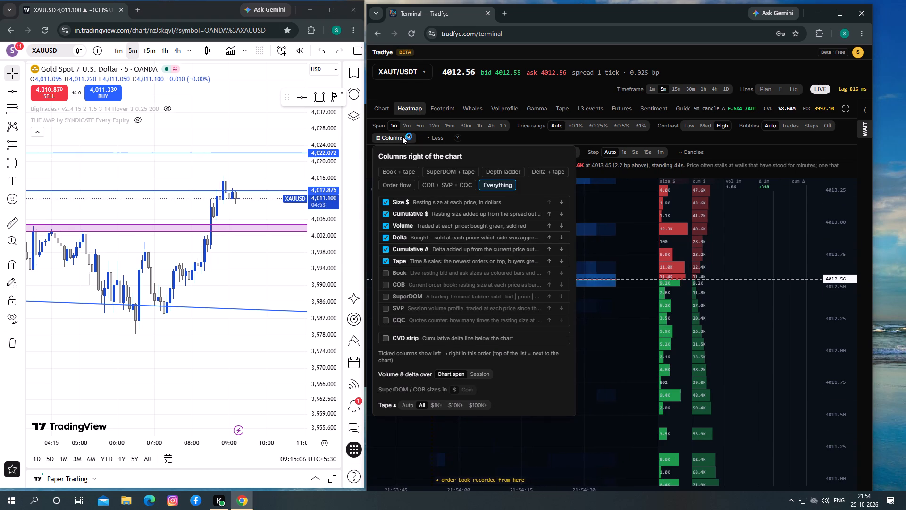
{"action": "left_click", "coordinate": [402, 136]}
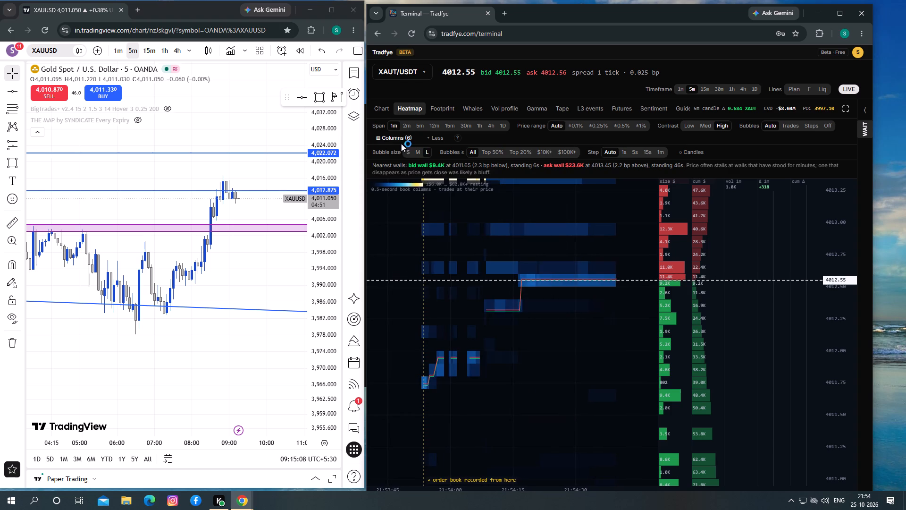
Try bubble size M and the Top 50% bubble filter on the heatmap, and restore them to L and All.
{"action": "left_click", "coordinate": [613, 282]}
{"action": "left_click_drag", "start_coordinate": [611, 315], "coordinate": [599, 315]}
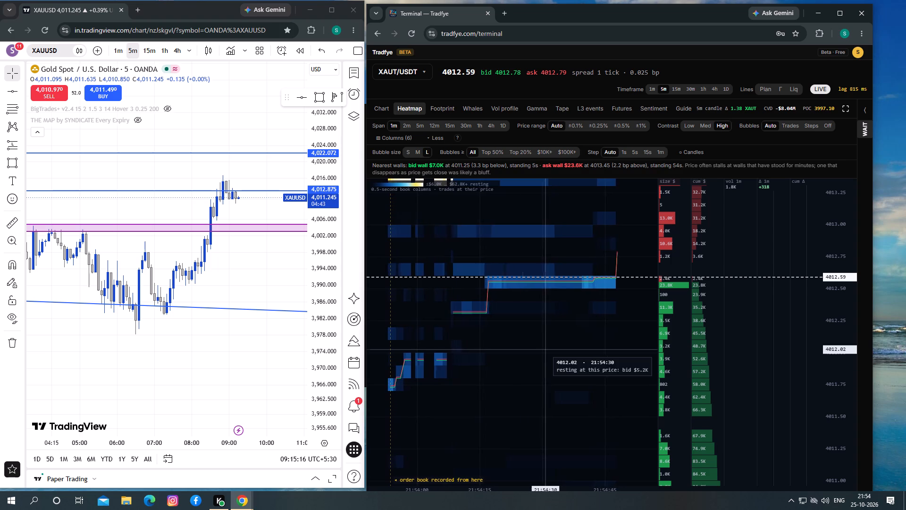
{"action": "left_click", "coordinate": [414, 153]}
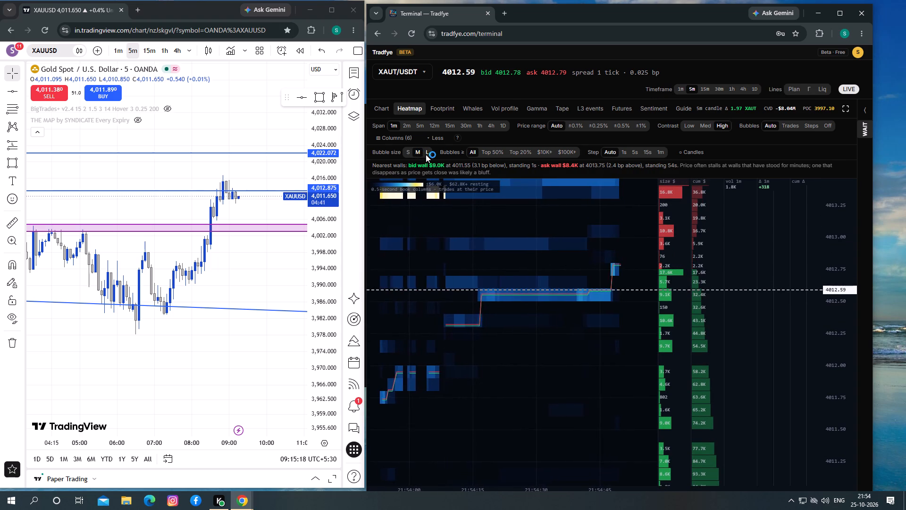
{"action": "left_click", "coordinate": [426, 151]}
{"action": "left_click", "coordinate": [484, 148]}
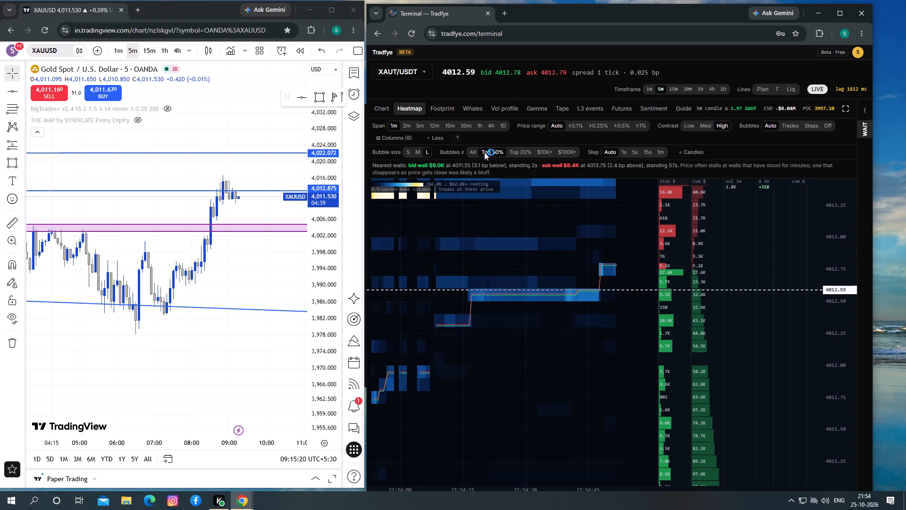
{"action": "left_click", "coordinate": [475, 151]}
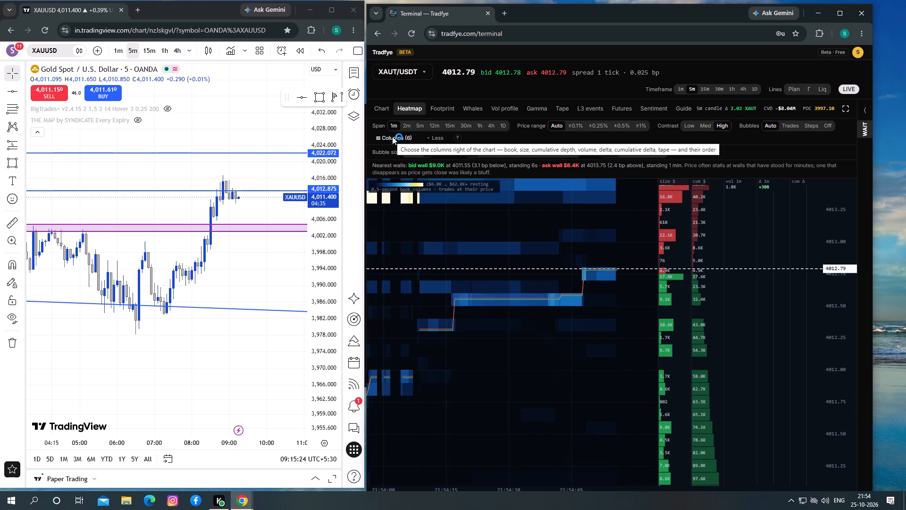
Check the options for the columns beside the heatmap and close them without changes.
{"action": "left_click", "coordinate": [392, 136]}
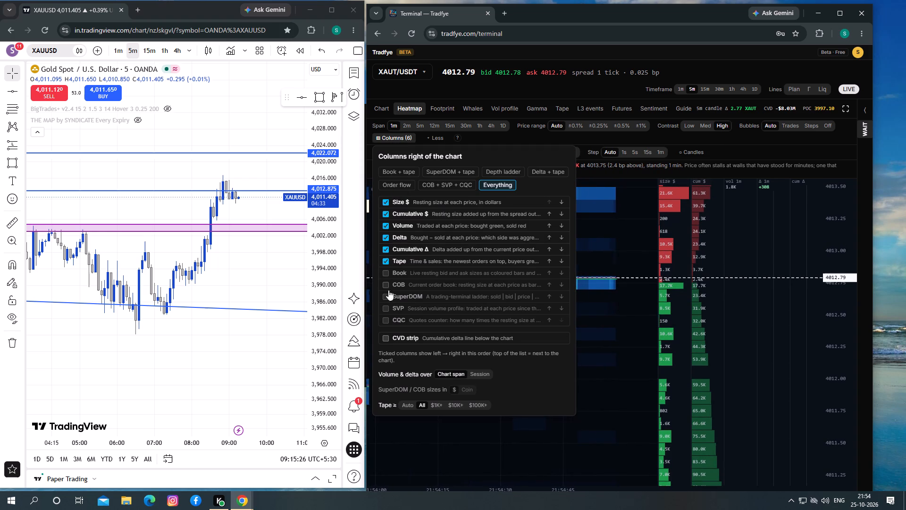
{"action": "left_click", "coordinate": [595, 357]}
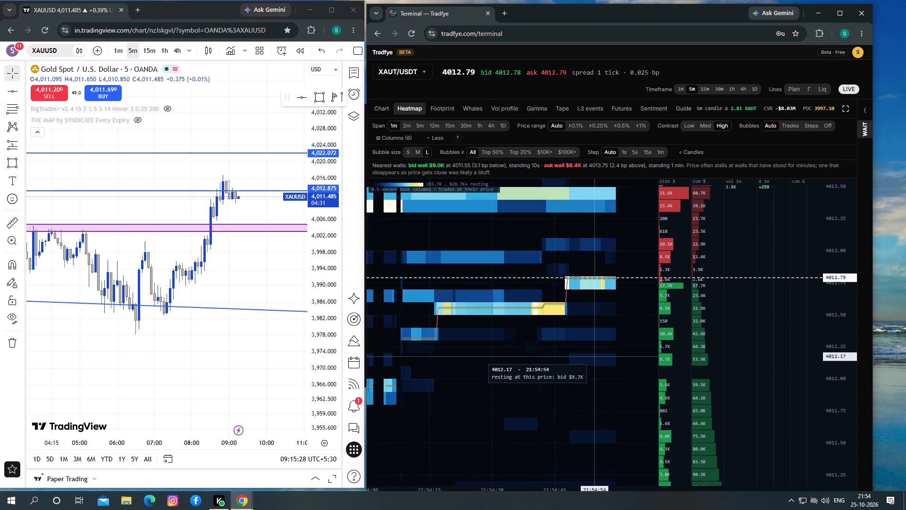
Look back over the earlier part of the XAUT/USDT heatmap and return it to the live price.
{"action": "left_click_drag", "start_coordinate": [506, 376], "coordinate": [635, 358]}
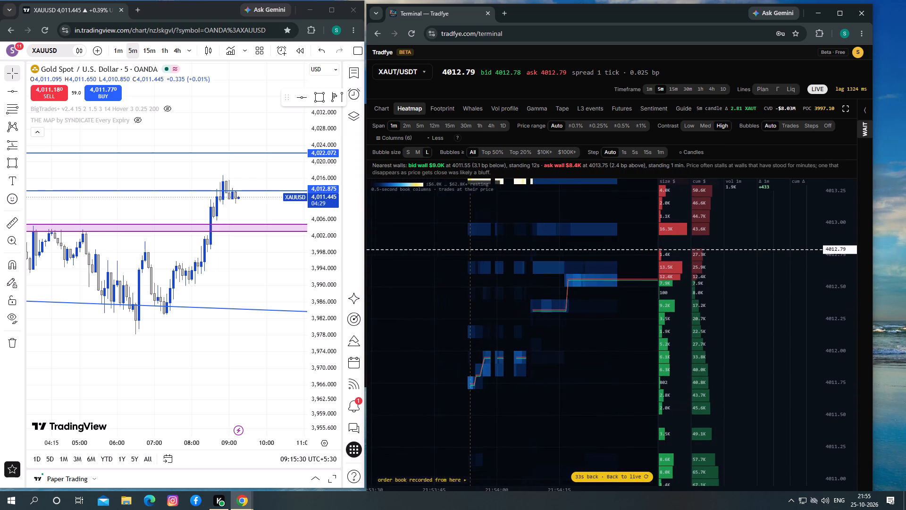
{"action": "left_click_drag", "start_coordinate": [635, 358], "coordinate": [467, 346]}
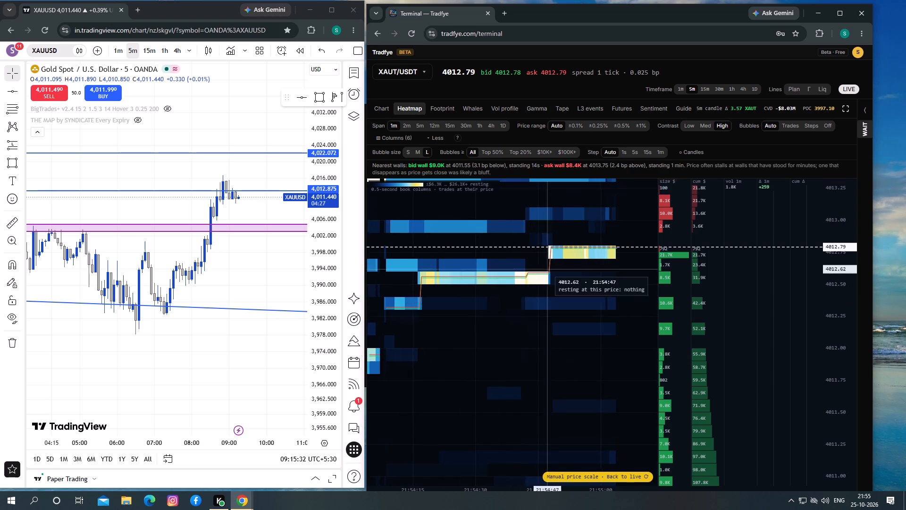
{"action": "left_click", "coordinate": [642, 476]}
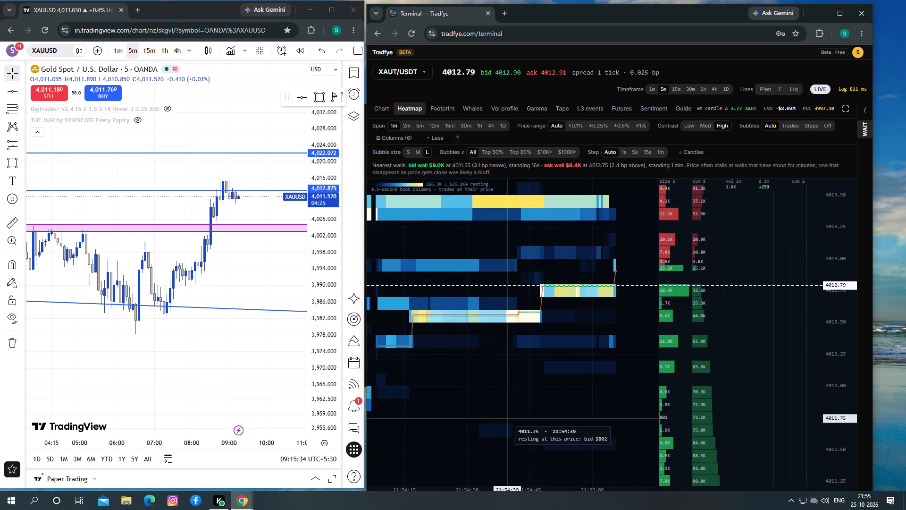
{"action": "left_click_drag", "start_coordinate": [557, 388], "coordinate": [529, 399]}
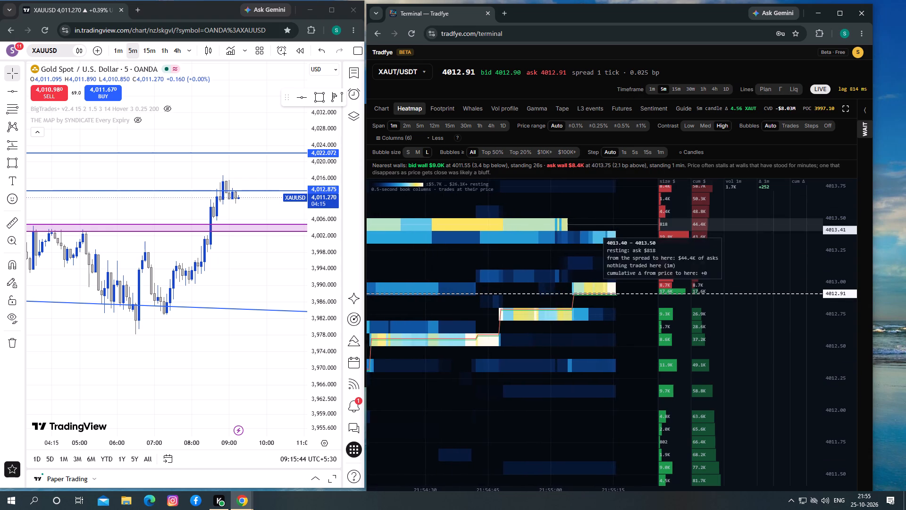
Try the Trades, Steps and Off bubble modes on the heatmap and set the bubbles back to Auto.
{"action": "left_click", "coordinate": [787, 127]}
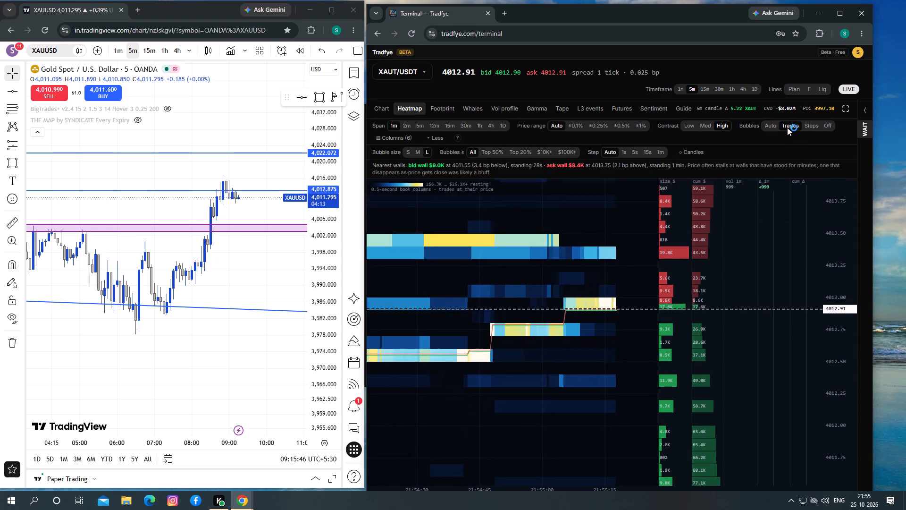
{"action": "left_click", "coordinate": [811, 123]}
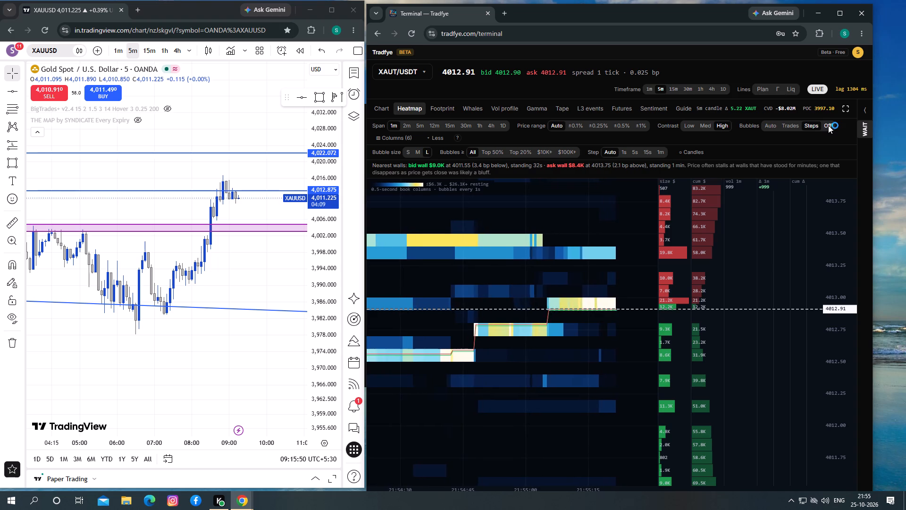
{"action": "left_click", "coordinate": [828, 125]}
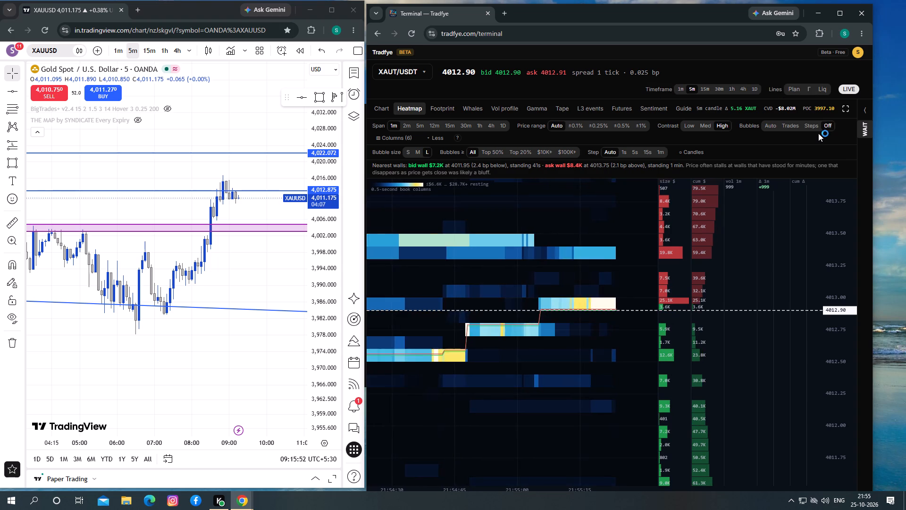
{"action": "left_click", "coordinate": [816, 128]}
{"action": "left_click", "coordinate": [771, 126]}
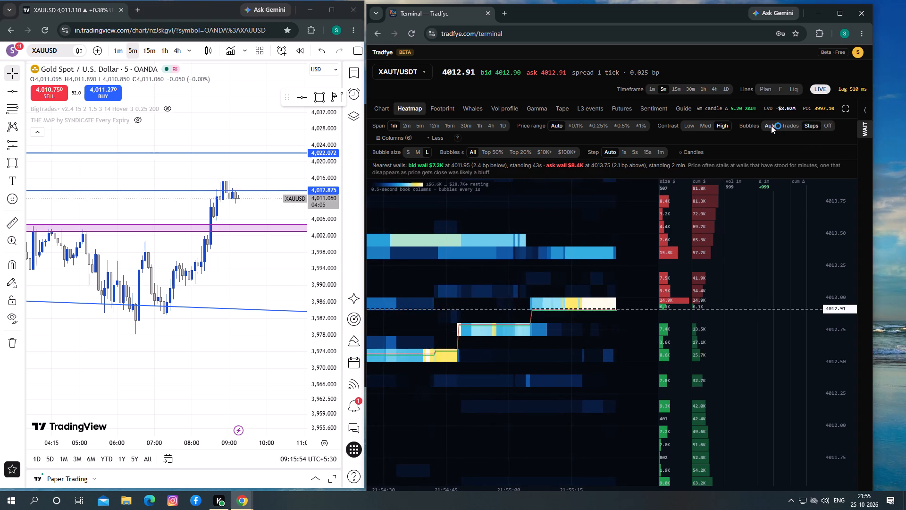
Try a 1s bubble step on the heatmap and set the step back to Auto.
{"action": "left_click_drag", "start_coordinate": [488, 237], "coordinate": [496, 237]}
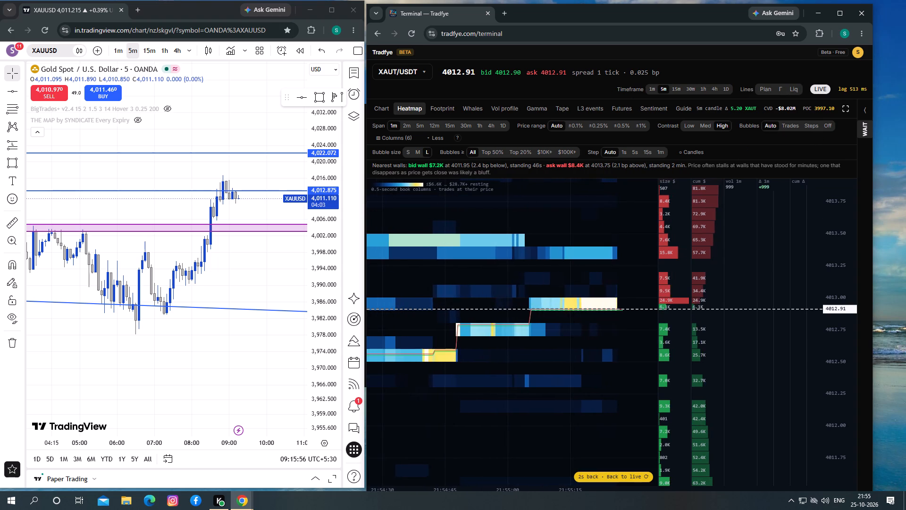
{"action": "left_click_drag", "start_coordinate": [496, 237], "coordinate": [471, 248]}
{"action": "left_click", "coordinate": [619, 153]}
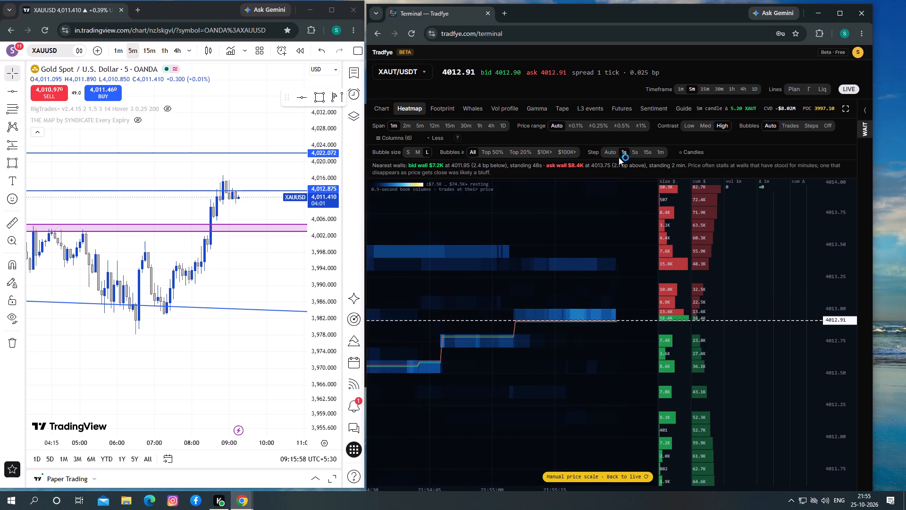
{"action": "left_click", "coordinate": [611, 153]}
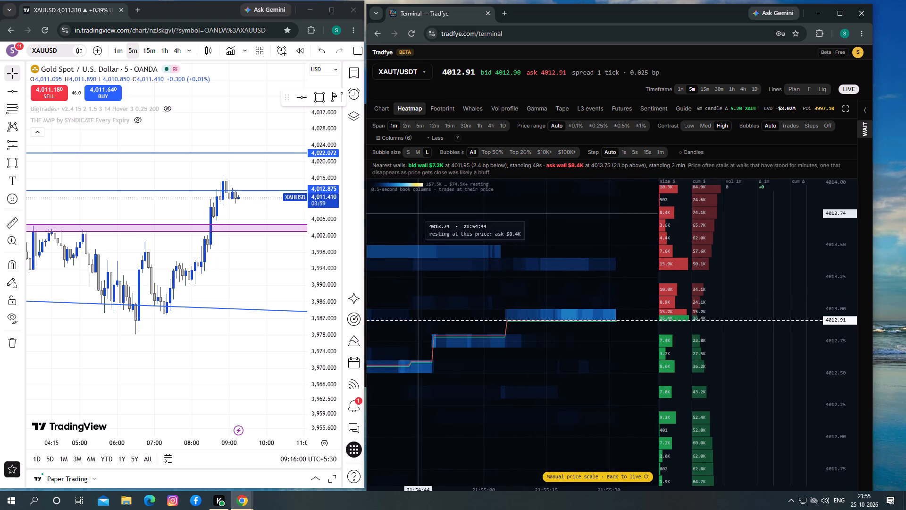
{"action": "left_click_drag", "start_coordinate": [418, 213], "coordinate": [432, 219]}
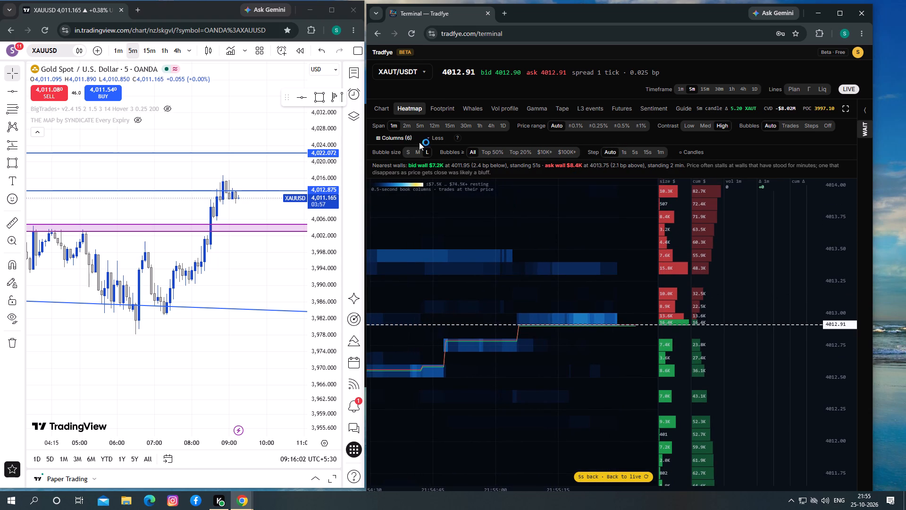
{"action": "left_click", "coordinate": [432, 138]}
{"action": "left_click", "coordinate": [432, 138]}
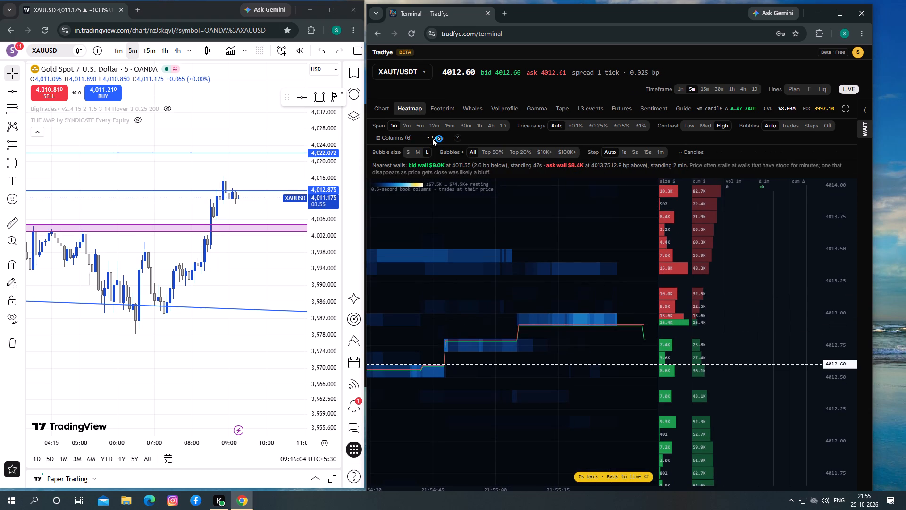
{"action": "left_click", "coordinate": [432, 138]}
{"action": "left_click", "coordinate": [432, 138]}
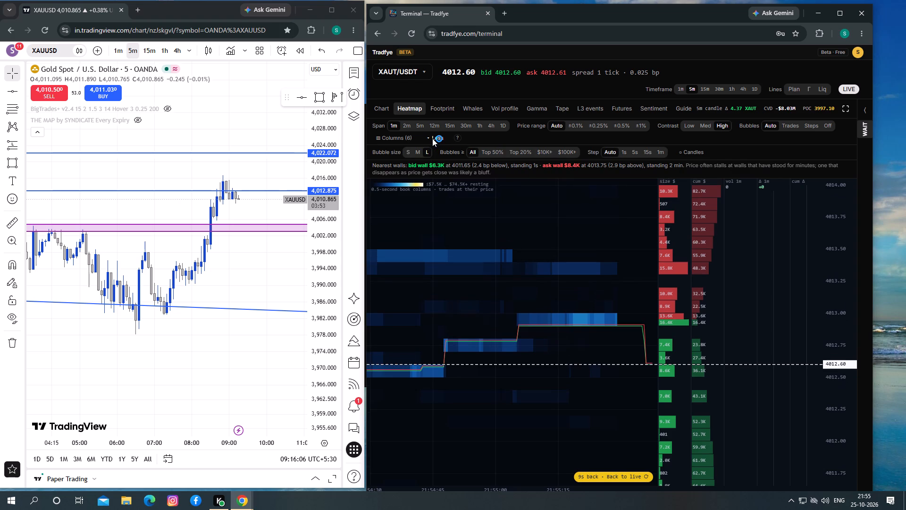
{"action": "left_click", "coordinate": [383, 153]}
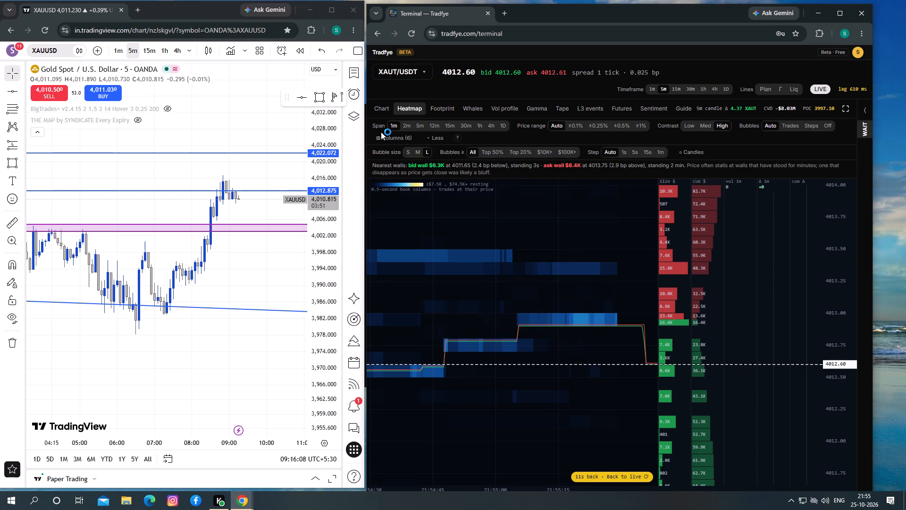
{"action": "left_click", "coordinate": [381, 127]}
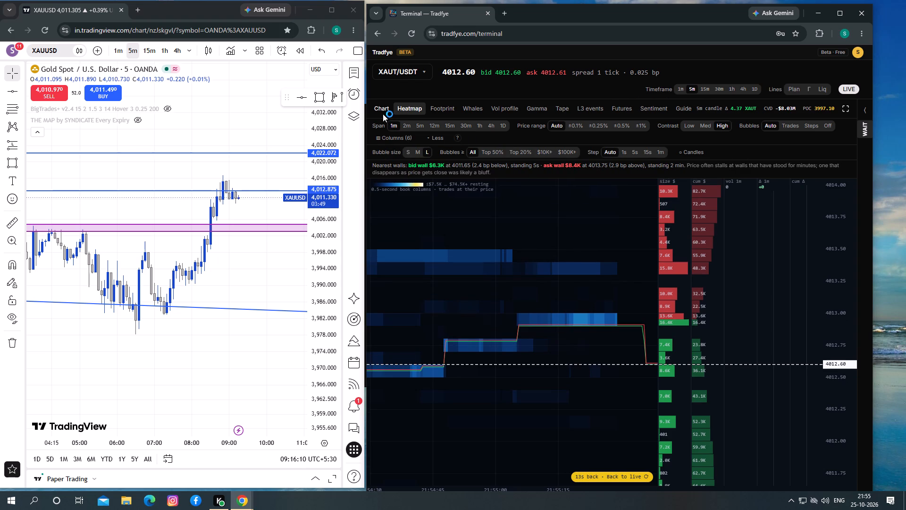
Glance at the Footprint view and open the Whales view for XAUT/USDT.
{"action": "left_click", "coordinate": [438, 104]}
{"action": "left_click", "coordinate": [481, 104]}
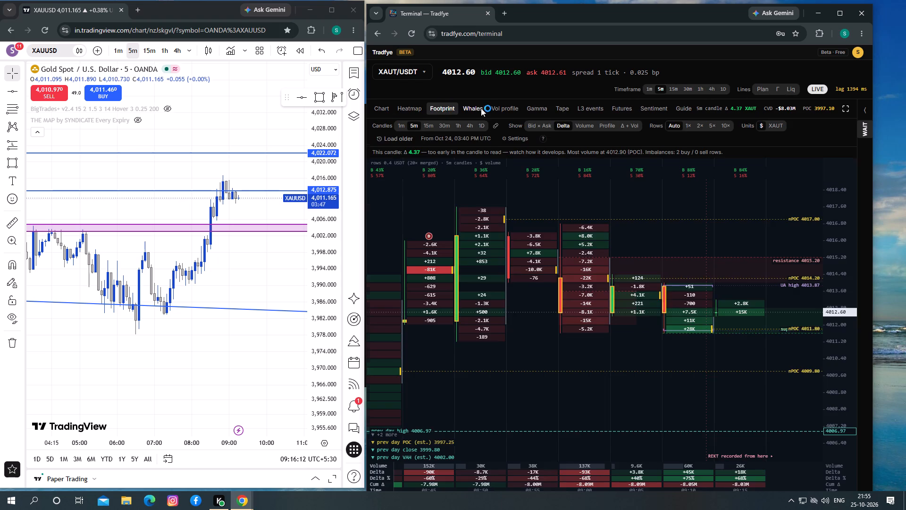
Examine the earlier and latest 5m candles in the Whales view and compare them with the XAUUSD chart.
{"action": "left_click_drag", "start_coordinate": [681, 319], "coordinate": [637, 327]}
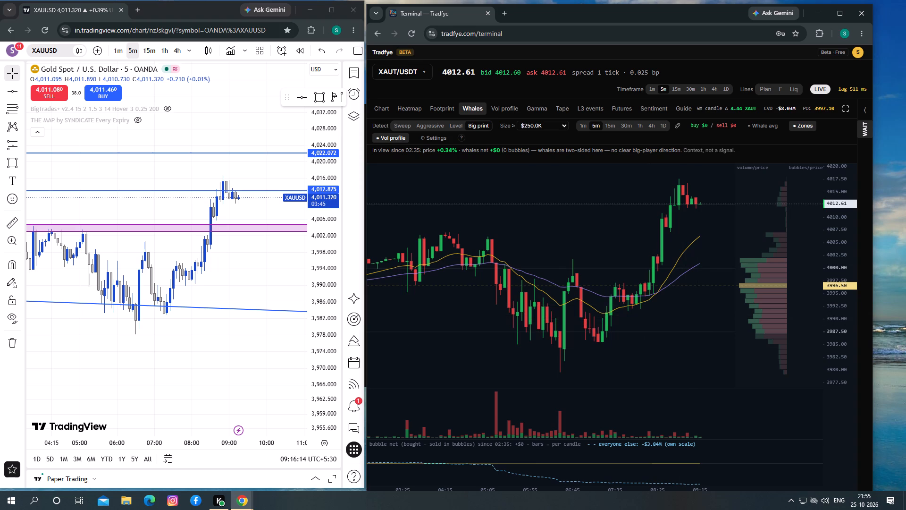
{"action": "left_click_drag", "start_coordinate": [637, 327], "coordinate": [636, 327]}
{"action": "left_click_drag", "start_coordinate": [628, 331], "coordinate": [627, 346]}
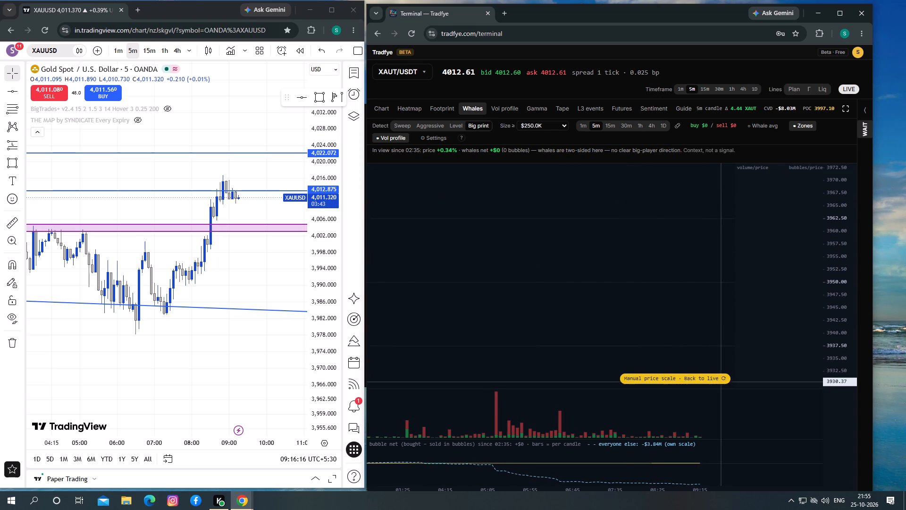
{"action": "left_click", "coordinate": [720, 380]}
{"action": "left_click_drag", "start_coordinate": [686, 345], "coordinate": [690, 352]}
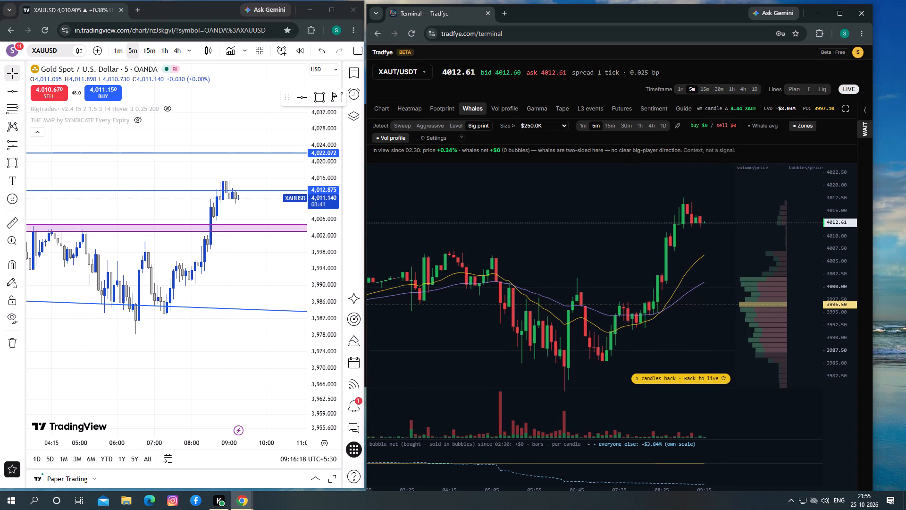
{"action": "left_click_drag", "start_coordinate": [690, 352], "coordinate": [692, 356]}
{"action": "left_click_drag", "start_coordinate": [615, 318], "coordinate": [616, 290]}
{"action": "left_click_drag", "start_coordinate": [576, 300], "coordinate": [587, 289]}
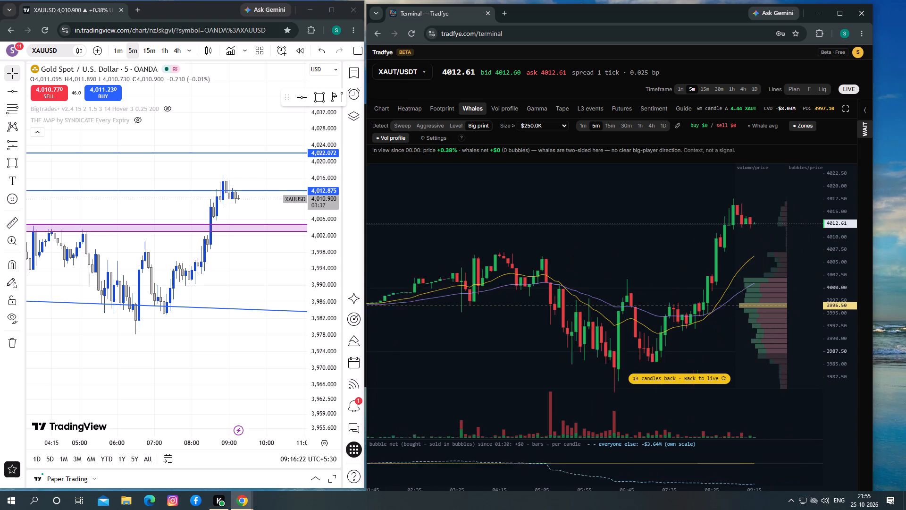
{"action": "left_click_drag", "start_coordinate": [587, 289], "coordinate": [800, 291]}
{"action": "left_click_drag", "start_coordinate": [527, 314], "coordinate": [627, 314]}
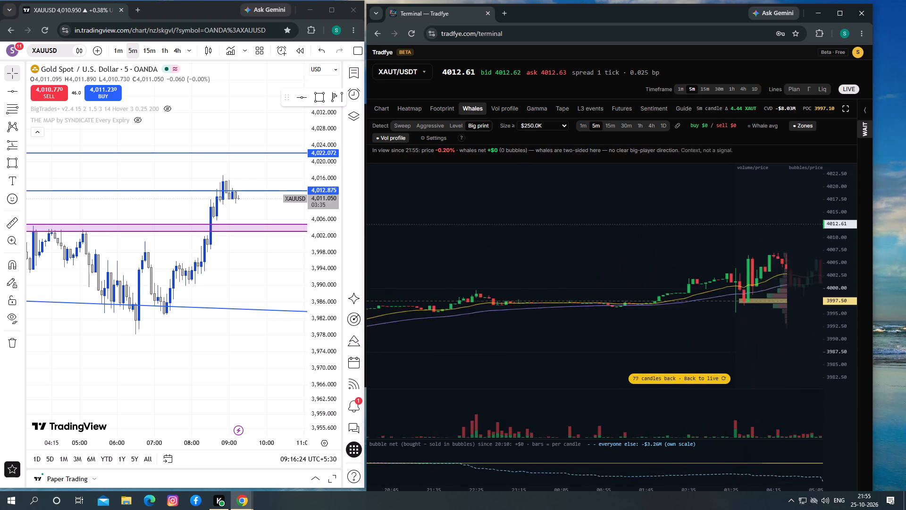
{"action": "left_click_drag", "start_coordinate": [627, 314], "coordinate": [396, 289]}
{"action": "left_click_drag", "start_coordinate": [514, 314], "coordinate": [379, 319]}
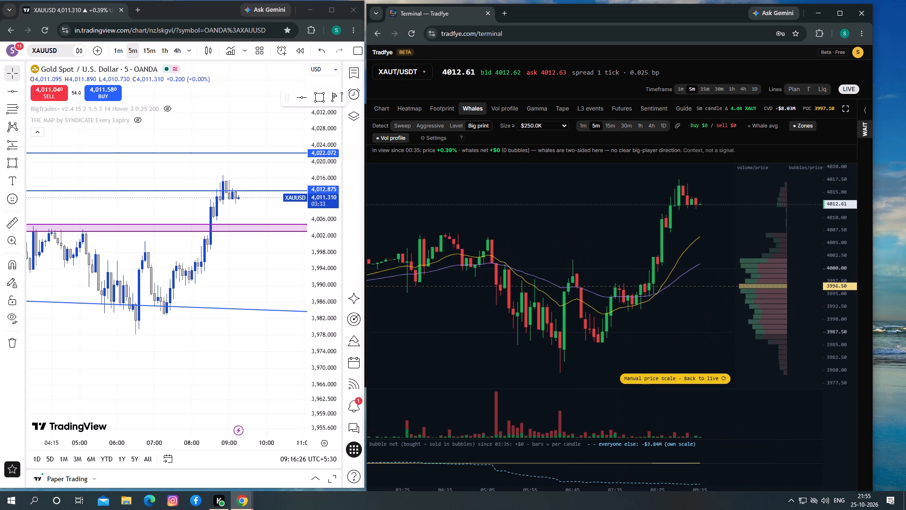
{"action": "left_click_drag", "start_coordinate": [379, 319], "coordinate": [374, 319]}
{"action": "left_click_drag", "start_coordinate": [631, 331], "coordinate": [604, 331]}
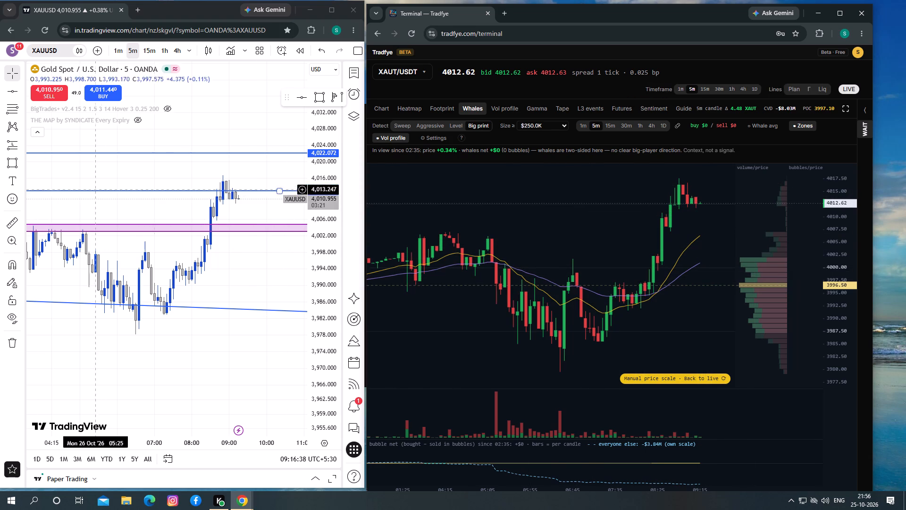
{"action": "left_click", "coordinate": [619, 311]}
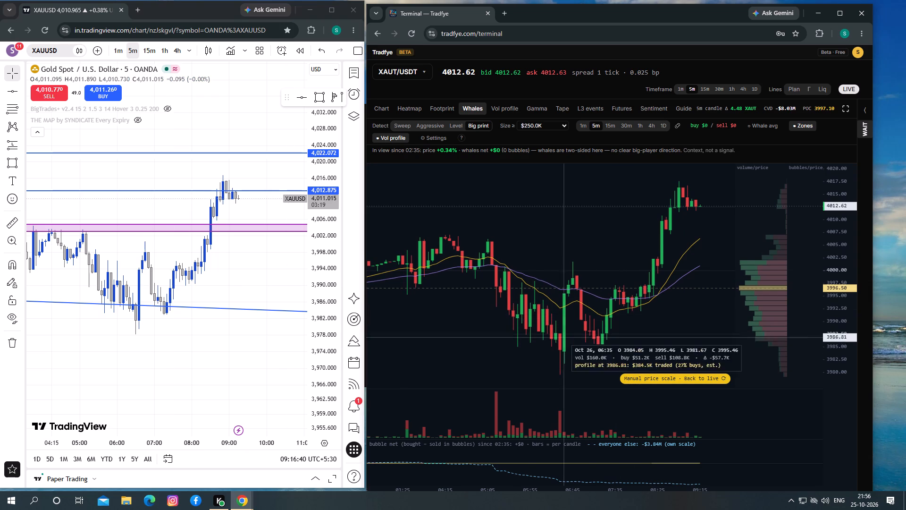
Set the minimum whale size for Big print detection to $1.00M.
{"action": "left_click", "coordinate": [529, 124]}
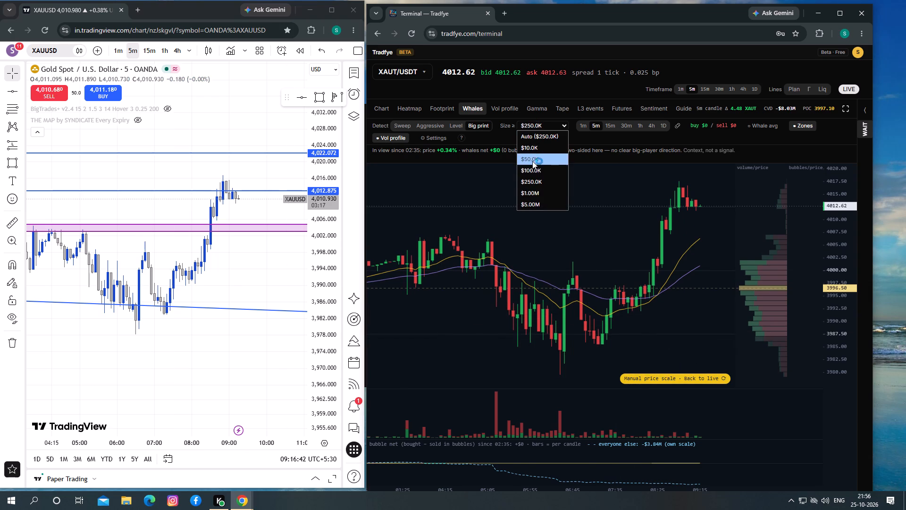
{"action": "left_click", "coordinate": [536, 189]}
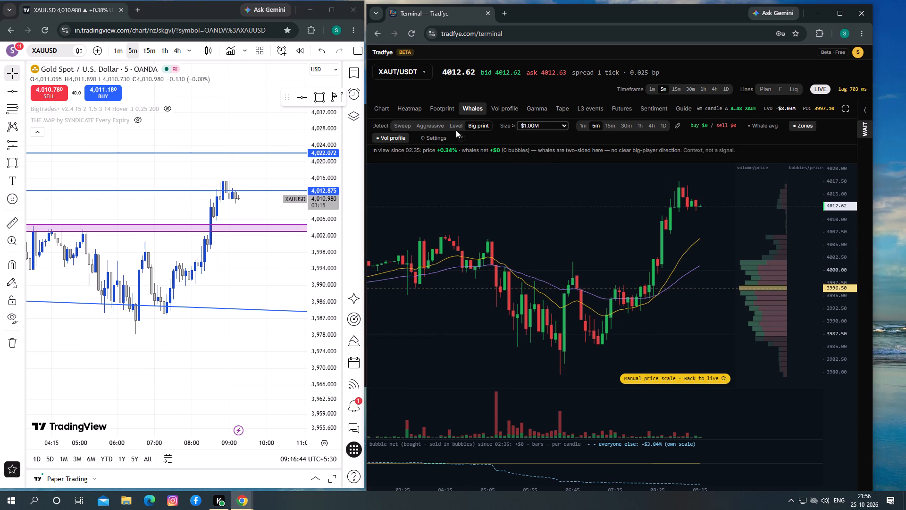
Switch whale detection to Aggressive and set its minimum size to $50.0K.
{"action": "left_click", "coordinate": [427, 123]}
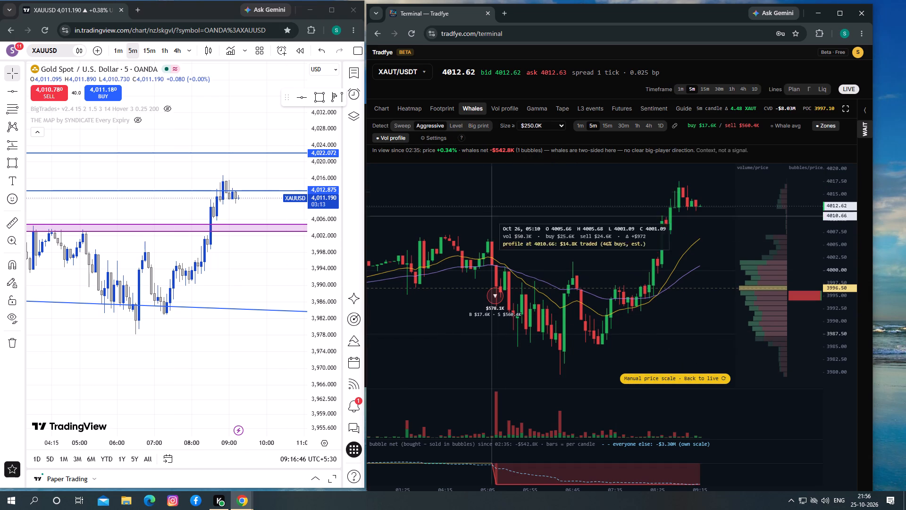
{"action": "left_click", "coordinate": [528, 124]}
{"action": "left_click", "coordinate": [528, 163]}
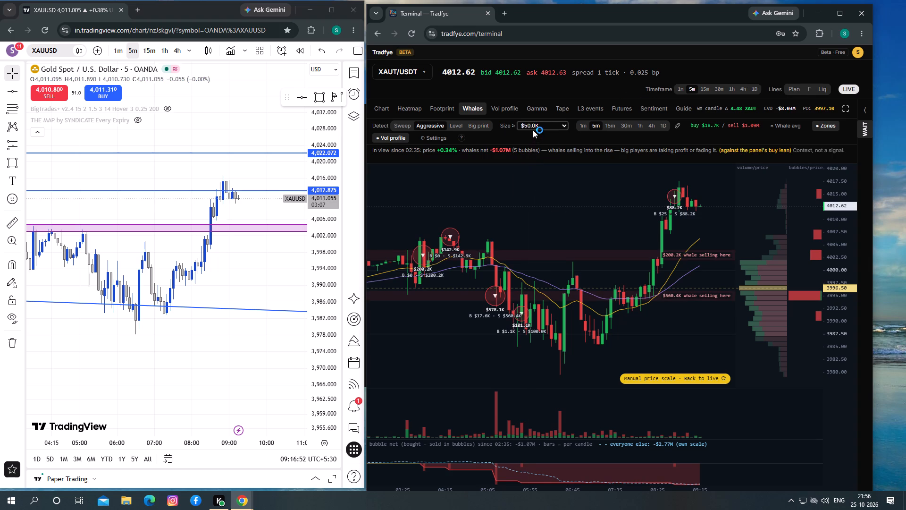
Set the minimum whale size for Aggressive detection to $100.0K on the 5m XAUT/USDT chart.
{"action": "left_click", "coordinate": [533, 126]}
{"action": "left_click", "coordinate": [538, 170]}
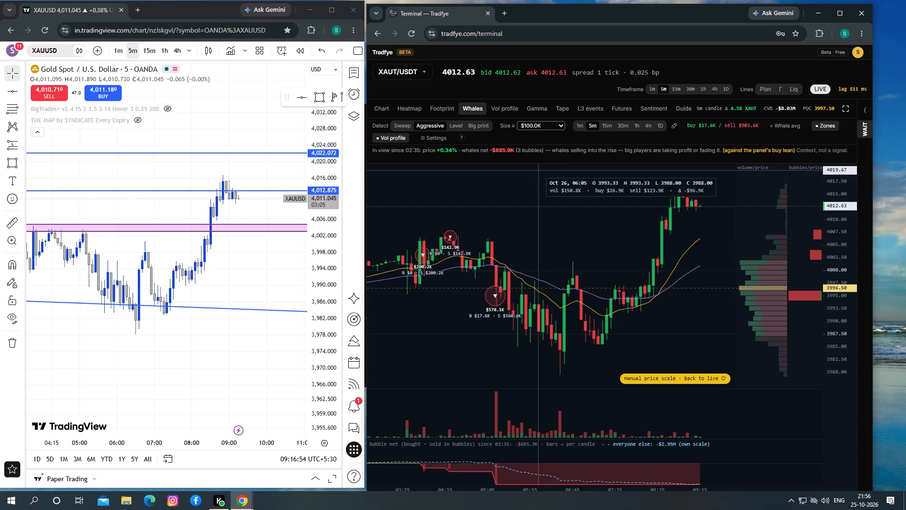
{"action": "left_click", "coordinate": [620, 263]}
Switch whale detection through Big print to Level and examine the whale bubbles it marks on the 5m chart.
{"action": "left_click", "coordinate": [478, 121]}
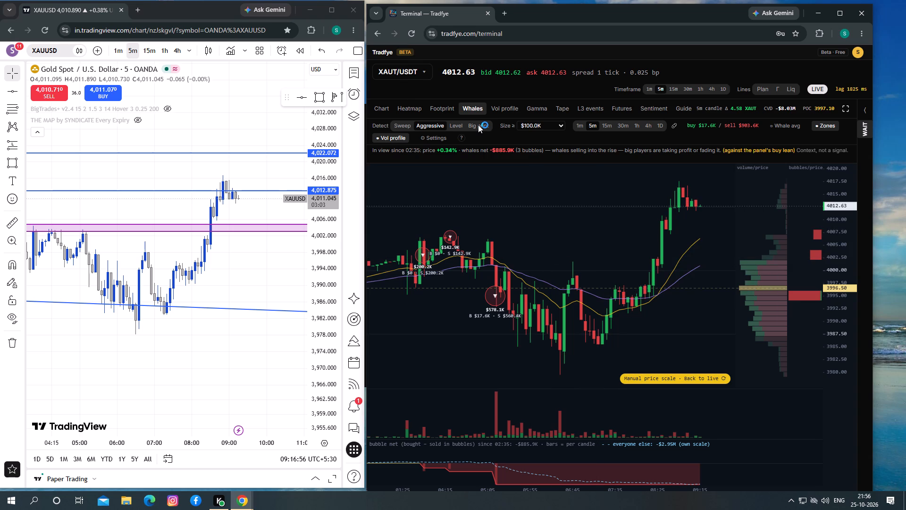
{"action": "left_click", "coordinate": [478, 128]}
{"action": "left_click", "coordinate": [452, 123]}
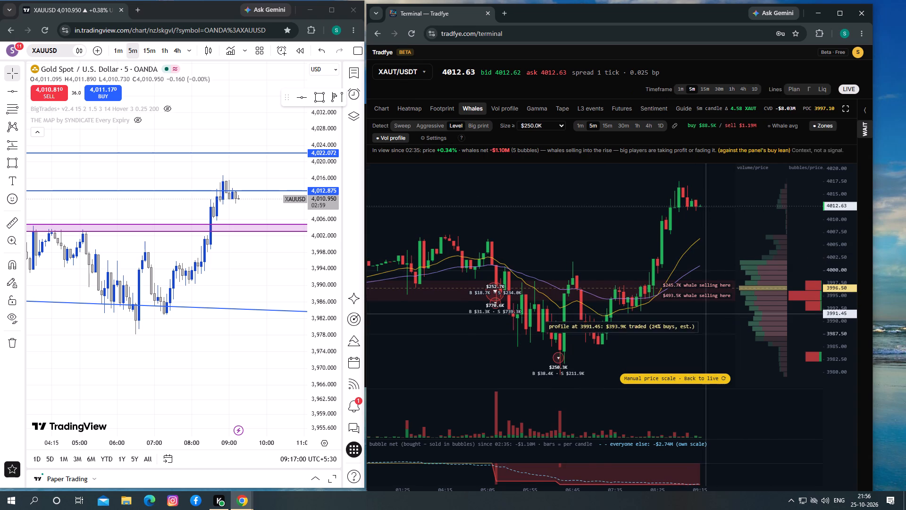
{"action": "left_click_drag", "start_coordinate": [702, 314], "coordinate": [689, 315]}
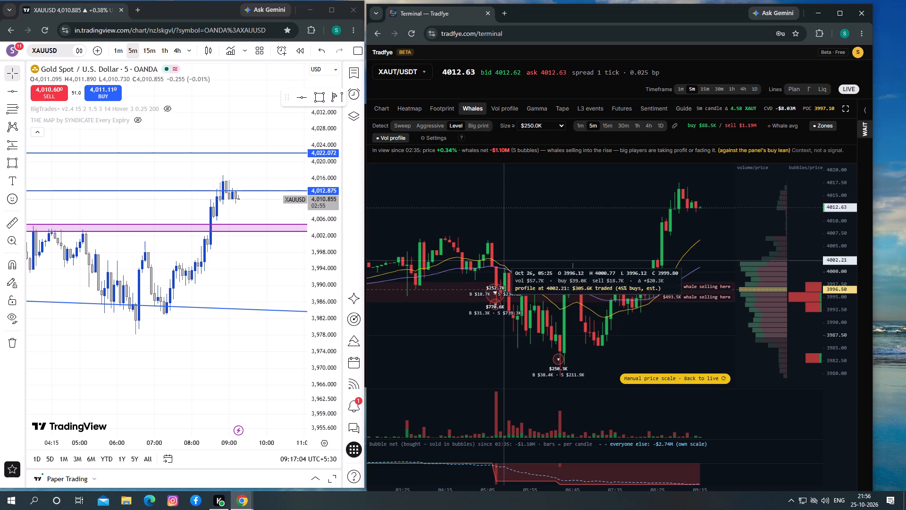
Glance at the Footprint view of XAUT/USDT and return to the Whales view.
{"action": "left_click", "coordinate": [439, 113]}
{"action": "left_click", "coordinate": [470, 107]}
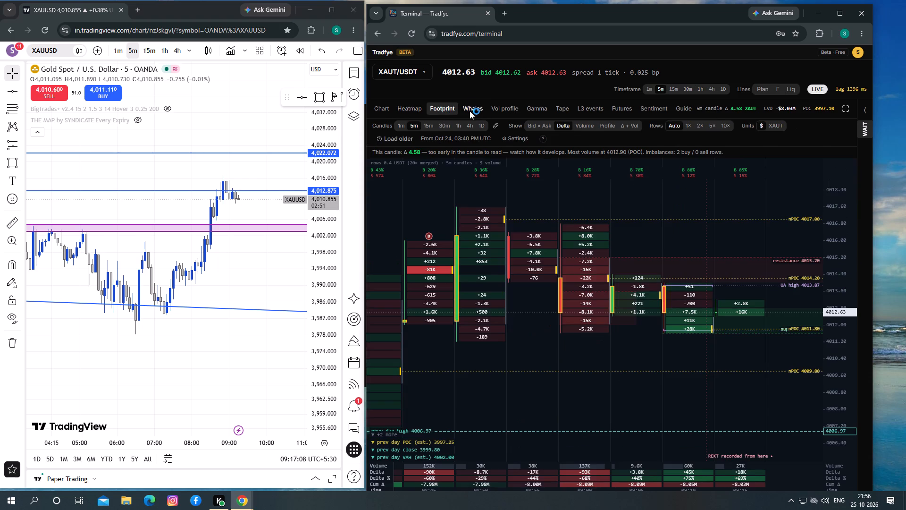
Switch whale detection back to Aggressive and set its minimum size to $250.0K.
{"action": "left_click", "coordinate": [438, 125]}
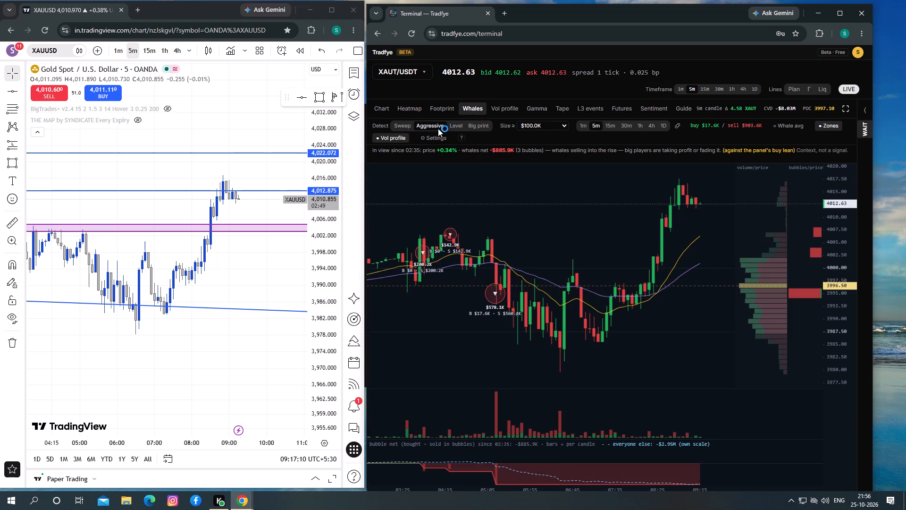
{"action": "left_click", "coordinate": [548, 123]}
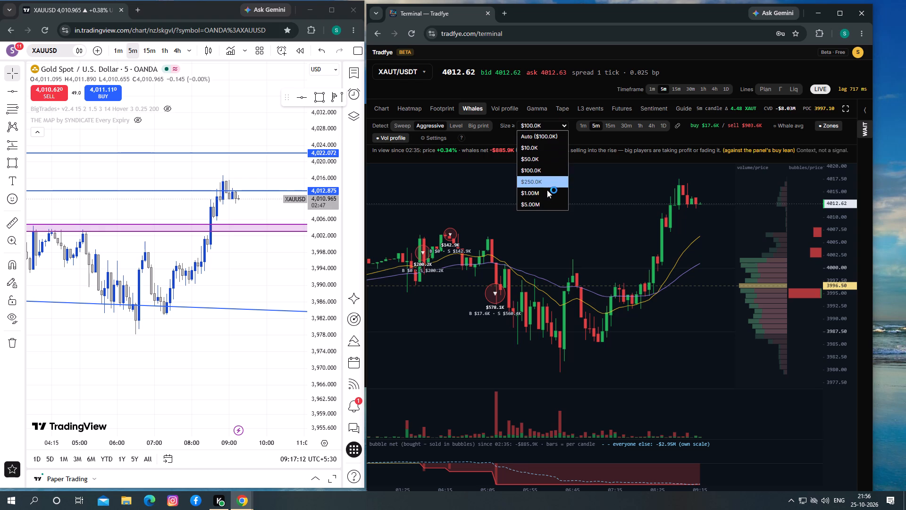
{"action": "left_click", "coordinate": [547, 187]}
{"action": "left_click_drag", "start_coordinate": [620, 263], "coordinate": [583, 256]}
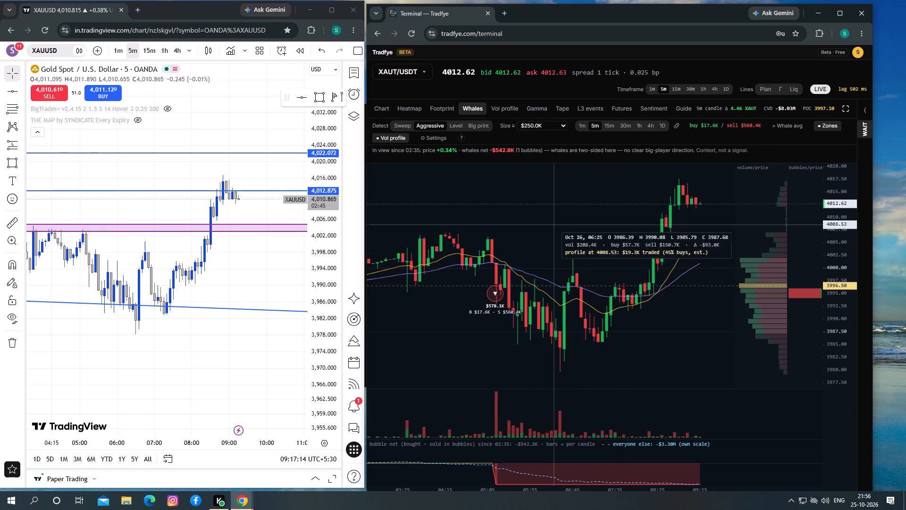
Switch the XAUT/USDT Whales chart to the 1m timeframe.
{"action": "left_click", "coordinate": [585, 125]}
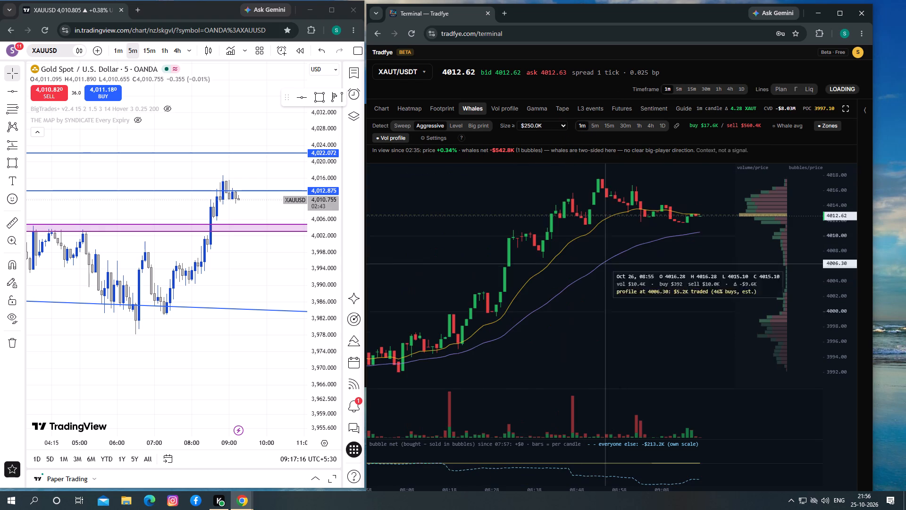
Examine the recent 1m XAUT/USDT candles and the volume profile in the Whales view.
{"action": "left_click", "coordinate": [856, 325]}
{"action": "left_click_drag", "start_coordinate": [847, 338], "coordinate": [845, 321]}
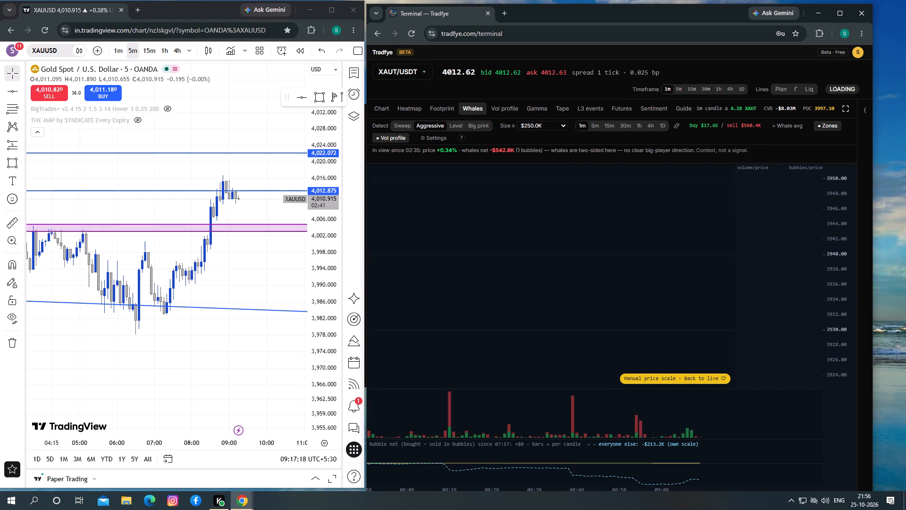
{"action": "left_click_drag", "start_coordinate": [845, 321], "coordinate": [833, 312]}
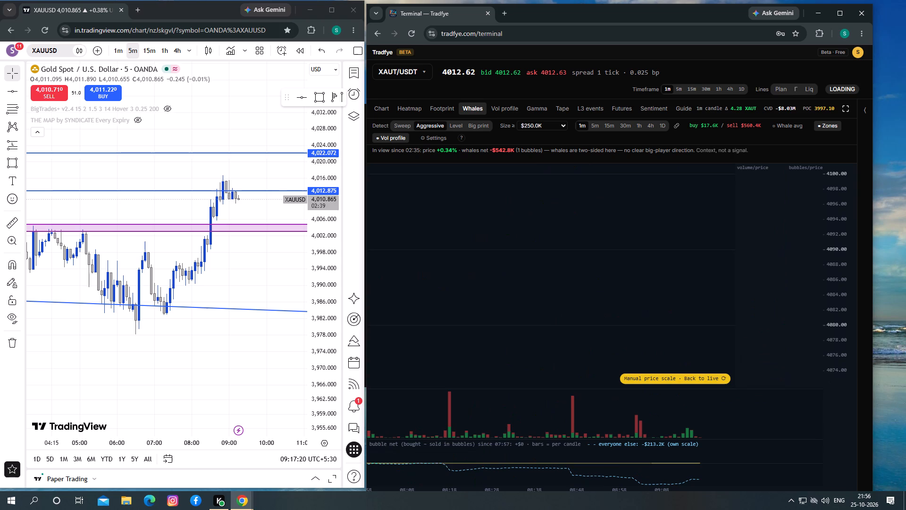
{"action": "left_click_drag", "start_coordinate": [833, 312], "coordinate": [832, 296]}
{"action": "left_click_drag", "start_coordinate": [648, 253], "coordinate": [662, 359]}
{"action": "left_click_drag", "start_coordinate": [646, 263], "coordinate": [643, 270]}
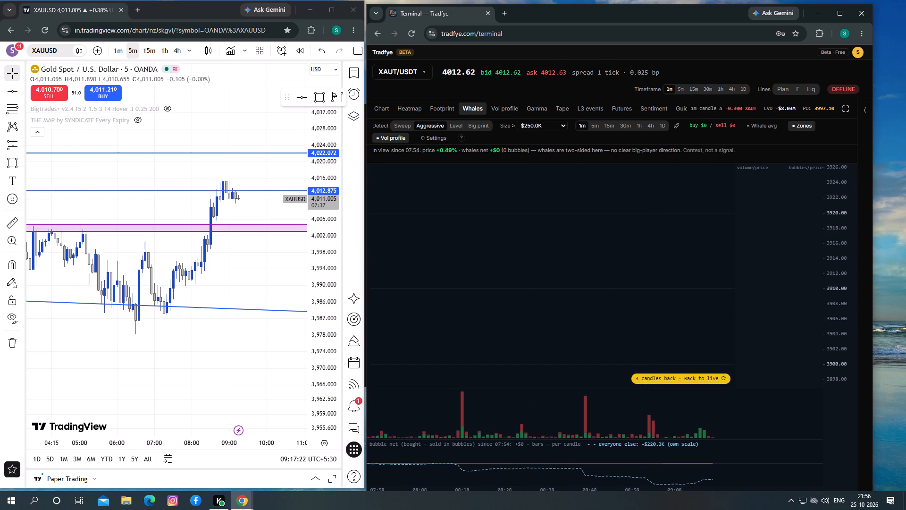
{"action": "left_click_drag", "start_coordinate": [643, 270], "coordinate": [619, 354]}
{"action": "left_click_drag", "start_coordinate": [606, 278], "coordinate": [616, 428]}
{"action": "left_click_drag", "start_coordinate": [618, 323], "coordinate": [618, 396]}
{"action": "left_click_drag", "start_coordinate": [606, 303], "coordinate": [596, 360]}
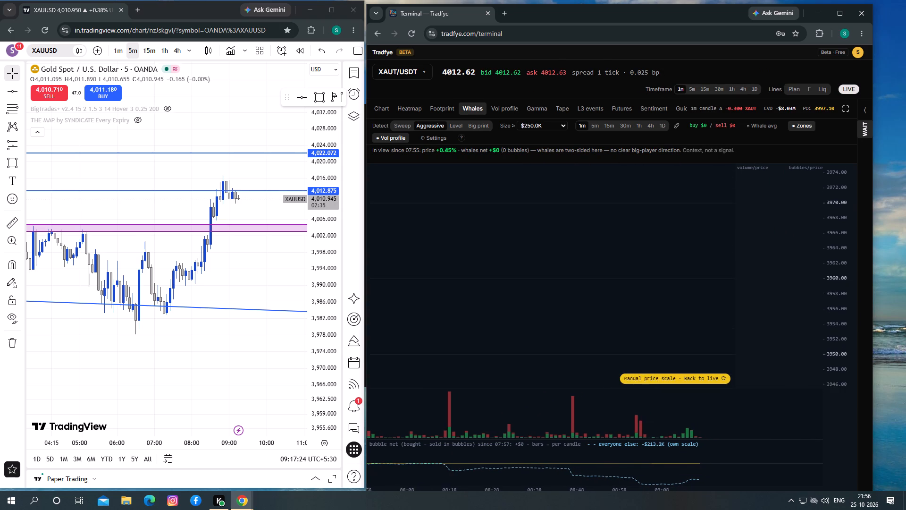
{"action": "left_click_drag", "start_coordinate": [596, 360], "coordinate": [605, 362]}
{"action": "left_click_drag", "start_coordinate": [828, 285], "coordinate": [834, 314]}
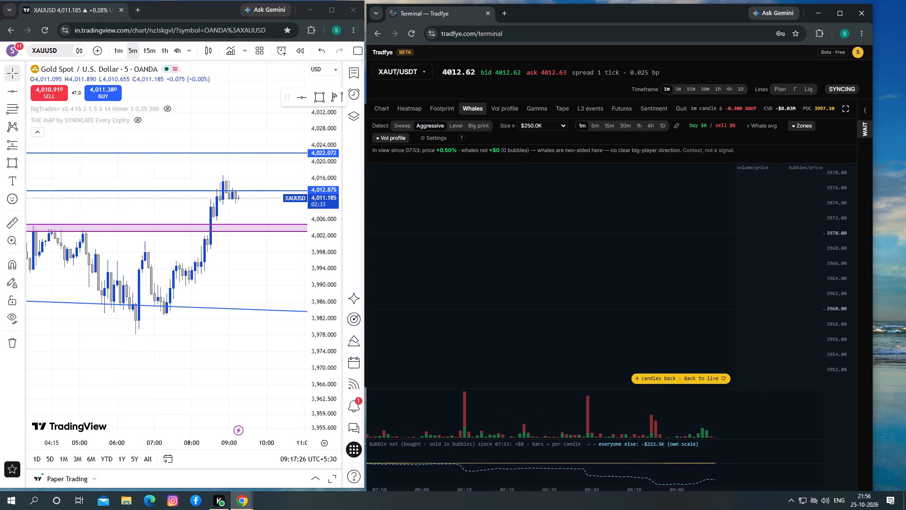
{"action": "left_click_drag", "start_coordinate": [834, 314], "coordinate": [846, 426]}
{"action": "left_click_drag", "start_coordinate": [834, 240], "coordinate": [842, 262]}
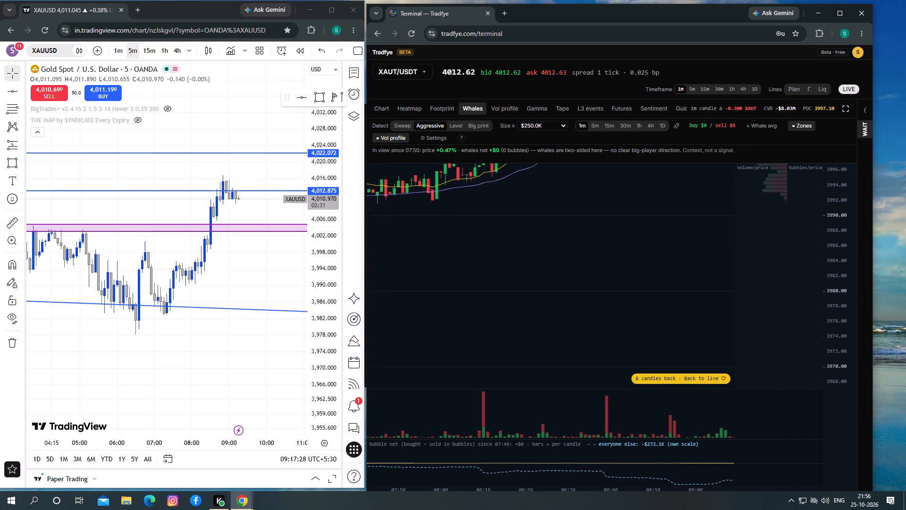
{"action": "left_click_drag", "start_coordinate": [842, 262], "coordinate": [828, 423]}
{"action": "left_click_drag", "start_coordinate": [669, 292], "coordinate": [668, 292]}
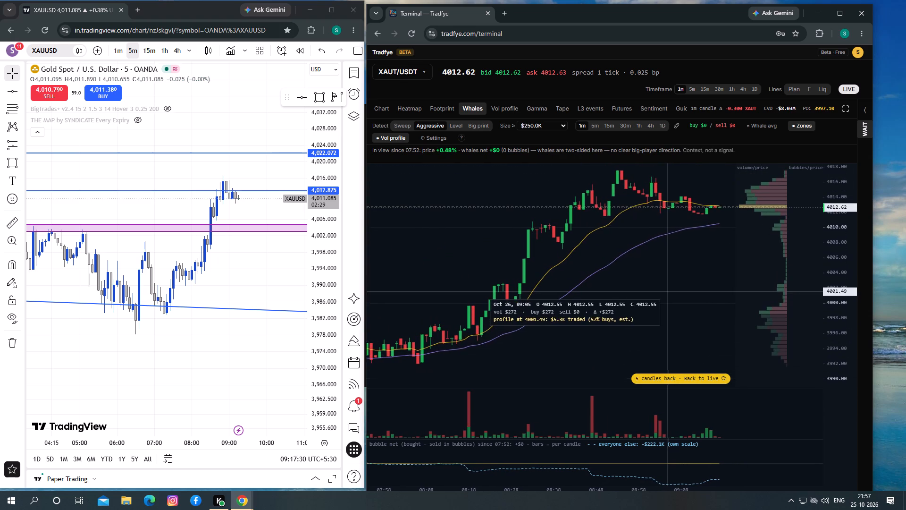
{"action": "left_click_drag", "start_coordinate": [668, 292], "coordinate": [626, 337]}
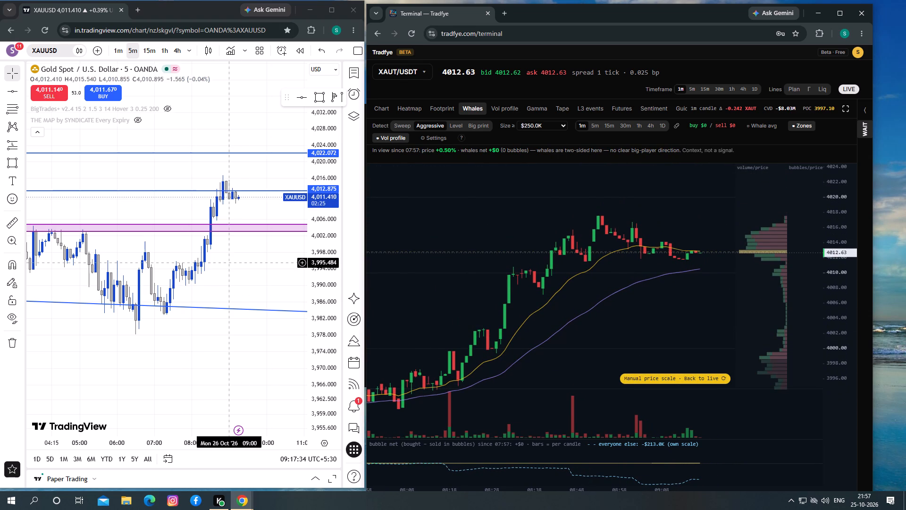
Switch the XAUUSD chart to the 1m timeframe and examine the price action around the 4,012.875 line.
{"action": "left_click_drag", "start_coordinate": [229, 263], "coordinate": [249, 264]}
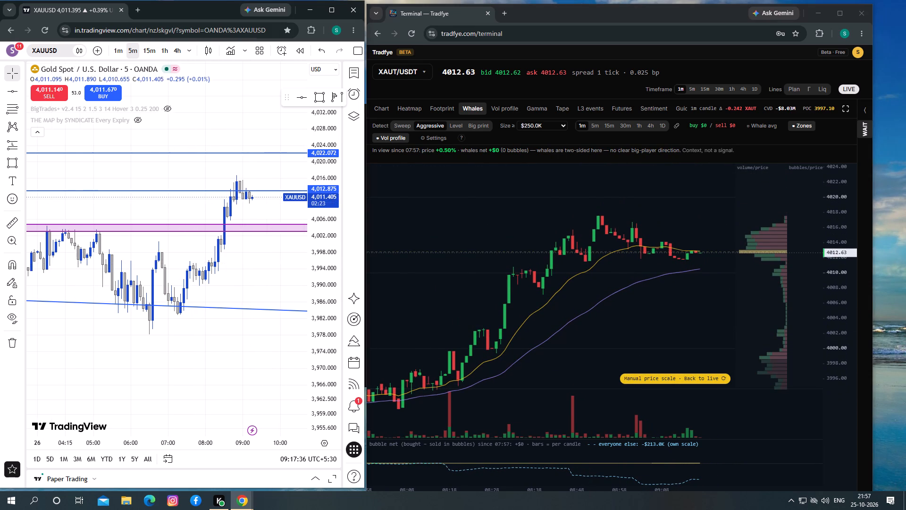
{"action": "left_click", "coordinate": [115, 50]}
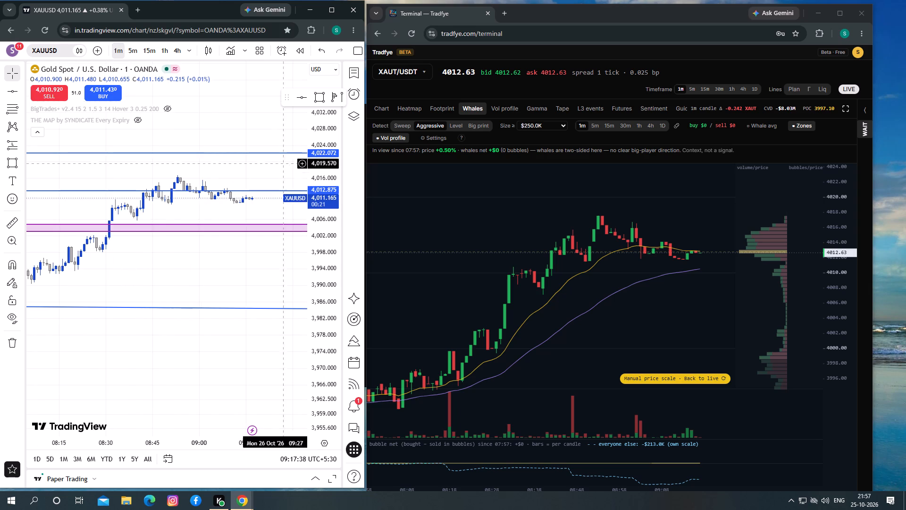
{"action": "left_click_drag", "start_coordinate": [327, 268], "coordinate": [334, 197]}
{"action": "left_click_drag", "start_coordinate": [329, 273], "coordinate": [338, 208]}
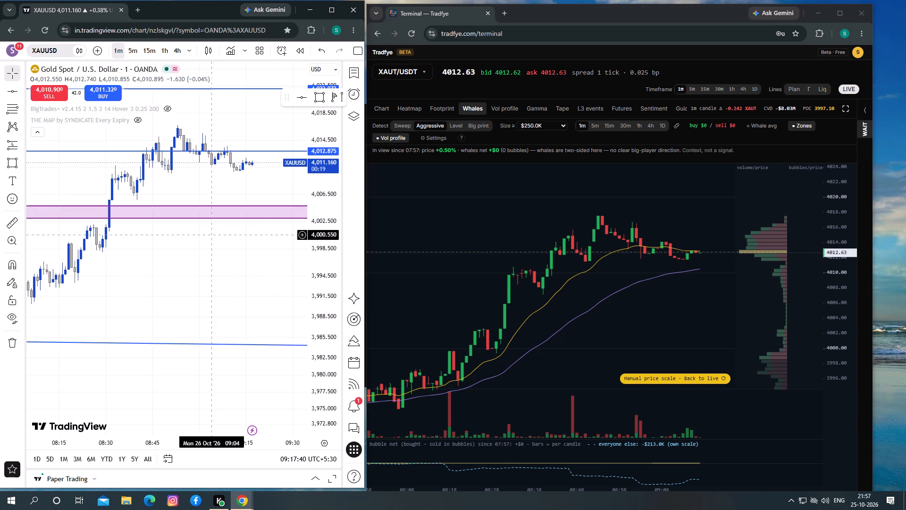
{"action": "left_click_drag", "start_coordinate": [212, 235], "coordinate": [235, 295]}
{"action": "left_click_drag", "start_coordinate": [337, 293], "coordinate": [341, 233]}
{"action": "left_click_drag", "start_coordinate": [221, 229], "coordinate": [172, 242]}
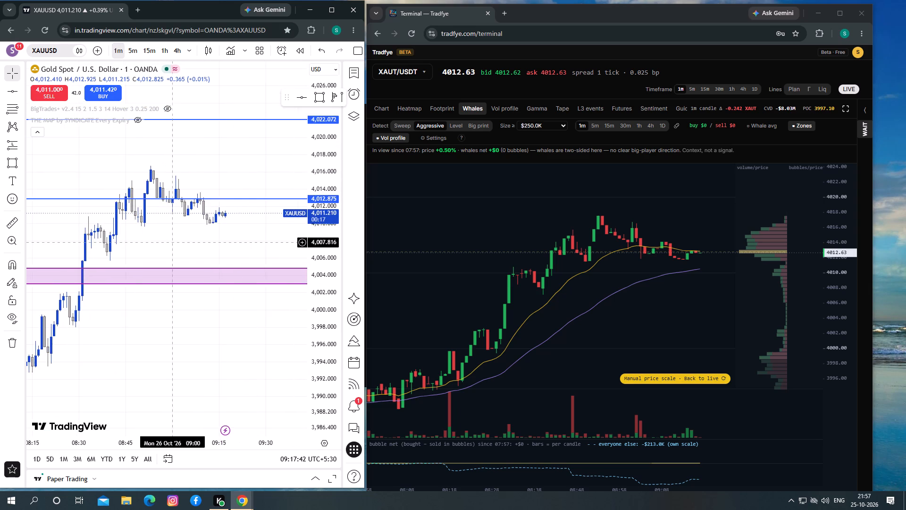
{"action": "left_click_drag", "start_coordinate": [172, 242], "coordinate": [175, 218]}
{"action": "left_click_drag", "start_coordinate": [165, 204], "coordinate": [167, 220]}
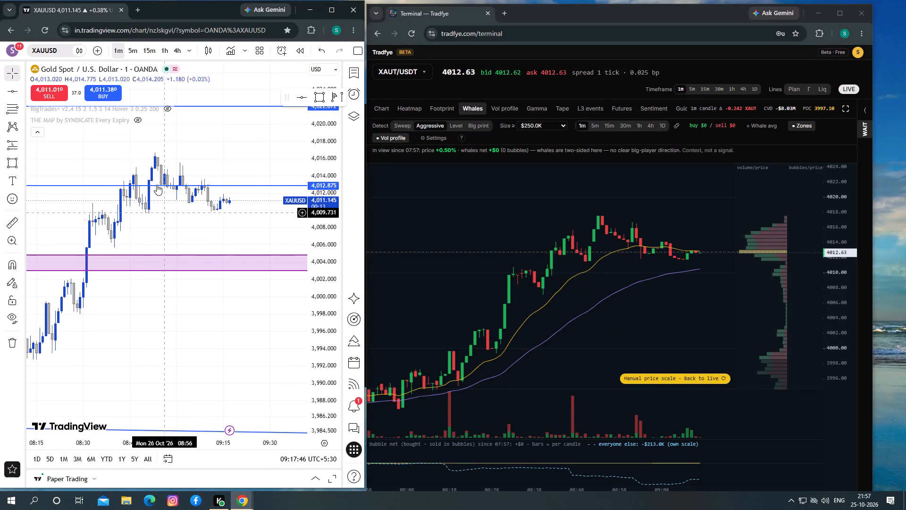
Draw a rectangle zone on the 1m XAUUSD chart from 08:40 to about 09:26, between about 4,012.305 and 4,013.455.
{"action": "left_click_drag", "start_coordinate": [18, 167], "coordinate": [13, 164]}
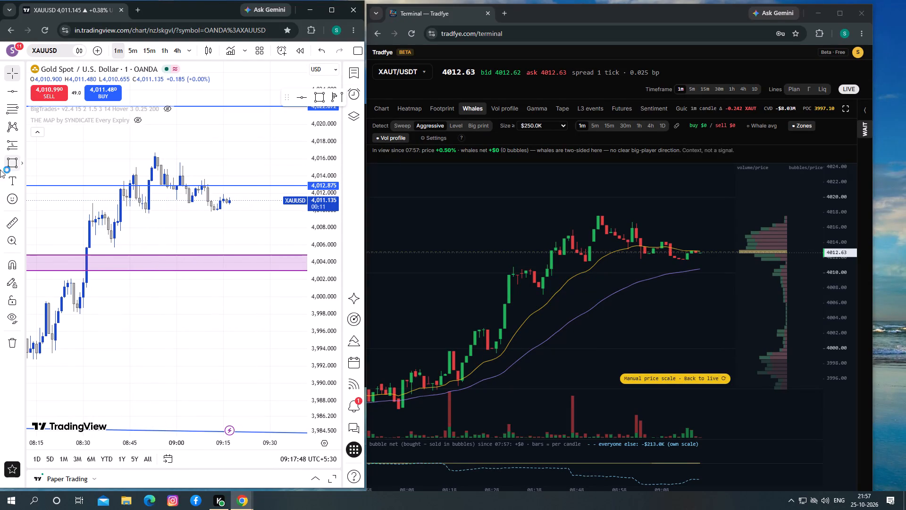
{"action": "left_click", "coordinate": [115, 190]}
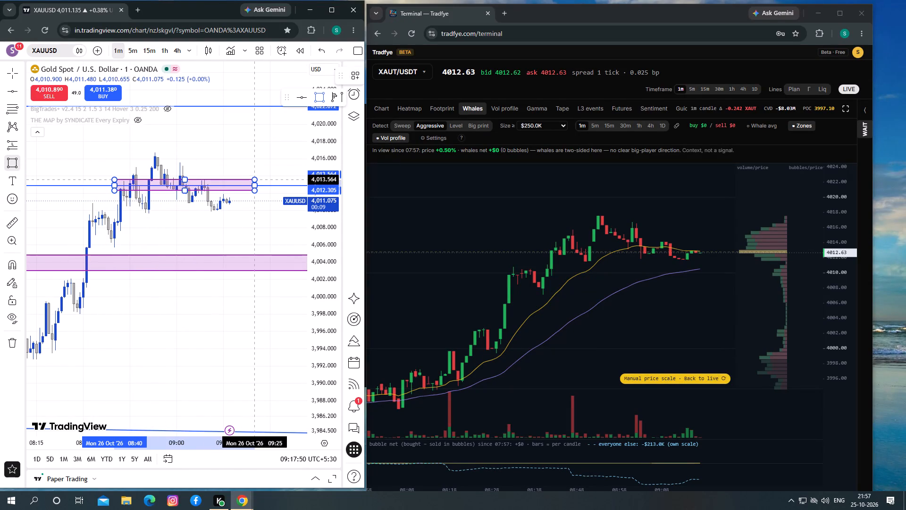
{"action": "left_click", "coordinate": [258, 180]}
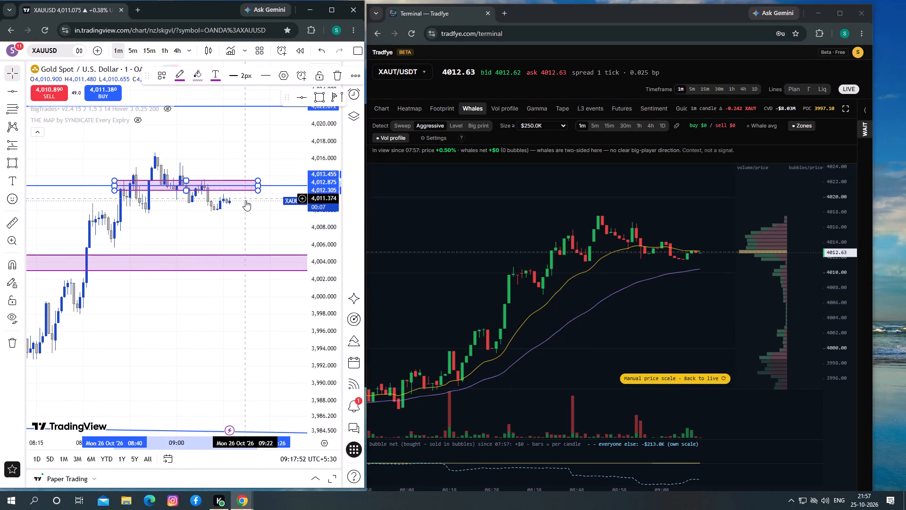
Delete the horizontal line at 4,012.875 that runs through the new rectangle zone.
{"action": "left_click", "coordinate": [245, 200]}
{"action": "left_click", "coordinate": [269, 184]}
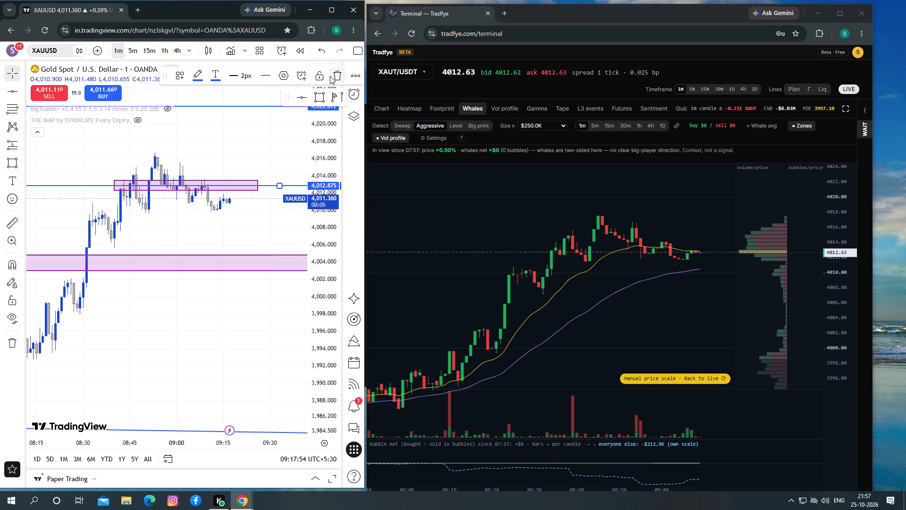
{"action": "left_click", "coordinate": [331, 76]}
Extend the new rectangle zone's start back to about 08:29 and deselect it.
{"action": "left_click_drag", "start_coordinate": [224, 224], "coordinate": [196, 228]}
{"action": "left_click_drag", "start_coordinate": [91, 187], "coordinate": [63, 191]}
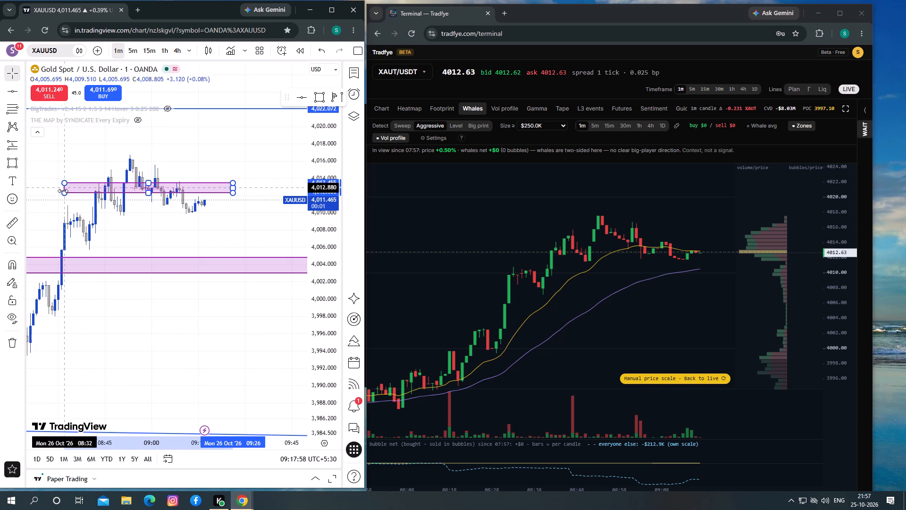
{"action": "left_click_drag", "start_coordinate": [63, 191], "coordinate": [54, 193]}
{"action": "left_click", "coordinate": [187, 222]}
{"action": "left_click", "coordinate": [187, 222]}
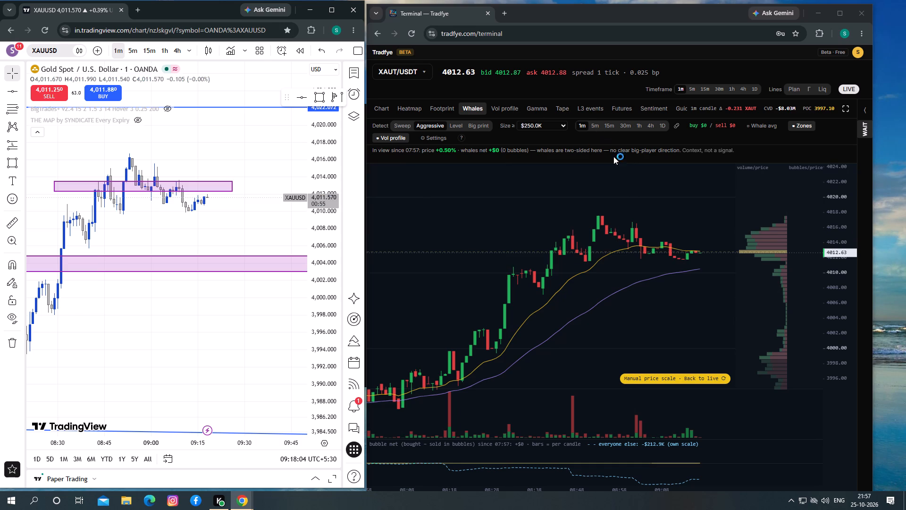
Return the 1m Whales chart to its live scale and set the Aggressive minimum whale size to $100.0K.
{"action": "left_click", "coordinate": [837, 304]}
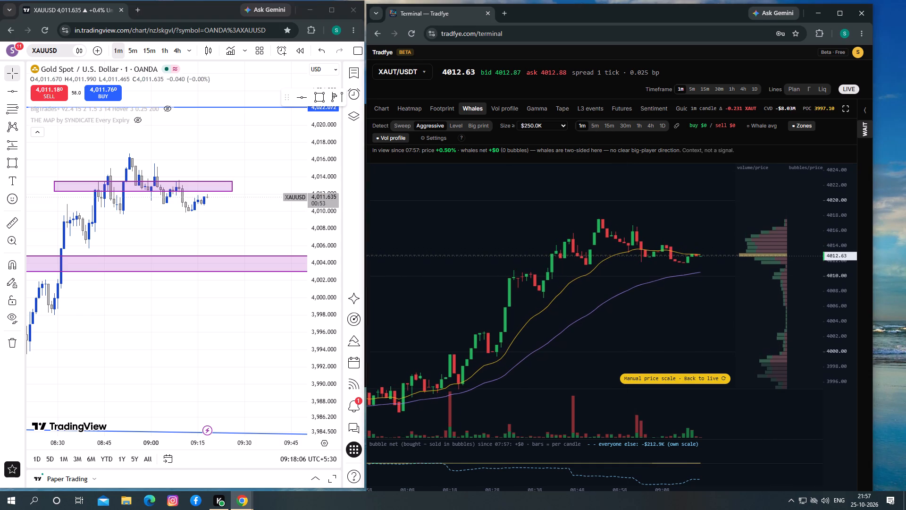
{"action": "left_click_drag", "start_coordinate": [730, 281], "coordinate": [726, 290]}
{"action": "left_click", "coordinate": [707, 286]}
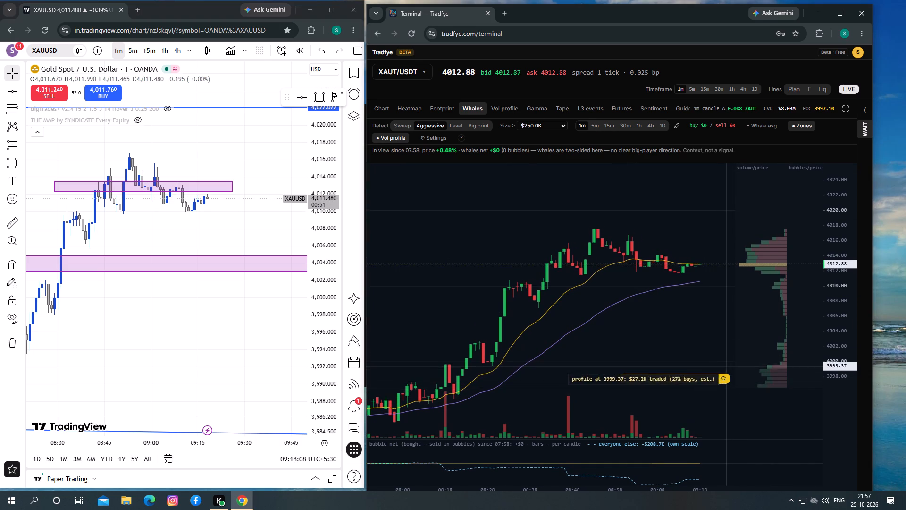
{"action": "left_click", "coordinate": [723, 377]}
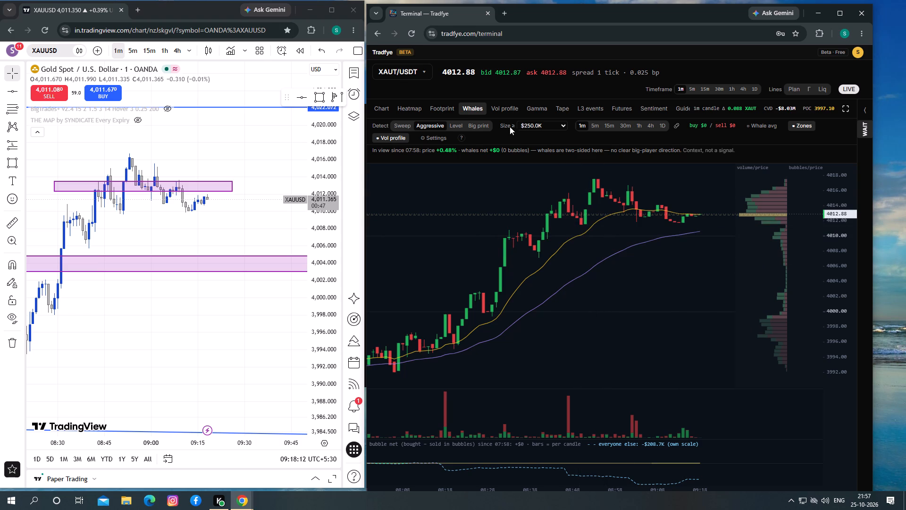
{"action": "left_click", "coordinate": [534, 126]}
{"action": "left_click", "coordinate": [534, 169]}
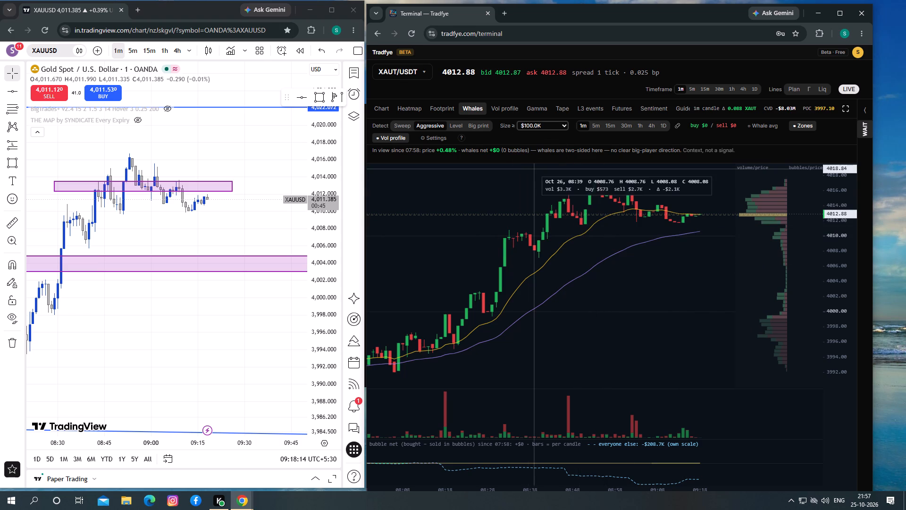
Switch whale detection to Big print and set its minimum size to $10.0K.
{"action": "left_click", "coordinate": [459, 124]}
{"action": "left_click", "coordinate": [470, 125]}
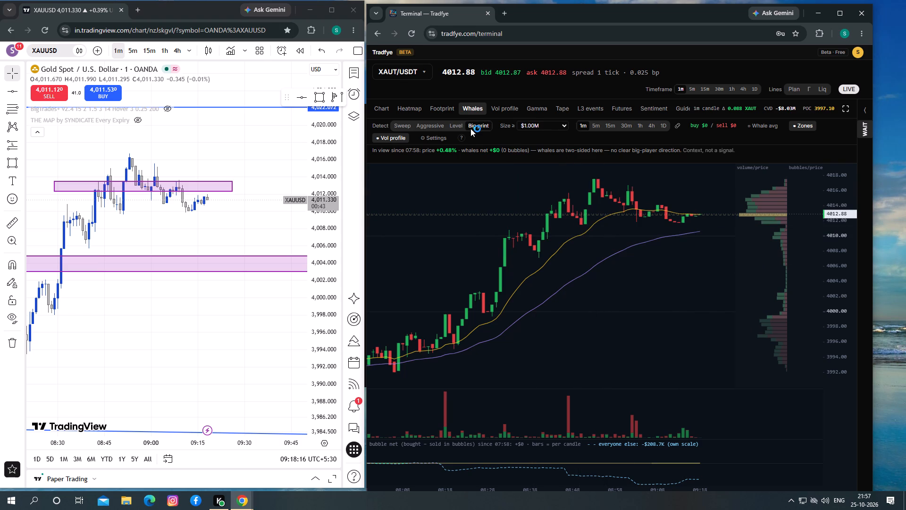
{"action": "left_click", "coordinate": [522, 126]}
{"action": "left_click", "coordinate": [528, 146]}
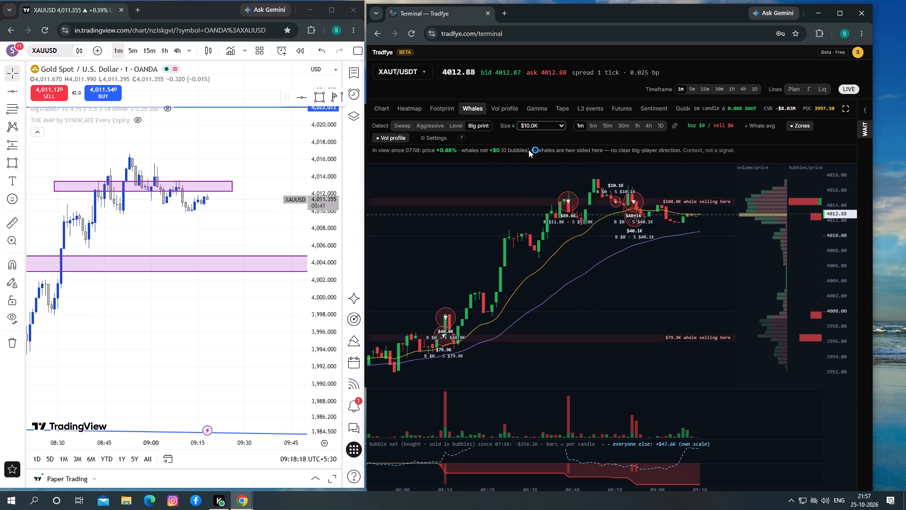
Set the Big print minimum whale size to Auto and examine the whale bubbles and selling zones on the 1m chart.
{"action": "left_click", "coordinate": [535, 125]}
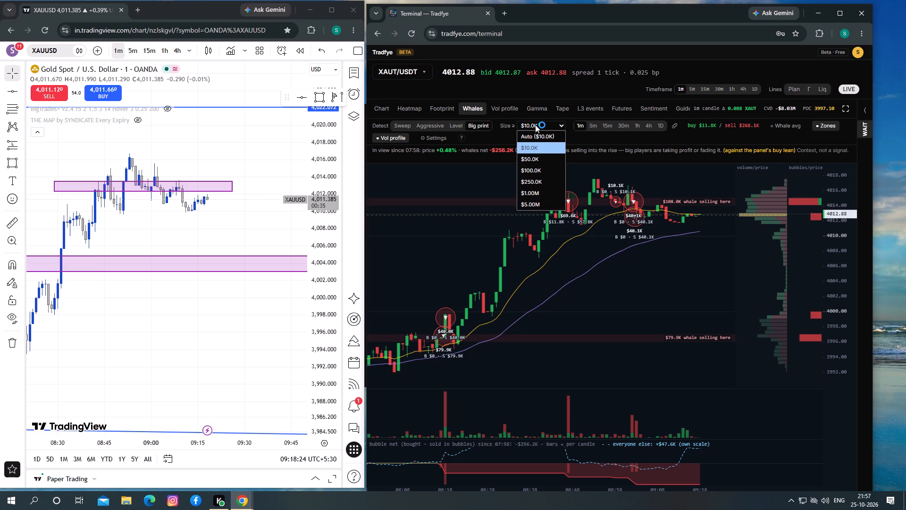
{"action": "left_click", "coordinate": [536, 137]}
{"action": "left_click_drag", "start_coordinate": [691, 276], "coordinate": [672, 276]}
{"action": "left_click", "coordinate": [649, 275]}
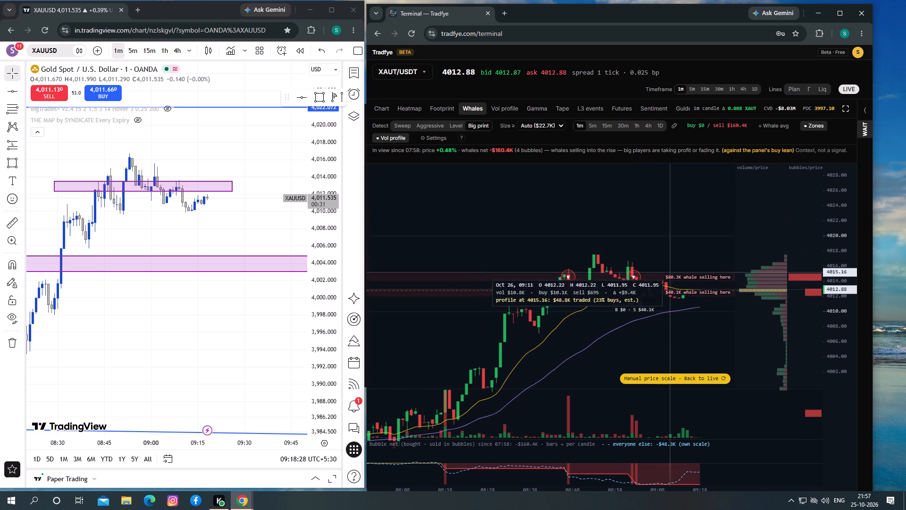
{"action": "left_click_drag", "start_coordinate": [674, 254], "coordinate": [676, 240]}
{"action": "left_click_drag", "start_coordinate": [677, 246], "coordinate": [677, 223]}
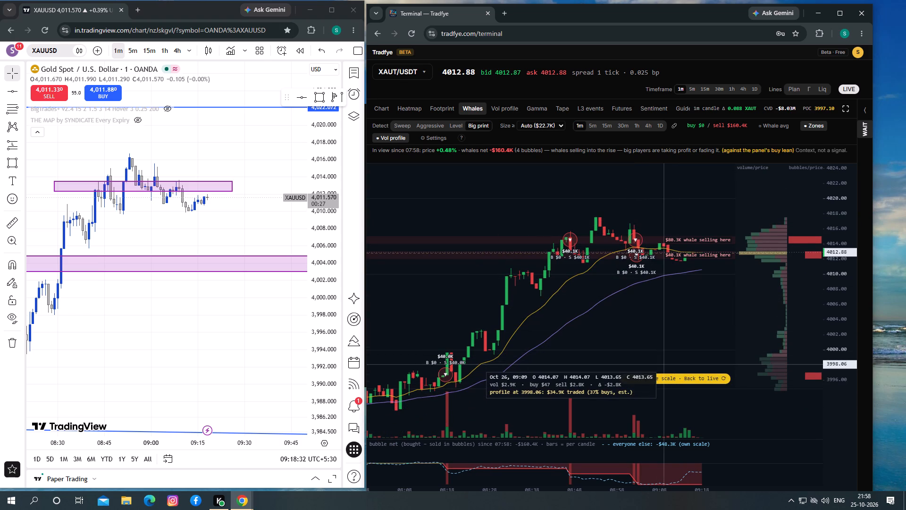
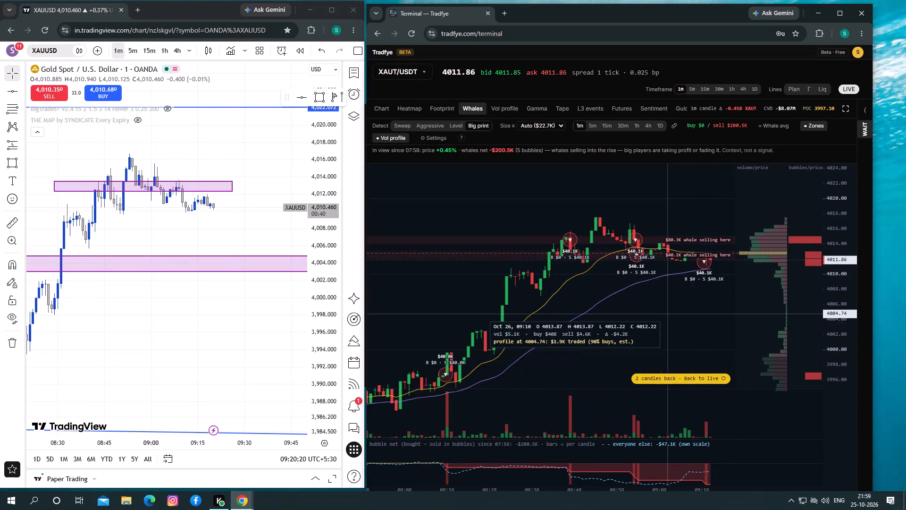
Compare the whale selling bubbles on the 1m Whales chart with recent price action around the XAUUSD rectangle zones.
{"action": "left_click_drag", "start_coordinate": [659, 311], "coordinate": [660, 311]}
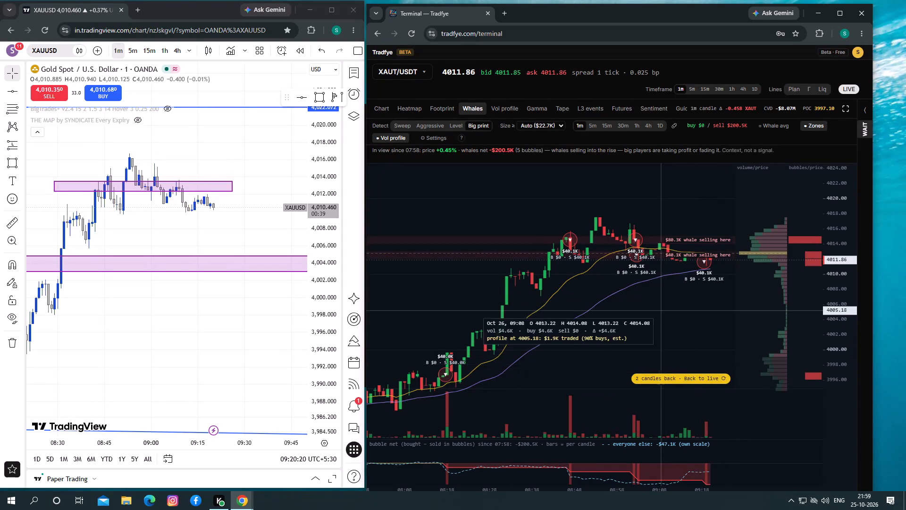
{"action": "left_click_drag", "start_coordinate": [660, 311], "coordinate": [582, 307]}
{"action": "left_click_drag", "start_coordinate": [595, 310], "coordinate": [579, 320]}
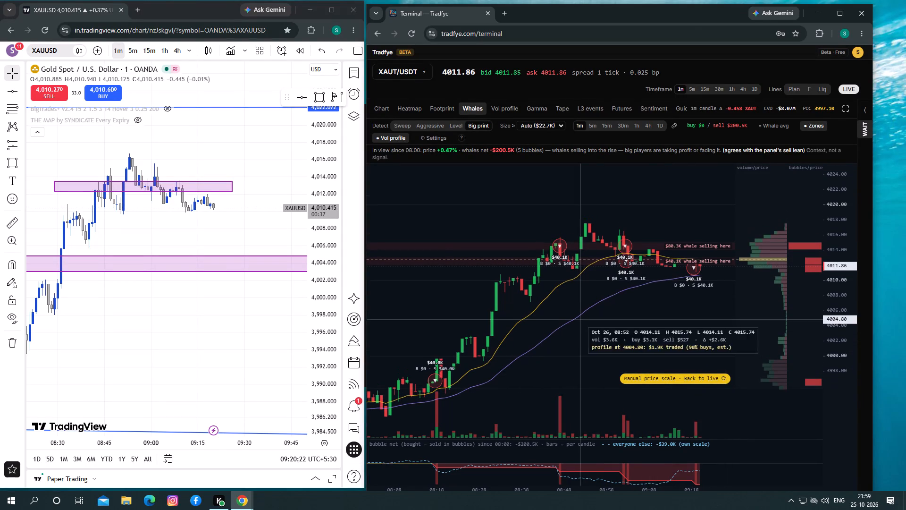
{"action": "left_click_drag", "start_coordinate": [722, 316], "coordinate": [710, 315]}
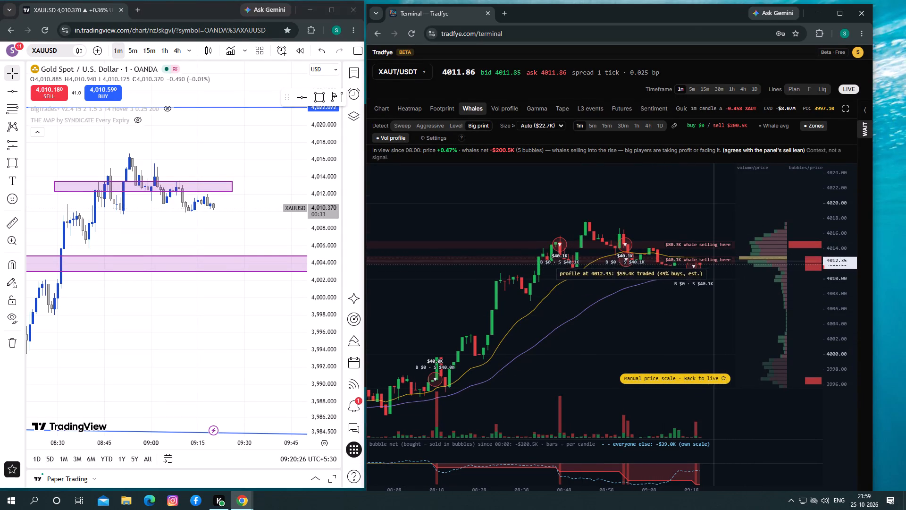
{"action": "left_click_drag", "start_coordinate": [214, 212], "coordinate": [220, 208]}
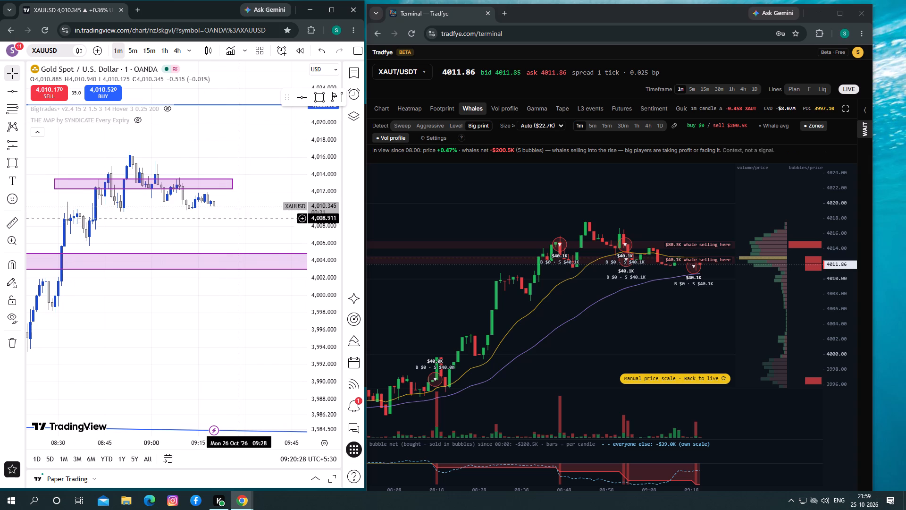
{"action": "left_click_drag", "start_coordinate": [239, 222], "coordinate": [243, 208]}
{"action": "left_click_drag", "start_coordinate": [586, 325], "coordinate": [582, 331]}
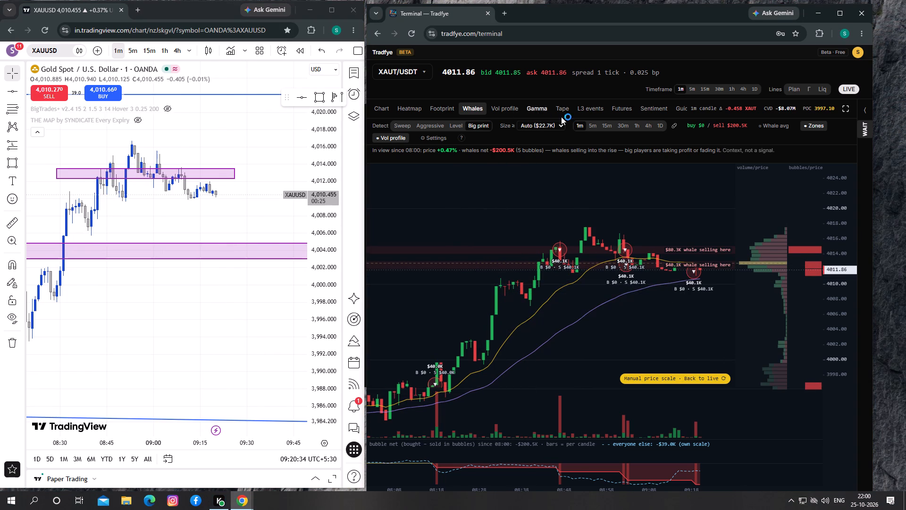
Examine the Big print whale bubbles and selling zones on the 5m timeframe, restoring the live scale before returning to 1m.
{"action": "left_click", "coordinate": [590, 127]}
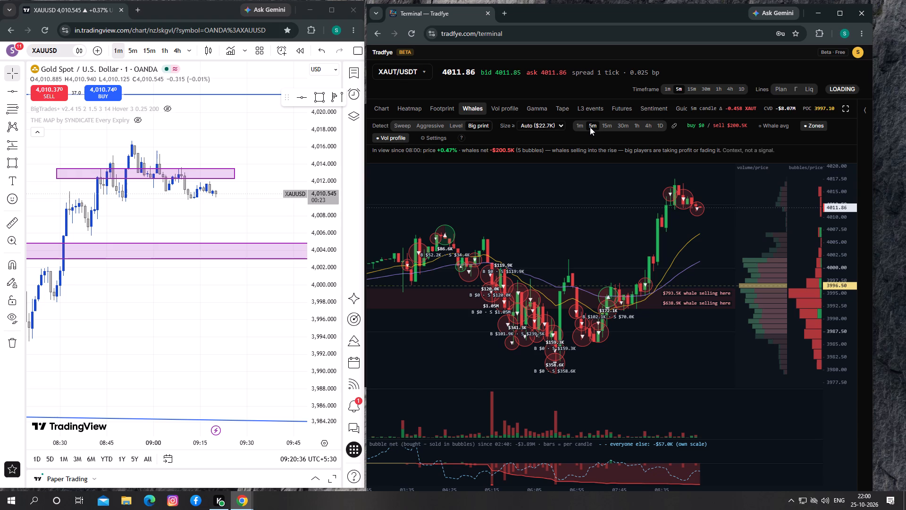
{"action": "left_click_drag", "start_coordinate": [596, 246], "coordinate": [593, 256]}
{"action": "left_click_drag", "start_coordinate": [713, 281], "coordinate": [713, 268]}
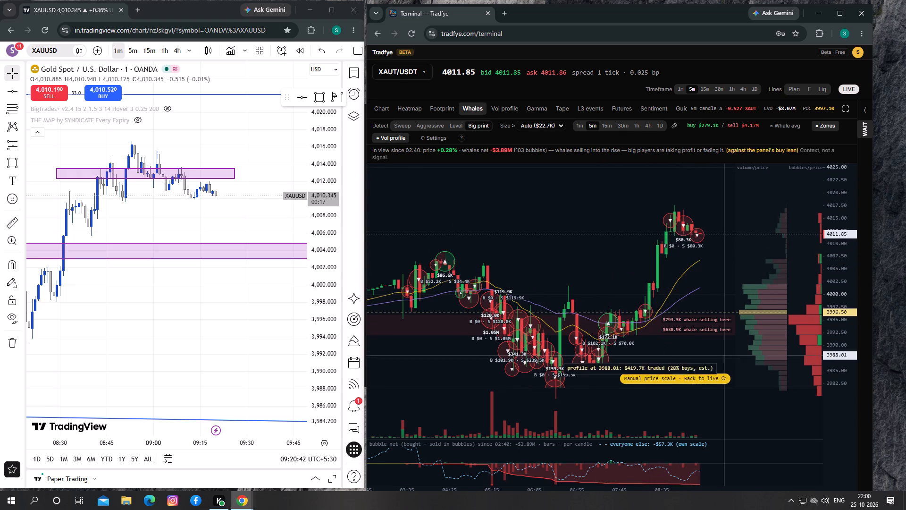
{"action": "left_click", "coordinate": [723, 376]}
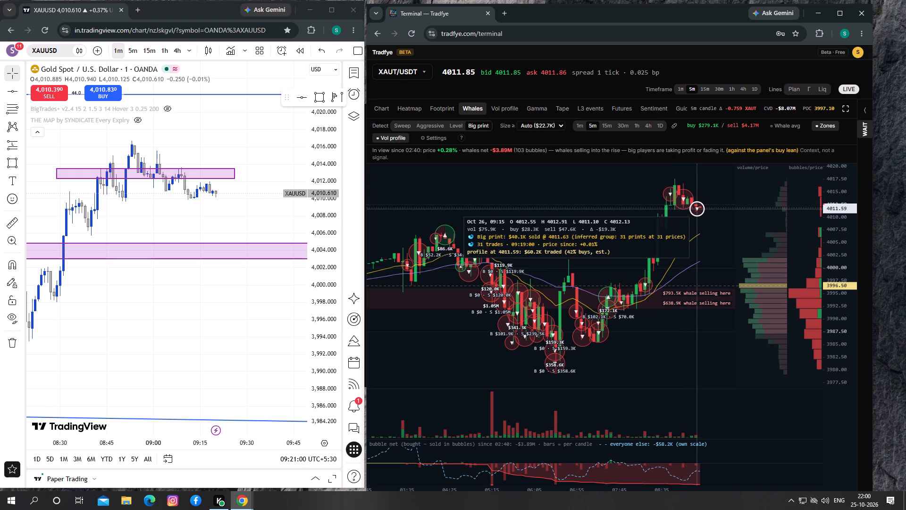
{"action": "left_click", "coordinate": [582, 125]}
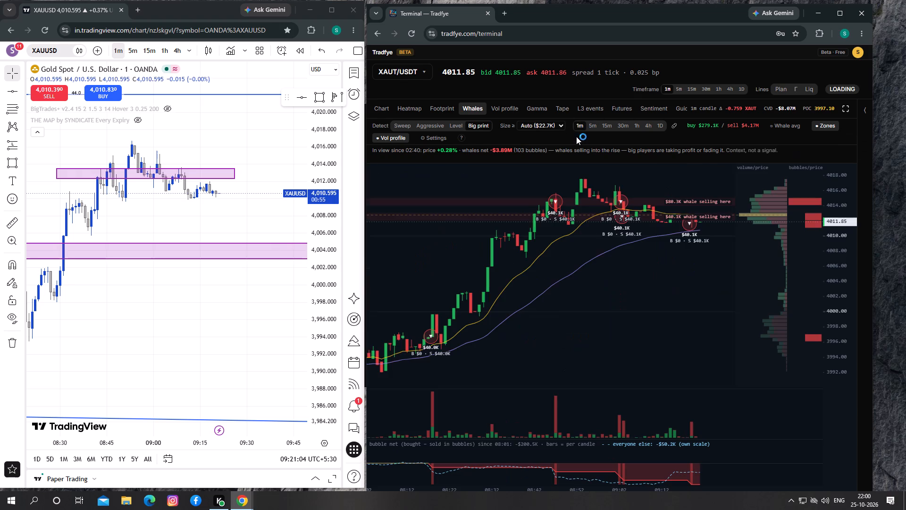
{"action": "left_click_drag", "start_coordinate": [587, 290], "coordinate": [573, 303]}
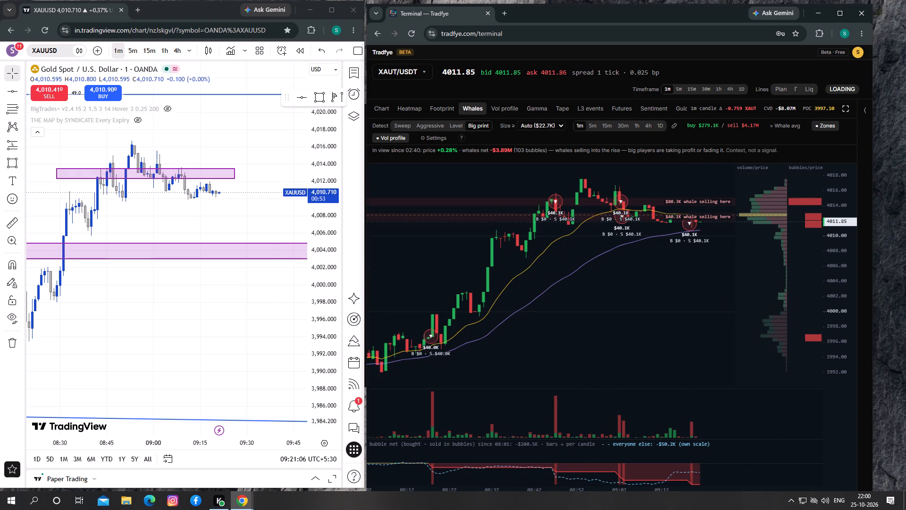
{"action": "left_click_drag", "start_coordinate": [573, 303], "coordinate": [571, 305]}
{"action": "left_click_drag", "start_coordinate": [597, 301], "coordinate": [564, 308]}
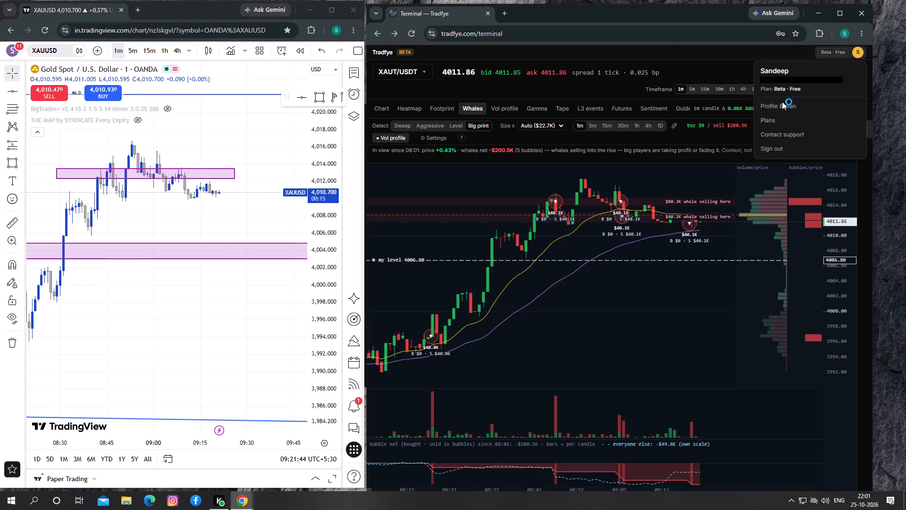
Review the account's Profile & plan page and the Plans pricing page, returning to the Whales terminal.
{"action": "left_click", "coordinate": [781, 102]}
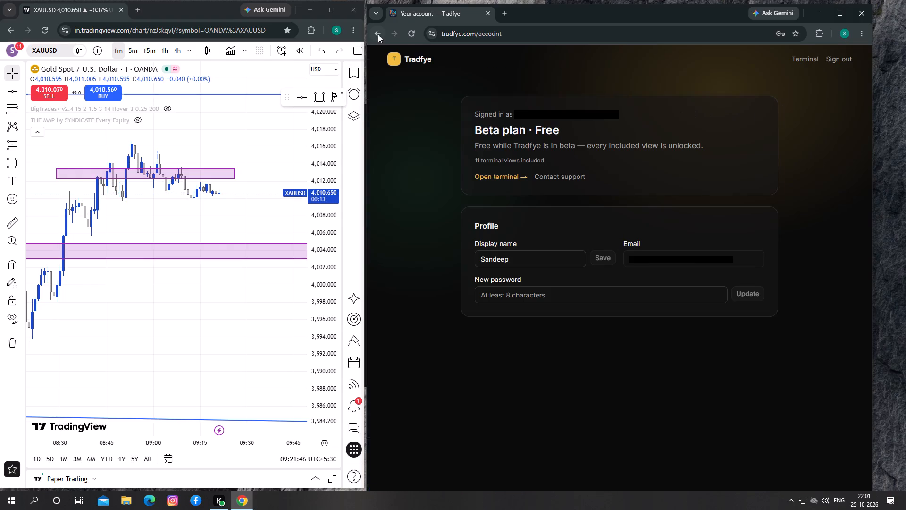
{"action": "left_click", "coordinate": [378, 34]}
{"action": "left_click", "coordinate": [863, 51]}
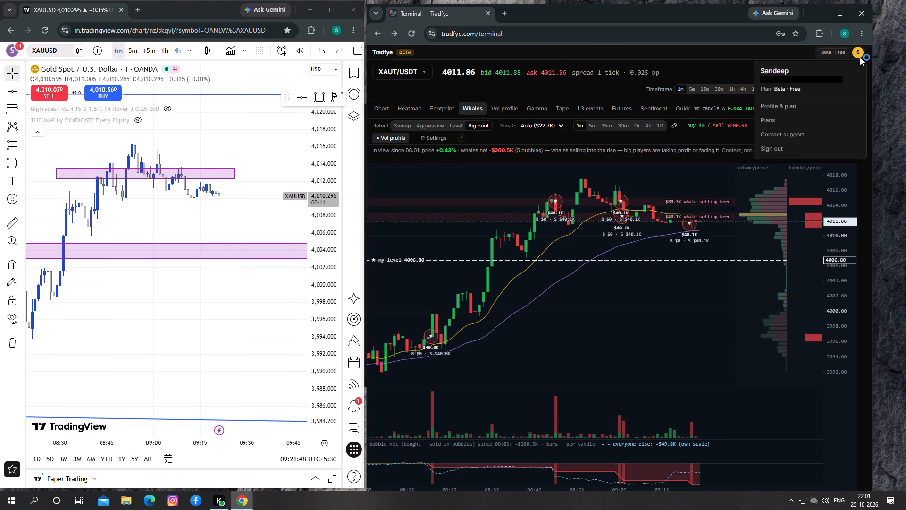
{"action": "left_click", "coordinate": [785, 119]}
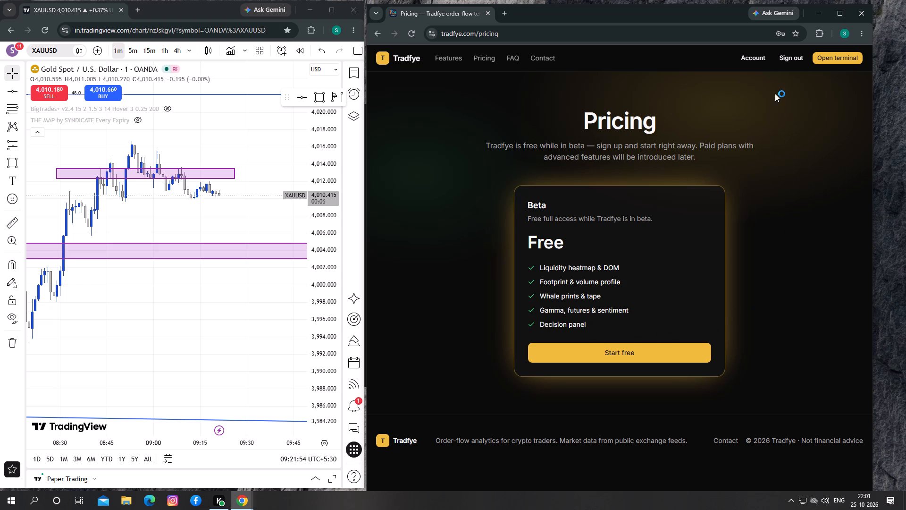
{"action": "left_click", "coordinate": [377, 35]}
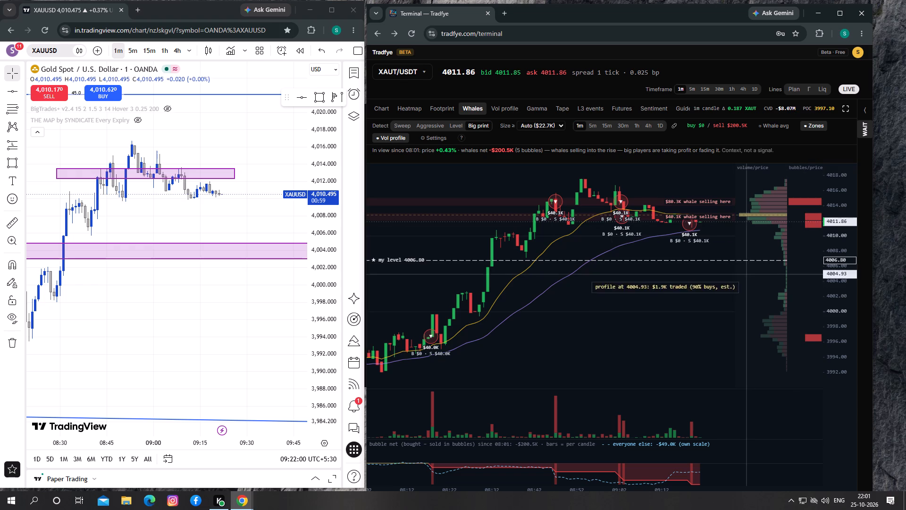
{"action": "left_click", "coordinate": [446, 264]}
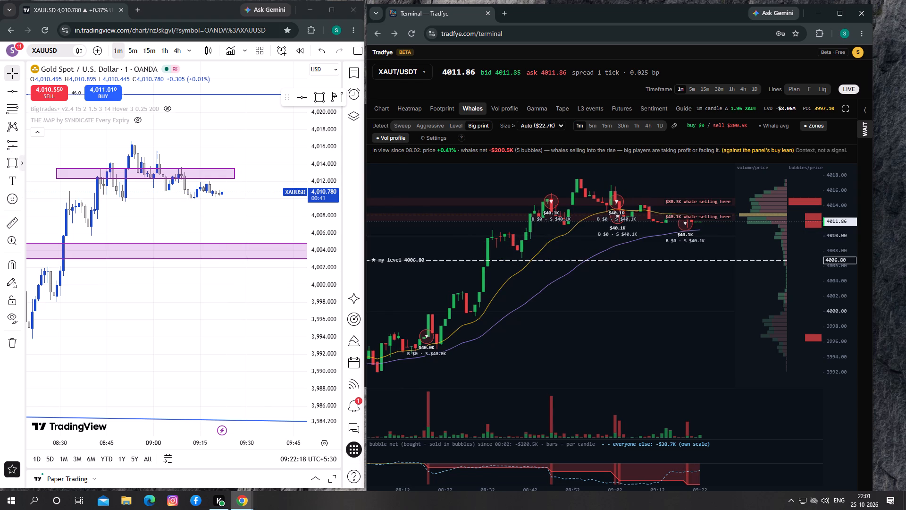
Extend the end of the upper rectangle zone on the XAUUSD chart forward to about 09:52 and deselect it.
{"action": "left_click_drag", "start_coordinate": [83, 202], "coordinate": [102, 207]}
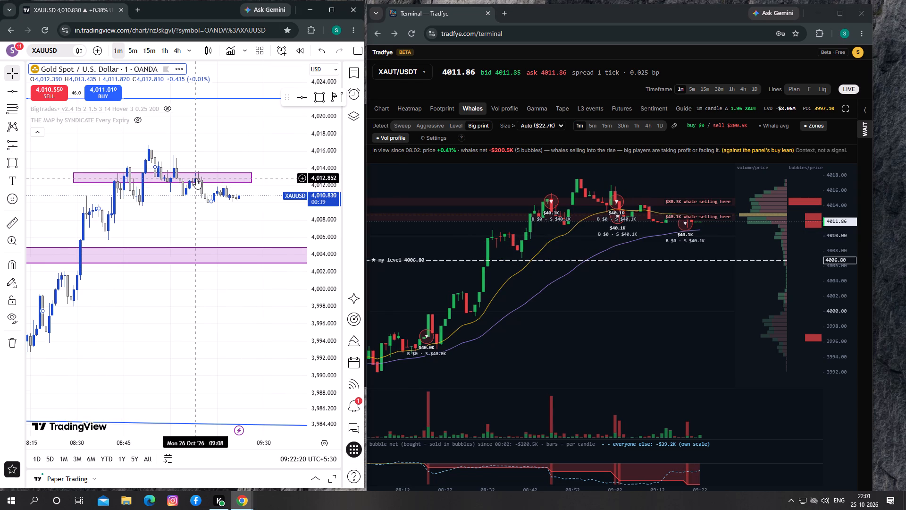
{"action": "left_click", "coordinate": [196, 182]}
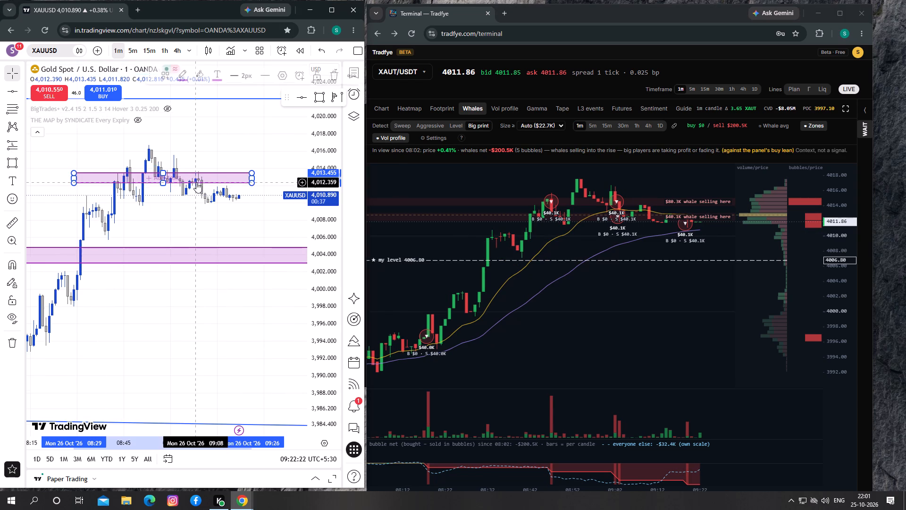
{"action": "left_click_drag", "start_coordinate": [268, 188], "coordinate": [222, 197]}
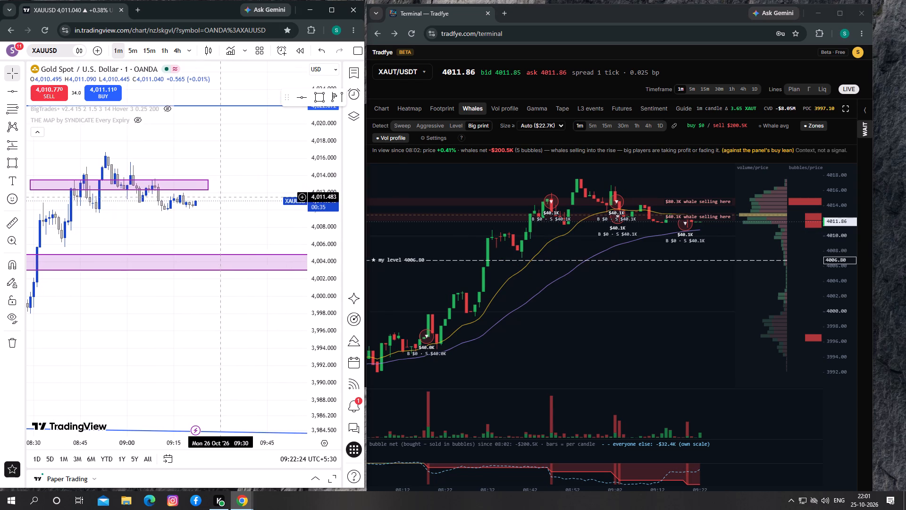
{"action": "left_click", "coordinate": [221, 190]}
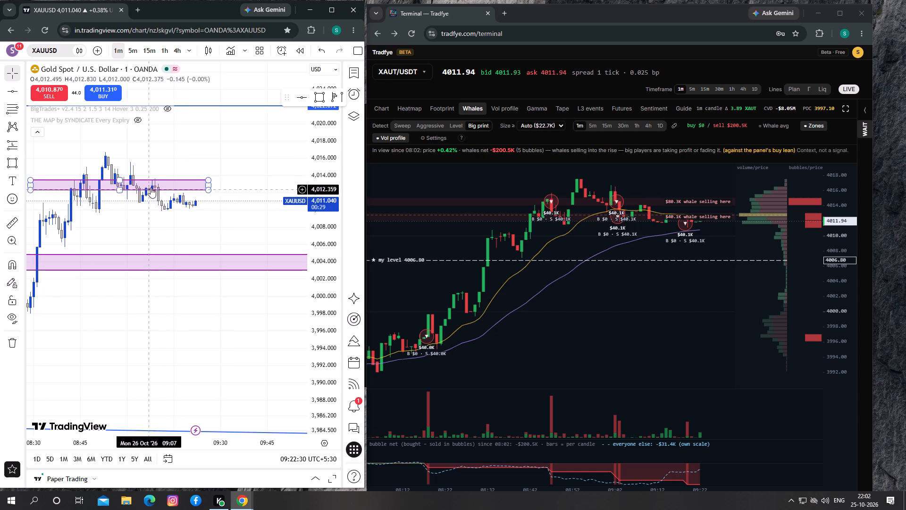
{"action": "left_click_drag", "start_coordinate": [206, 186], "coordinate": [264, 175]}
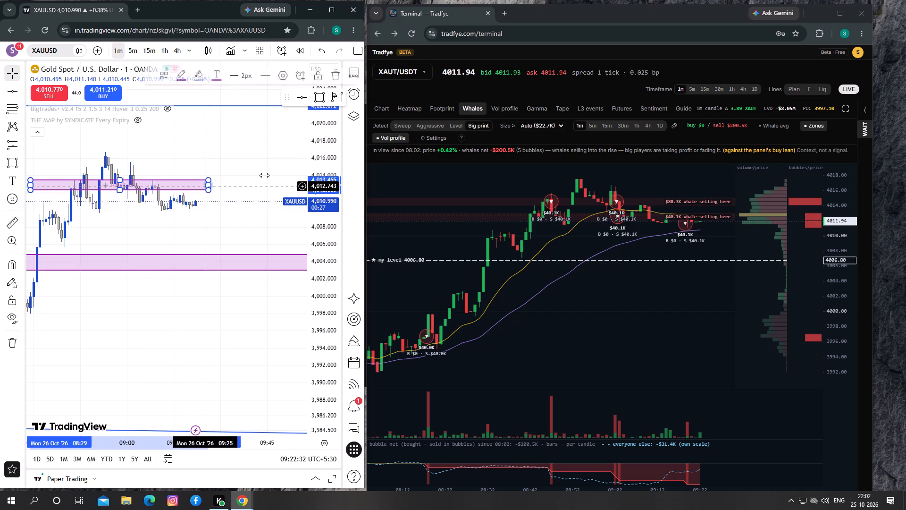
{"action": "left_click_drag", "start_coordinate": [264, 175], "coordinate": [288, 173]}
{"action": "left_click_drag", "start_coordinate": [186, 230], "coordinate": [190, 227]}
{"action": "left_click", "coordinate": [195, 225]}
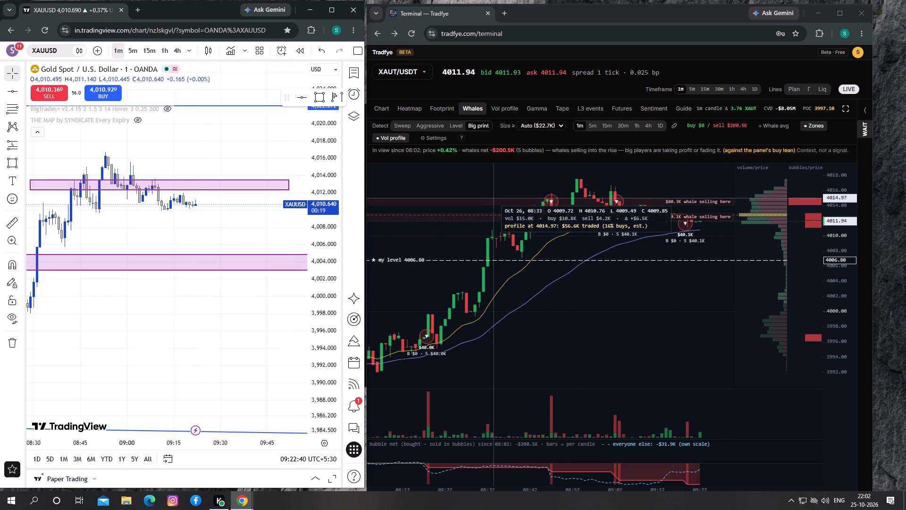
Stretch the XAUUSD price scale and compare its rectangle zones and earlier rally with the 1m whale selling zones.
{"action": "left_click", "coordinate": [82, 167]}
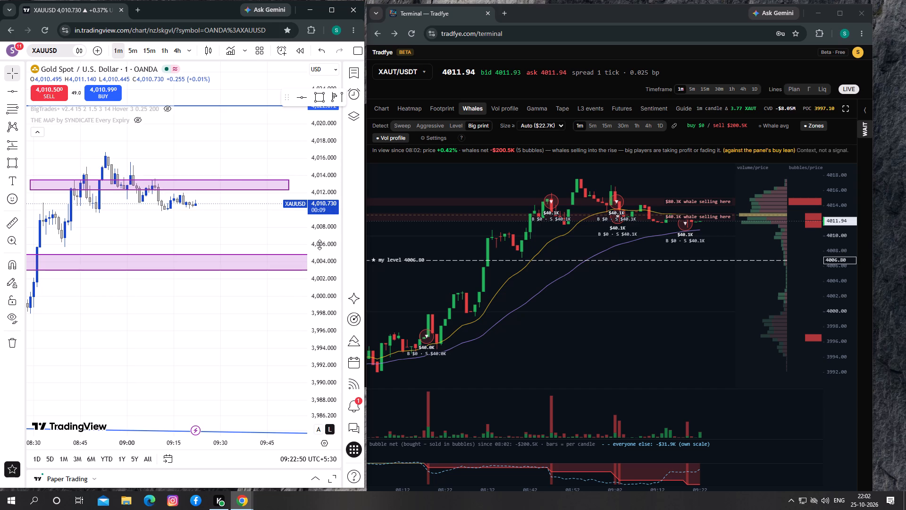
{"action": "left_click_drag", "start_coordinate": [320, 245], "coordinate": [315, 221]}
{"action": "left_click", "coordinate": [318, 212]}
{"action": "left_click_drag", "start_coordinate": [266, 212], "coordinate": [266, 227]}
{"action": "left_click_drag", "start_coordinate": [320, 247], "coordinate": [320, 242]}
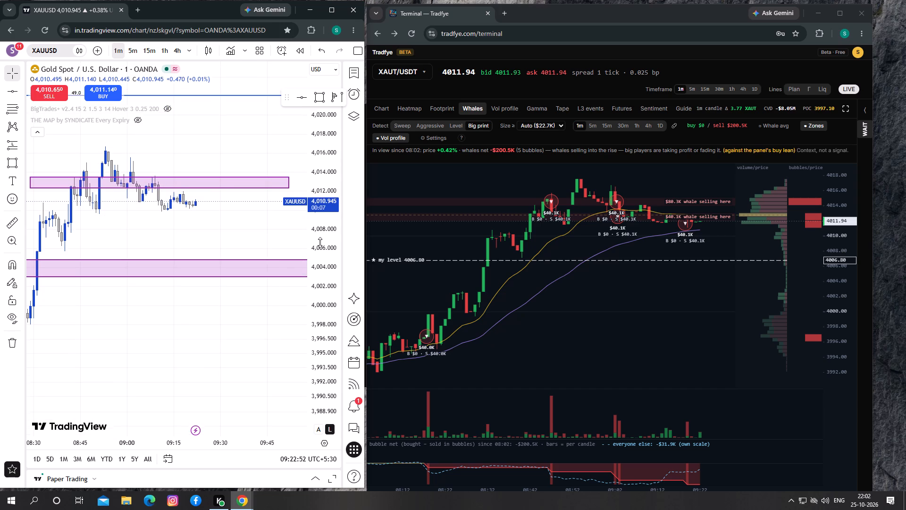
{"action": "left_click_drag", "start_coordinate": [320, 242], "coordinate": [320, 241]}
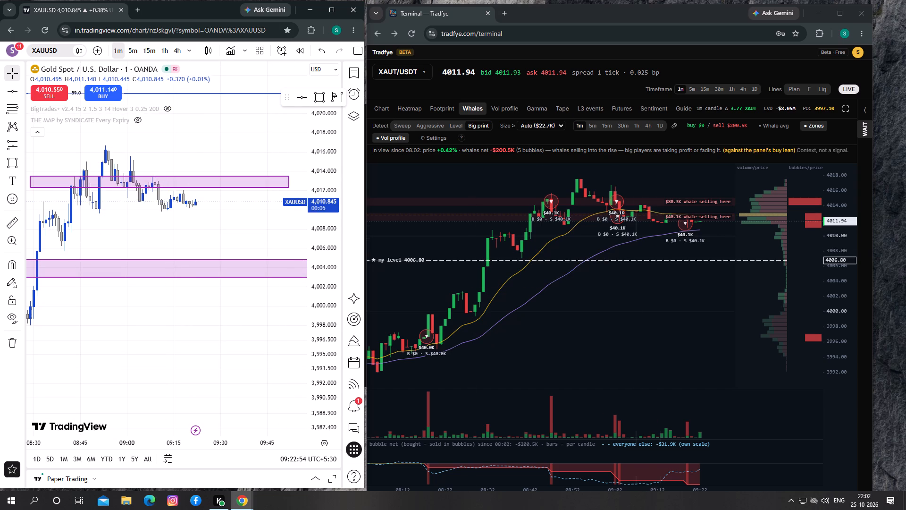
{"action": "left_click_drag", "start_coordinate": [684, 278], "coordinate": [660, 282]}
{"action": "left_click_drag", "start_coordinate": [660, 283], "coordinate": [659, 289]}
{"action": "left_click_drag", "start_coordinate": [672, 251], "coordinate": [664, 234]}
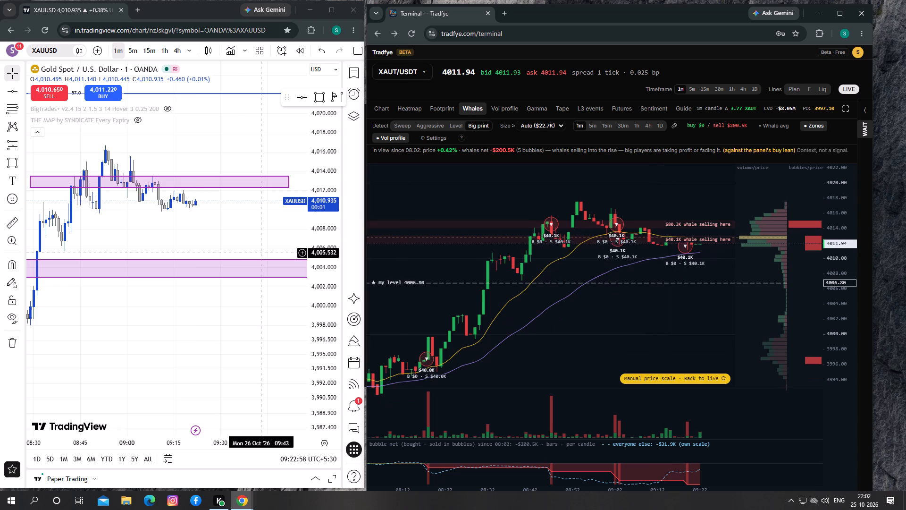
{"action": "left_click", "coordinate": [178, 224]}
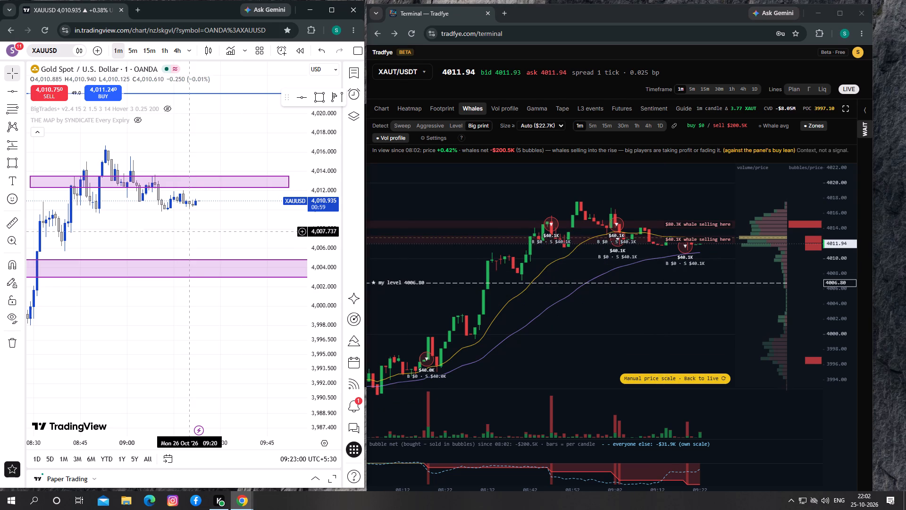
{"action": "left_click_drag", "start_coordinate": [152, 338], "coordinate": [246, 297]}
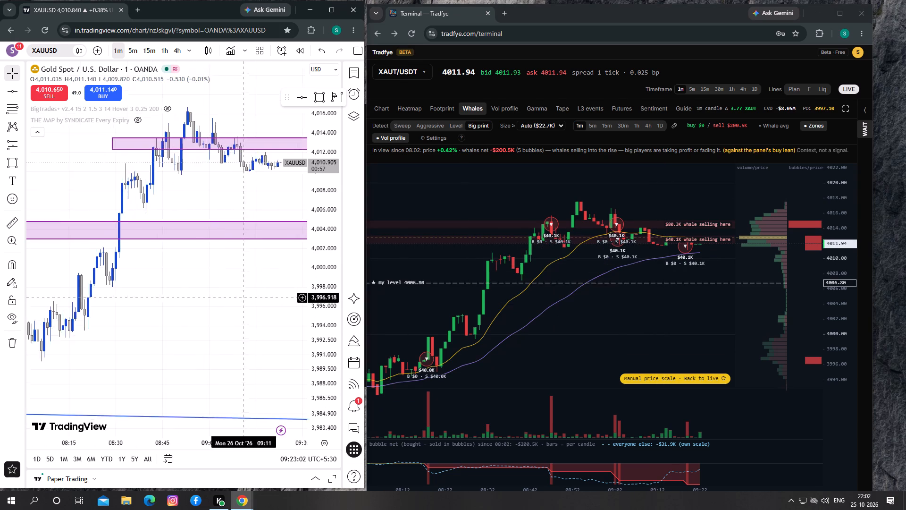
{"action": "left_click_drag", "start_coordinate": [246, 297], "coordinate": [302, 252]}
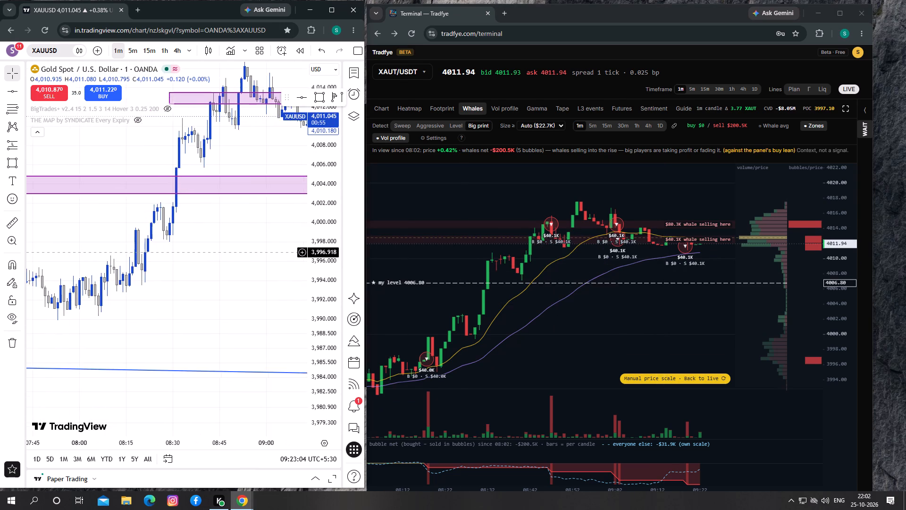
{"action": "left_click_drag", "start_coordinate": [302, 252], "coordinate": [276, 271]}
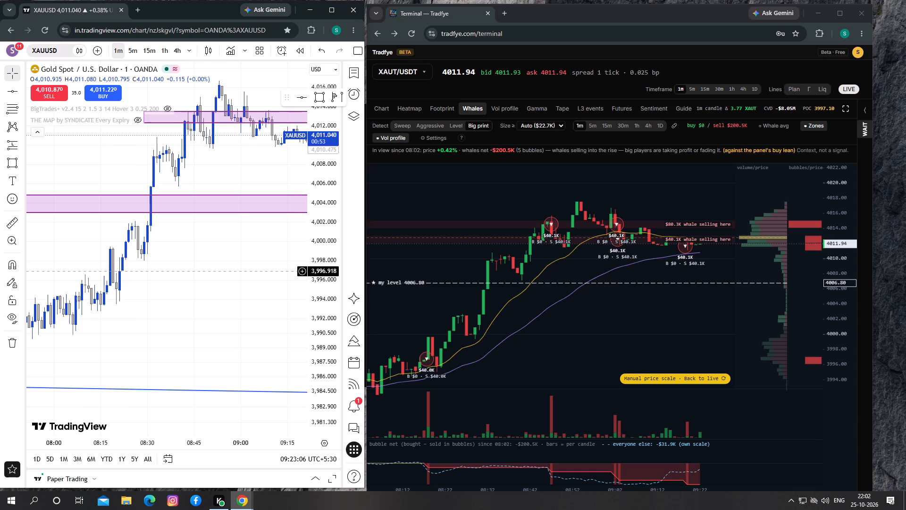
{"action": "left_click_drag", "start_coordinate": [276, 271], "coordinate": [256, 273]}
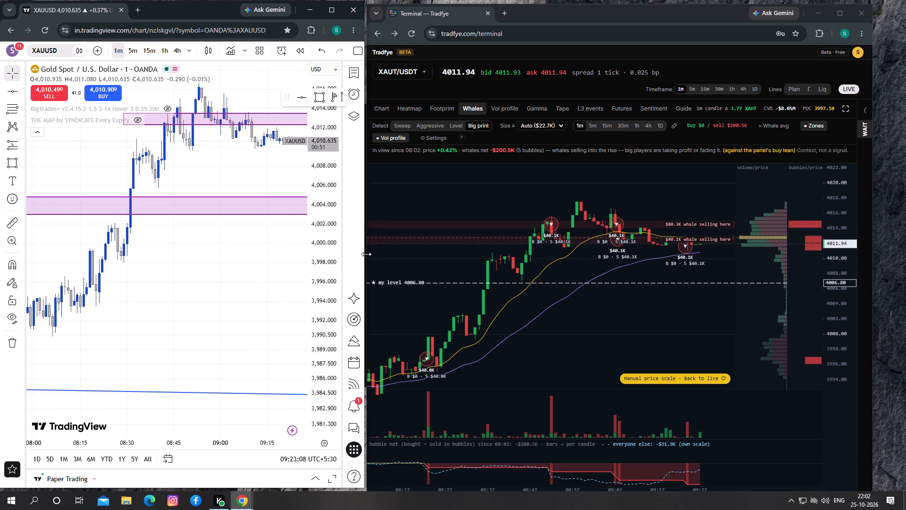
Widen the TradingView window over the Tradfye terminal and bring the XAUUSD candles from about 07:45 onward into view.
{"action": "left_click_drag", "start_coordinate": [366, 254], "coordinate": [495, 257]}
{"action": "left_click_drag", "start_coordinate": [286, 293], "coordinate": [218, 304]}
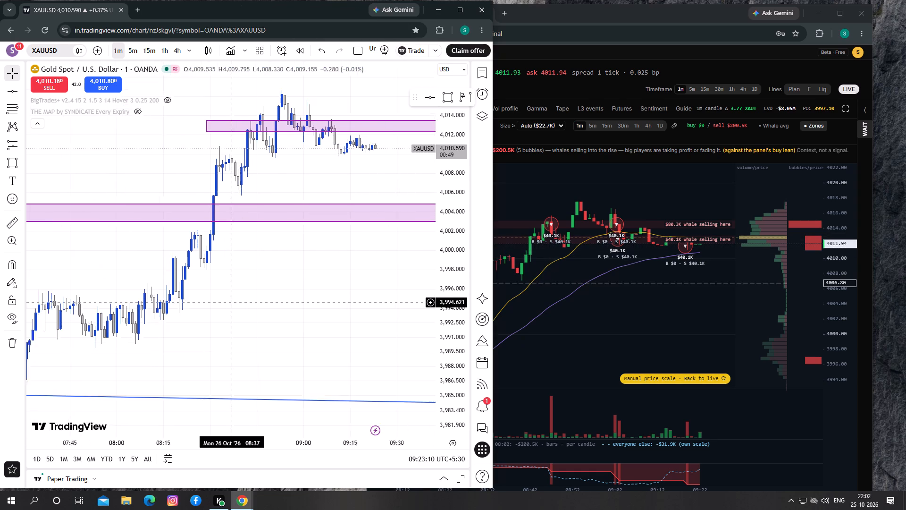
{"action": "left_click_drag", "start_coordinate": [218, 304], "coordinate": [208, 305]}
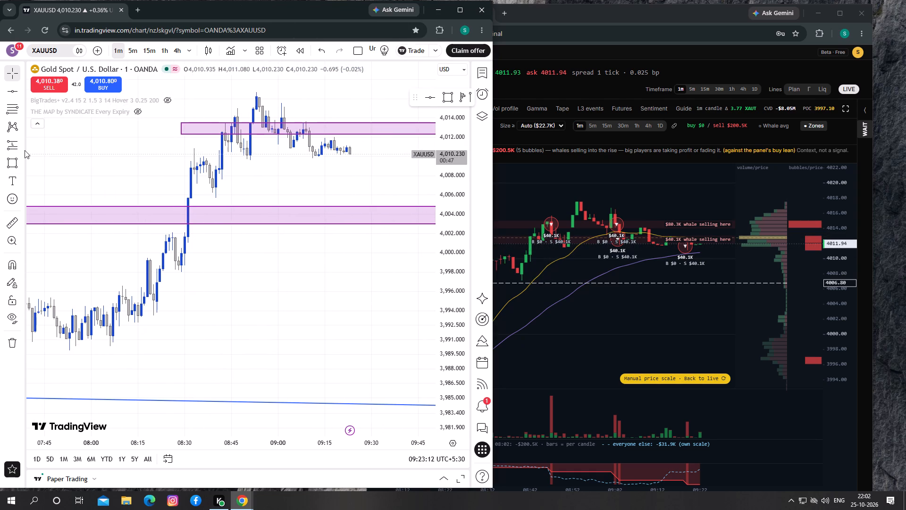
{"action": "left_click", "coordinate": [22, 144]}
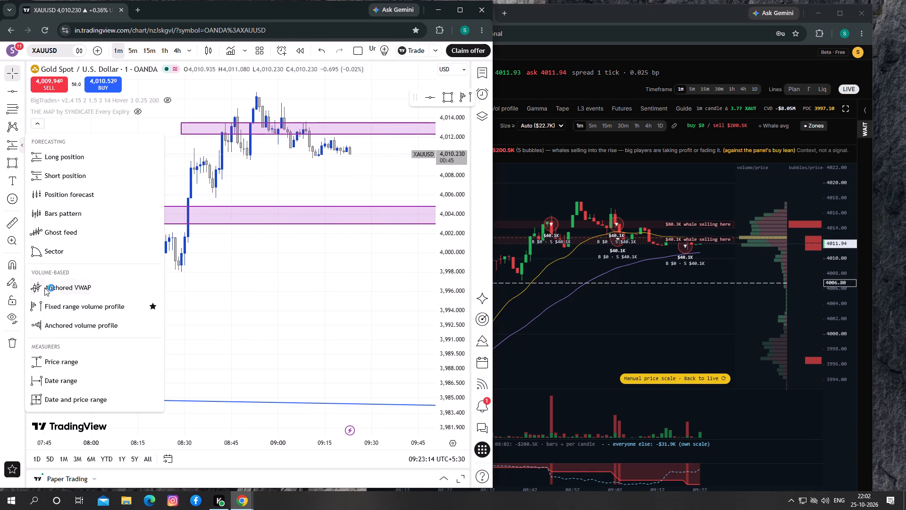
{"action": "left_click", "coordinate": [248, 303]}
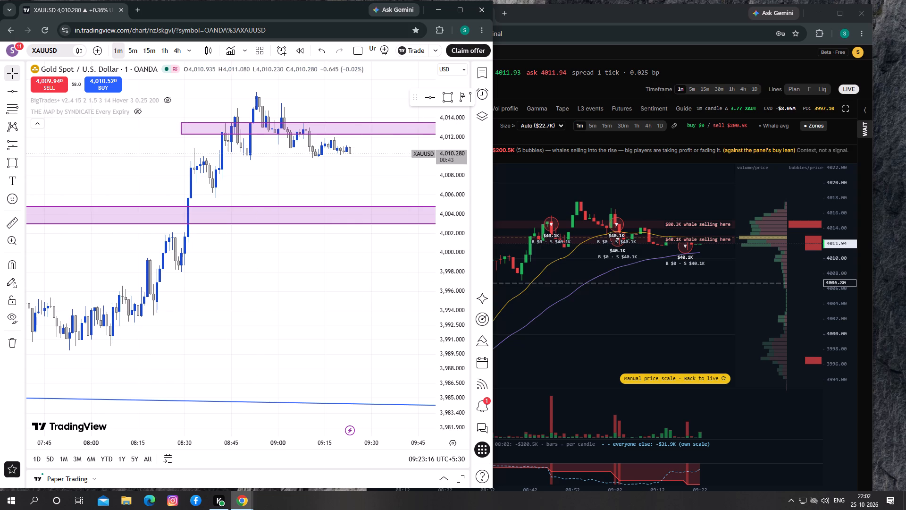
Draw a fixed range volume profile over the XAUUSD rally from 07:57 to 09:23, moving the floating drawing favourites aside.
{"action": "left_click_drag", "start_coordinate": [415, 100], "coordinate": [36, 150]}
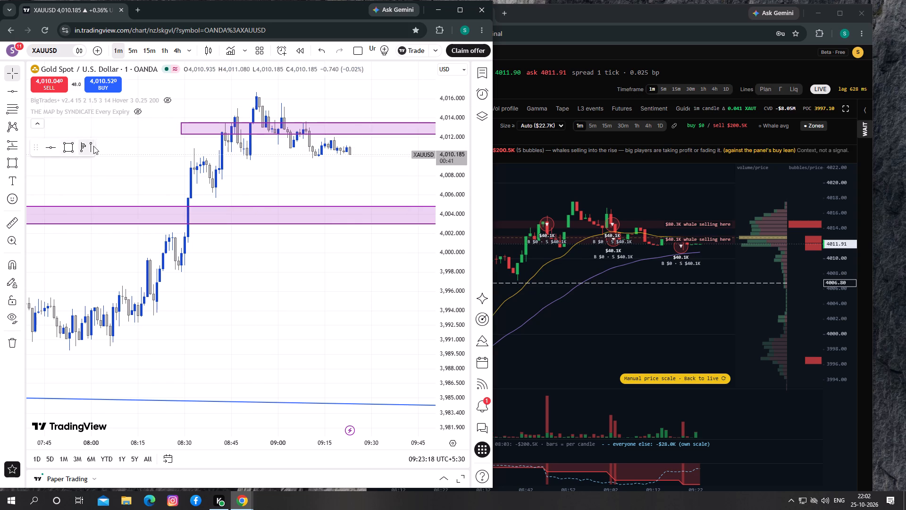
{"action": "left_click", "coordinate": [86, 147]}
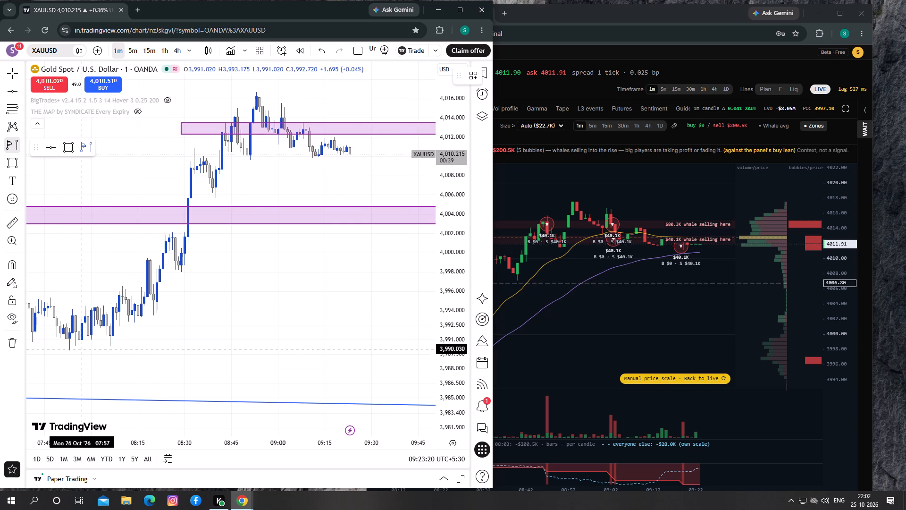
{"action": "left_click", "coordinate": [83, 350]}
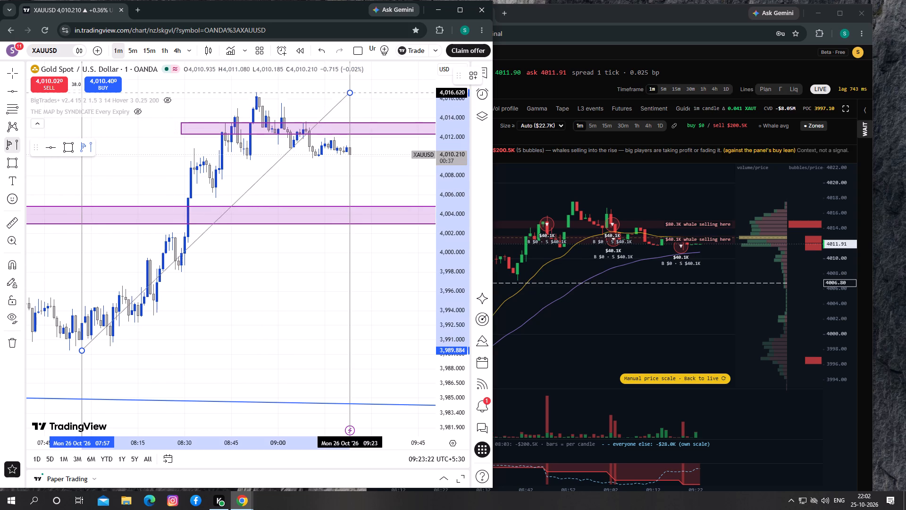
{"action": "left_click", "coordinate": [411, 83]}
Examine the new volume profile's high- and low-volume areas against the two rectangle zones and the XAUUSD candles.
{"action": "left_click_drag", "start_coordinate": [390, 268], "coordinate": [388, 294]}
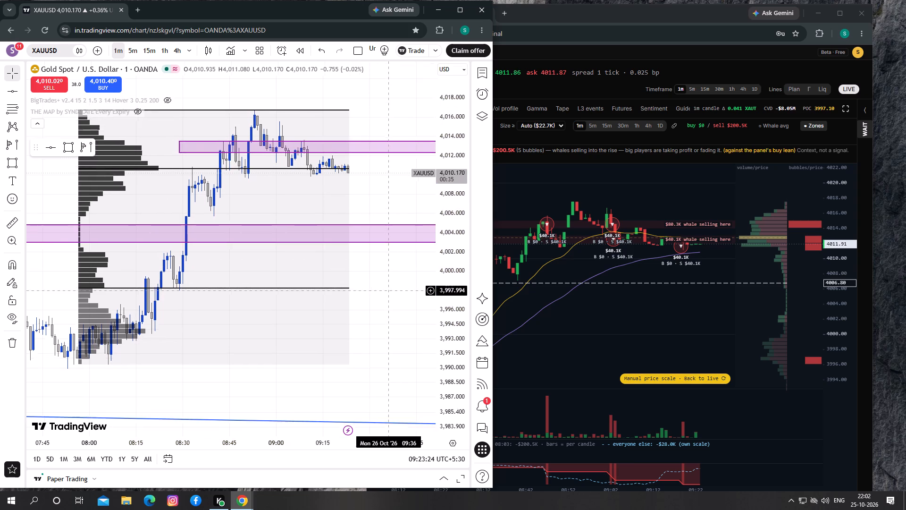
{"action": "left_click_drag", "start_coordinate": [388, 294], "coordinate": [342, 308]}
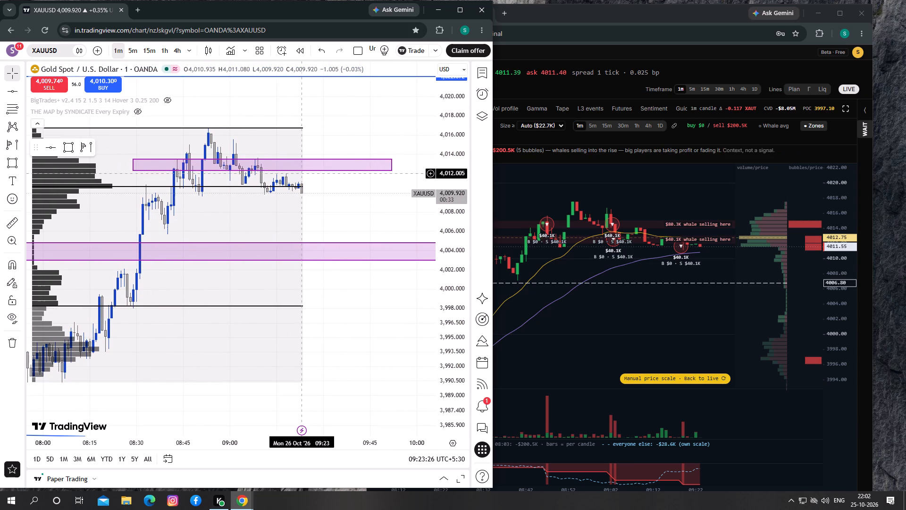
{"action": "left_click_drag", "start_coordinate": [355, 211], "coordinate": [354, 223]}
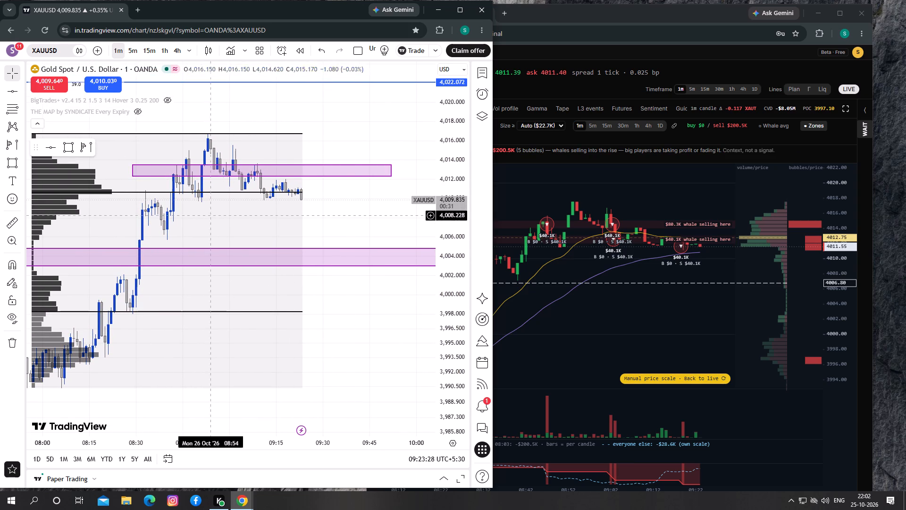
{"action": "left_click_drag", "start_coordinate": [368, 217], "coordinate": [412, 229]}
{"action": "left_click_drag", "start_coordinate": [407, 224], "coordinate": [390, 237]}
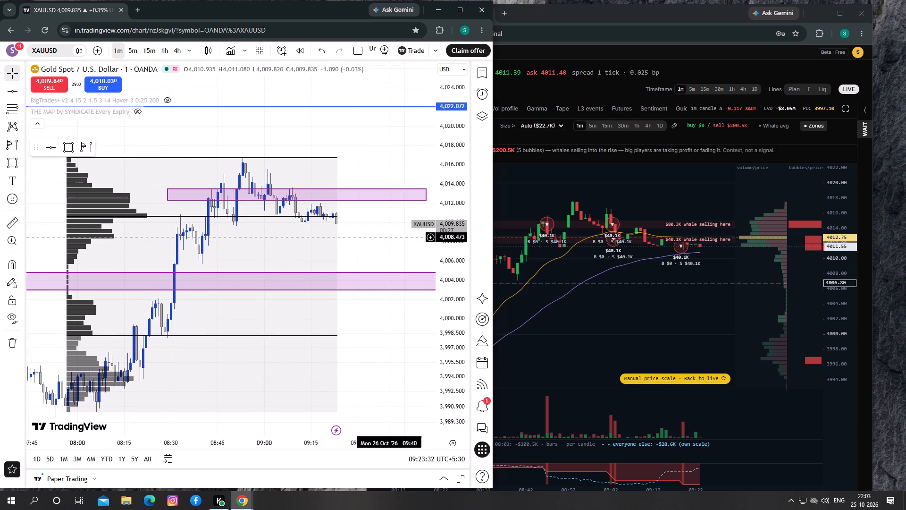
{"action": "left_click_drag", "start_coordinate": [390, 237], "coordinate": [475, 166]}
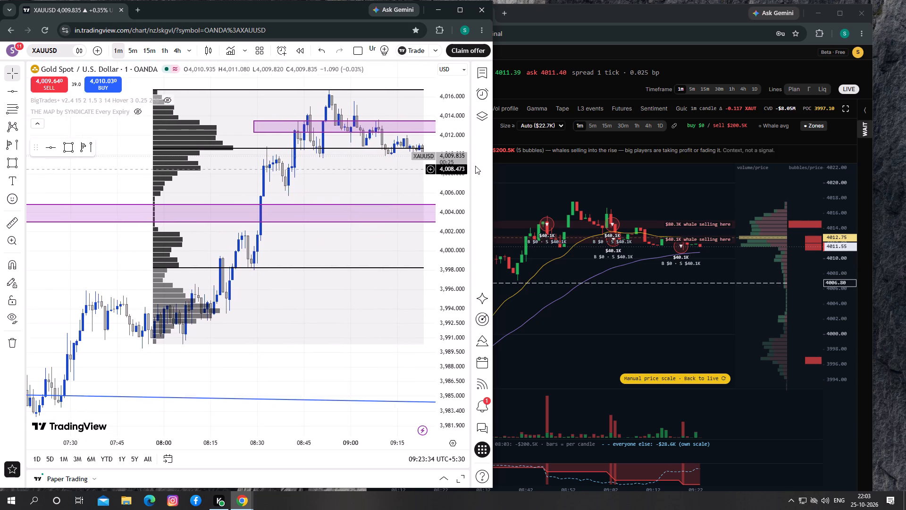
{"action": "left_click_drag", "start_coordinate": [475, 166], "coordinate": [476, 167]}
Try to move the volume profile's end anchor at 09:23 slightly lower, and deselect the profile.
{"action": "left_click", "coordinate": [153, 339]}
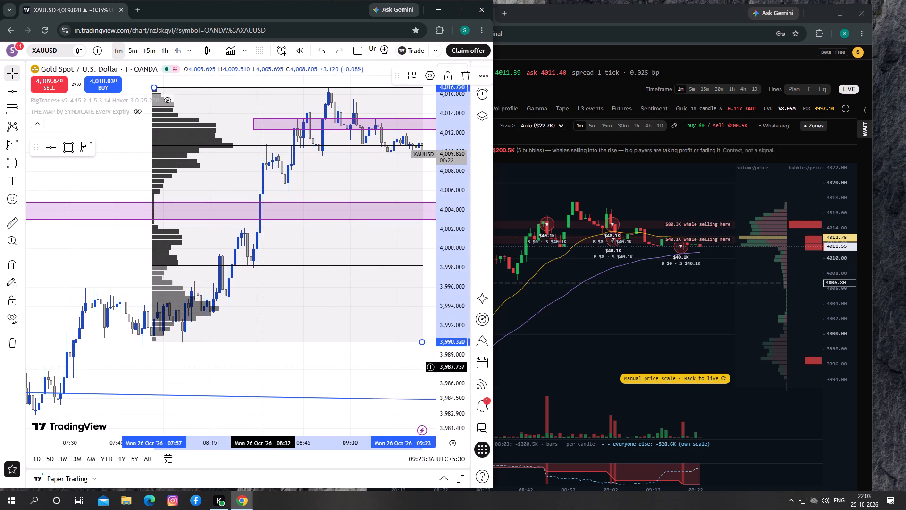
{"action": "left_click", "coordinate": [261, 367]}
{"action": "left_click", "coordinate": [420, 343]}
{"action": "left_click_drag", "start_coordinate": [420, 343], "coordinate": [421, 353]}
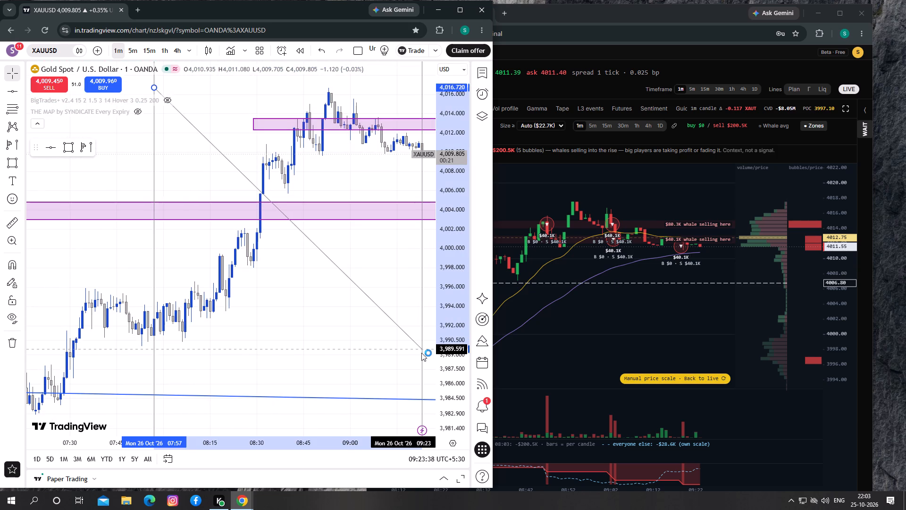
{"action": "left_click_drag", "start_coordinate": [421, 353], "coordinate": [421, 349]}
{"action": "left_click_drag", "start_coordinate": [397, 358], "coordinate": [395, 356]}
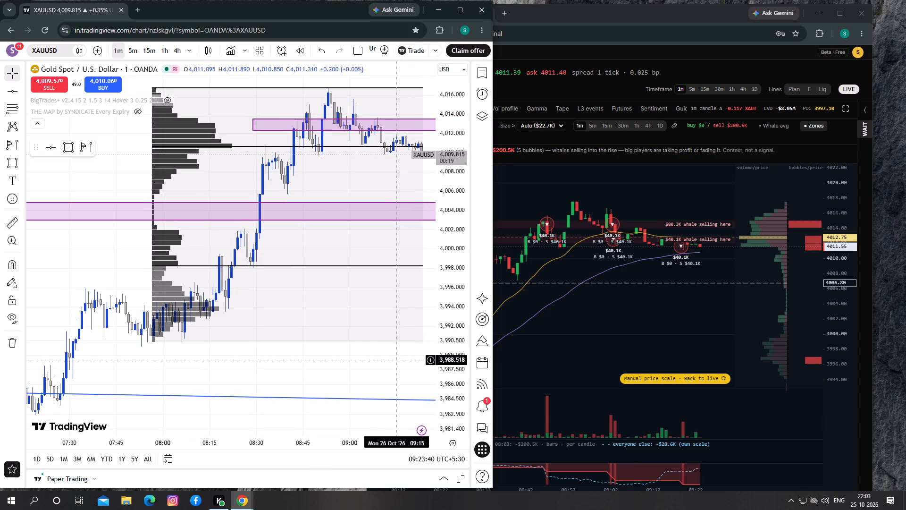
Compare the XAUUSD volume profile and latest candles with Tradfye's XAUT/USDT whale chart and its order book Heatmap.
{"action": "left_click_drag", "start_coordinate": [395, 356], "coordinate": [405, 279]}
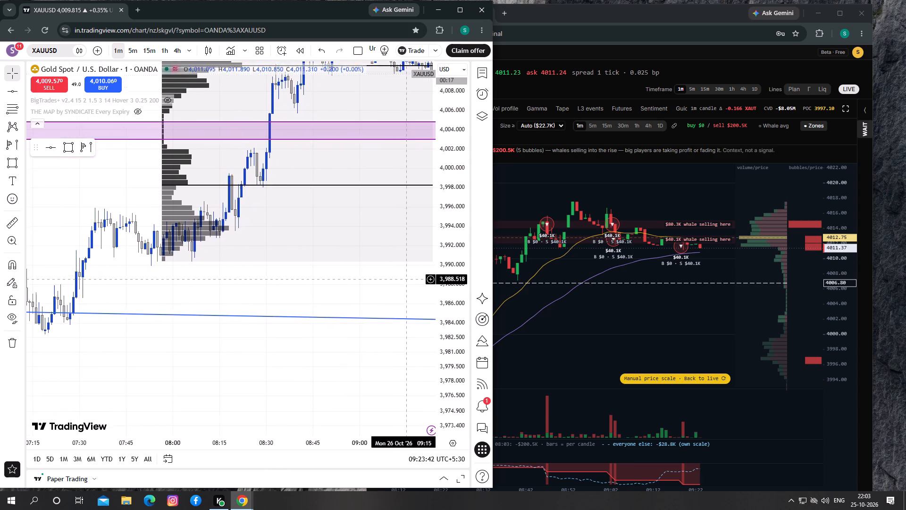
{"action": "left_click_drag", "start_coordinate": [405, 279], "coordinate": [323, 402]}
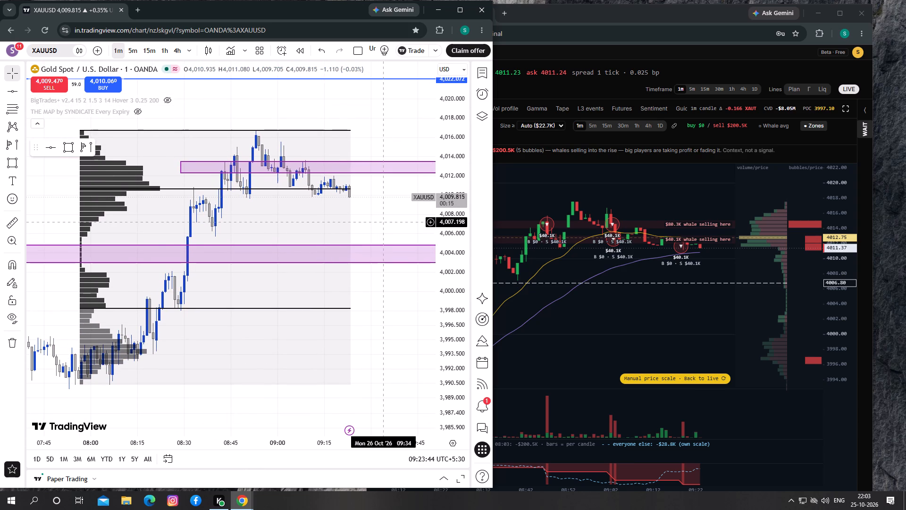
{"action": "left_click_drag", "start_coordinate": [382, 222], "coordinate": [383, 231]}
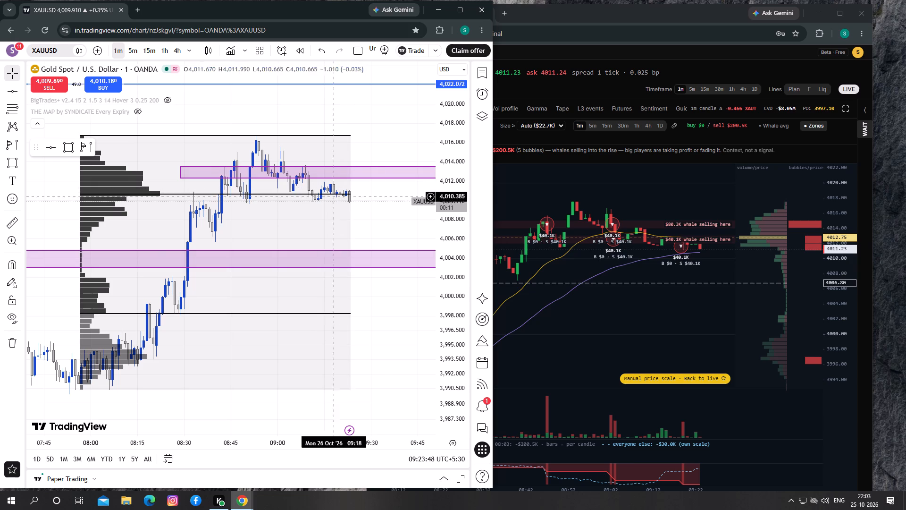
{"action": "left_click_drag", "start_coordinate": [381, 215], "coordinate": [360, 219]}
{"action": "left_click", "coordinate": [451, 246]}
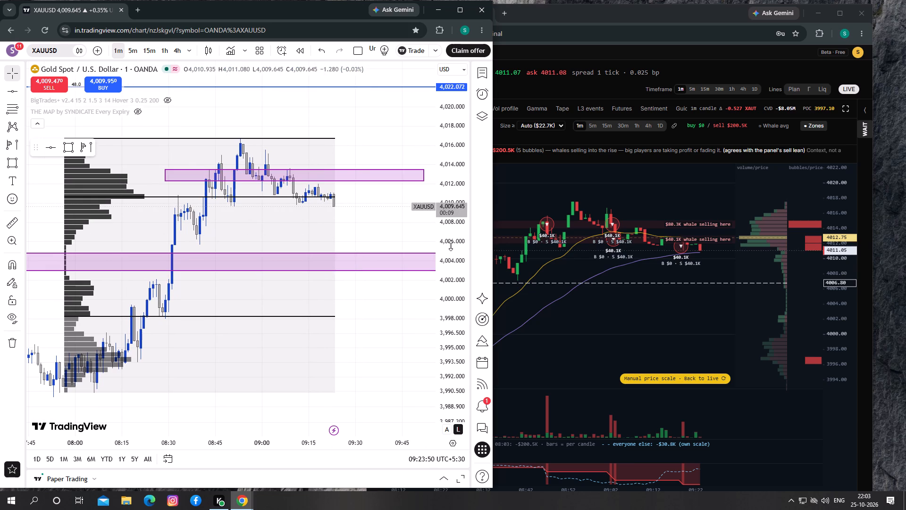
{"action": "left_click_drag", "start_coordinate": [617, 286], "coordinate": [615, 293]}
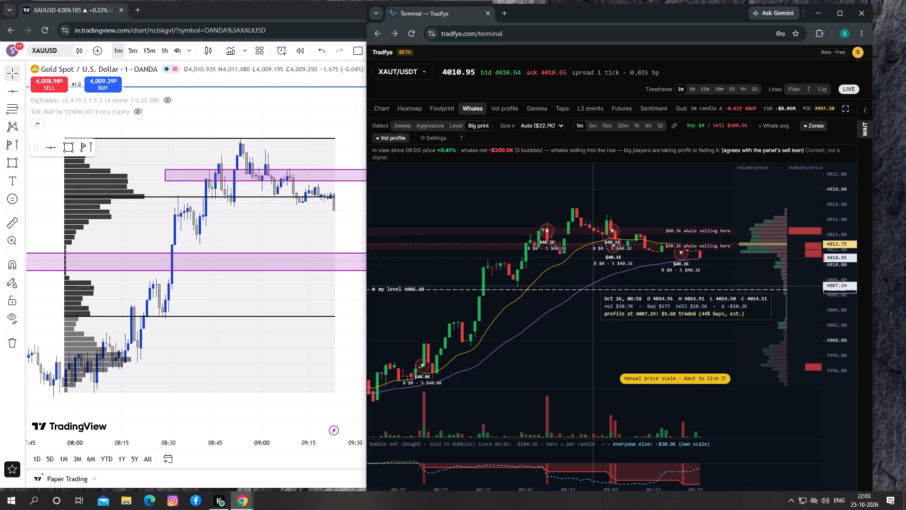
{"action": "left_click", "coordinate": [408, 109]}
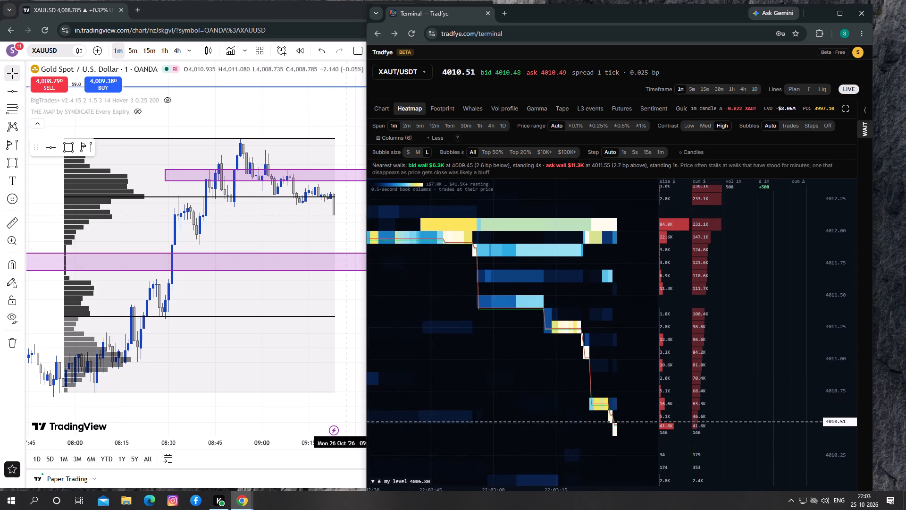
{"action": "left_click_drag", "start_coordinate": [349, 229], "coordinate": [326, 229]}
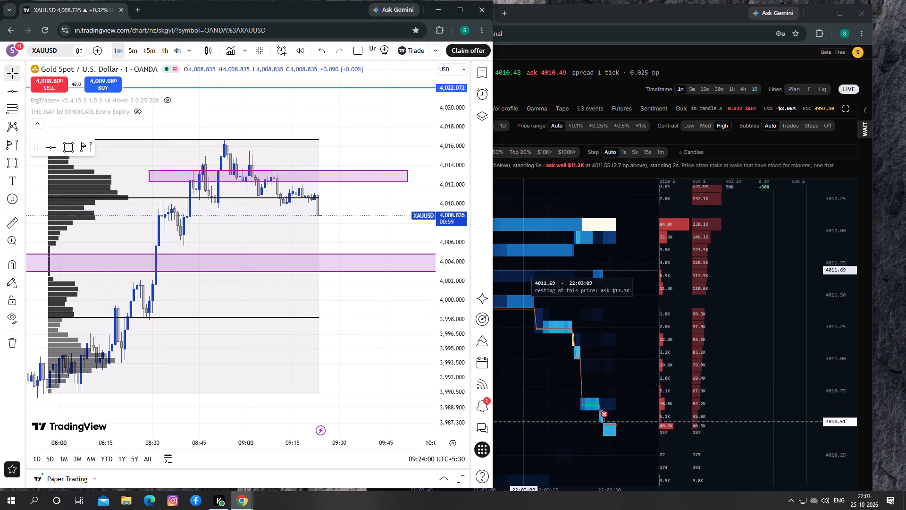
Start a XAUUSD market sell order in Paper Trading and try quantities of 0.03 and 0.02 units.
{"action": "left_click", "coordinate": [55, 84]}
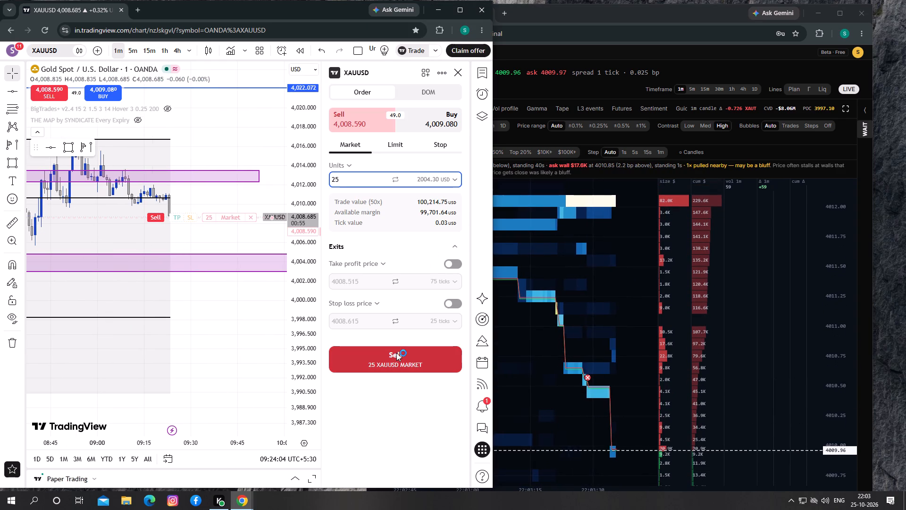
{"action": "left_click_drag", "start_coordinate": [396, 349], "coordinate": [342, 179]}
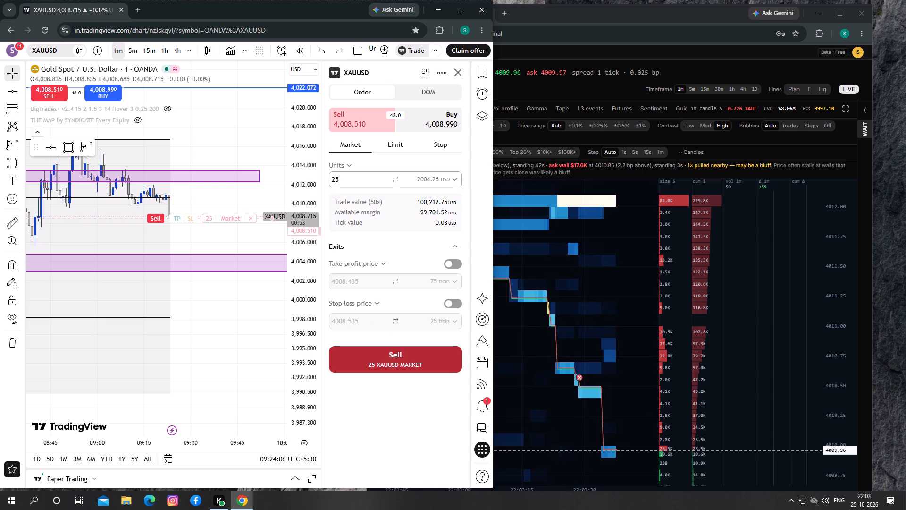
{"action": "left_click_drag", "start_coordinate": [342, 179], "coordinate": [342, 181]}
{"action": "left_click", "coordinate": [342, 181]}
{"action": "key", "text": "BackSpace"}
{"action": "key", "text": "BackSpace"}
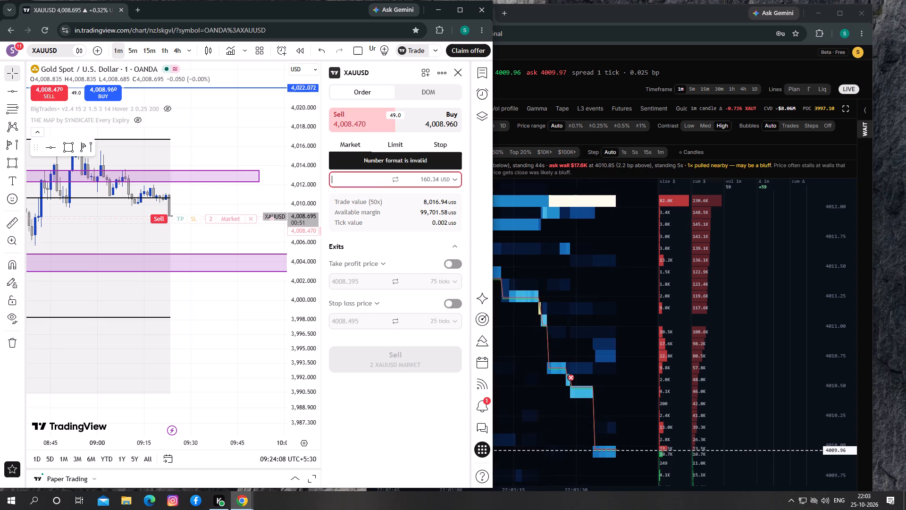
{"action": "key", "text": "BackSpace"}
{"action": "type", "text": "0.0"}
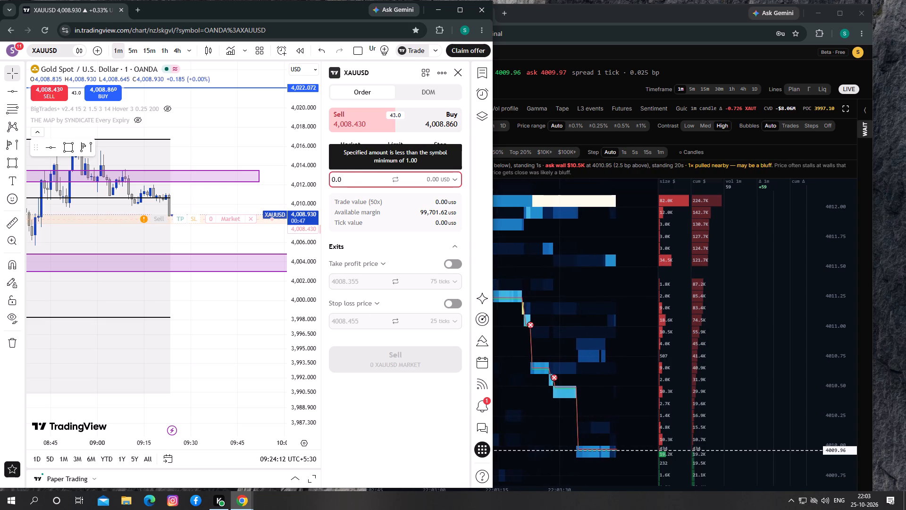
{"action": "key", "text": "3"}
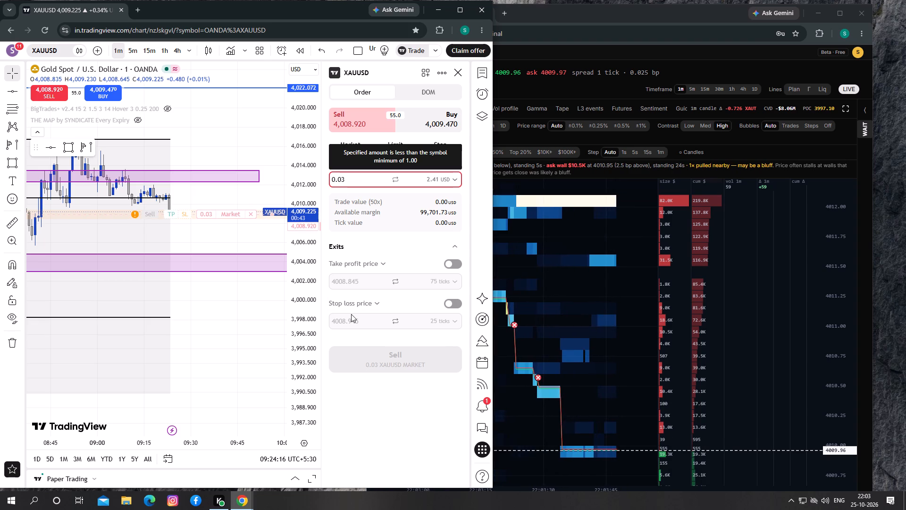
{"action": "left_click", "coordinate": [351, 184]}
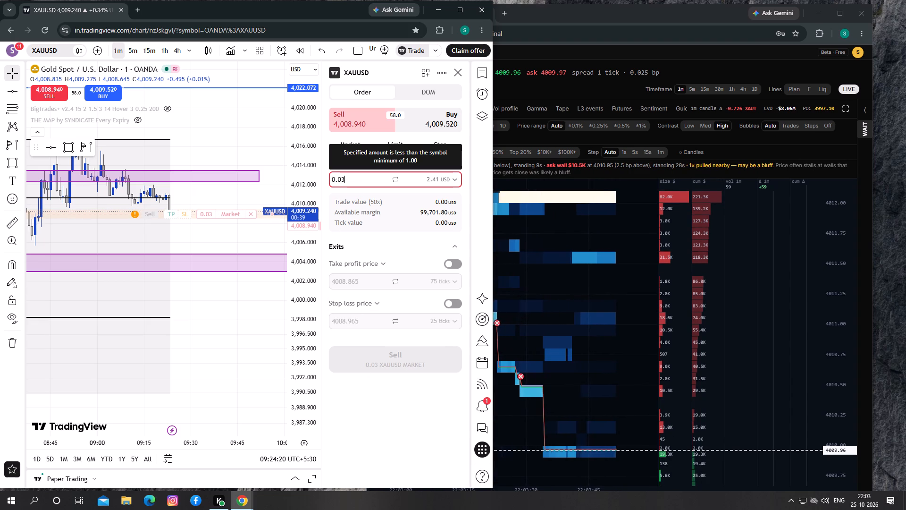
{"action": "key", "text": "BackSpace"}
{"action": "key", "text": "2"}
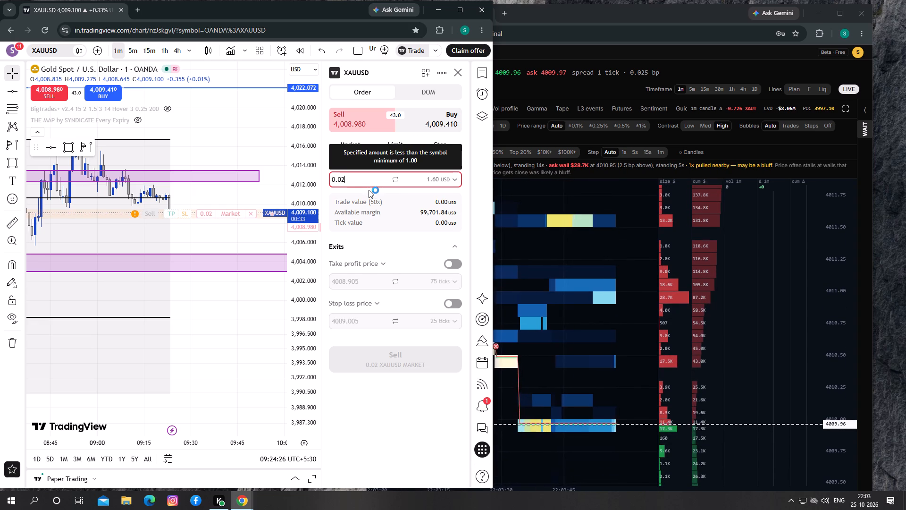
Set the XAUUSD order quantity to 1 unit and place the market sell order.
{"action": "left_click_drag", "start_coordinate": [369, 183], "coordinate": [338, 183]}
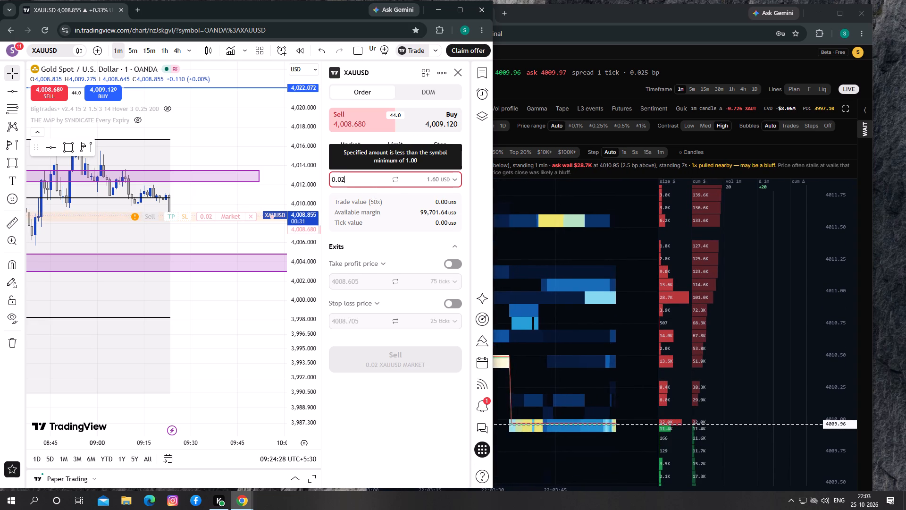
{"action": "left_click_drag", "start_coordinate": [338, 183], "coordinate": [393, 178]}
{"action": "key", "text": "BackSpace"}
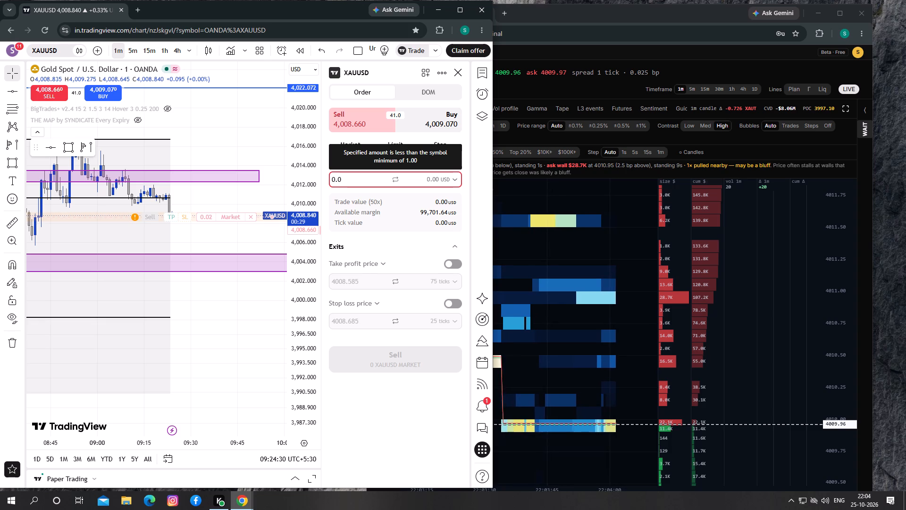
{"action": "key", "text": "BackSpace"}
{"action": "key", "text": "BackSpace"}
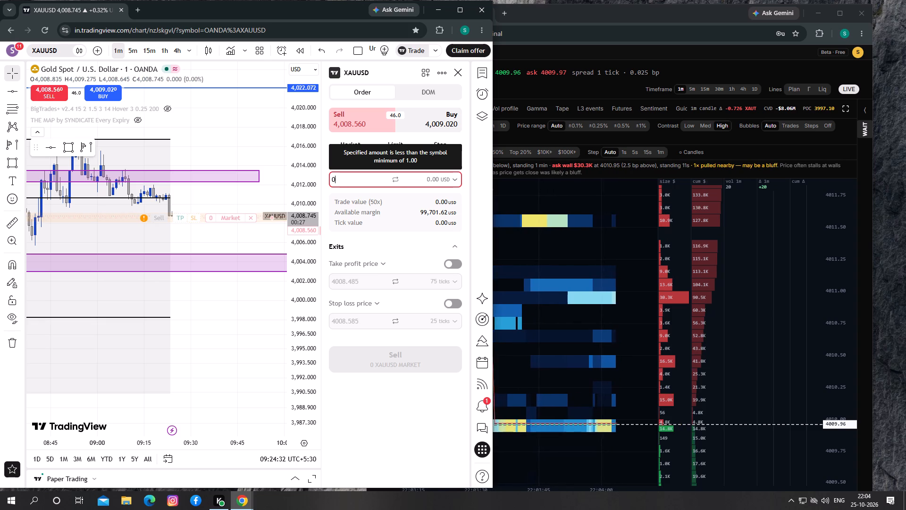
{"action": "key", "text": "1"}
{"action": "key", "text": "BackSpace"}
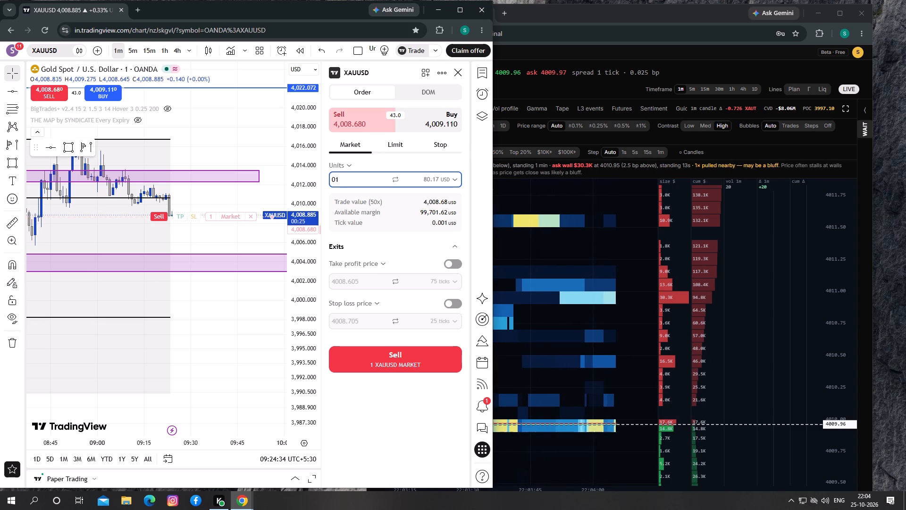
{"action": "key", "text": "BackSpace"}
{"action": "key", "text": "1"}
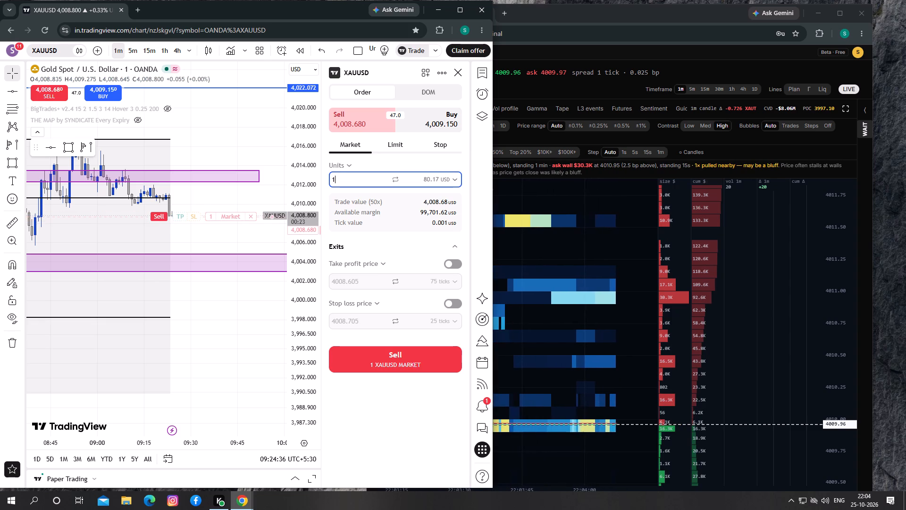
{"action": "left_click", "coordinate": [404, 364]}
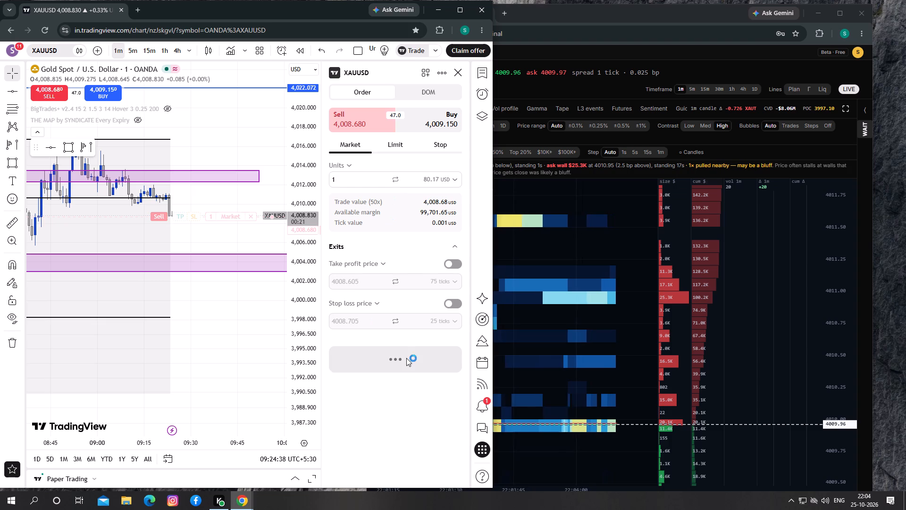
Add a stop loss at 4,011.121 to the short XAUUSD position on the chart.
{"action": "left_click", "coordinate": [202, 235]}
{"action": "left_click_drag", "start_coordinate": [180, 218], "coordinate": [186, 210]}
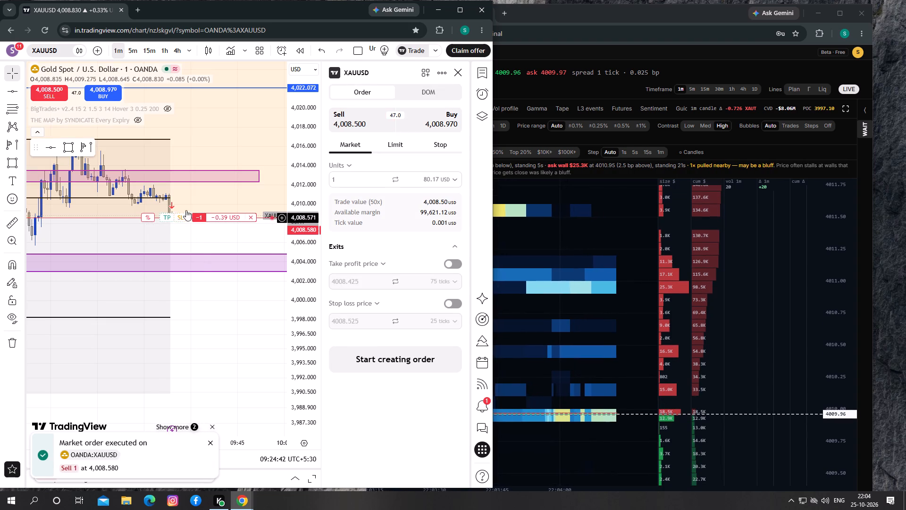
{"action": "left_click_drag", "start_coordinate": [186, 210], "coordinate": [216, 191]}
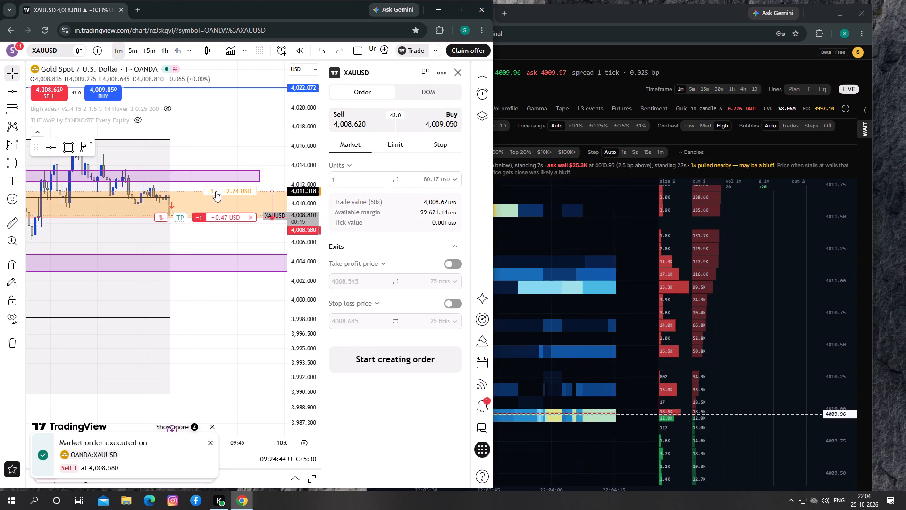
{"action": "left_click_drag", "start_coordinate": [216, 191], "coordinate": [219, 193]}
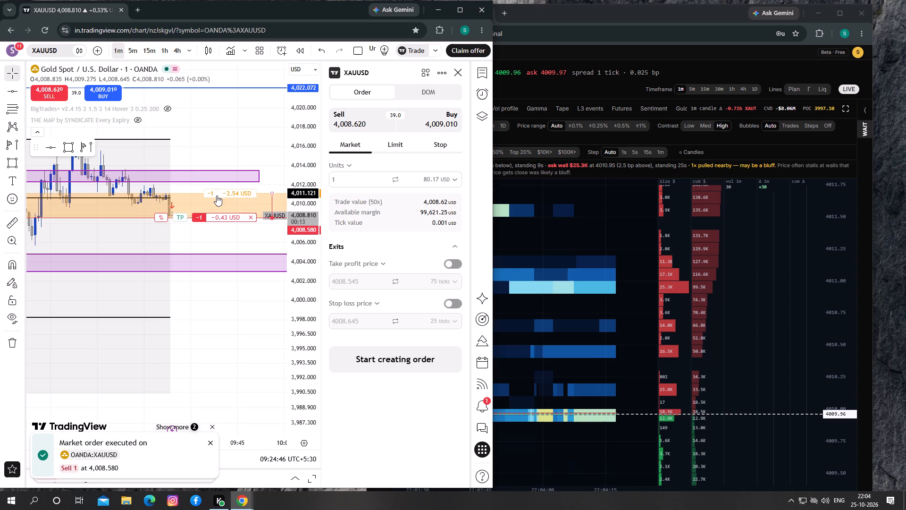
Add a take profit at 4,004.944 to the short XAUUSD position on the chart and close the order panel.
{"action": "left_click_drag", "start_coordinate": [182, 221], "coordinate": [191, 237]}
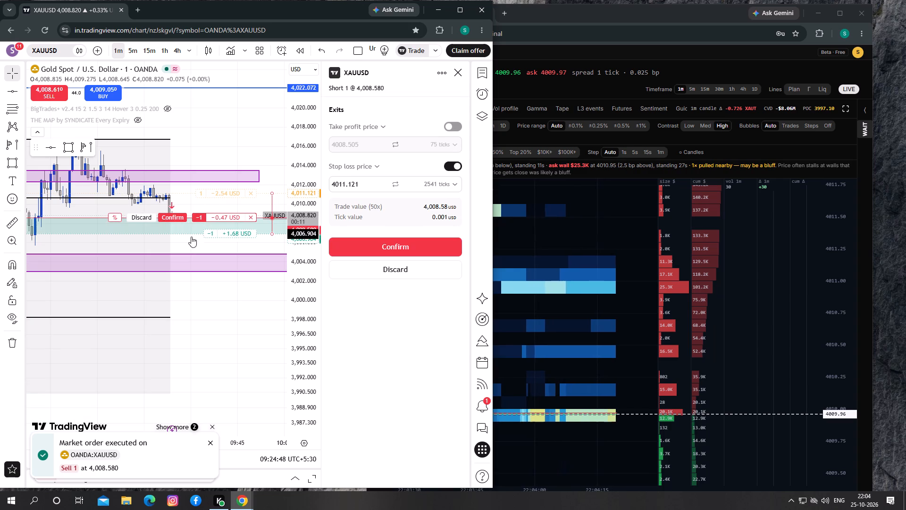
{"action": "left_click_drag", "start_coordinate": [191, 237], "coordinate": [210, 252]}
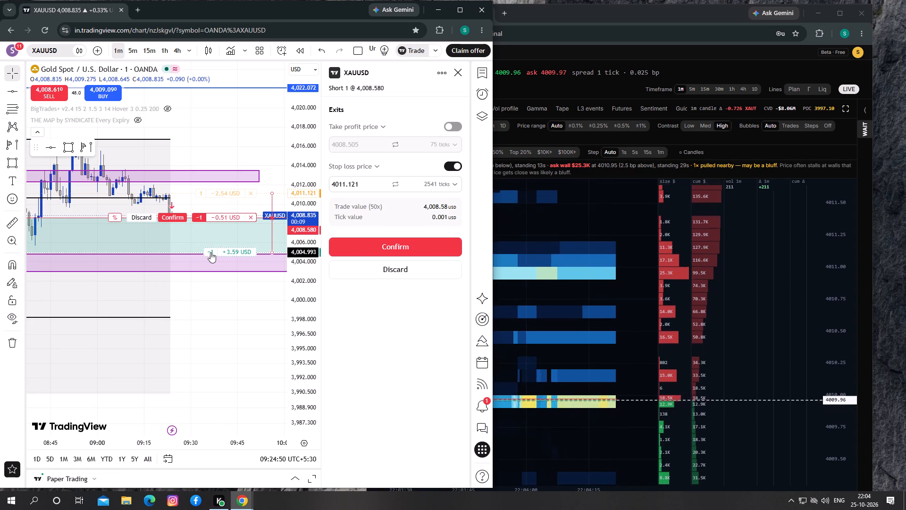
{"action": "left_click_drag", "start_coordinate": [210, 252], "coordinate": [212, 253]}
{"action": "left_click_drag", "start_coordinate": [189, 296], "coordinate": [125, 276]}
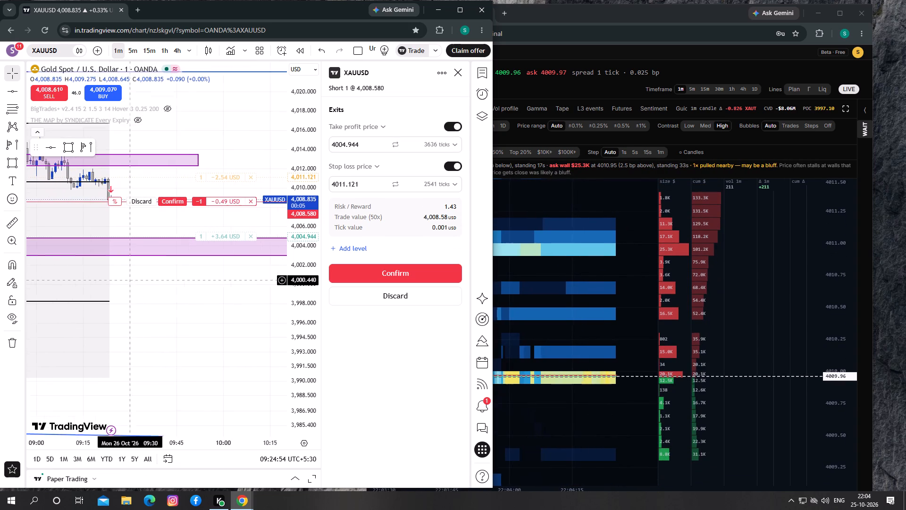
{"action": "left_click_drag", "start_coordinate": [125, 276], "coordinate": [124, 276]}
{"action": "left_click", "coordinate": [459, 70]}
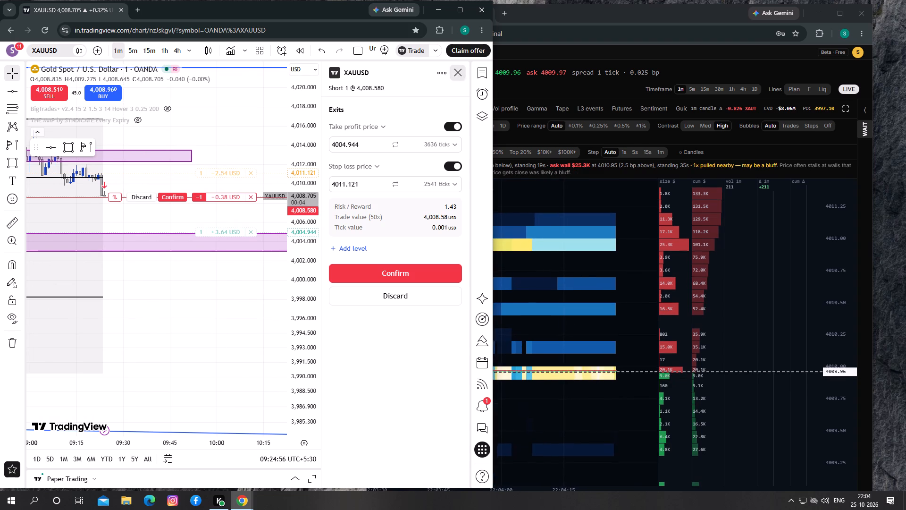
{"action": "left_click_drag", "start_coordinate": [314, 299], "coordinate": [281, 304]}
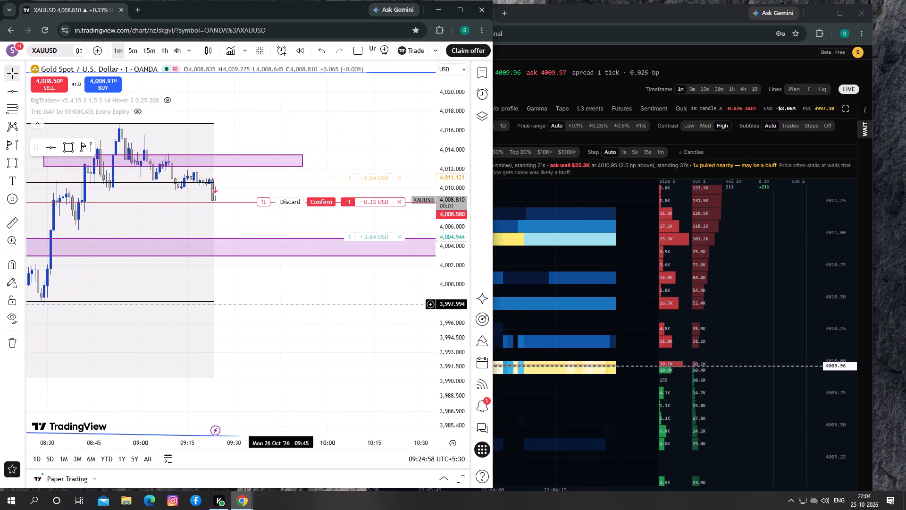
{"action": "left_click_drag", "start_coordinate": [281, 304], "coordinate": [279, 302]}
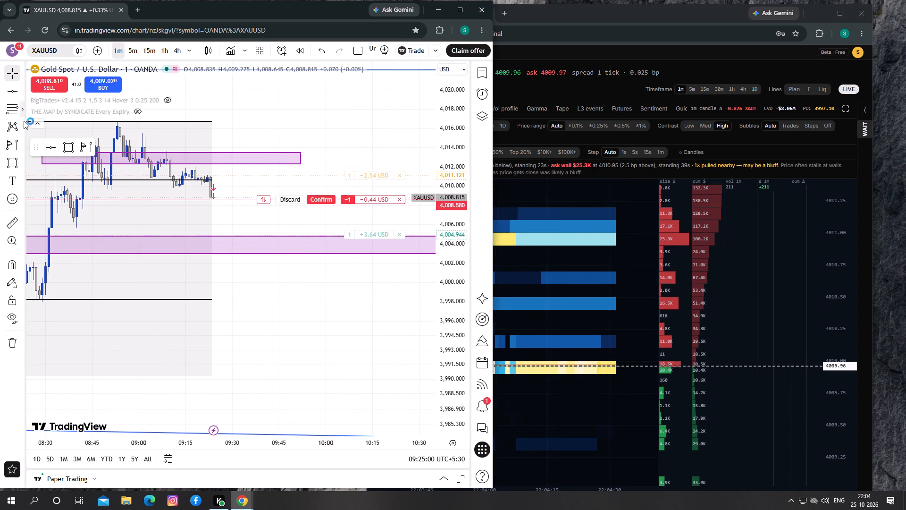
Examine Tradfye's XAUT/USDT order book Heatmap, Footprint deltas and Whales chart for selling pressure near the current price.
{"action": "left_click", "coordinate": [562, 241]}
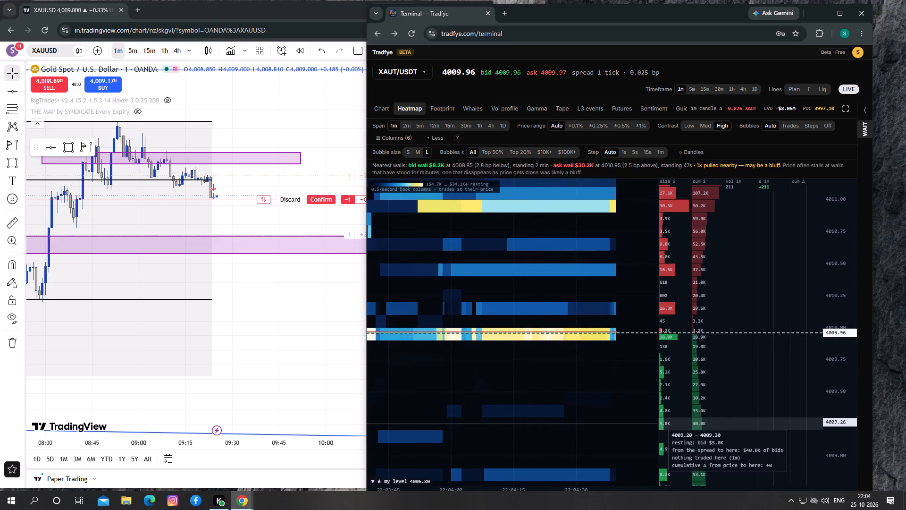
{"action": "left_click", "coordinate": [431, 109]}
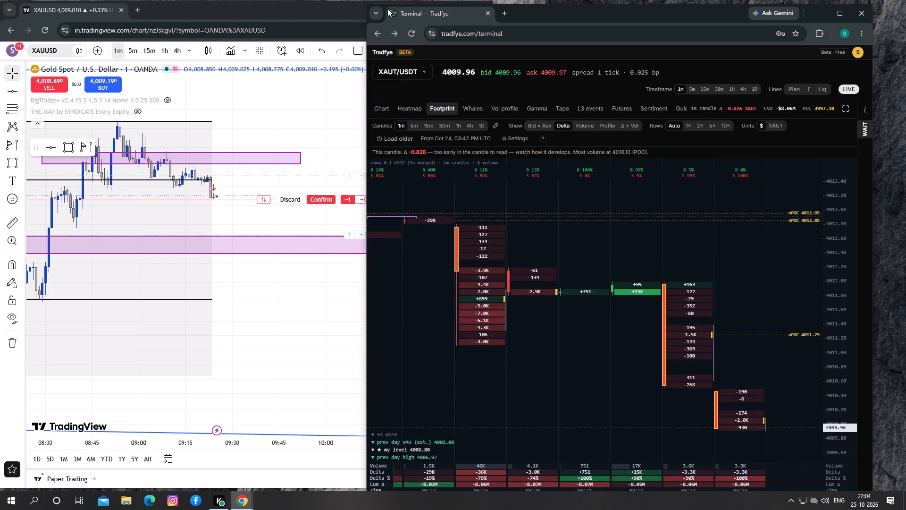
{"action": "left_click", "coordinate": [473, 110]}
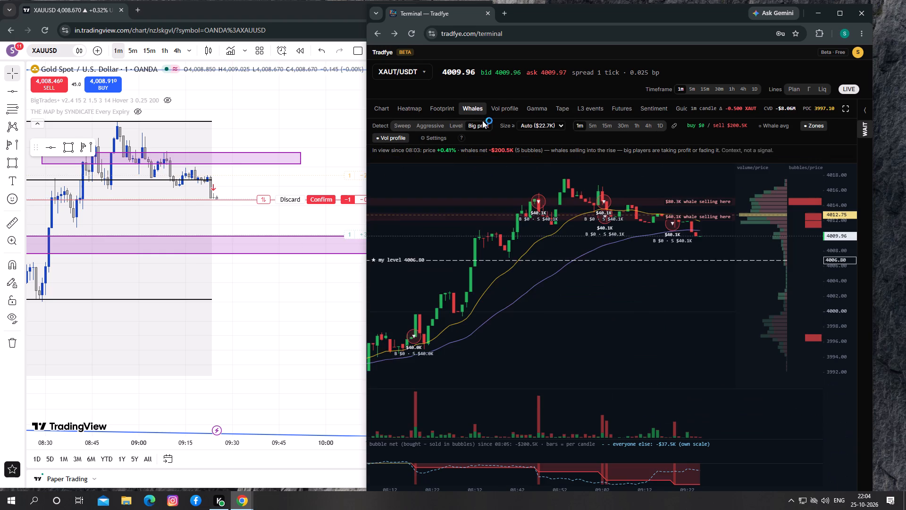
{"action": "left_click_drag", "start_coordinate": [701, 257], "coordinate": [692, 257]}
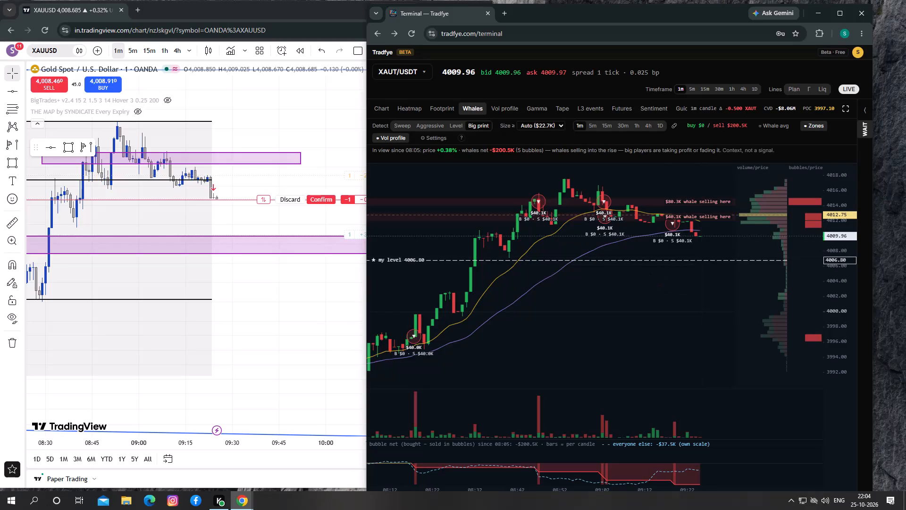
{"action": "left_click_drag", "start_coordinate": [692, 257], "coordinate": [691, 257]}
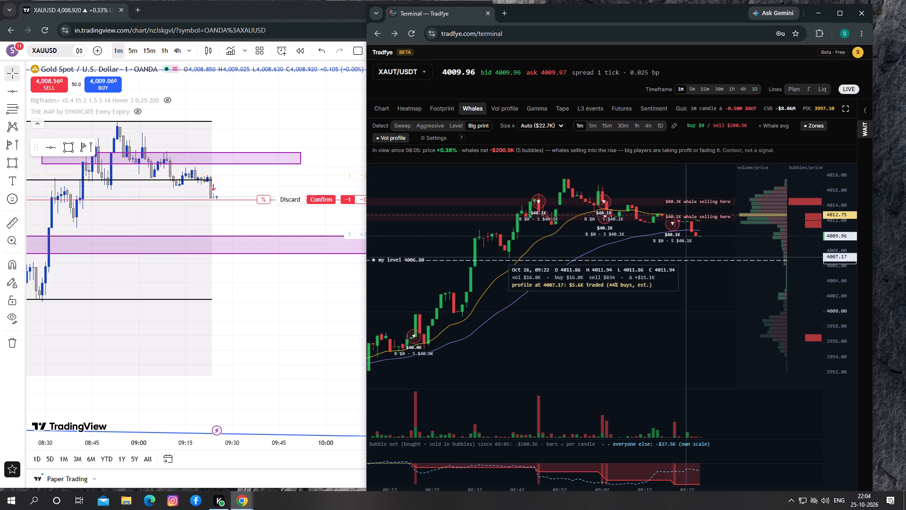
{"action": "left_click", "coordinate": [688, 272]}
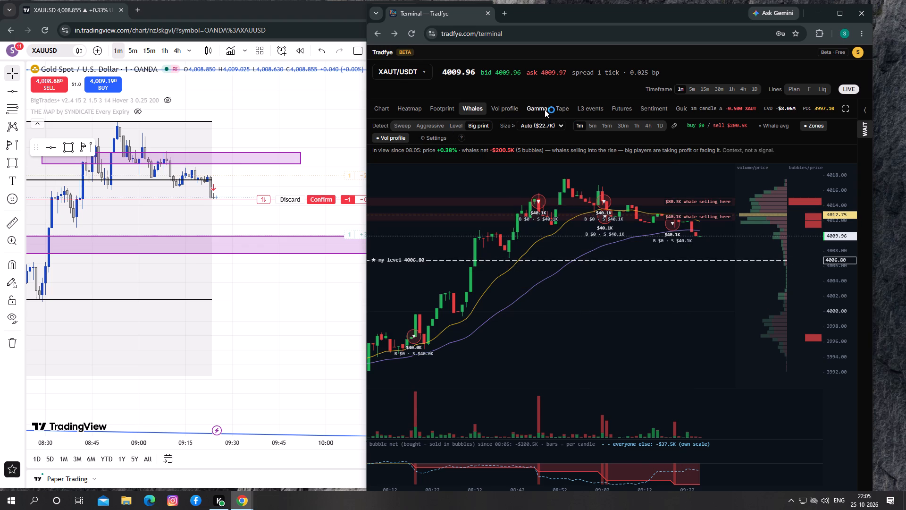
Examine the XAUT/USDT Tape for trades of $1K+ over a 1M window.
{"action": "left_click", "coordinate": [558, 110]}
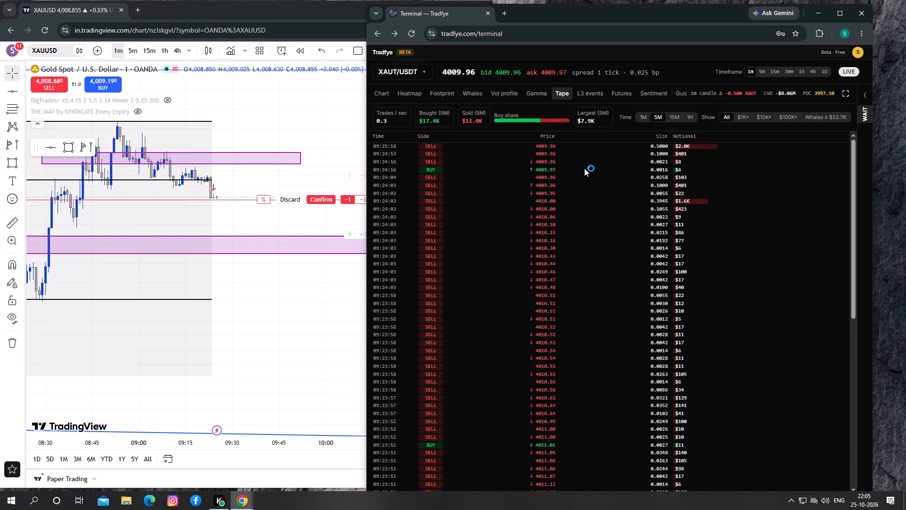
{"action": "left_click", "coordinate": [739, 116]}
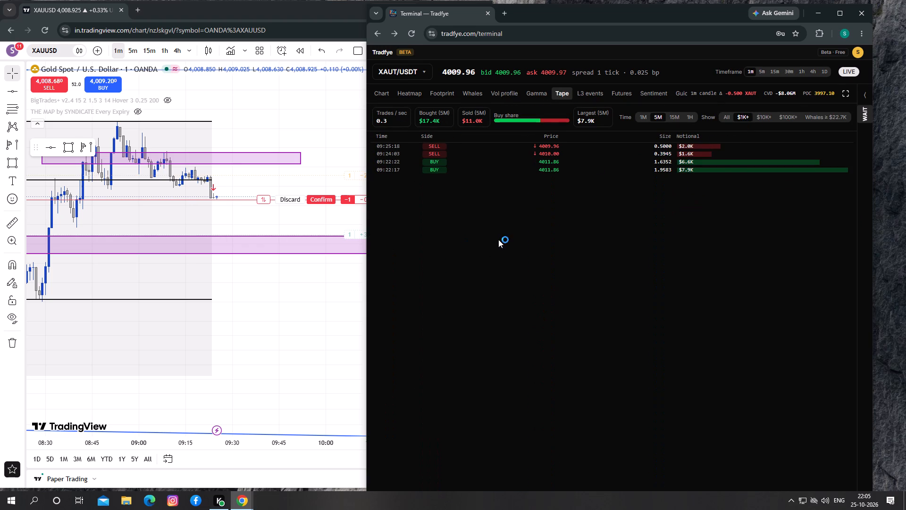
{"action": "left_click", "coordinate": [498, 236]}
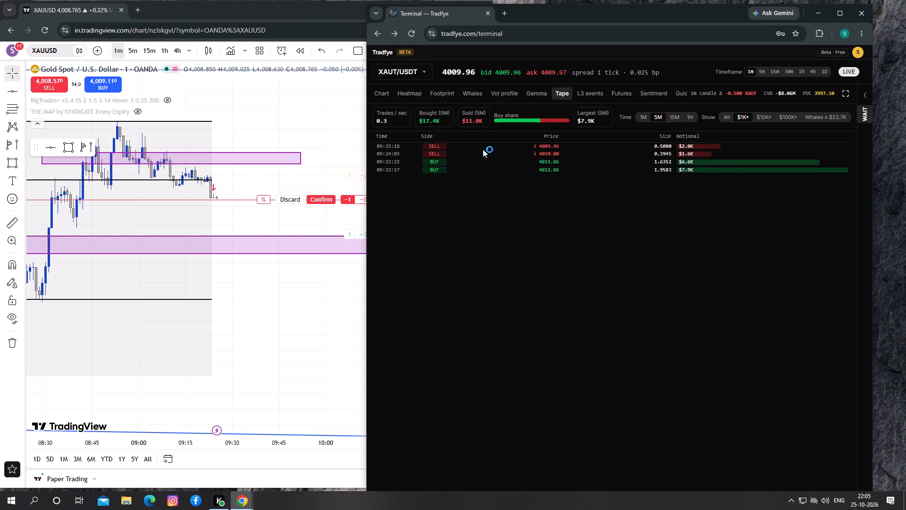
{"action": "left_click", "coordinate": [646, 118]}
{"action": "left_click_drag", "start_coordinate": [621, 182], "coordinate": [624, 197]}
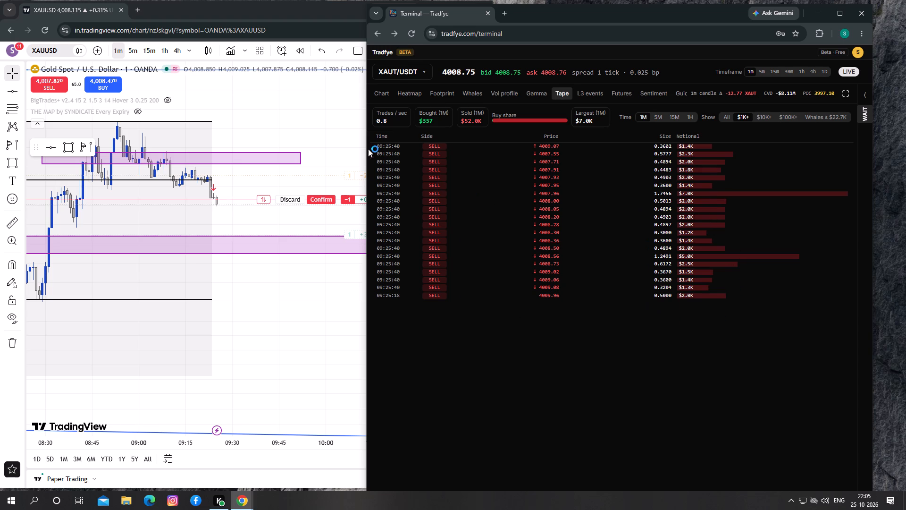
Review the latest XAUT/USDT move on Tradfye's Chart, Heatmap, Footprint and Whales views.
{"action": "left_click", "coordinate": [382, 92]}
{"action": "left_click_drag", "start_coordinate": [538, 211], "coordinate": [527, 204]}
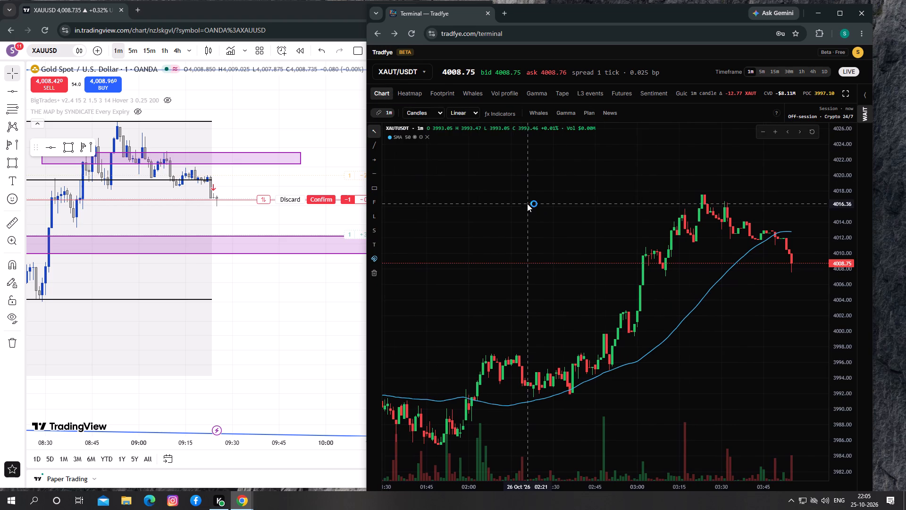
{"action": "left_click_drag", "start_coordinate": [527, 204], "coordinate": [502, 195]}
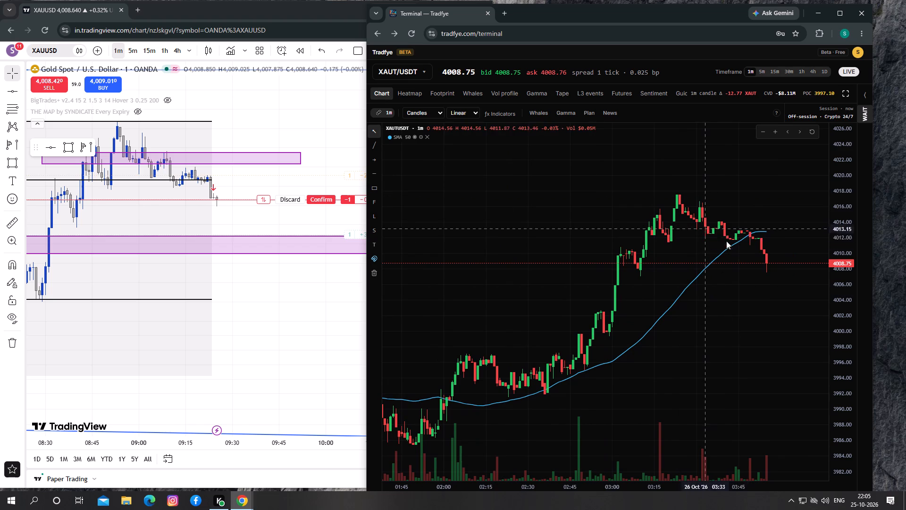
{"action": "left_click_drag", "start_coordinate": [408, 230], "coordinate": [407, 237]}
{"action": "left_click", "coordinate": [404, 95]}
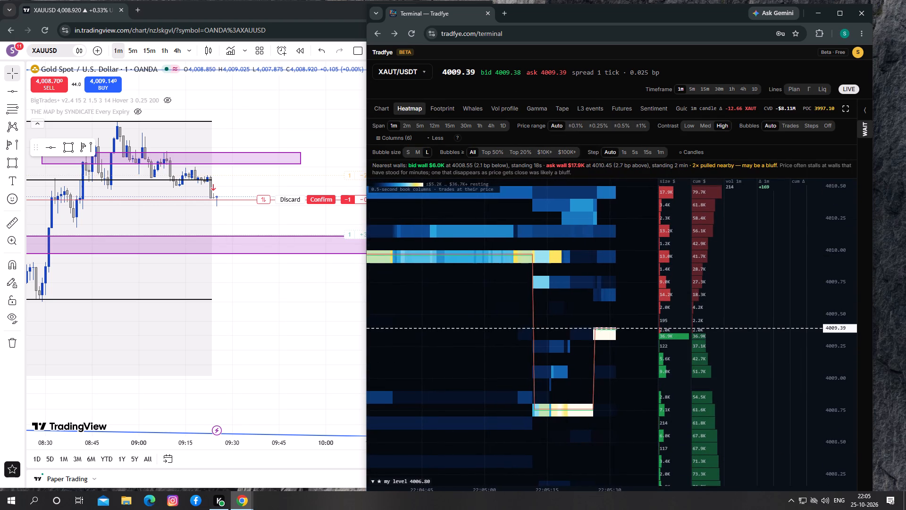
{"action": "left_click", "coordinate": [446, 111]}
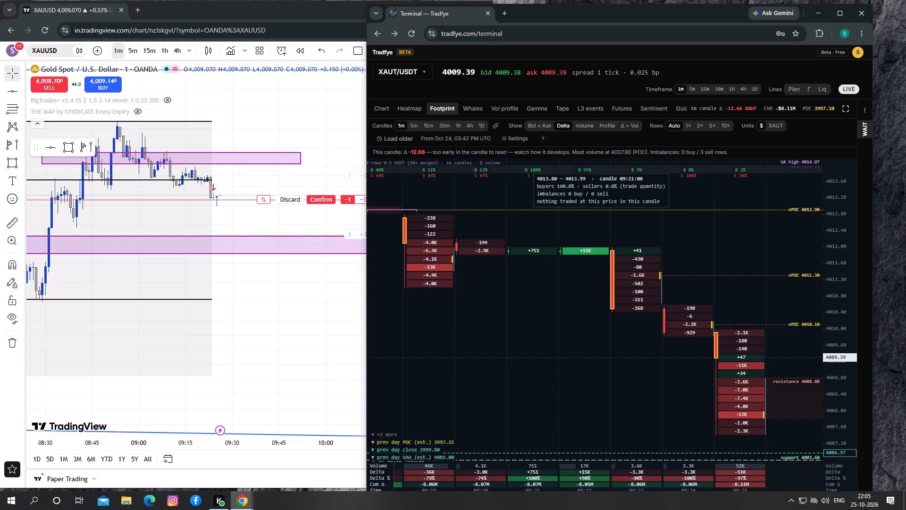
{"action": "left_click", "coordinate": [474, 107]}
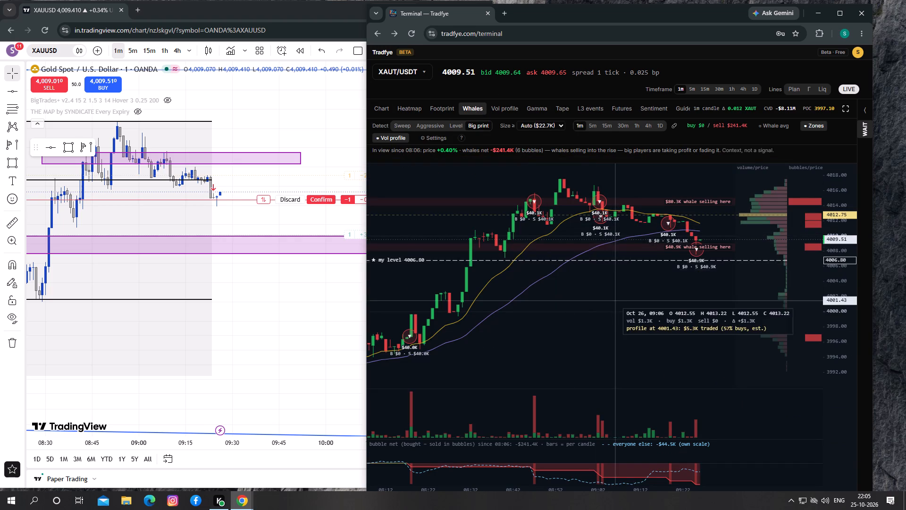
{"action": "left_click", "coordinate": [615, 301]}
{"action": "left_click", "coordinate": [720, 307]}
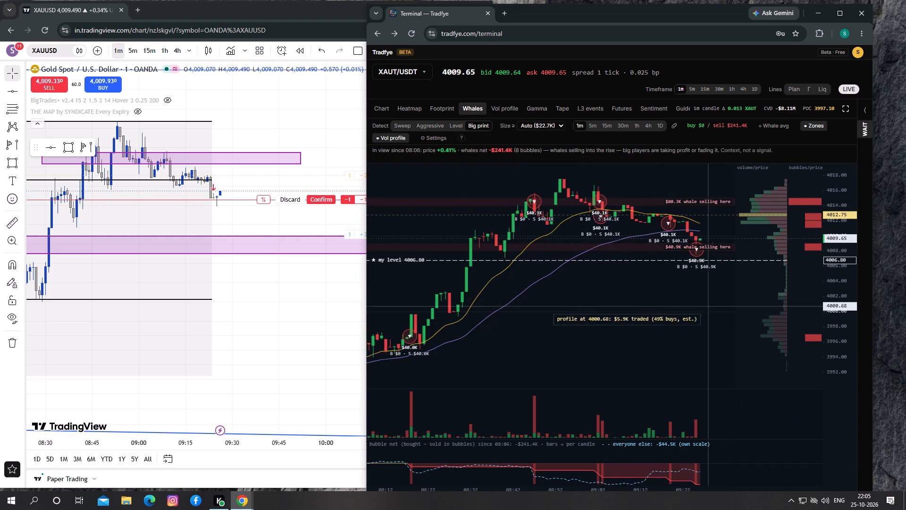
{"action": "left_click_drag", "start_coordinate": [674, 303], "coordinate": [670, 304]}
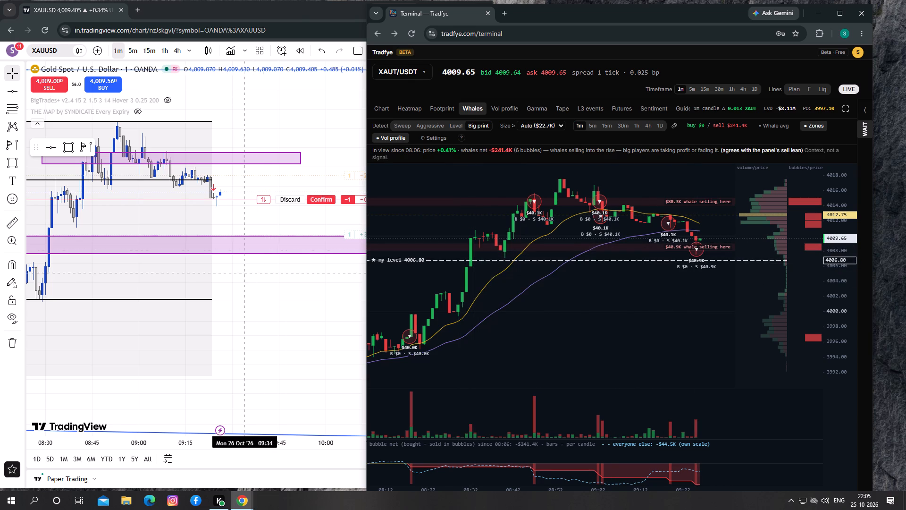
Confirm the pending stop loss and take profit for the short XAUUSD position.
{"action": "left_click_drag", "start_coordinate": [266, 284], "coordinate": [255, 280]}
{"action": "left_click", "coordinate": [327, 203]}
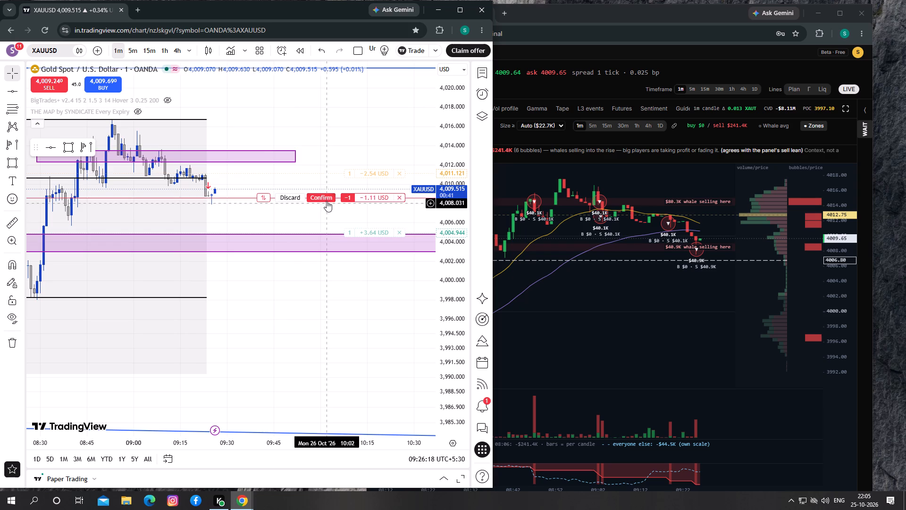
{"action": "left_click", "coordinate": [326, 199]}
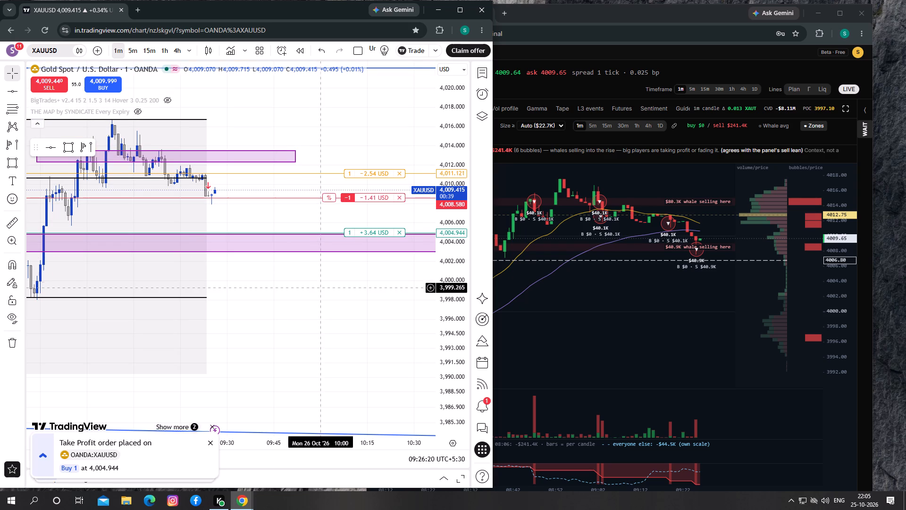
Draw a Short position on the XAUUSD chart from about 4,008.571, with stop about 4,011.170 and target about 4,004.833.
{"action": "left_click_drag", "start_coordinate": [320, 288], "coordinate": [312, 283]}
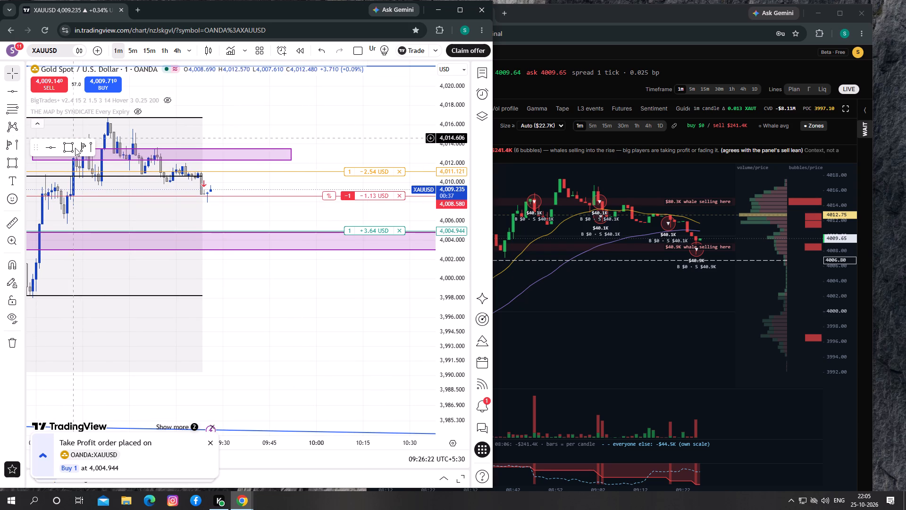
{"action": "left_click", "coordinate": [19, 145]}
{"action": "left_click", "coordinate": [54, 178]}
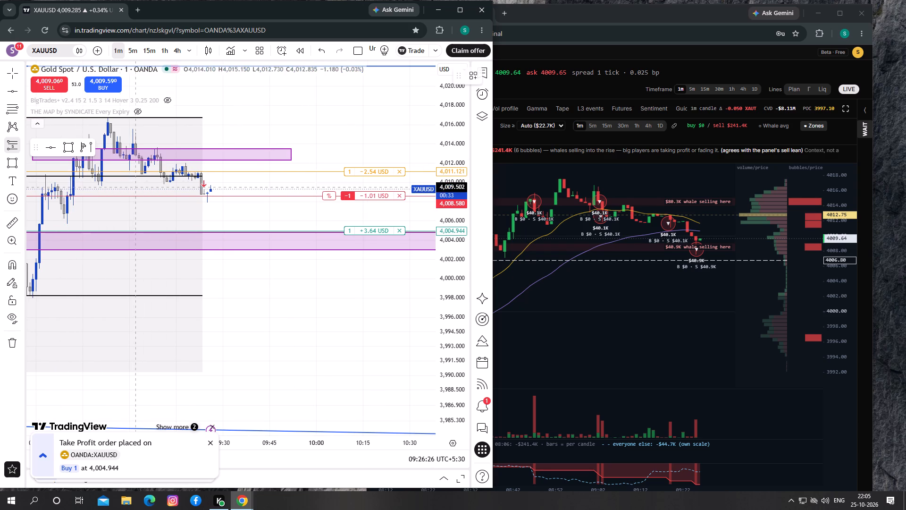
{"action": "left_click", "coordinate": [205, 196]}
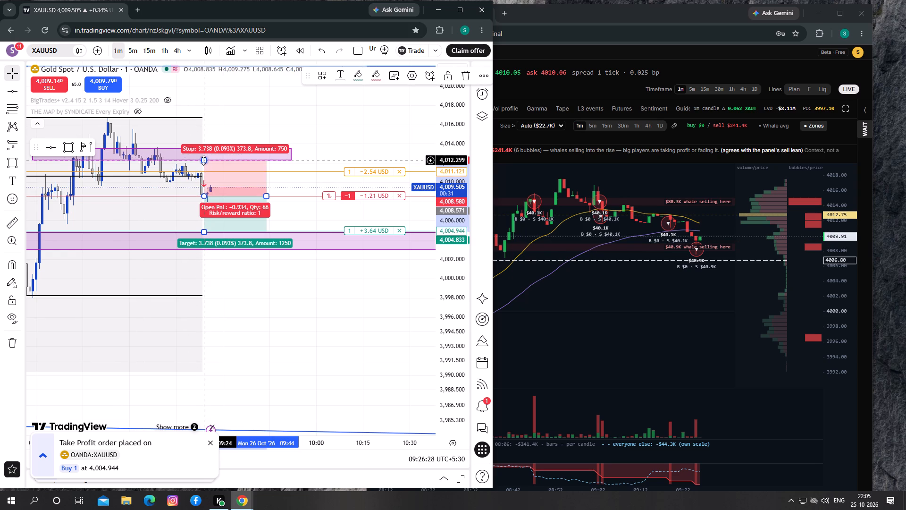
{"action": "left_click_drag", "start_coordinate": [203, 160], "coordinate": [206, 171]}
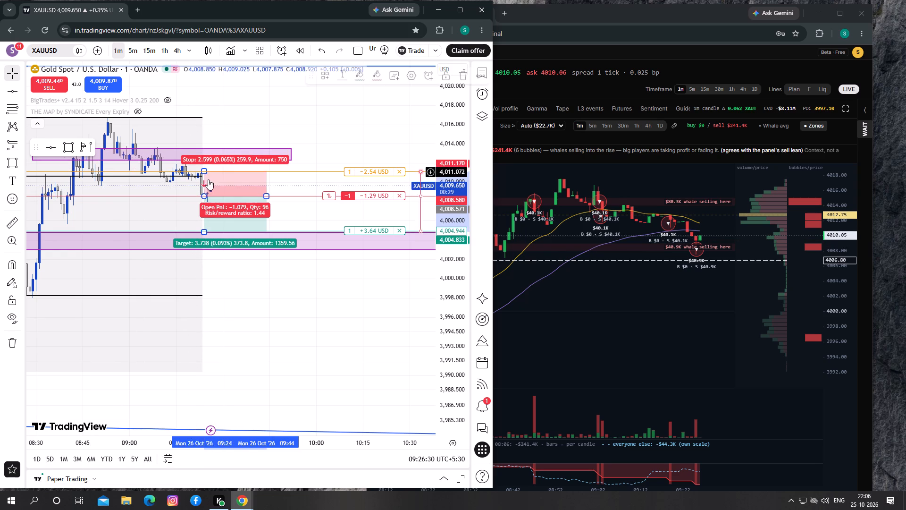
{"action": "left_click", "coordinate": [304, 218]}
Monitor the XAUUSD price against the short's entry, stop and target, comparing it with Tradfye's XAUT/USDT Whales chart.
{"action": "left_click_drag", "start_coordinate": [299, 219], "coordinate": [297, 210]}
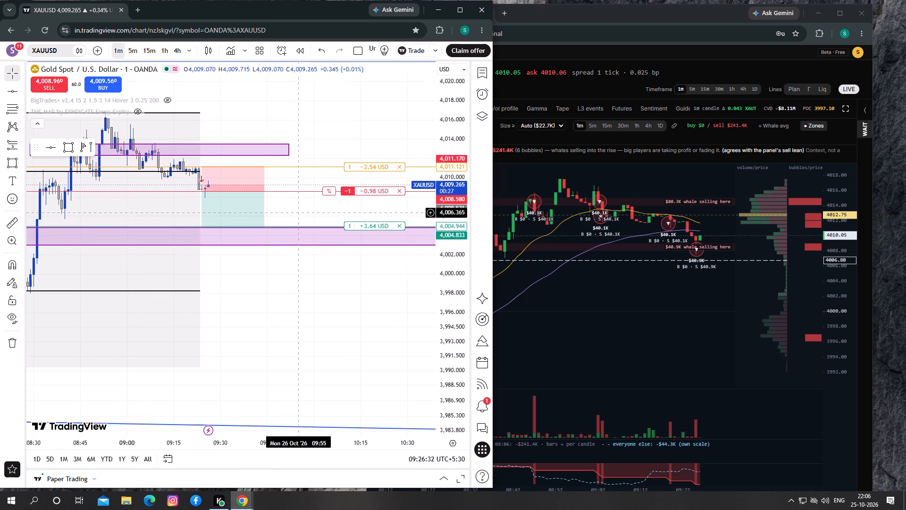
{"action": "left_click_drag", "start_coordinate": [297, 210], "coordinate": [316, 215]}
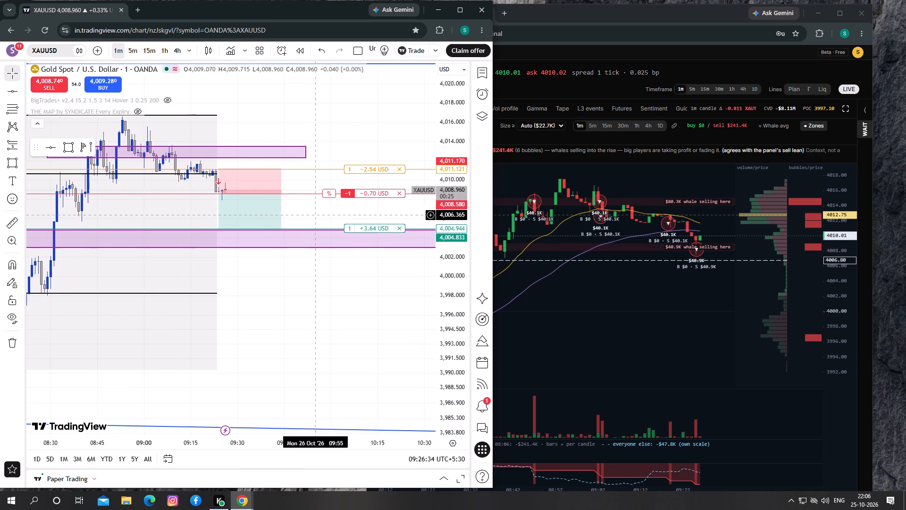
{"action": "left_click_drag", "start_coordinate": [316, 215], "coordinate": [318, 214]}
{"action": "left_click_drag", "start_coordinate": [317, 223], "coordinate": [309, 223]}
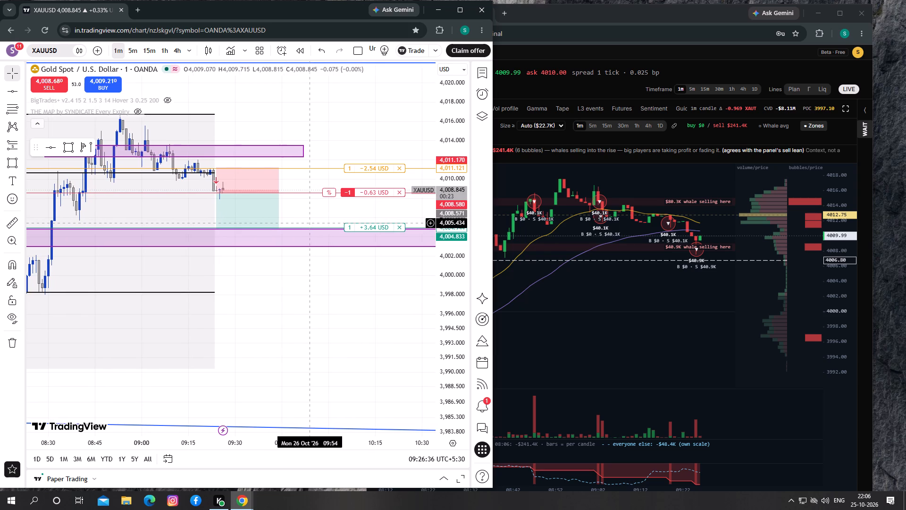
{"action": "left_click_drag", "start_coordinate": [309, 223], "coordinate": [309, 223]}
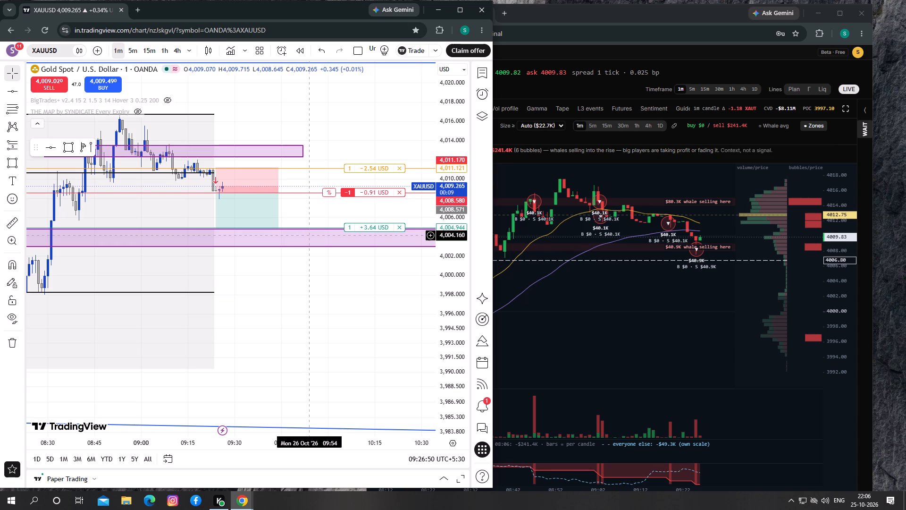
{"action": "left_click_drag", "start_coordinate": [648, 309], "coordinate": [612, 309]}
{"action": "left_click_drag", "start_coordinate": [617, 308], "coordinate": [614, 314]}
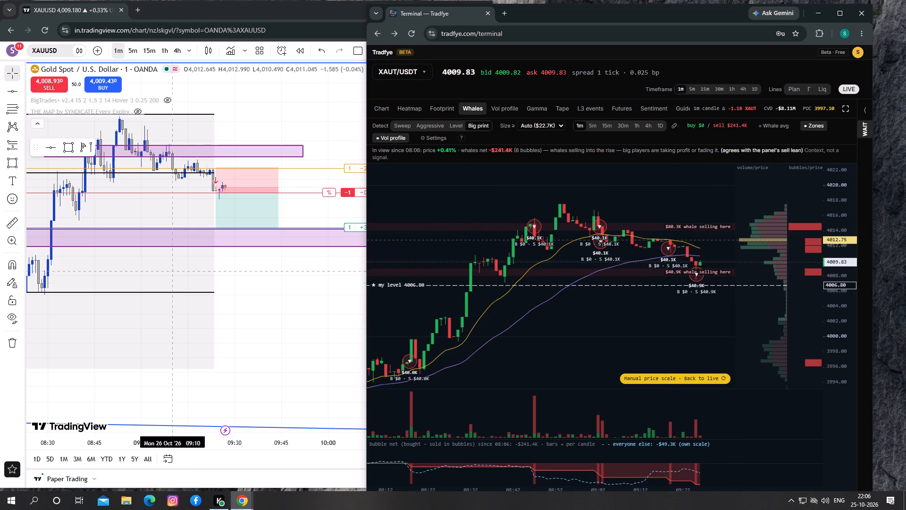
{"action": "left_click_drag", "start_coordinate": [246, 286], "coordinate": [258, 295]}
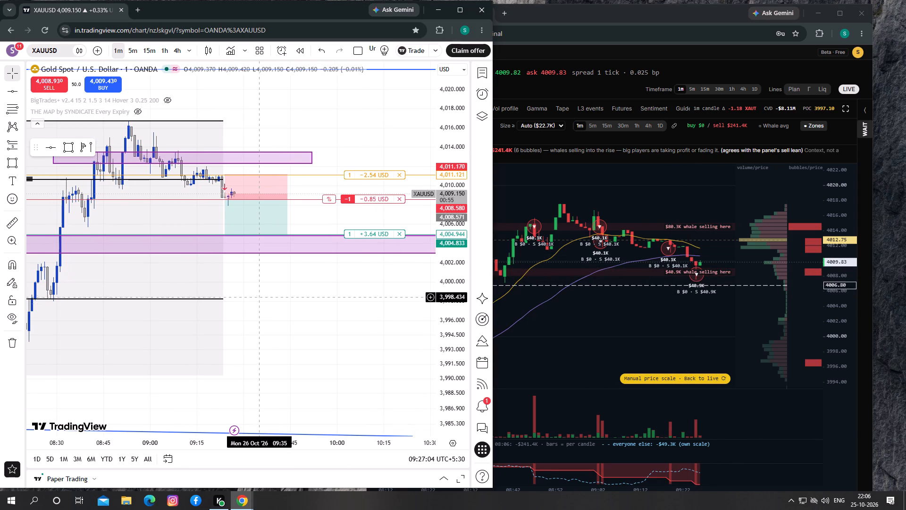
Return the XAUT/USDT Whales chart to live and check the liquidity Heatmap.
{"action": "left_click", "coordinate": [619, 307]}
{"action": "left_click", "coordinate": [721, 380]}
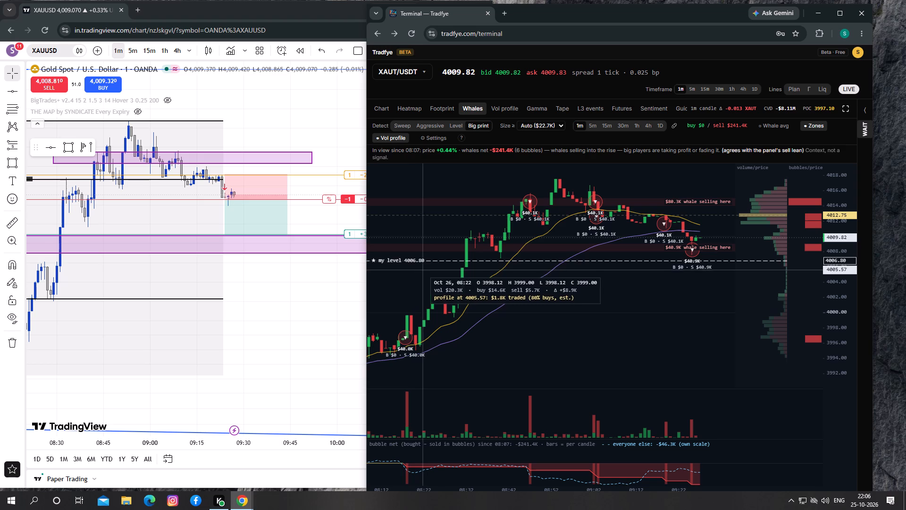
{"action": "left_click", "coordinate": [407, 113]}
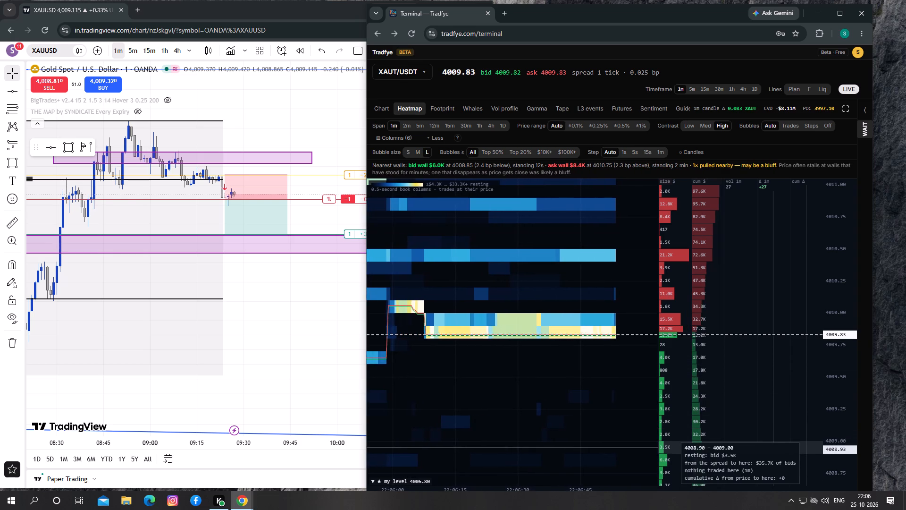
Examine the short's entry, stop and target against the purple zones and blue trend line on the 5-minute XAUUSD chart.
{"action": "left_click", "coordinate": [130, 56]}
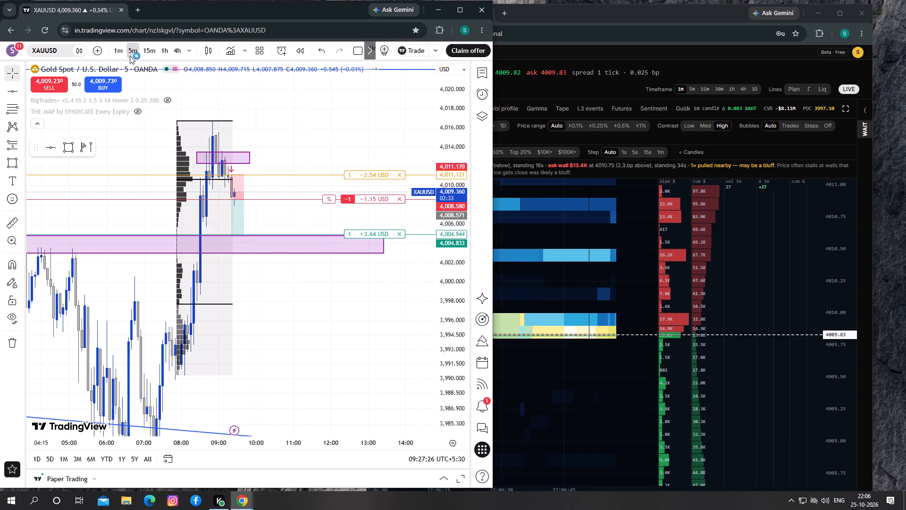
{"action": "left_click_drag", "start_coordinate": [450, 321], "coordinate": [452, 333]}
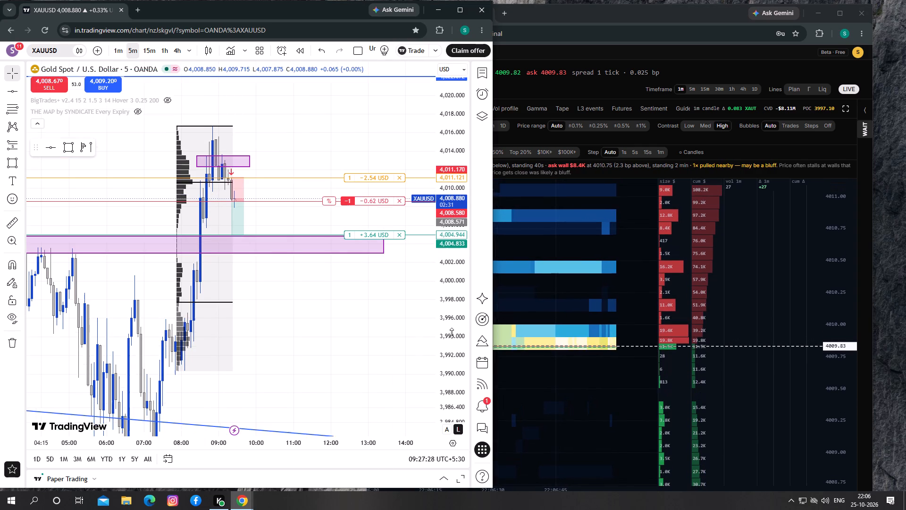
{"action": "left_click_drag", "start_coordinate": [452, 333], "coordinate": [453, 374]}
{"action": "left_click_drag", "start_coordinate": [315, 338], "coordinate": [416, 319]}
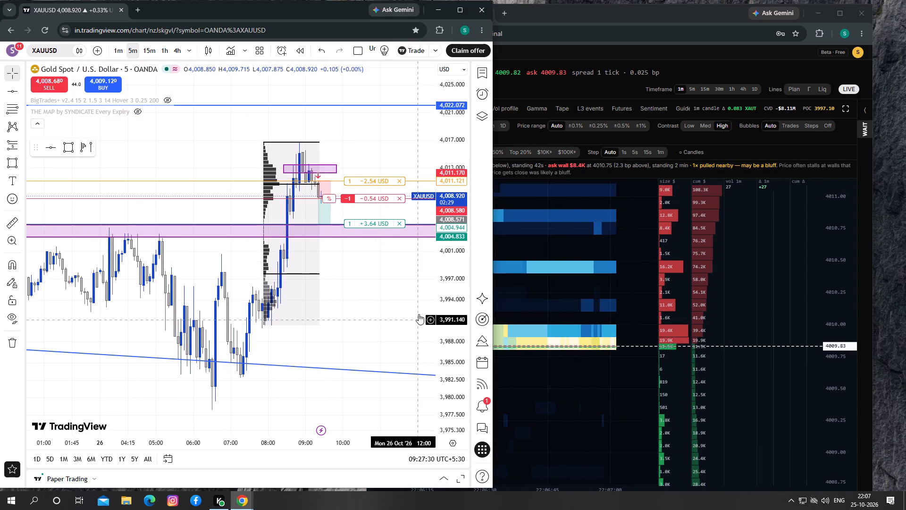
{"action": "left_click_drag", "start_coordinate": [443, 263], "coordinate": [456, 324]}
{"action": "left_click_drag", "start_coordinate": [455, 300], "coordinate": [453, 322]}
{"action": "left_click_drag", "start_coordinate": [358, 302], "coordinate": [356, 302]}
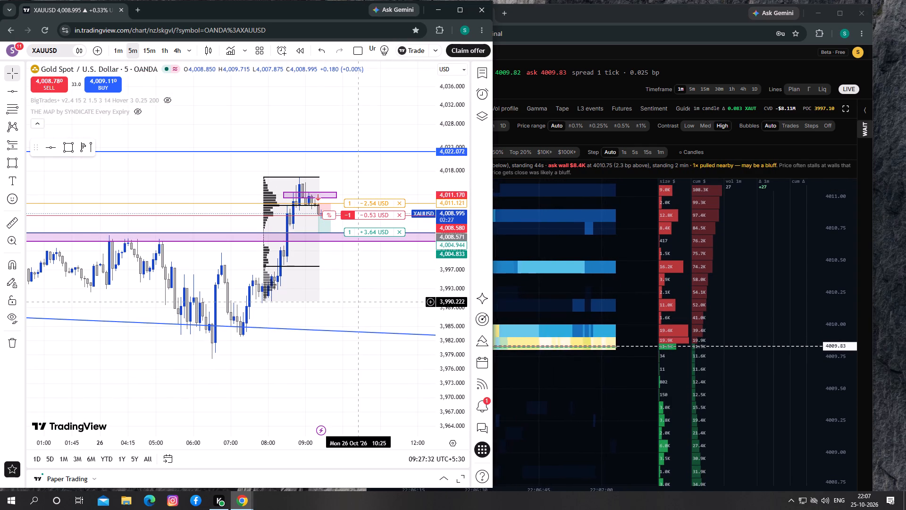
{"action": "left_click_drag", "start_coordinate": [356, 302], "coordinate": [270, 302]}
{"action": "left_click_drag", "start_coordinate": [261, 298], "coordinate": [267, 296]}
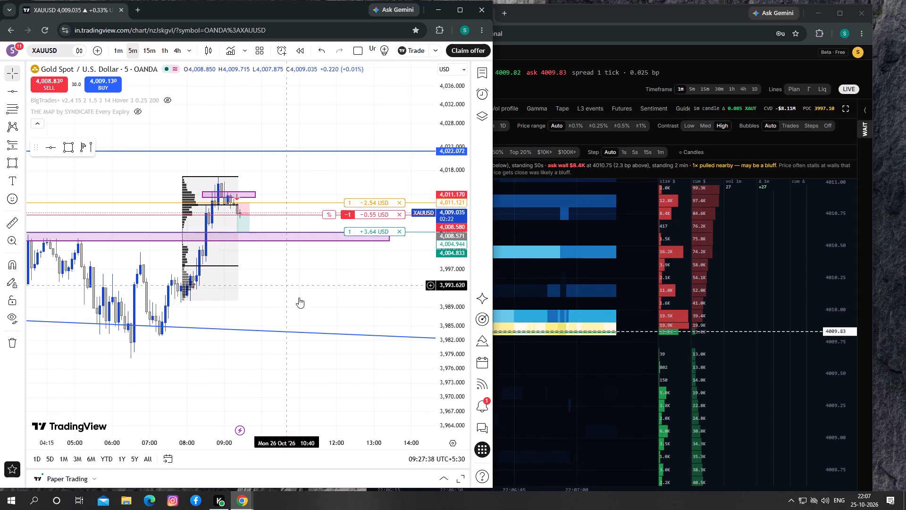
{"action": "left_click", "coordinate": [306, 307]}
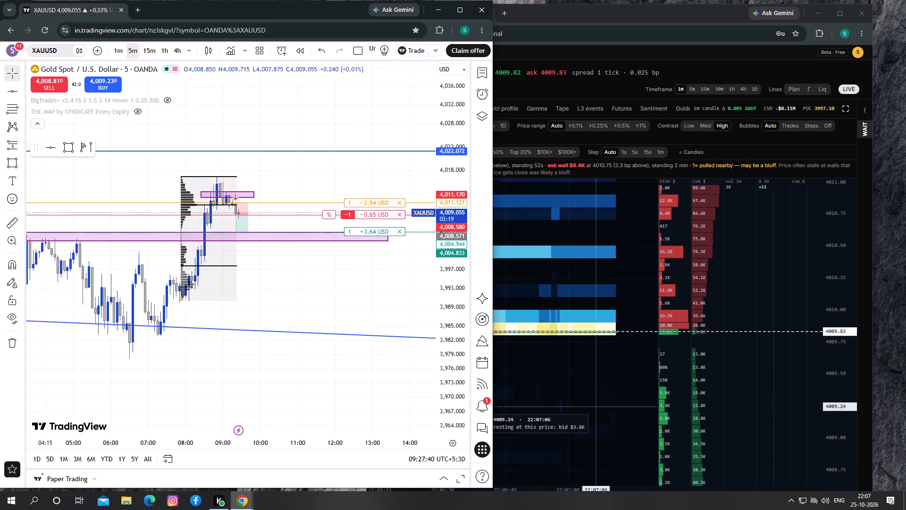
Examine the recent resting bids and asks around price on the XAUT/USDT Heatmap, ending with the view back at live.
{"action": "left_click", "coordinate": [596, 407]}
{"action": "left_click_drag", "start_coordinate": [500, 382], "coordinate": [581, 410]}
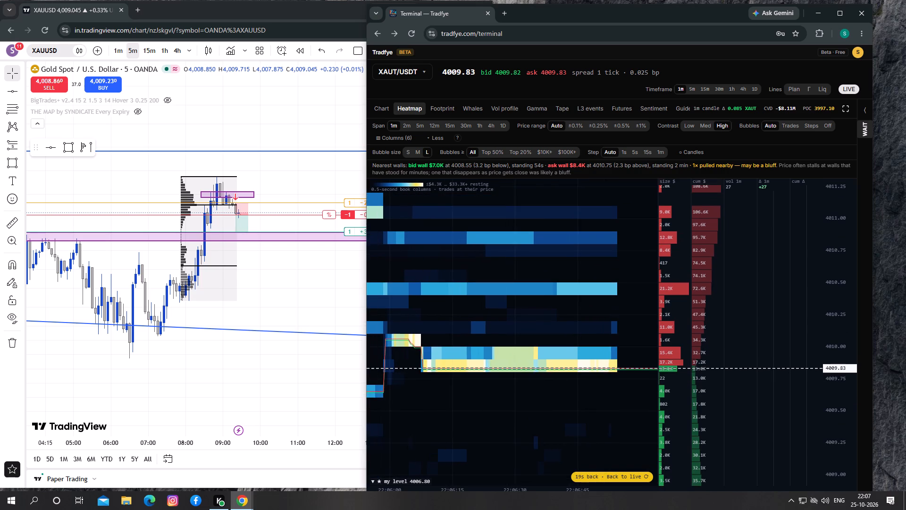
{"action": "left_click_drag", "start_coordinate": [581, 410], "coordinate": [444, 407]}
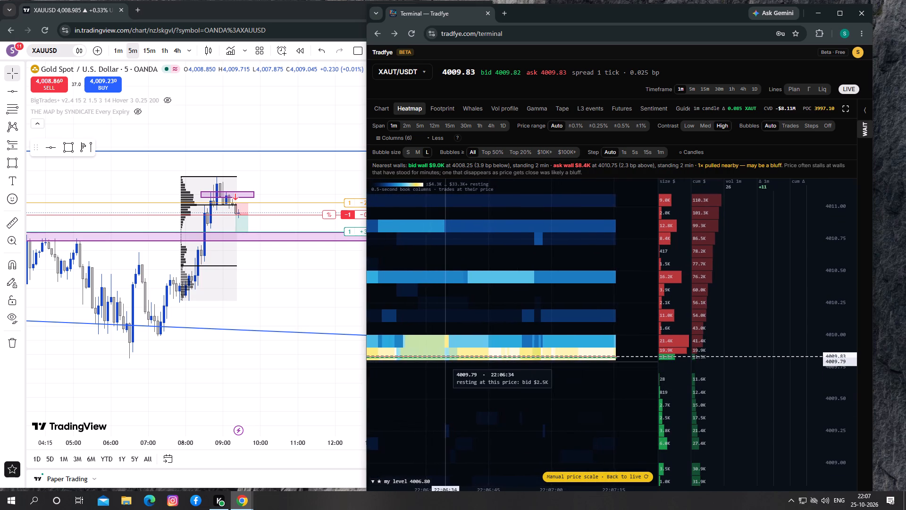
{"action": "left_click_drag", "start_coordinate": [441, 375], "coordinate": [731, 330]}
{"action": "left_click_drag", "start_coordinate": [735, 328], "coordinate": [735, 328]}
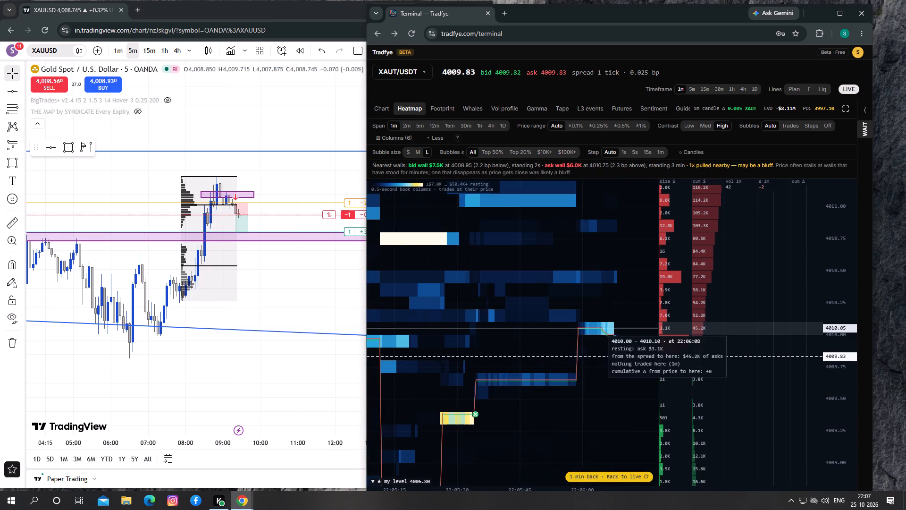
{"action": "left_click_drag", "start_coordinate": [735, 328], "coordinate": [383, 339]}
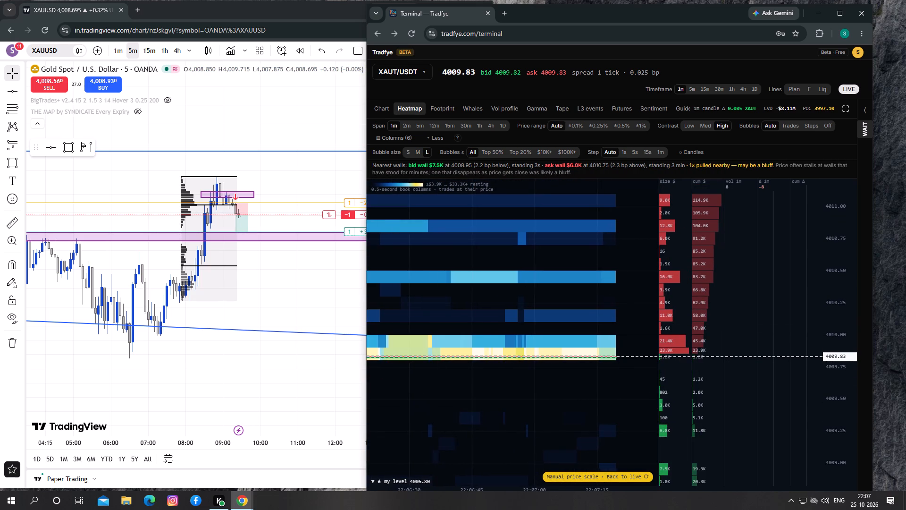
{"action": "left_click", "coordinate": [644, 475]}
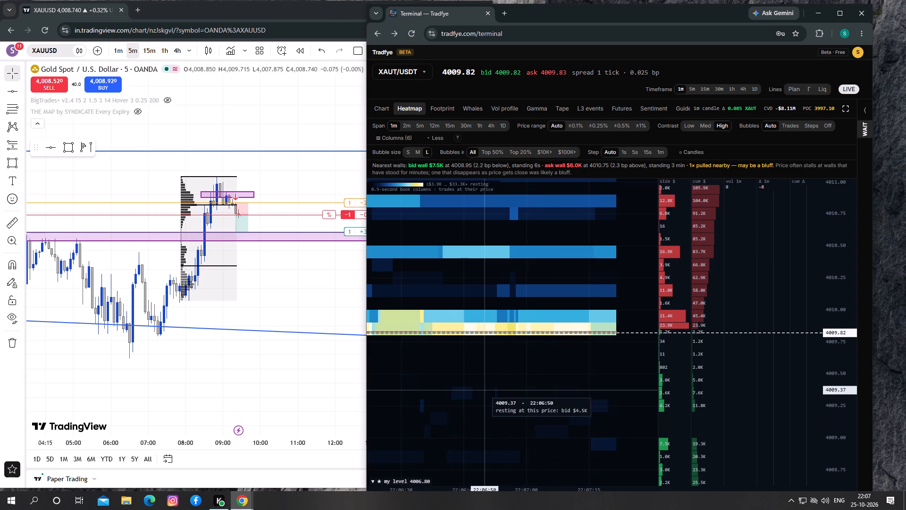
Review the short against the purple zones on the 5-minute XAUUSD chart and again on the 1-minute chart.
{"action": "left_click", "coordinate": [258, 290]}
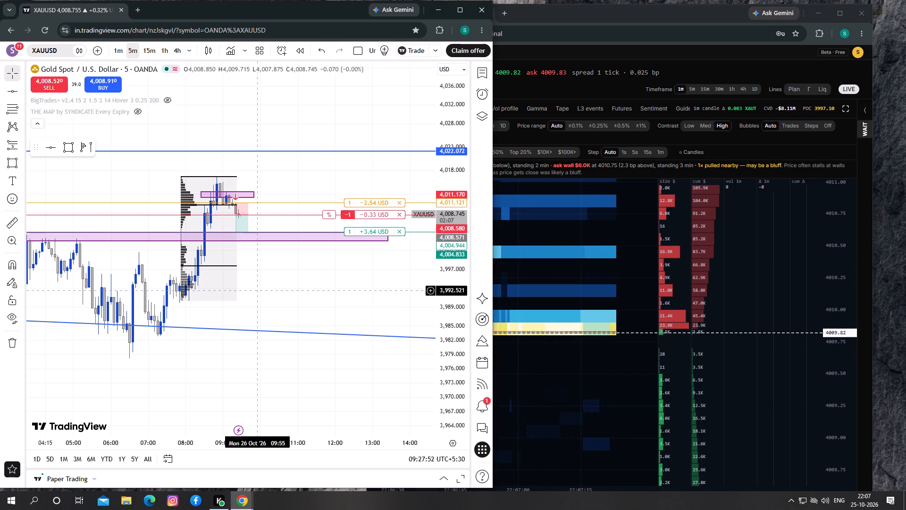
{"action": "left_click_drag", "start_coordinate": [300, 294], "coordinate": [310, 291]}
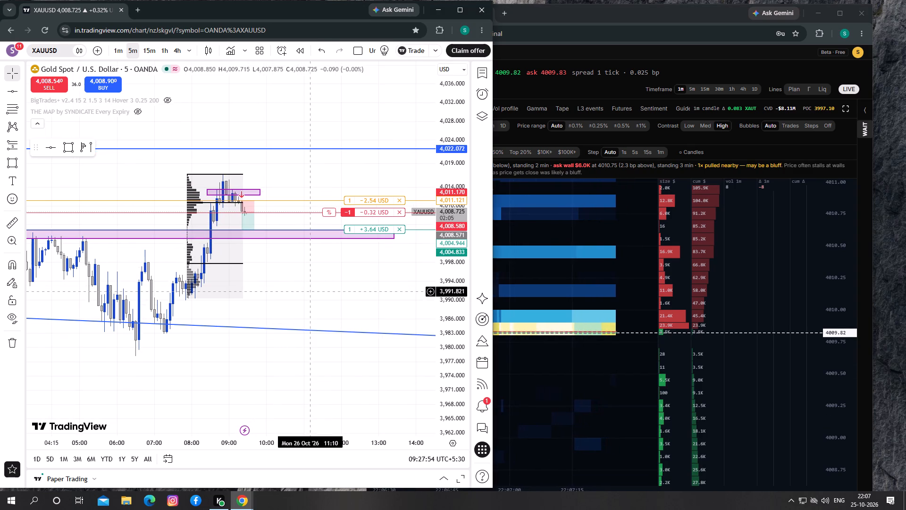
{"action": "left_click_drag", "start_coordinate": [302, 289], "coordinate": [327, 281]}
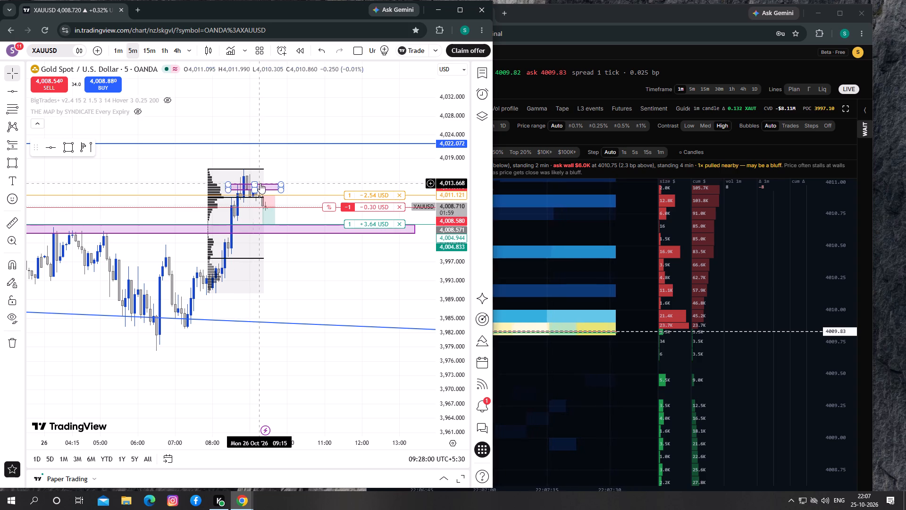
{"action": "left_click", "coordinate": [306, 248]}
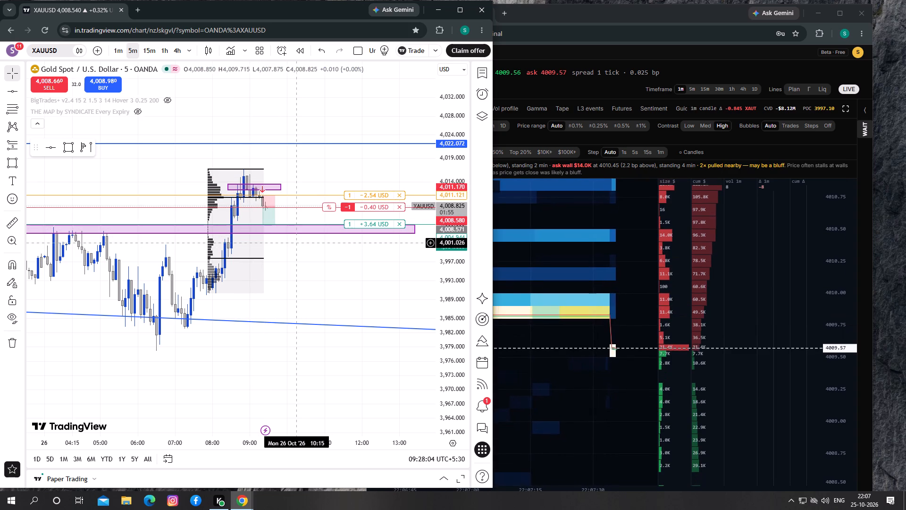
{"action": "left_click", "coordinate": [119, 56]}
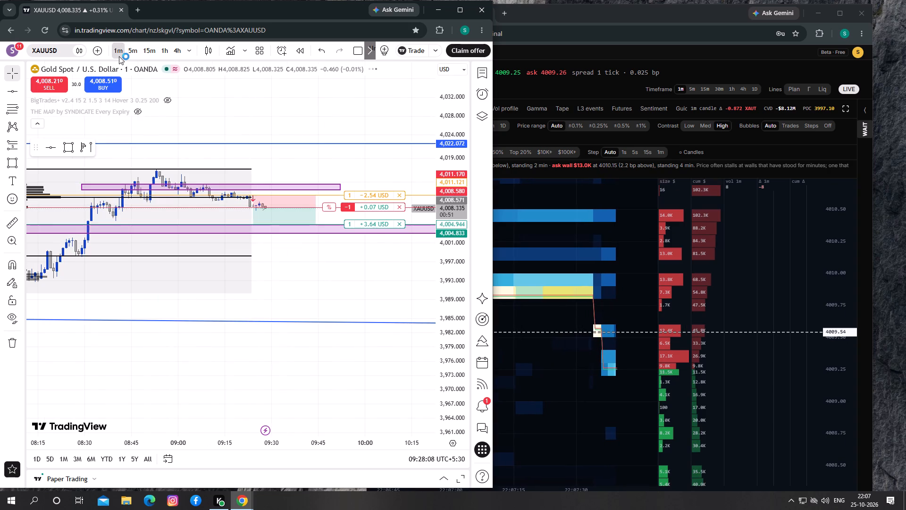
{"action": "left_click_drag", "start_coordinate": [457, 271], "coordinate": [442, 153]}
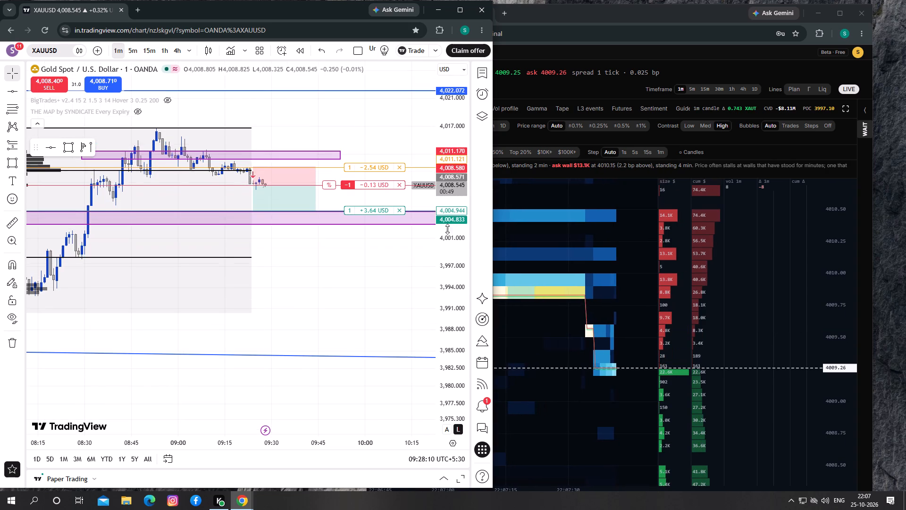
{"action": "left_click_drag", "start_coordinate": [449, 242], "coordinate": [449, 183]}
{"action": "left_click_drag", "start_coordinate": [358, 248], "coordinate": [359, 316]}
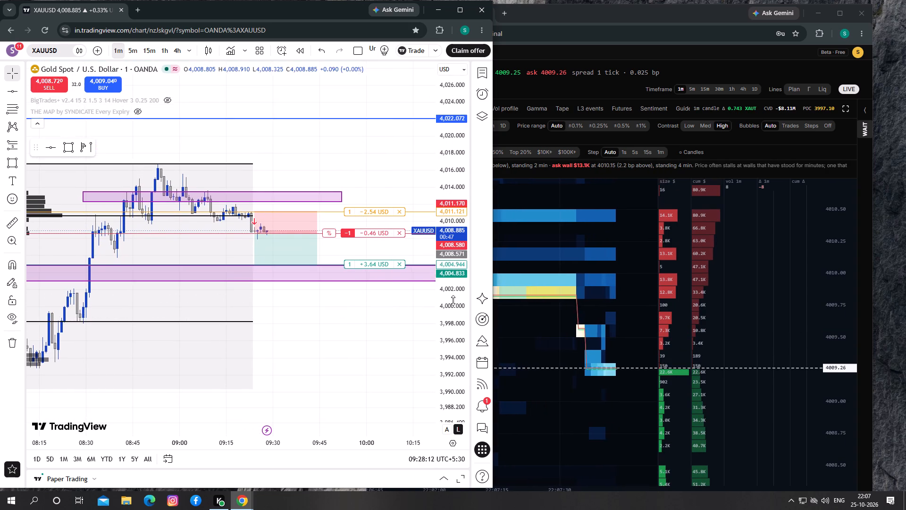
{"action": "left_click_drag", "start_coordinate": [453, 300], "coordinate": [453, 272]}
{"action": "left_click_drag", "start_coordinate": [345, 310], "coordinate": [308, 314]}
{"action": "left_click_drag", "start_coordinate": [295, 316], "coordinate": [283, 315]}
{"action": "left_click", "coordinate": [324, 326]}
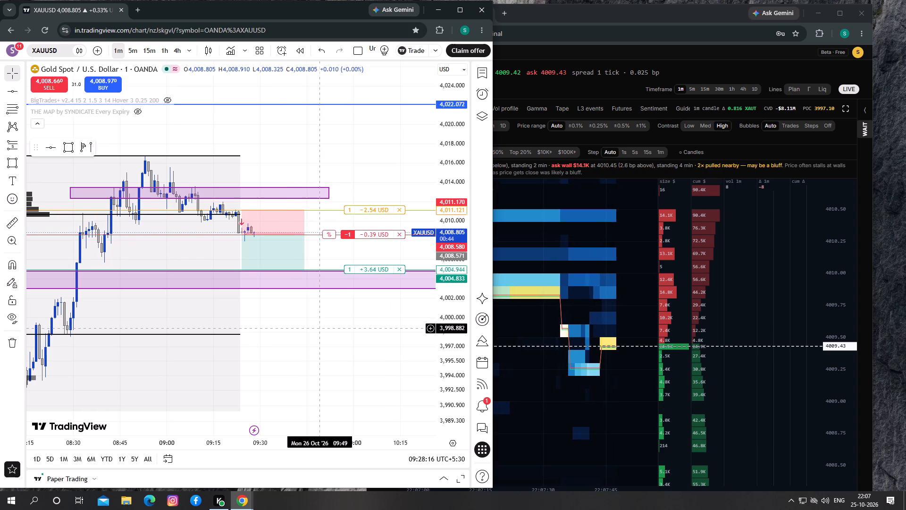
Examine the delta by price of the latest 1-minute XAUT/USDT candles on Tradfye's Footprint view.
{"action": "left_click", "coordinate": [580, 248]}
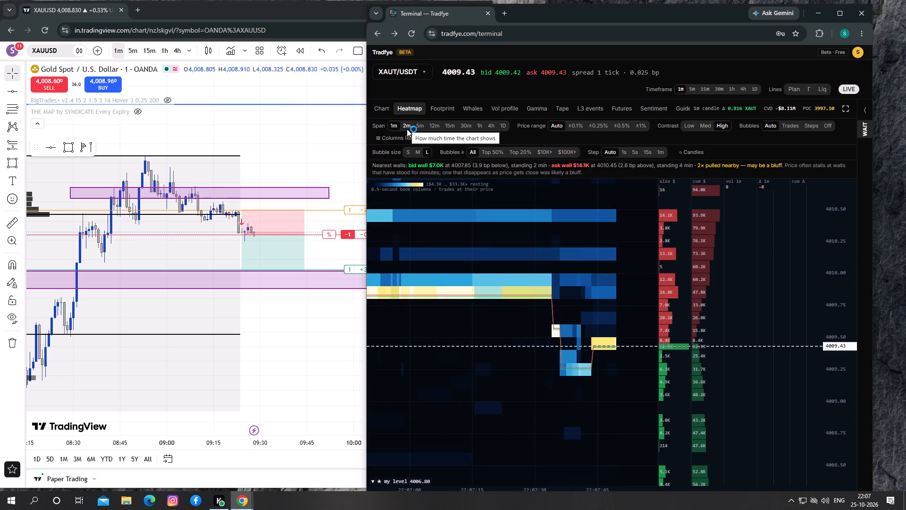
{"action": "left_click", "coordinate": [407, 125]}
{"action": "left_click", "coordinate": [439, 112]}
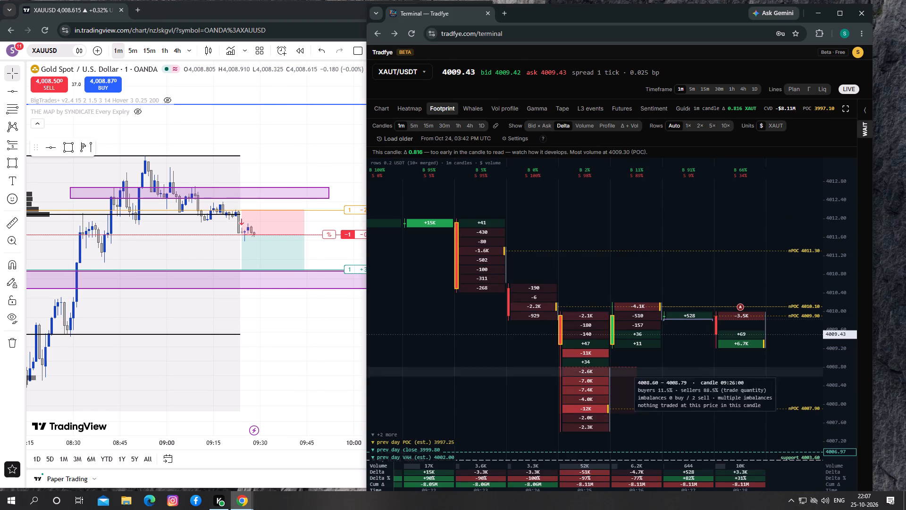
{"action": "left_click_drag", "start_coordinate": [687, 381], "coordinate": [626, 367]}
{"action": "left_click_drag", "start_coordinate": [642, 382], "coordinate": [632, 325]}
{"action": "left_click_drag", "start_coordinate": [673, 345], "coordinate": [672, 339]}
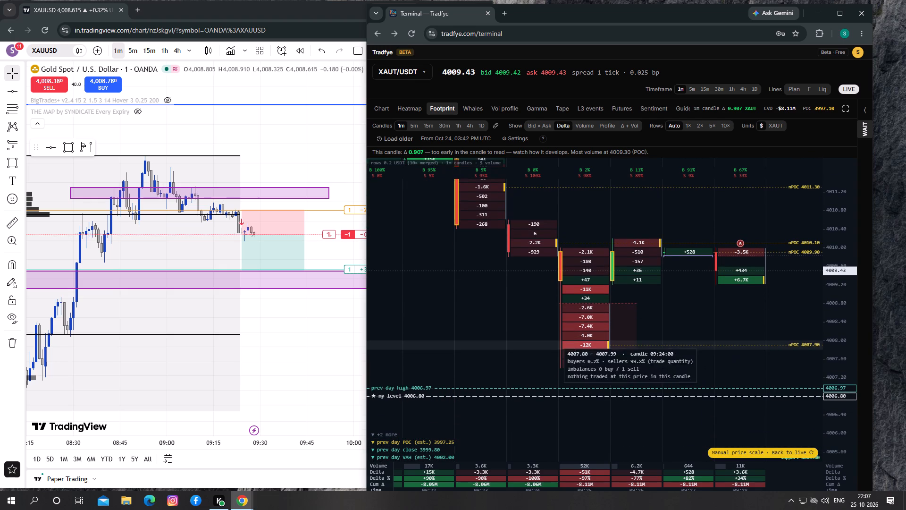
{"action": "left_click", "coordinate": [295, 370]}
{"action": "left_click", "coordinate": [643, 358]}
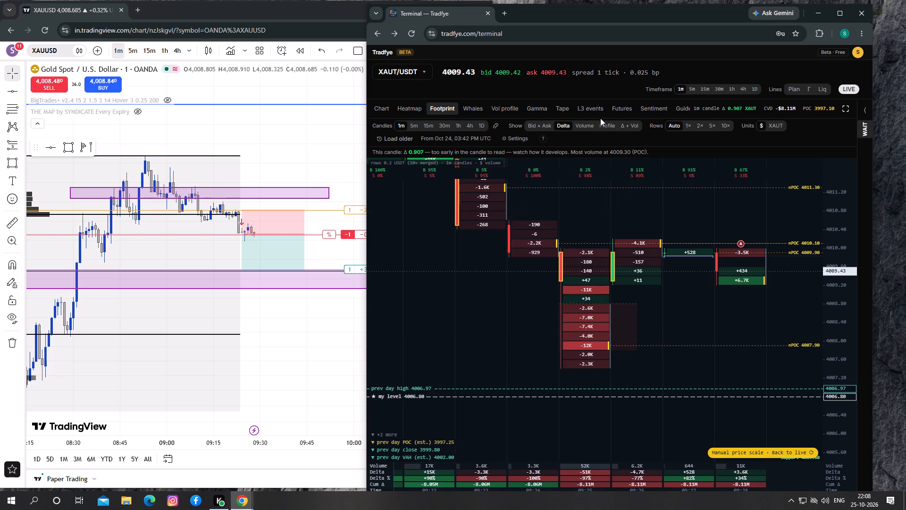
Check the XAUT/USDT Tape with the trades filtered to $1K+.
{"action": "left_click", "coordinate": [563, 111]}
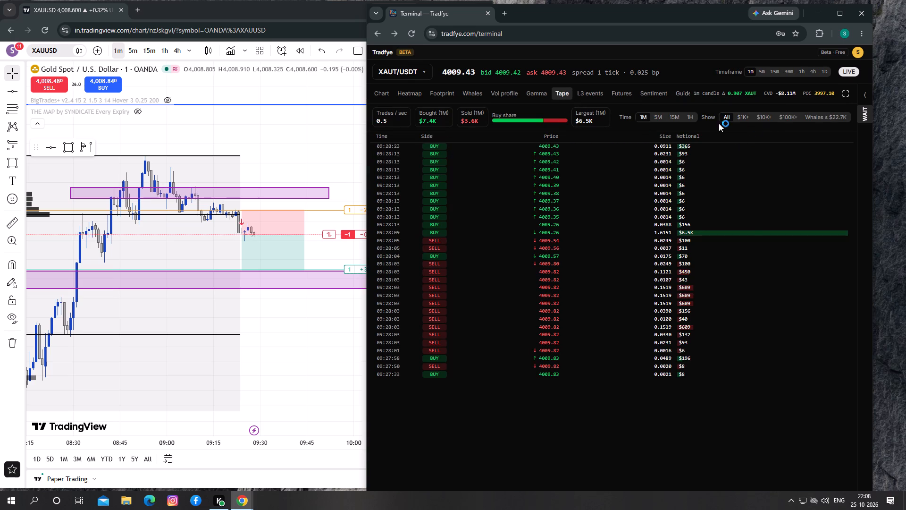
{"action": "left_click", "coordinate": [742, 113]}
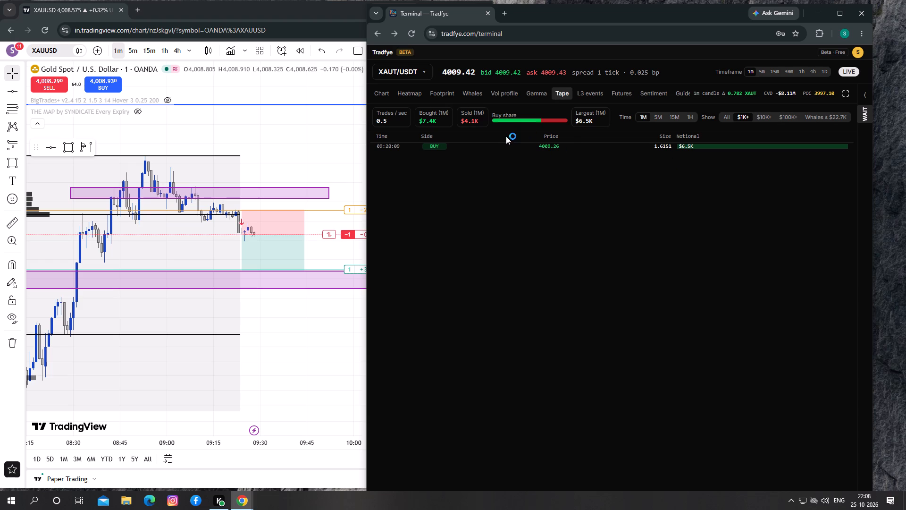
{"action": "left_click", "coordinate": [493, 154]}
Examine the whale selling bubbles and zones around price on the XAUT/USDT Whales chart, ending with the live price scale.
{"action": "left_click", "coordinate": [472, 96]}
{"action": "left_click_drag", "start_coordinate": [648, 344], "coordinate": [635, 348]}
{"action": "left_click_drag", "start_coordinate": [637, 348], "coordinate": [621, 338]}
{"action": "left_click_drag", "start_coordinate": [621, 338], "coordinate": [617, 319]}
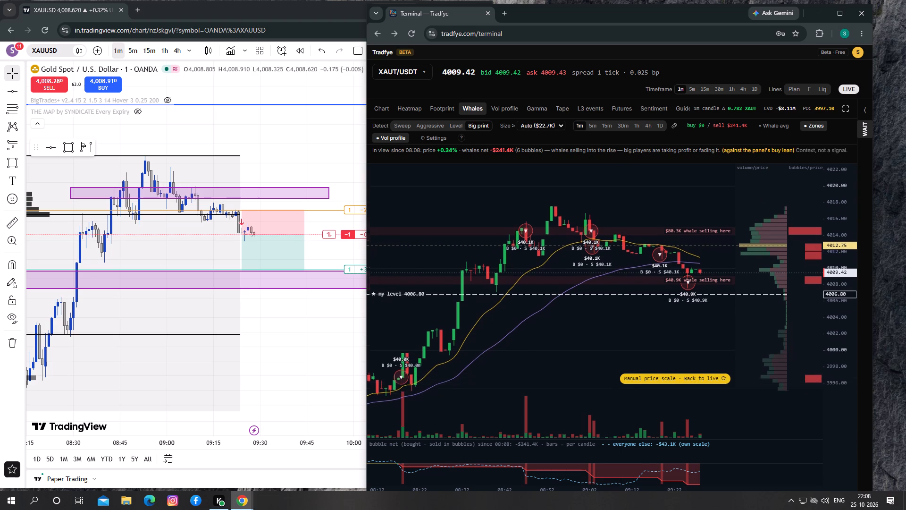
{"action": "left_click_drag", "start_coordinate": [617, 319], "coordinate": [616, 312]}
{"action": "left_click_drag", "start_coordinate": [641, 323], "coordinate": [642, 316]}
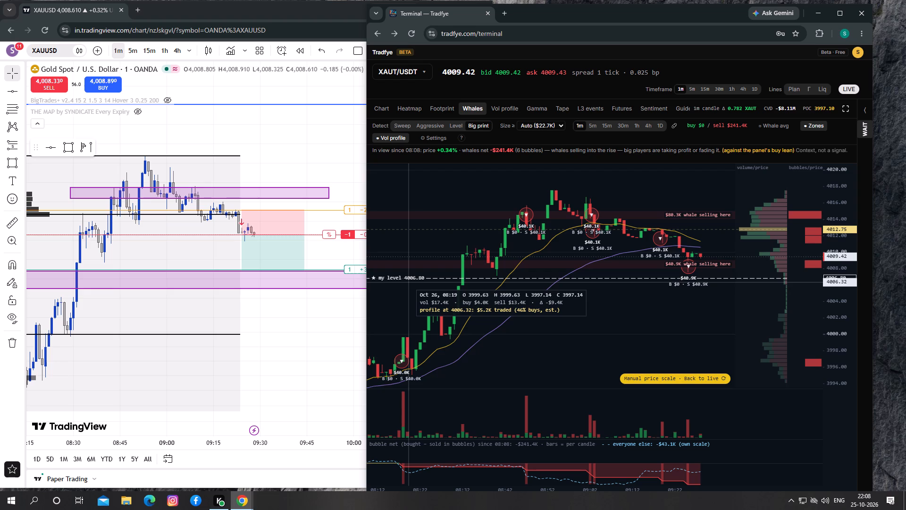
{"action": "left_click", "coordinate": [635, 345]}
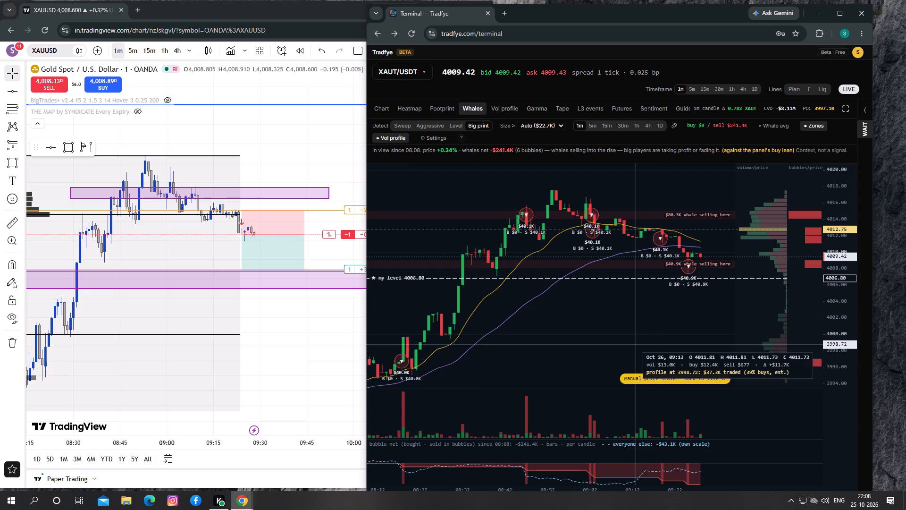
{"action": "left_click", "coordinate": [726, 380]}
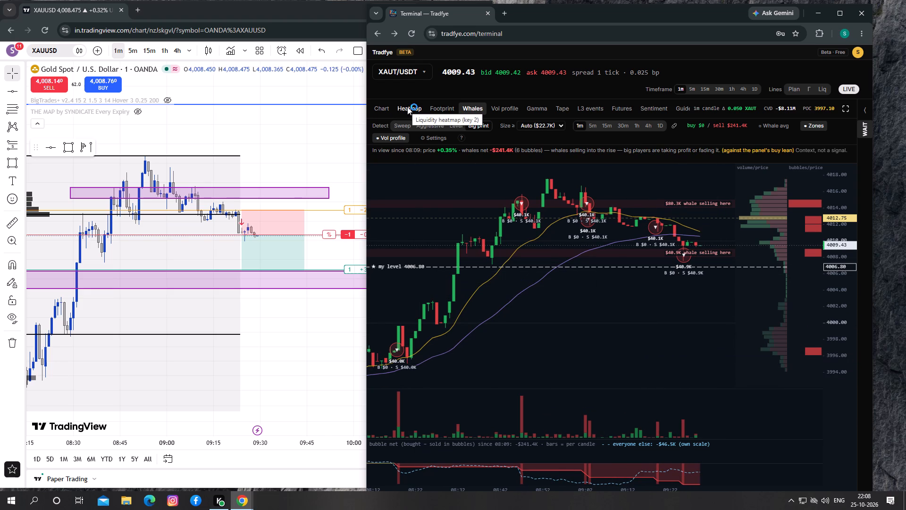
Monitor the open XAUUSD short on the 1-minute chart alongside the live XAUT/USDT Whales chart.
{"action": "left_click_drag", "start_coordinate": [334, 355], "coordinate": [325, 354]}
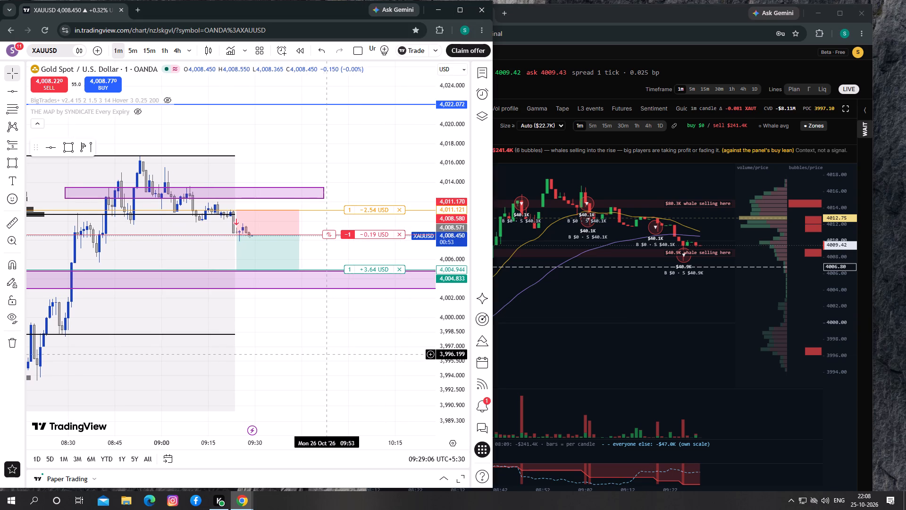
{"action": "left_click", "coordinate": [577, 330]}
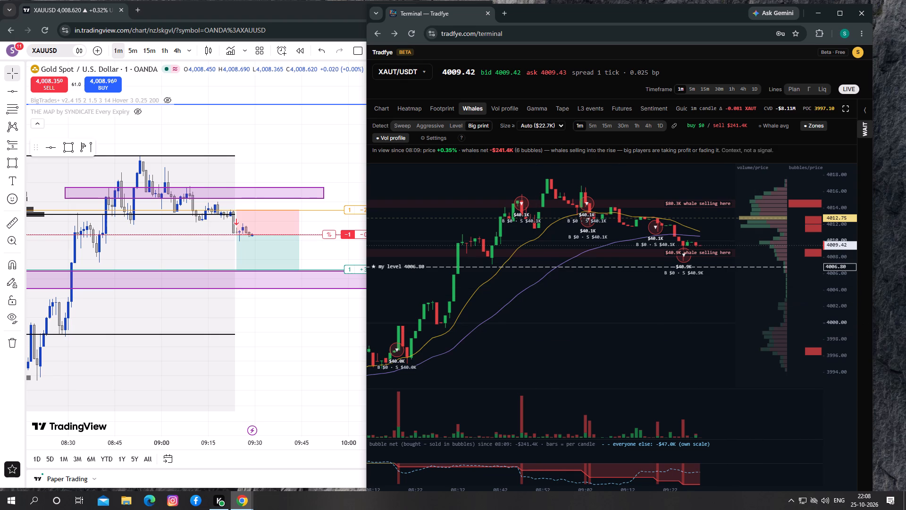
{"action": "left_click_drag", "start_coordinate": [844, 330], "coordinate": [843, 325]}
{"action": "left_click", "coordinate": [722, 378]}
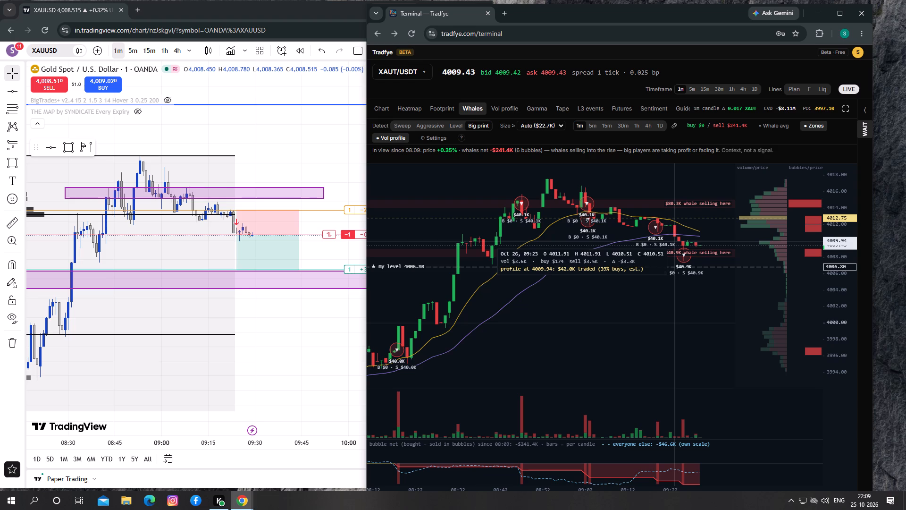
Check the open XAUUSD short's progress on the 1-minute chart against the XAUT/USDT Whales chart.
{"action": "left_click", "coordinate": [276, 368]}
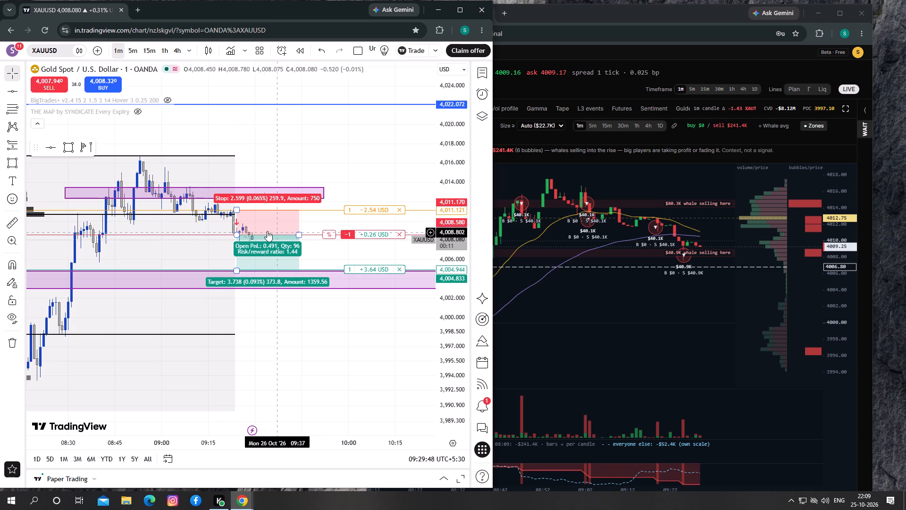
{"action": "left_click", "coordinate": [656, 344]}
{"action": "left_click_drag", "start_coordinate": [671, 334], "coordinate": [613, 334]}
{"action": "left_click", "coordinate": [628, 344]}
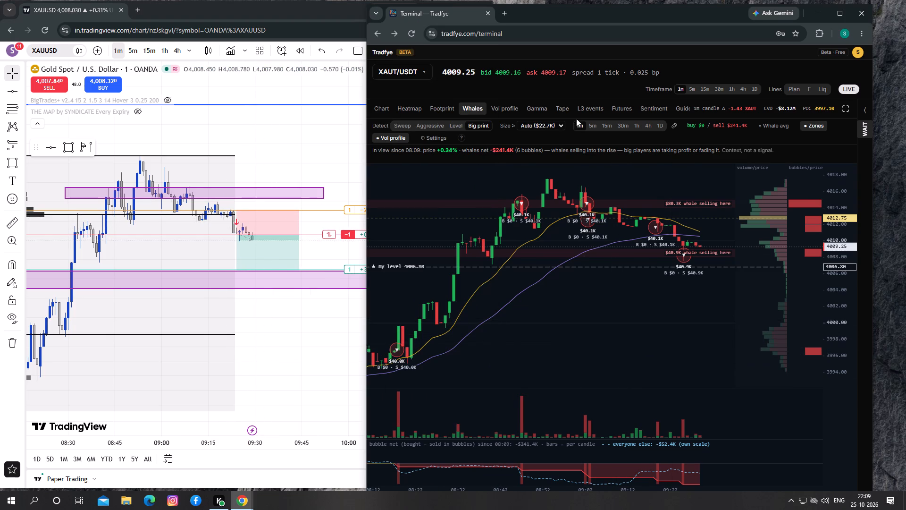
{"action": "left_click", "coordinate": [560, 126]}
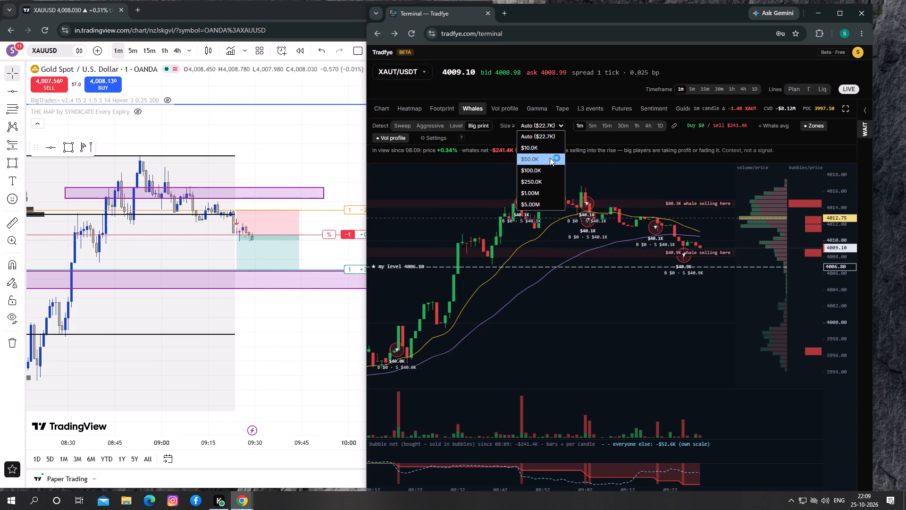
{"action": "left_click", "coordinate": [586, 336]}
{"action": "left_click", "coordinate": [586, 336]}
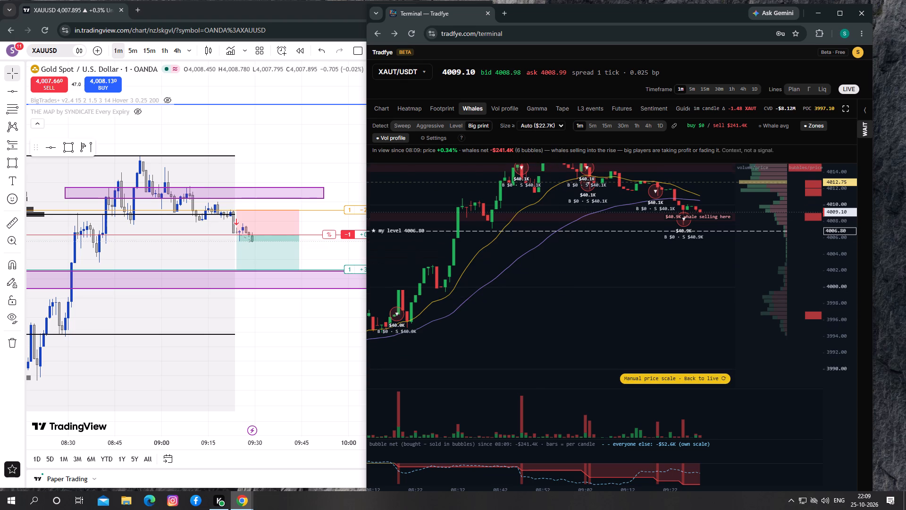
Examine the whale selling zones and volume profile near price on the XAUT/USDT Whales chart, ending with the live price scale.
{"action": "left_click_drag", "start_coordinate": [679, 275], "coordinate": [679, 297]}
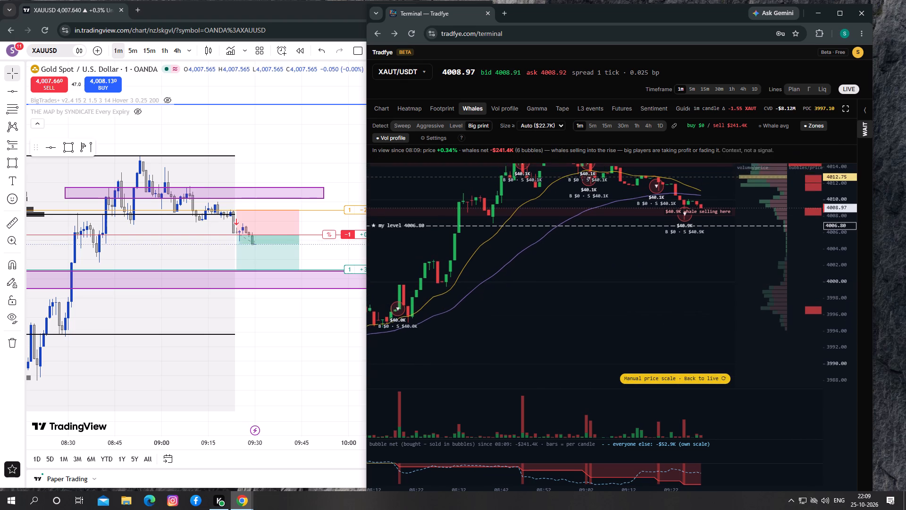
{"action": "left_click_drag", "start_coordinate": [679, 297], "coordinate": [679, 315]}
{"action": "left_click_drag", "start_coordinate": [660, 310], "coordinate": [659, 315]}
{"action": "left_click_drag", "start_coordinate": [650, 312], "coordinate": [648, 312]}
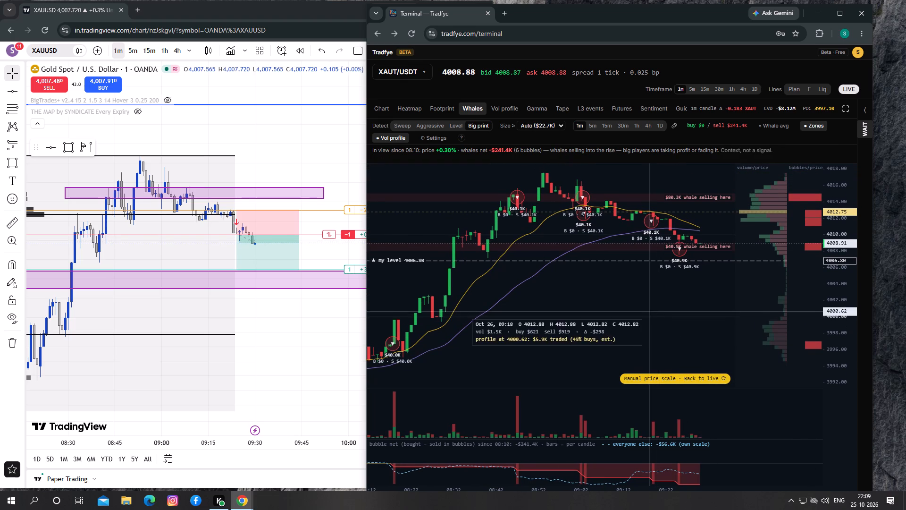
{"action": "left_click_drag", "start_coordinate": [648, 312], "coordinate": [643, 316]}
{"action": "left_click", "coordinate": [256, 344]}
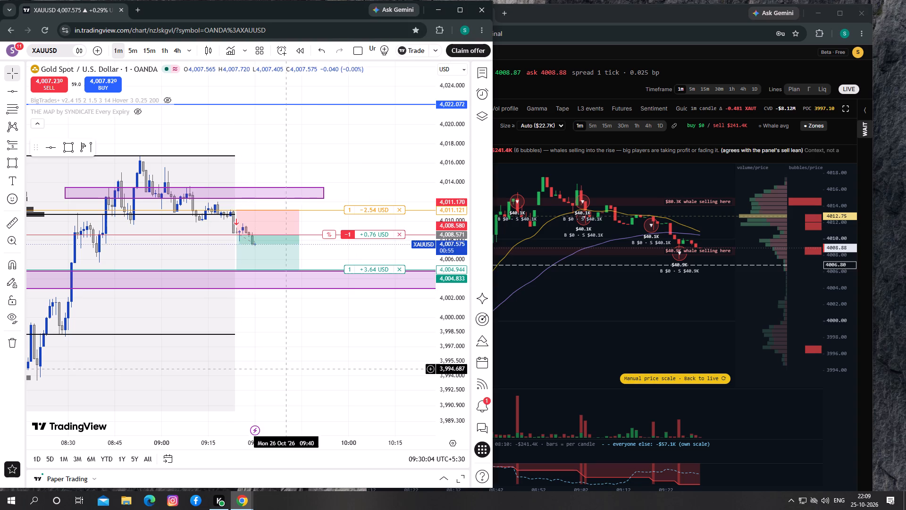
{"action": "left_click", "coordinate": [624, 326]}
{"action": "left_click", "coordinate": [721, 378]}
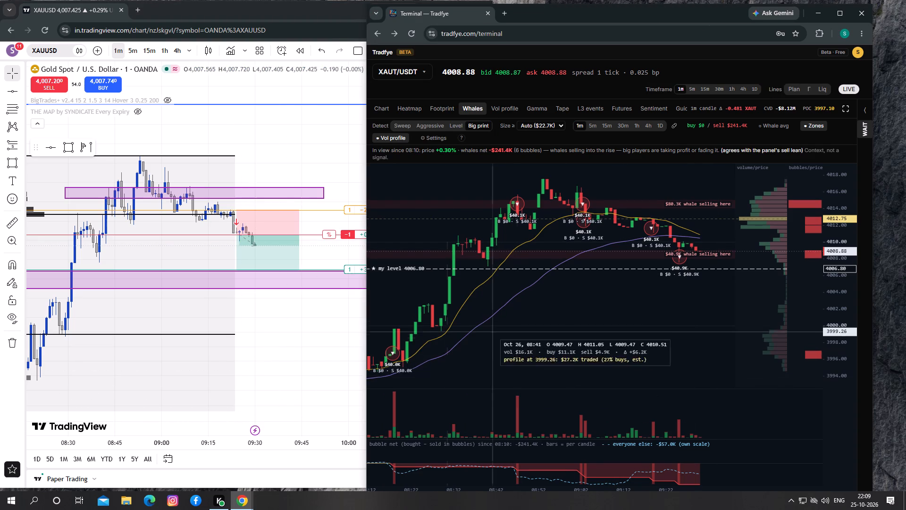
Monitor the XAUUSD short between its stop and target, comparing recent price action with the XAUT/USDT Whales chart.
{"action": "left_click", "coordinate": [290, 348]}
{"action": "left_click_drag", "start_coordinate": [450, 361], "coordinate": [450, 354]}
{"action": "left_click_drag", "start_coordinate": [353, 353], "coordinate": [388, 332]}
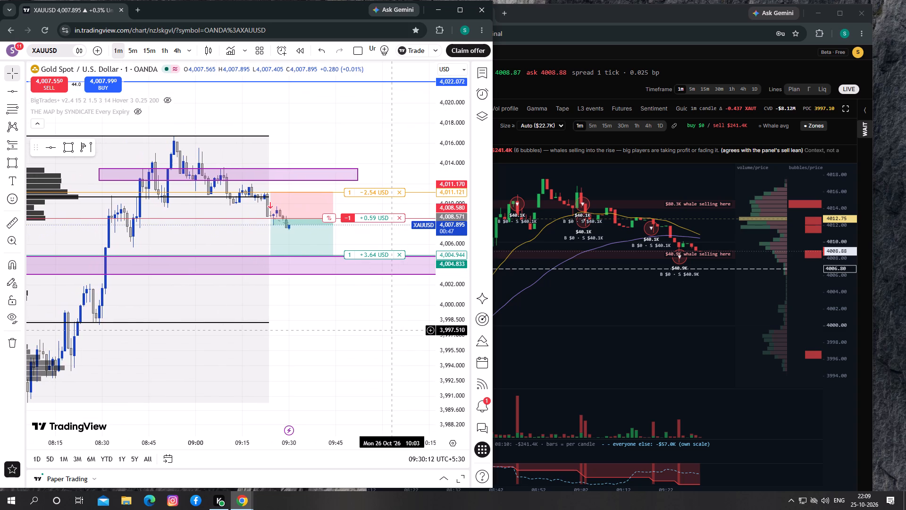
{"action": "left_click_drag", "start_coordinate": [392, 330], "coordinate": [390, 331]}
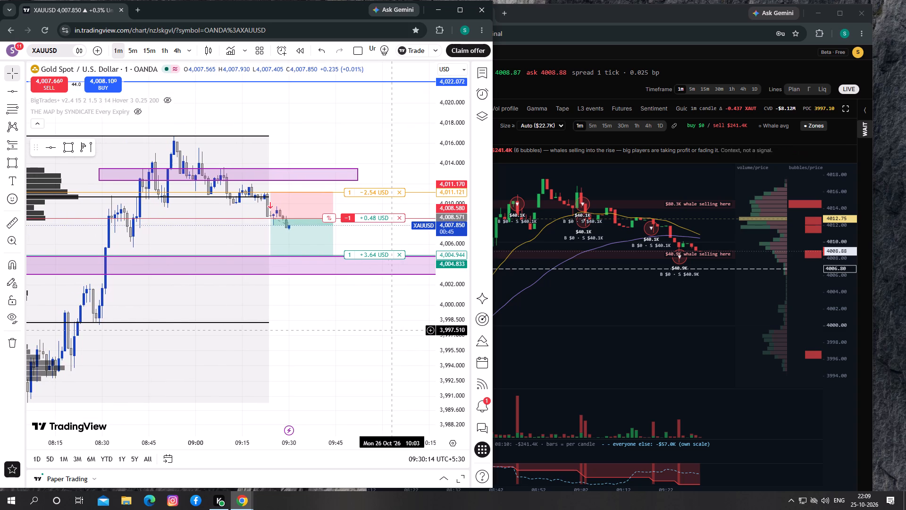
{"action": "left_click_drag", "start_coordinate": [390, 331], "coordinate": [386, 332]}
{"action": "left_click", "coordinate": [636, 329]}
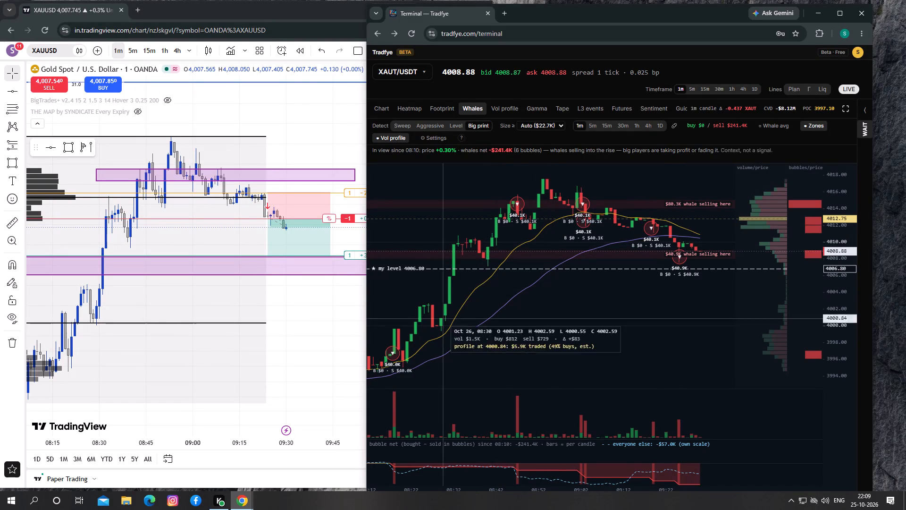
{"action": "left_click", "coordinate": [300, 324]}
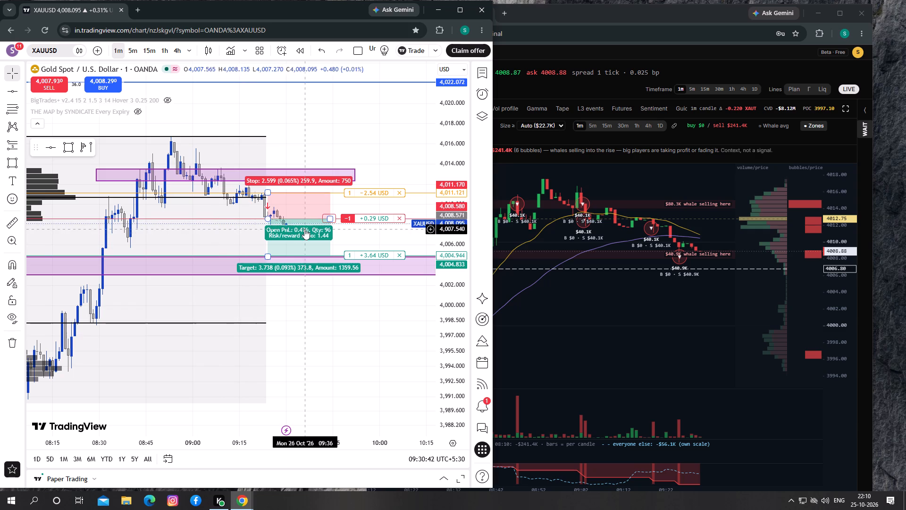
{"action": "left_click", "coordinate": [708, 315]}
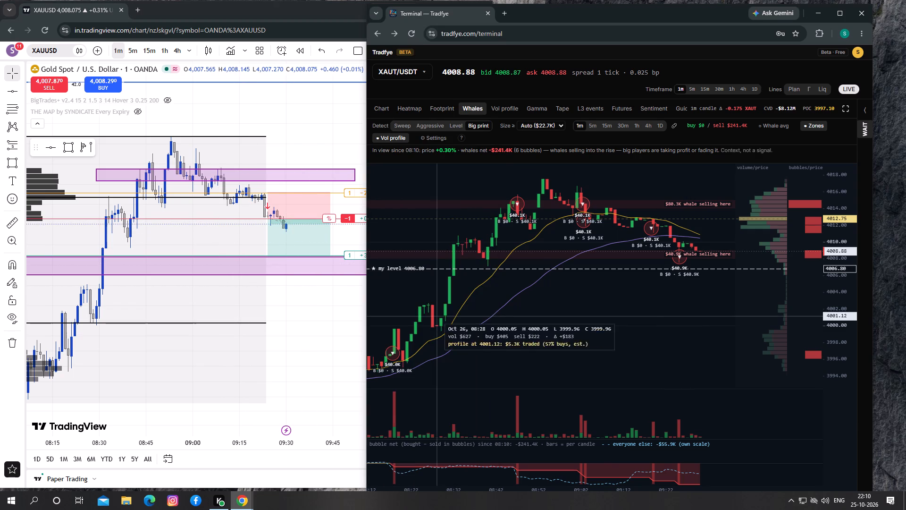
{"action": "left_click_drag", "start_coordinate": [632, 340], "coordinate": [603, 326]}
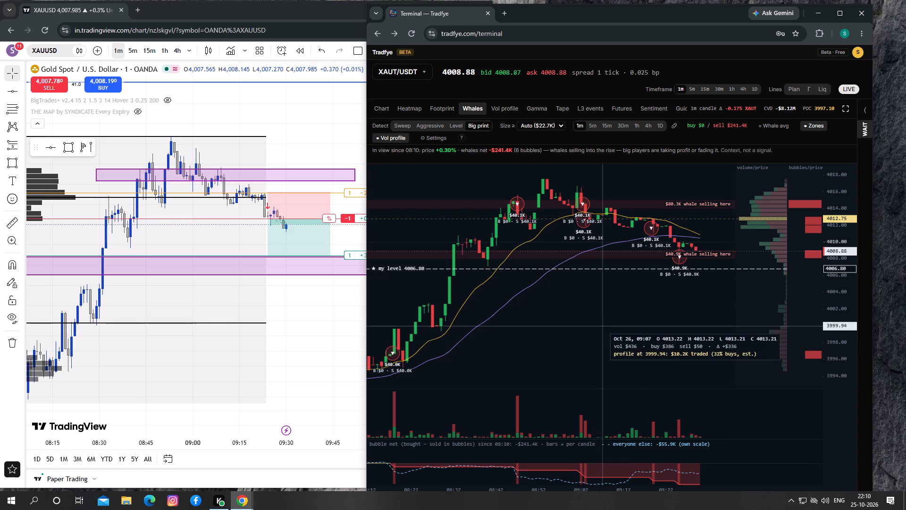
{"action": "left_click_drag", "start_coordinate": [603, 327], "coordinate": [601, 320]}
{"action": "left_click_drag", "start_coordinate": [614, 308], "coordinate": [619, 330]}
Examine the latest 1-minute XAUT/USDT candles against the SMA 50 in Tradfye's Chart view.
{"action": "left_click", "coordinate": [383, 112]}
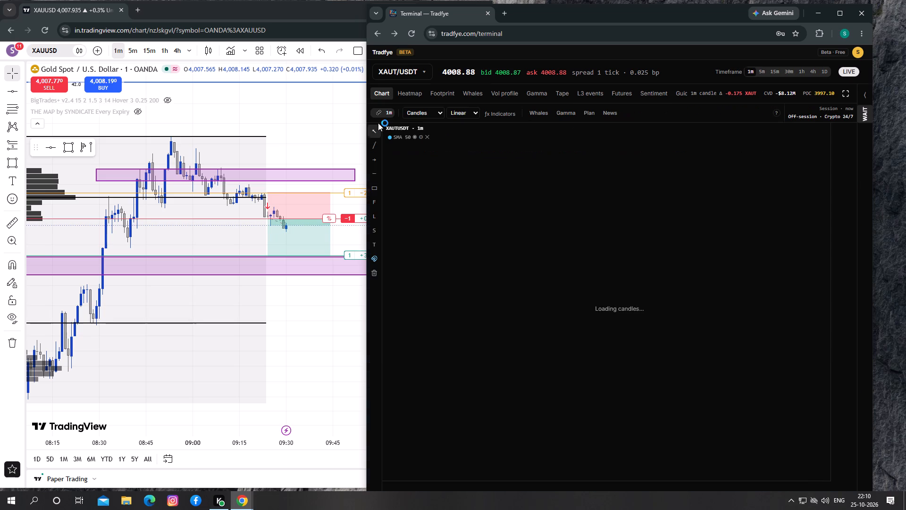
{"action": "left_click_drag", "start_coordinate": [687, 332], "coordinate": [599, 335]}
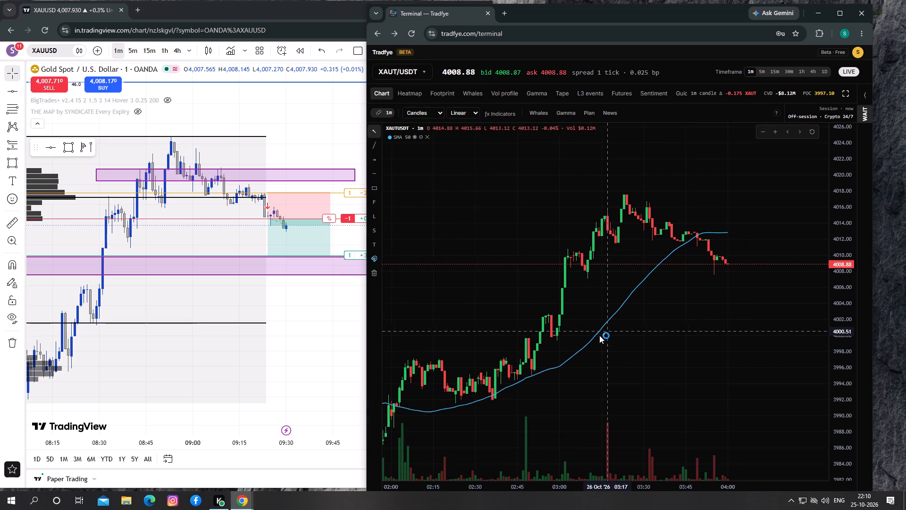
{"action": "left_click_drag", "start_coordinate": [599, 335], "coordinate": [591, 333]}
{"action": "left_click_drag", "start_coordinate": [645, 338], "coordinate": [600, 341]}
{"action": "left_click_drag", "start_coordinate": [600, 347], "coordinate": [599, 347]}
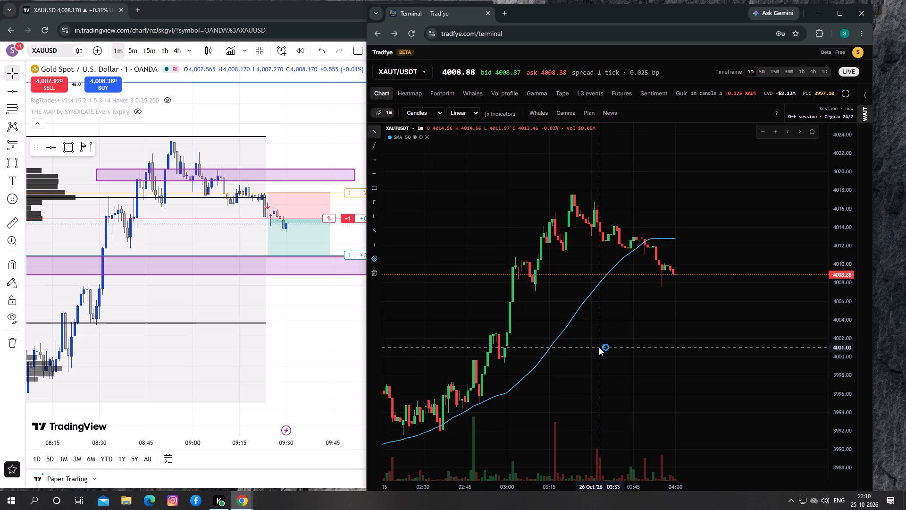
{"action": "left_click_drag", "start_coordinate": [599, 347], "coordinate": [596, 347]}
{"action": "right_click", "coordinate": [833, 258]}
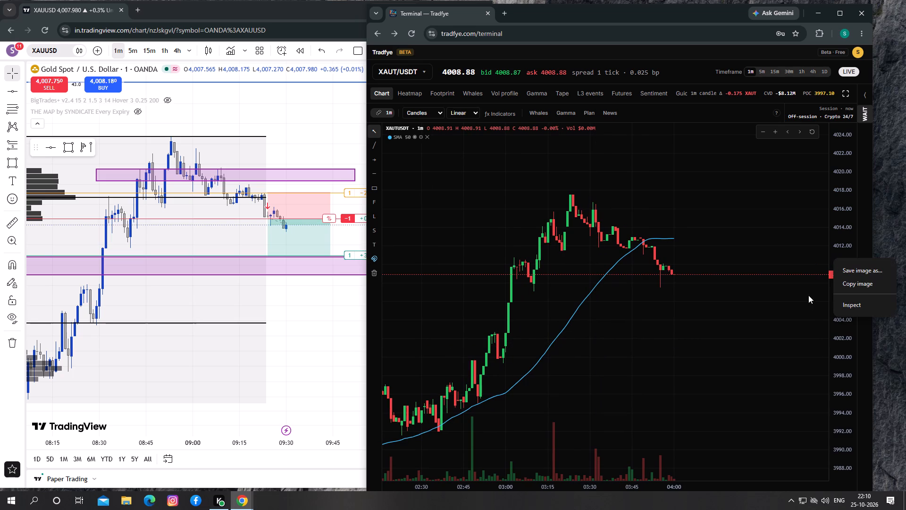
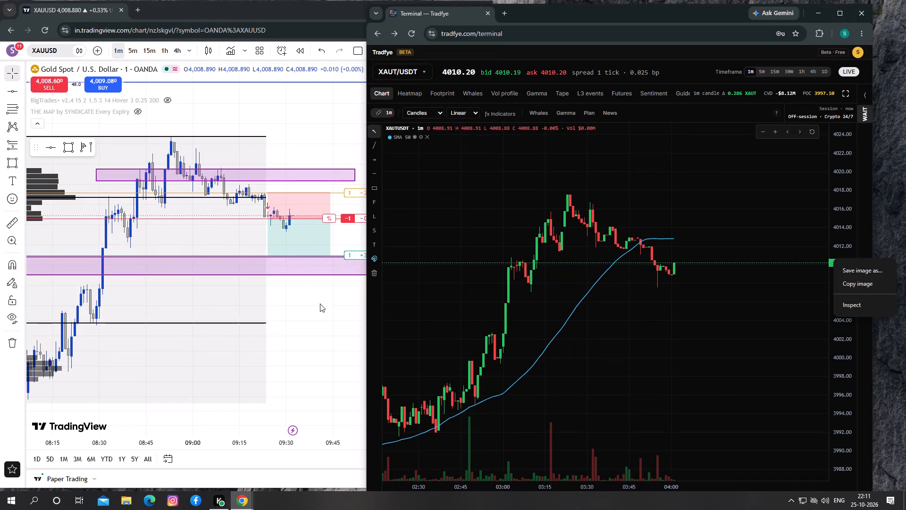
Review XAUT/USDT order flow in the Footprint, Heatmap and Whales views against the open XAUUSD short.
{"action": "left_click", "coordinate": [321, 317]}
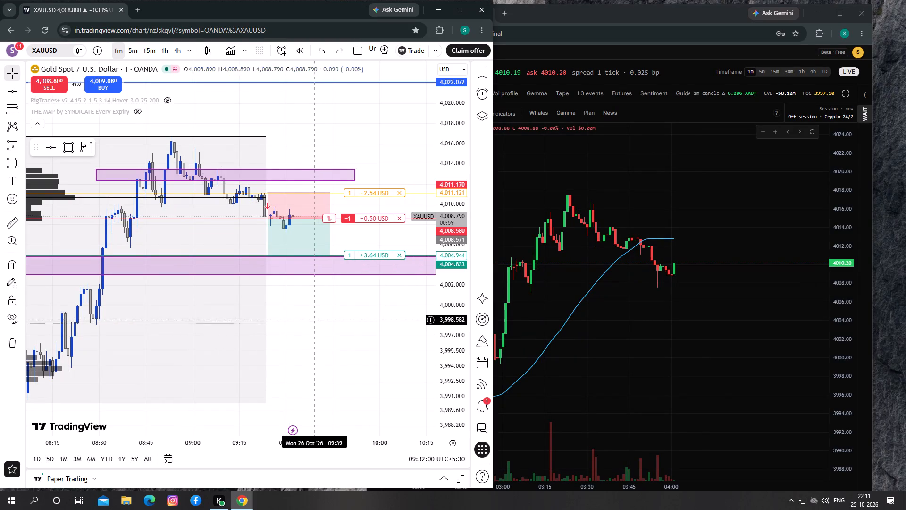
{"action": "left_click", "coordinate": [584, 174]}
{"action": "left_click", "coordinate": [446, 96]}
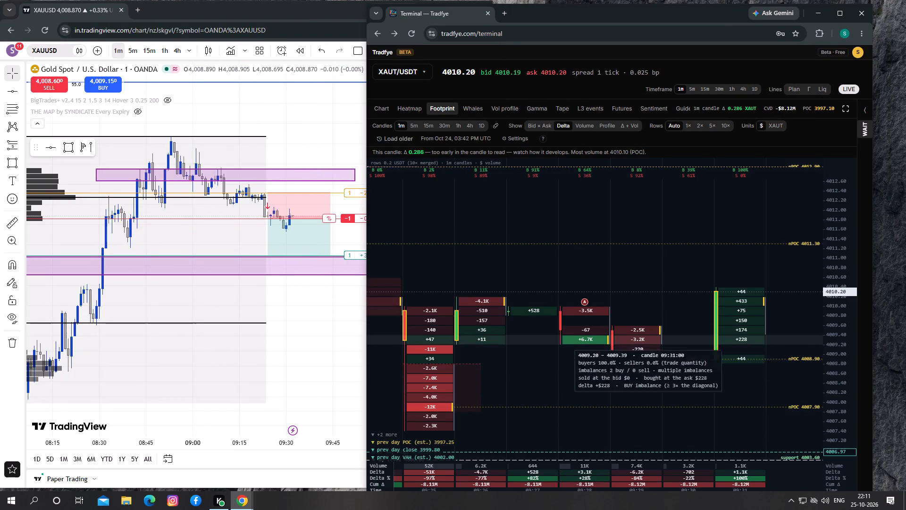
{"action": "left_click", "coordinate": [406, 112]}
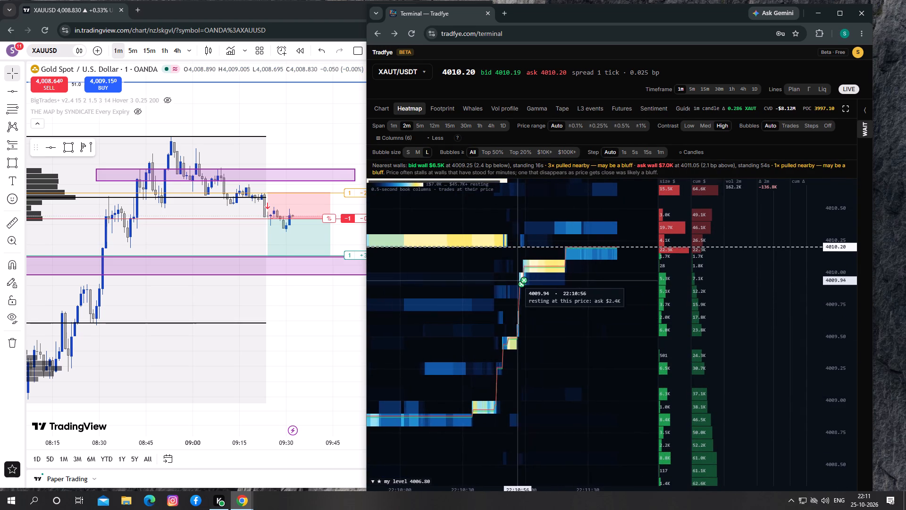
{"action": "left_click", "coordinate": [468, 110]}
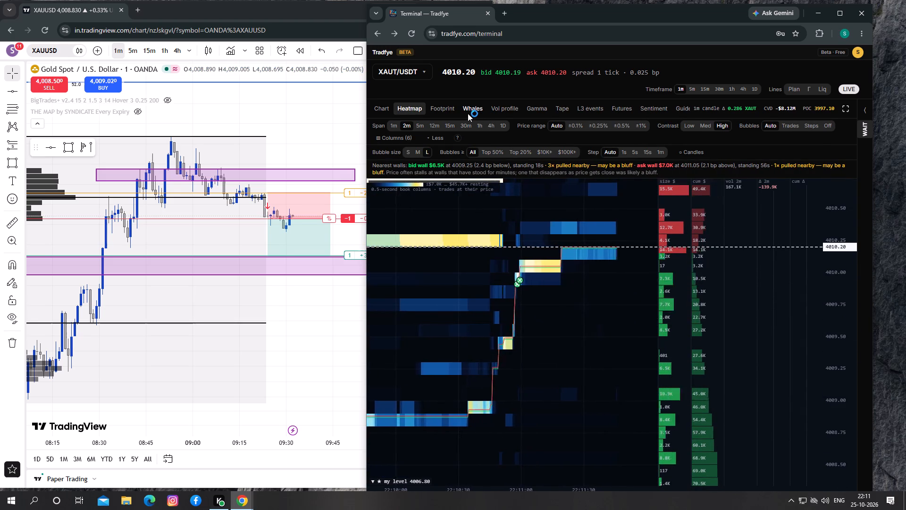
{"action": "left_click_drag", "start_coordinate": [621, 328], "coordinate": [610, 331]}
{"action": "left_click_drag", "start_coordinate": [610, 331], "coordinate": [610, 335]}
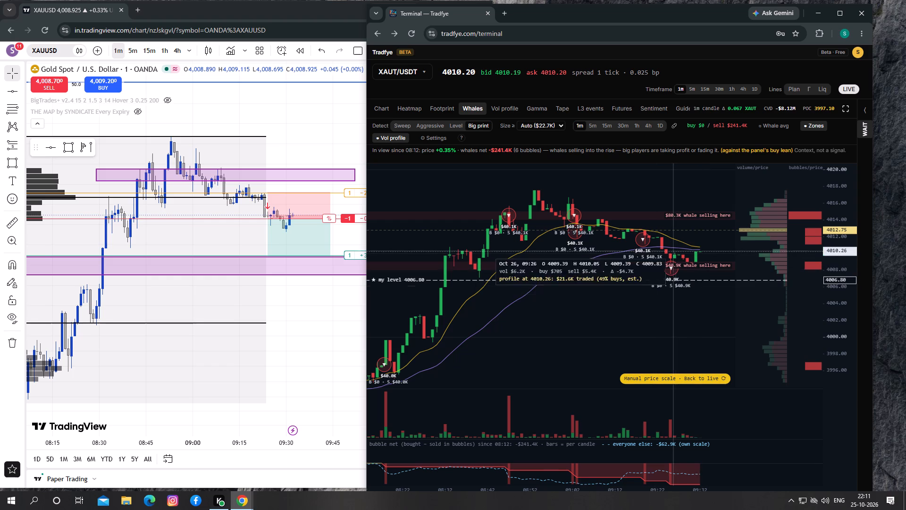
{"action": "left_click_drag", "start_coordinate": [329, 330], "coordinate": [316, 328]}
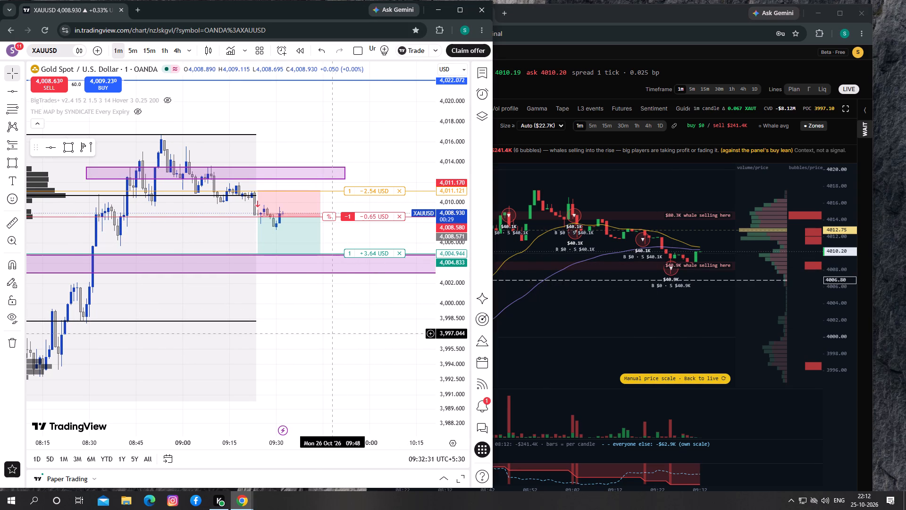
{"action": "left_click_drag", "start_coordinate": [566, 347], "coordinate": [566, 339]}
{"action": "left_click_drag", "start_coordinate": [317, 352], "coordinate": [313, 351]}
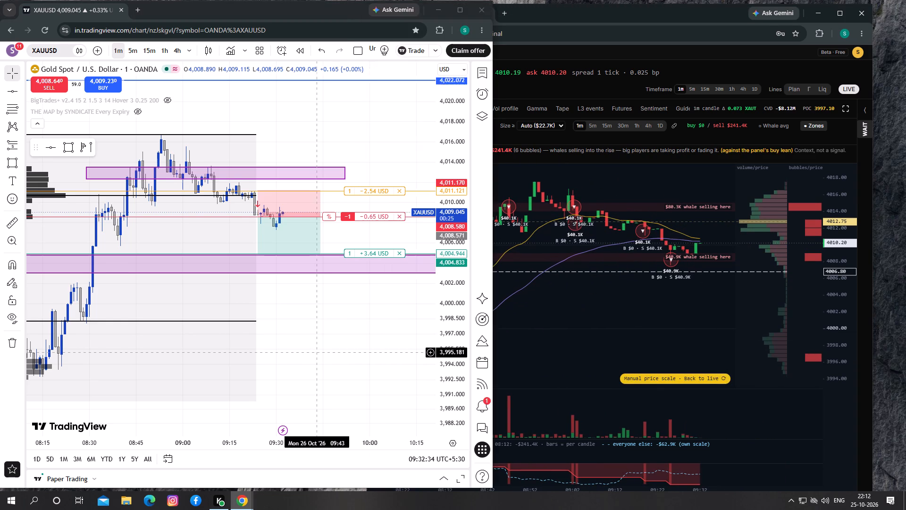
{"action": "left_click_drag", "start_coordinate": [313, 351], "coordinate": [303, 350]}
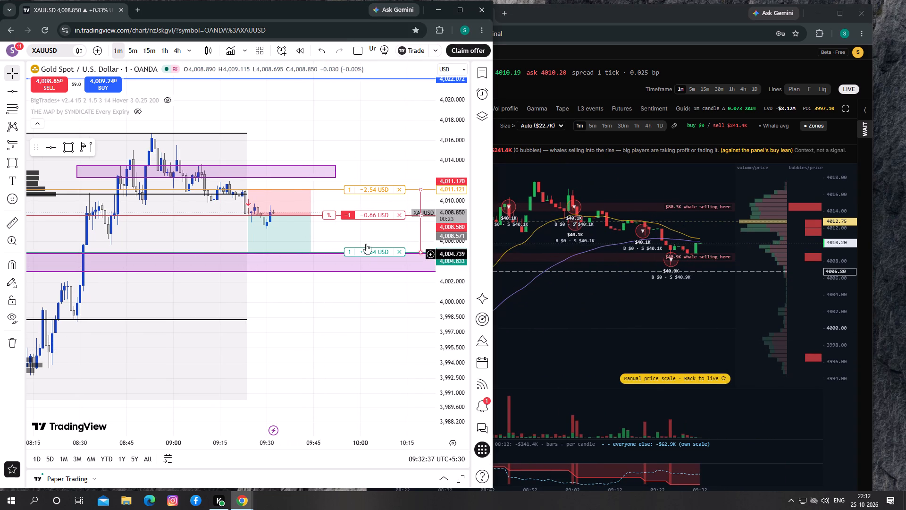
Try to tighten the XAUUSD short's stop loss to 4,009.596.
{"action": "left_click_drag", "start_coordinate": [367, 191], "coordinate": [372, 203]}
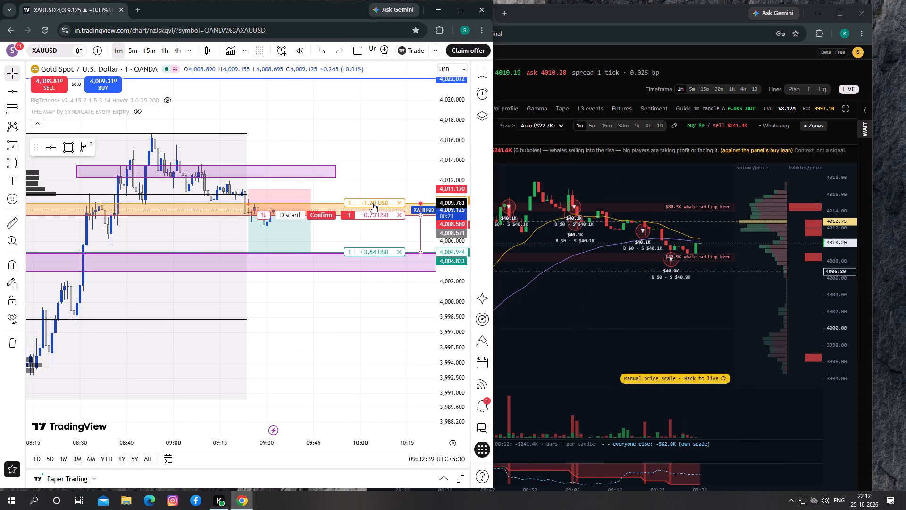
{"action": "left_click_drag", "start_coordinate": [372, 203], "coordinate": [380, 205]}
Monitor the open XAUUSD short on the 1-minute chart, comparing current price with its entry, stop and target.
{"action": "left_click", "coordinate": [370, 298]}
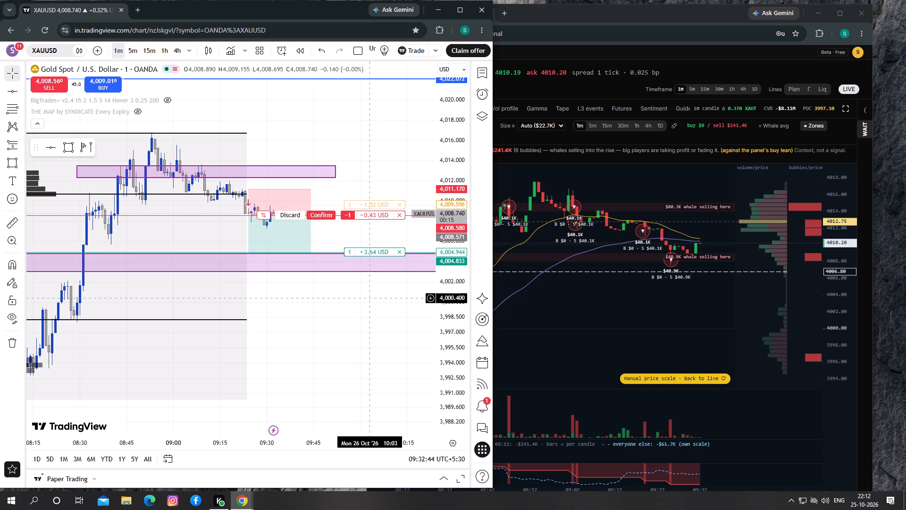
{"action": "left_click", "coordinate": [370, 298]}
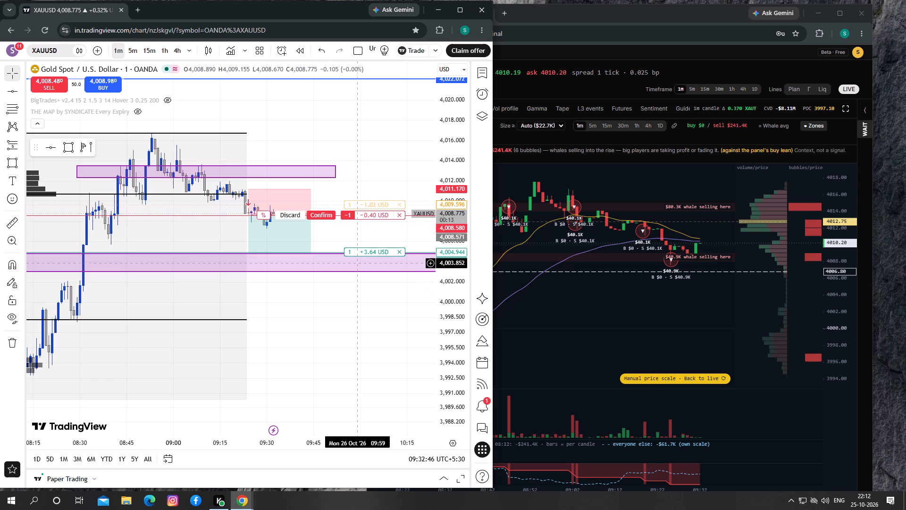
{"action": "left_click", "coordinate": [389, 232]}
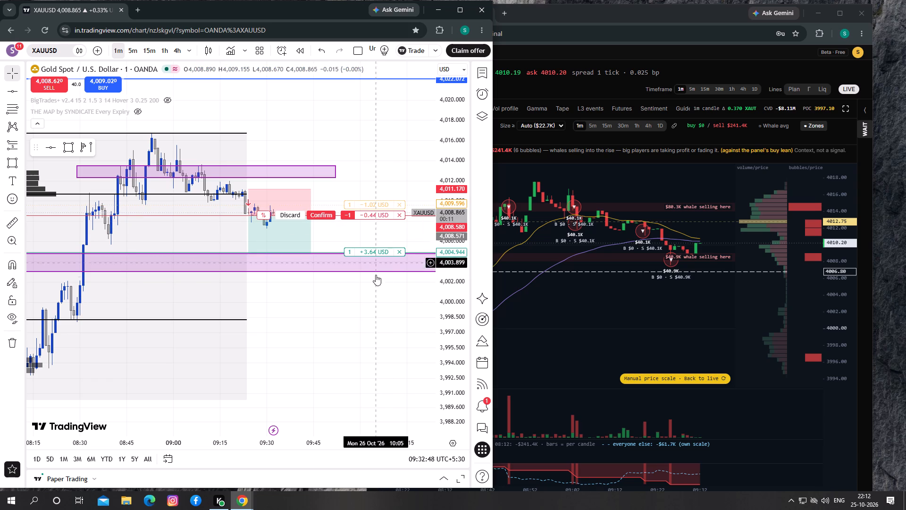
{"action": "left_click_drag", "start_coordinate": [374, 291], "coordinate": [374, 279]}
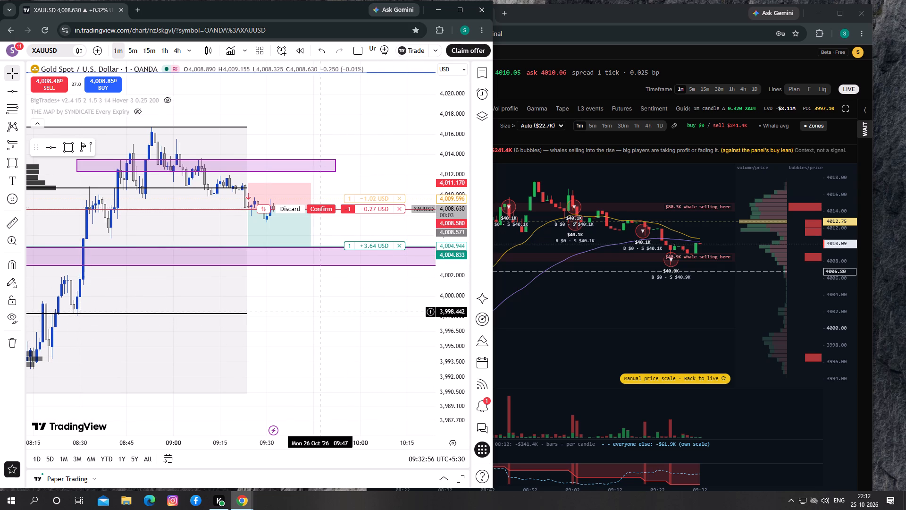
{"action": "left_click_drag", "start_coordinate": [336, 316], "coordinate": [355, 338]}
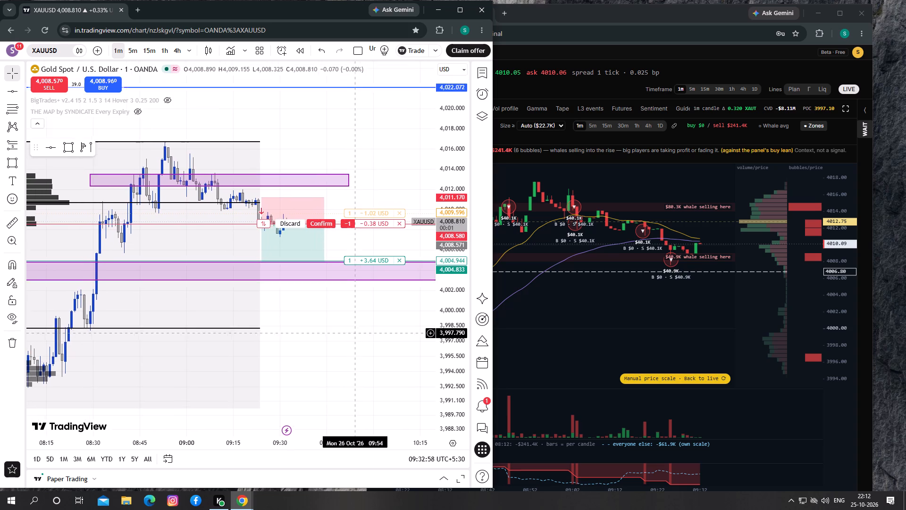
{"action": "left_click_drag", "start_coordinate": [355, 338], "coordinate": [353, 345]}
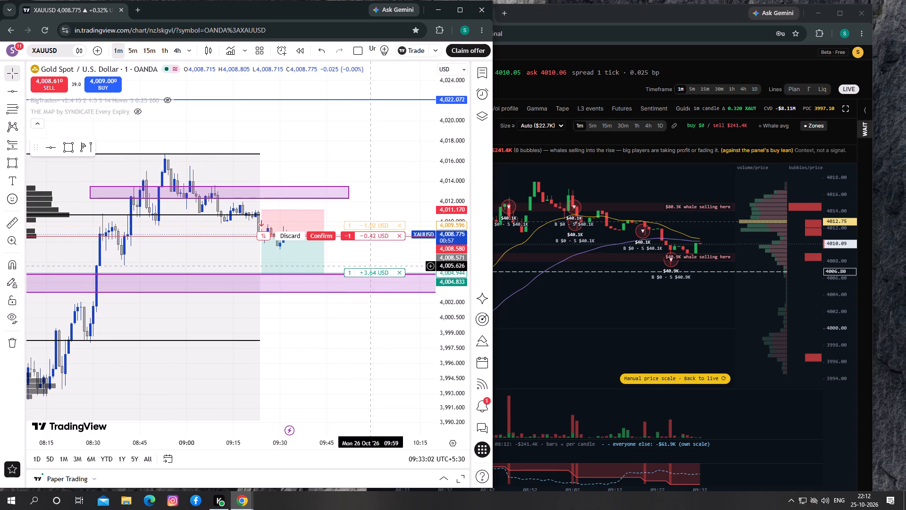
{"action": "left_click_drag", "start_coordinate": [361, 337], "coordinate": [292, 311]}
{"action": "left_click", "coordinate": [292, 311]}
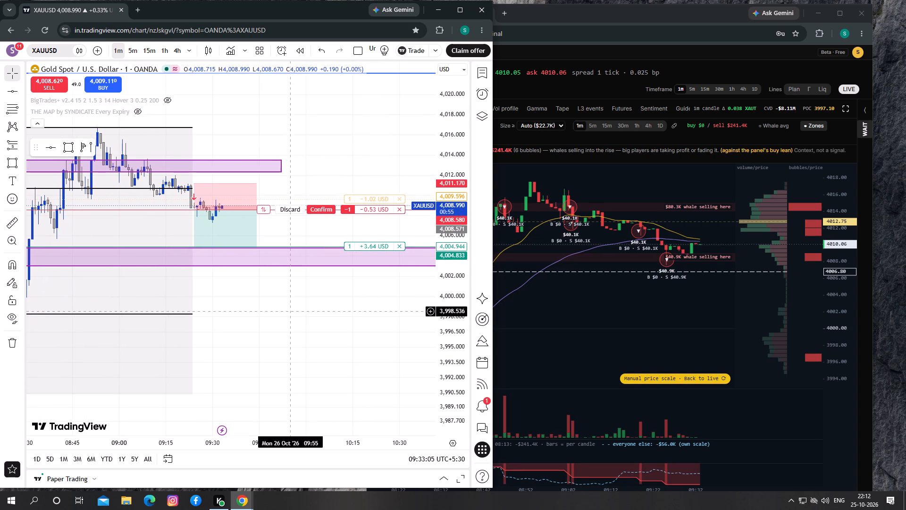
{"action": "left_click_drag", "start_coordinate": [347, 323], "coordinate": [339, 322]}
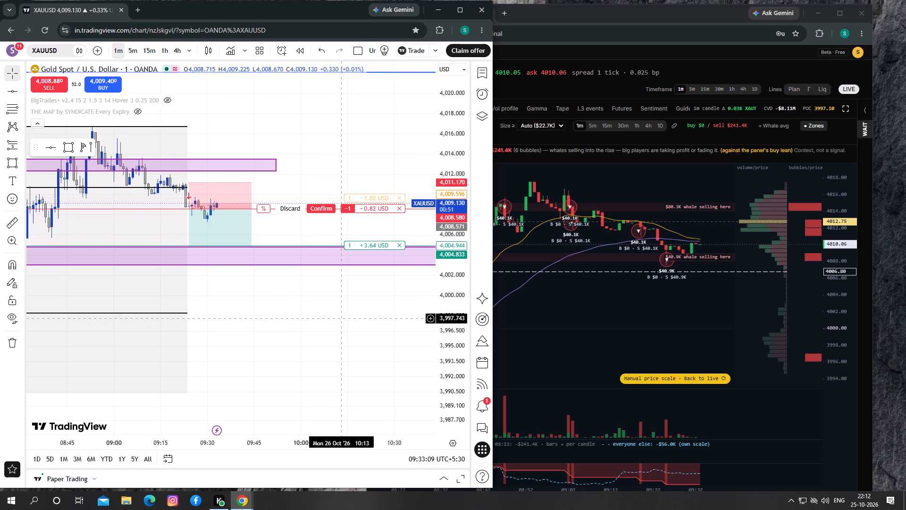
Close the open XAUUSD paper short position at market.
{"action": "left_click", "coordinate": [399, 210]}
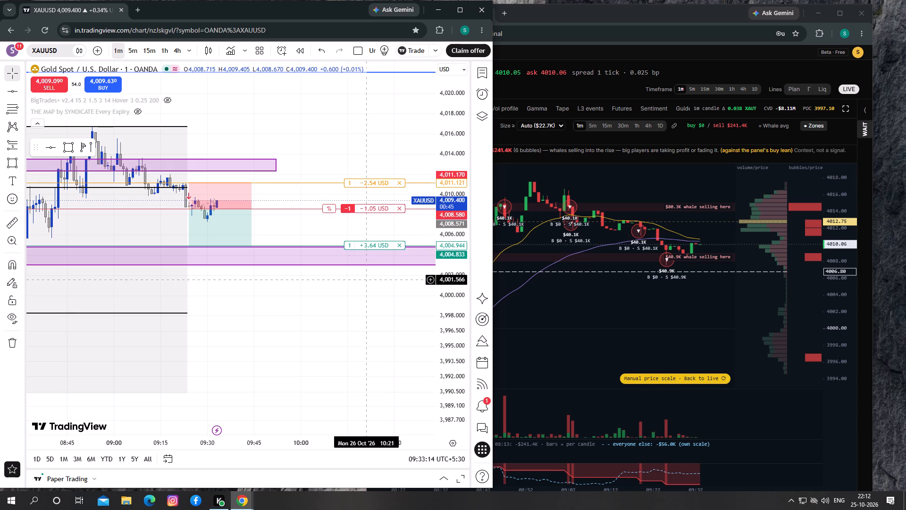
{"action": "left_click", "coordinate": [308, 290]}
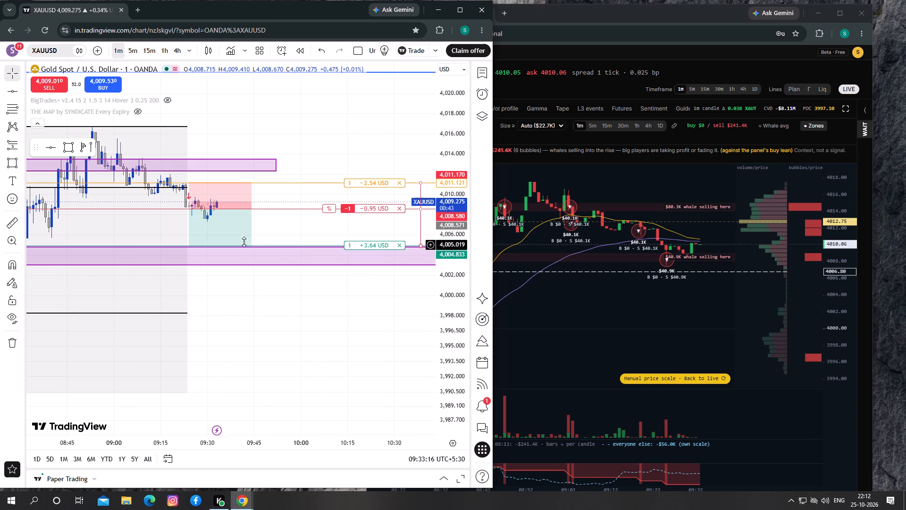
Delete the short position risk/reward drawing from the XAUUSD chart and dismiss the executed-order notification.
{"action": "left_click", "coordinate": [244, 242]}
{"action": "left_click", "coordinate": [458, 71]}
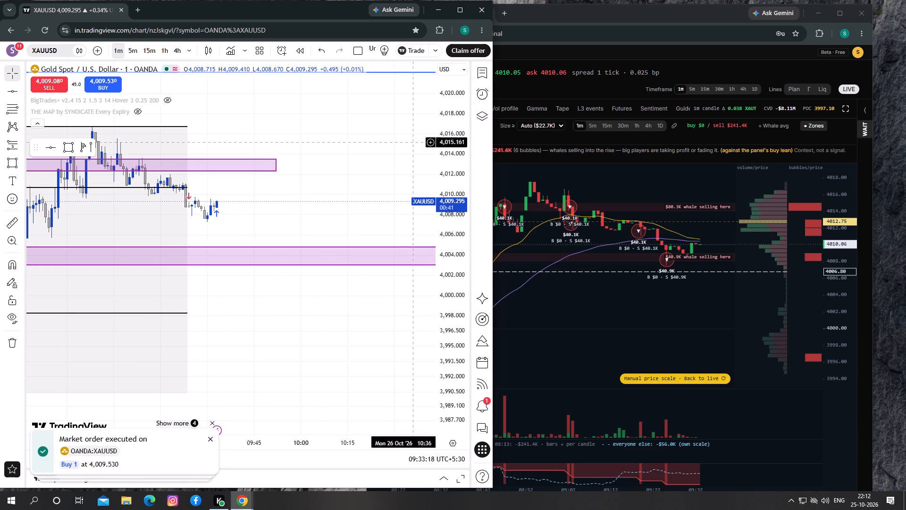
{"action": "left_click", "coordinate": [211, 440]}
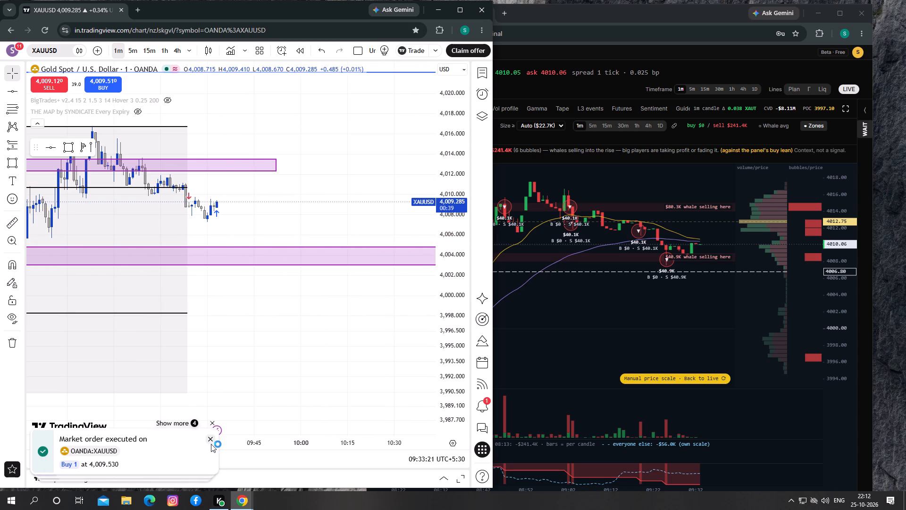
Compare the latest XAUUSD price action around the exit with the whale selling zones on the XAUT/USDT Whales chart.
{"action": "left_click_drag", "start_coordinate": [227, 340], "coordinate": [241, 349]}
{"action": "left_click", "coordinate": [268, 340]}
{"action": "left_click_drag", "start_coordinate": [269, 338], "coordinate": [303, 365]}
{"action": "left_click_drag", "start_coordinate": [293, 265], "coordinate": [290, 259]}
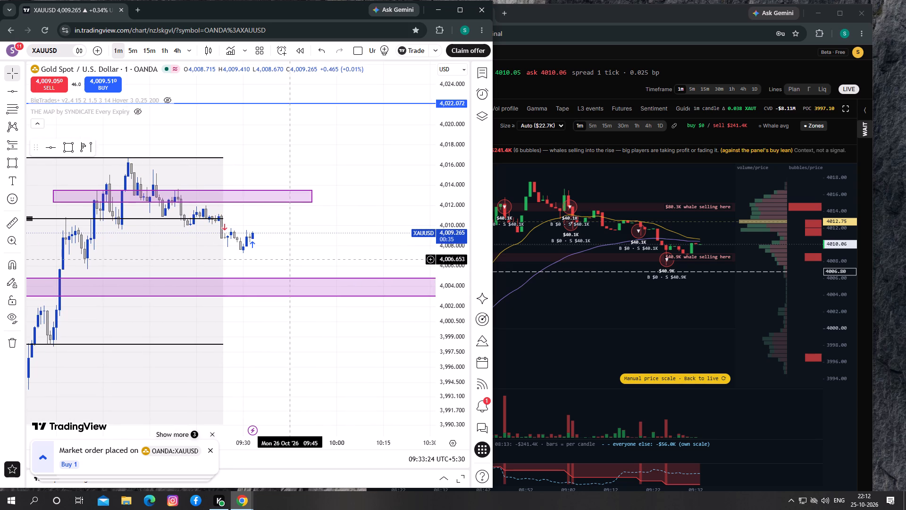
{"action": "left_click", "coordinate": [589, 313]}
{"action": "left_click", "coordinate": [262, 343]}
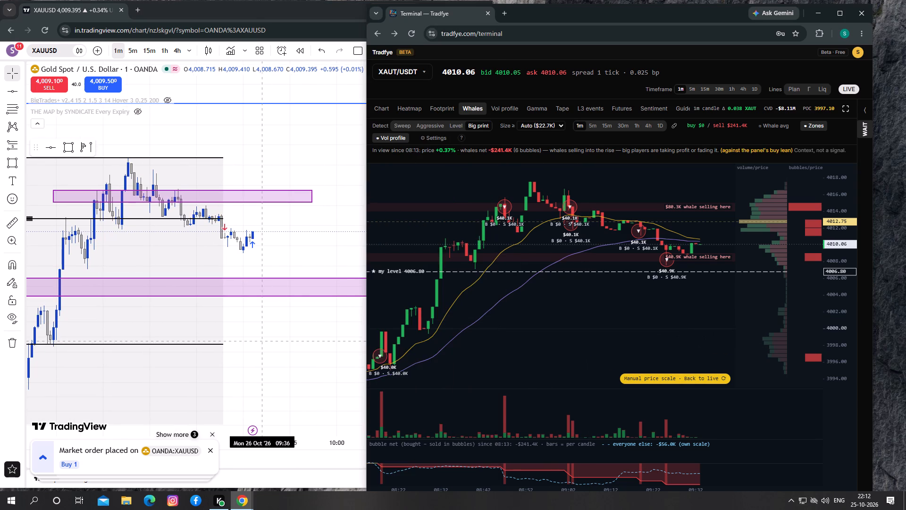
{"action": "left_click_drag", "start_coordinate": [573, 331], "coordinate": [570, 337]}
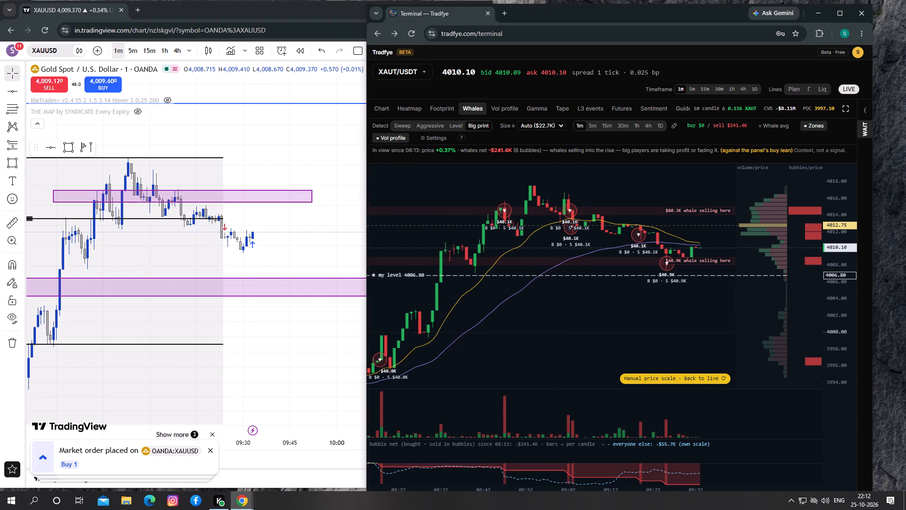
{"action": "left_click_drag", "start_coordinate": [570, 337], "coordinate": [569, 339]}
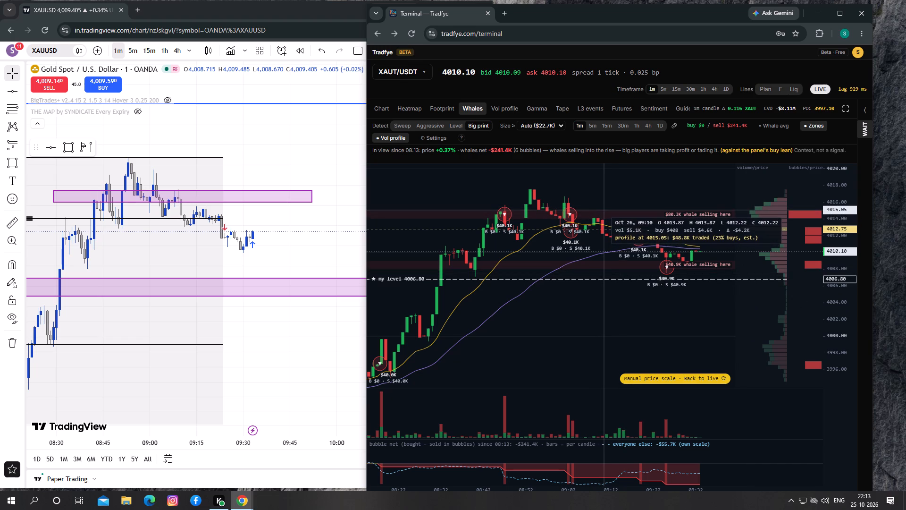
Examine the latest 1-minute XAUUSD candles relative to the purple zones, range lines and volume profile.
{"action": "left_click", "coordinate": [265, 226]}
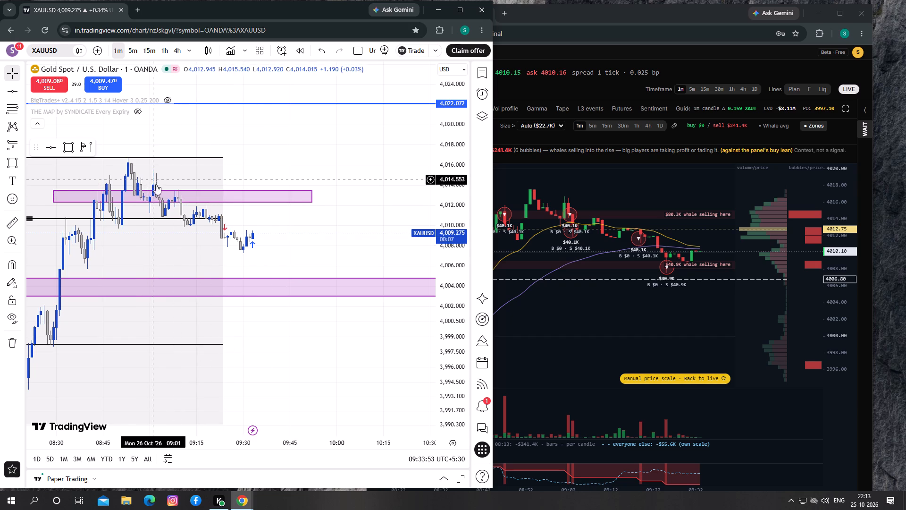
{"action": "left_click", "coordinate": [249, 254]}
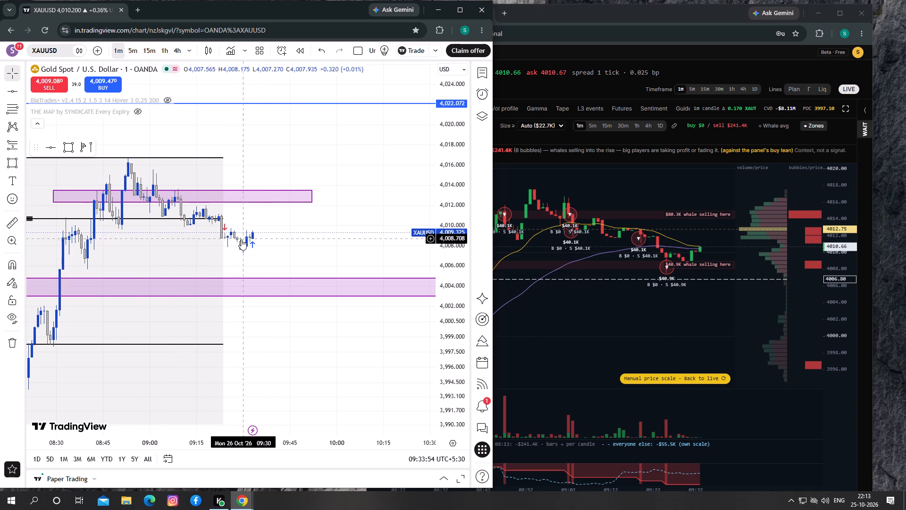
{"action": "left_click_drag", "start_coordinate": [283, 254], "coordinate": [280, 265]}
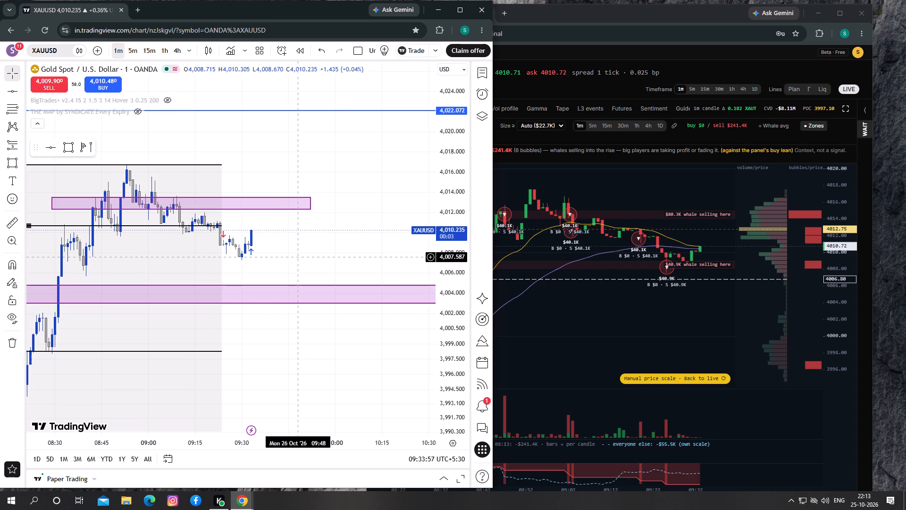
{"action": "left_click_drag", "start_coordinate": [299, 257], "coordinate": [369, 232]}
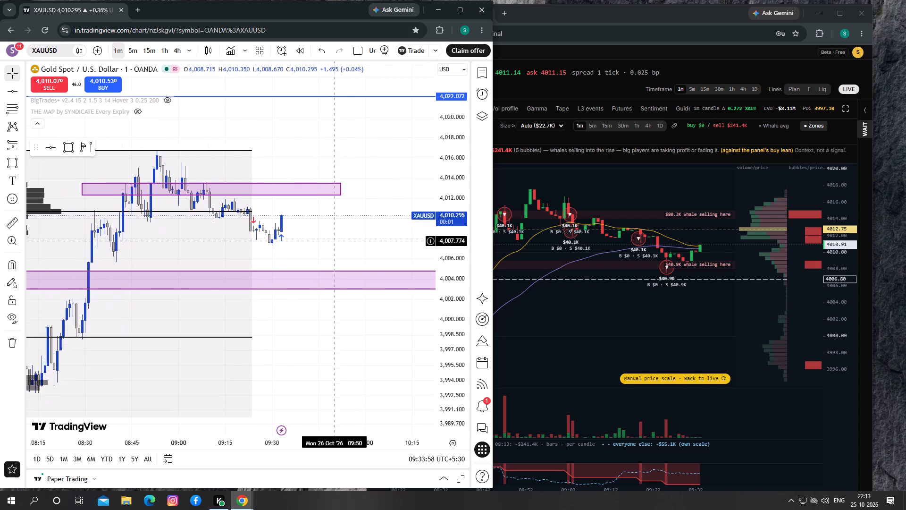
{"action": "left_click_drag", "start_coordinate": [369, 232], "coordinate": [405, 377]}
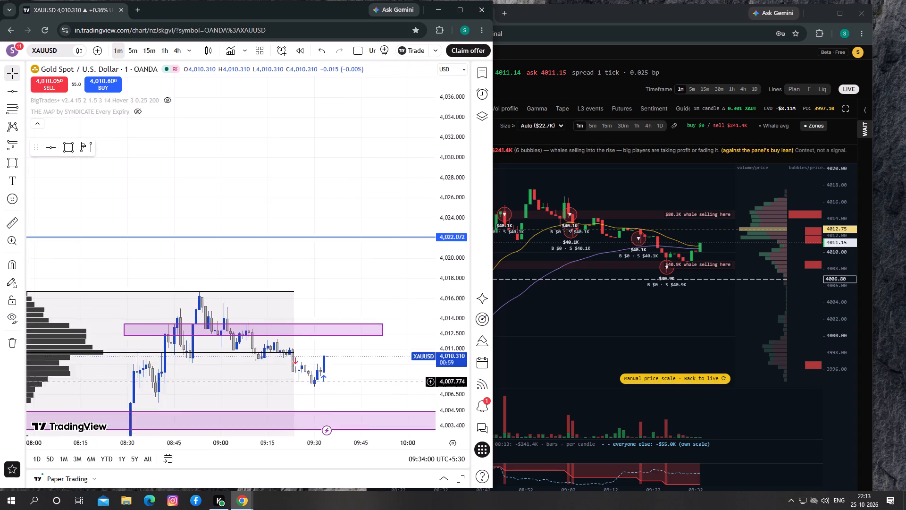
{"action": "left_click_drag", "start_coordinate": [405, 377], "coordinate": [380, 280]}
{"action": "left_click_drag", "start_coordinate": [375, 275], "coordinate": [375, 269]}
{"action": "left_click_drag", "start_coordinate": [375, 275], "coordinate": [368, 267]}
Return the XAUT/USDT Whales chart to its live price scale and compare its lowest recent whale-selling bubble with XAUUSD.
{"action": "left_click", "coordinate": [552, 331]}
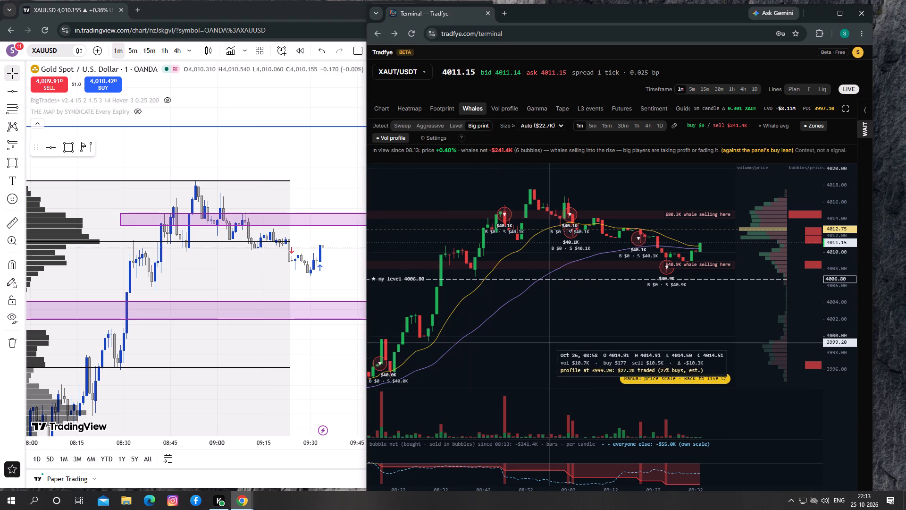
{"action": "left_click", "coordinate": [727, 376]}
{"action": "left_click", "coordinate": [497, 326]}
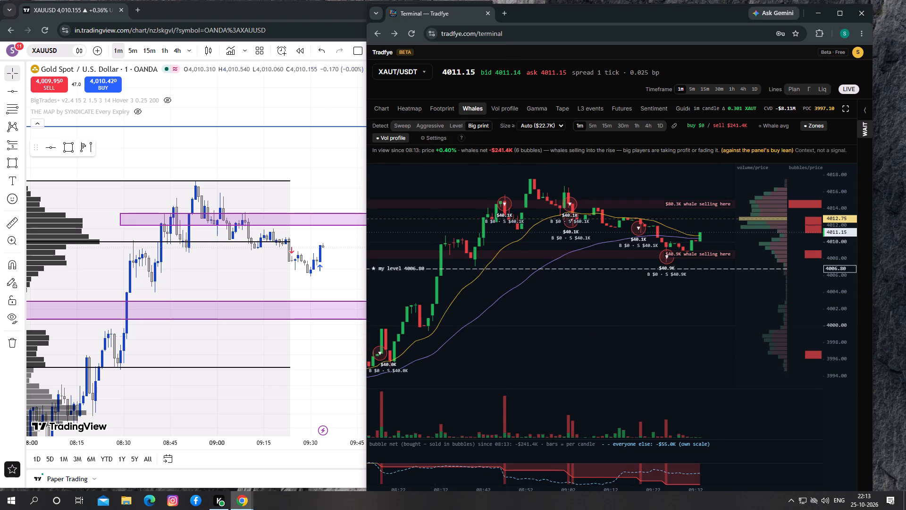
{"action": "left_click", "coordinate": [327, 359]}
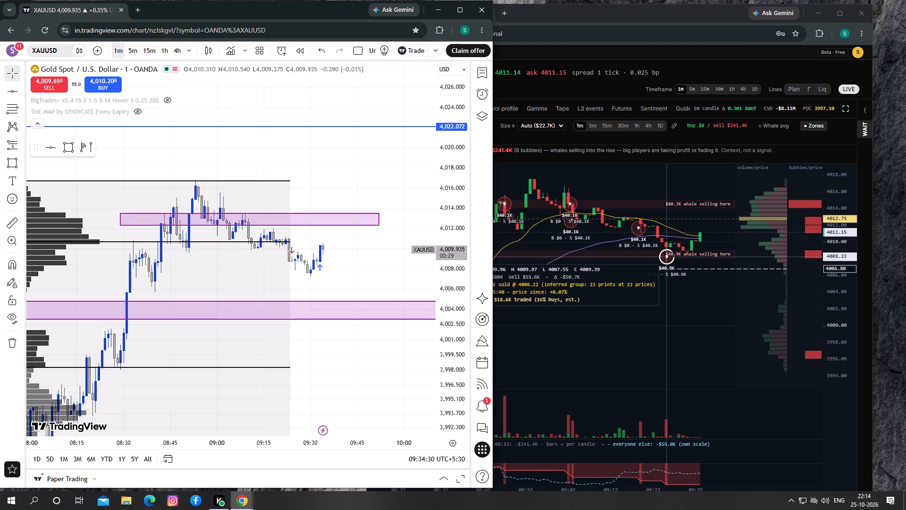
Turn on the liquidation lines on the XAUT/USDT Whales chart.
{"action": "left_click", "coordinate": [667, 369]}
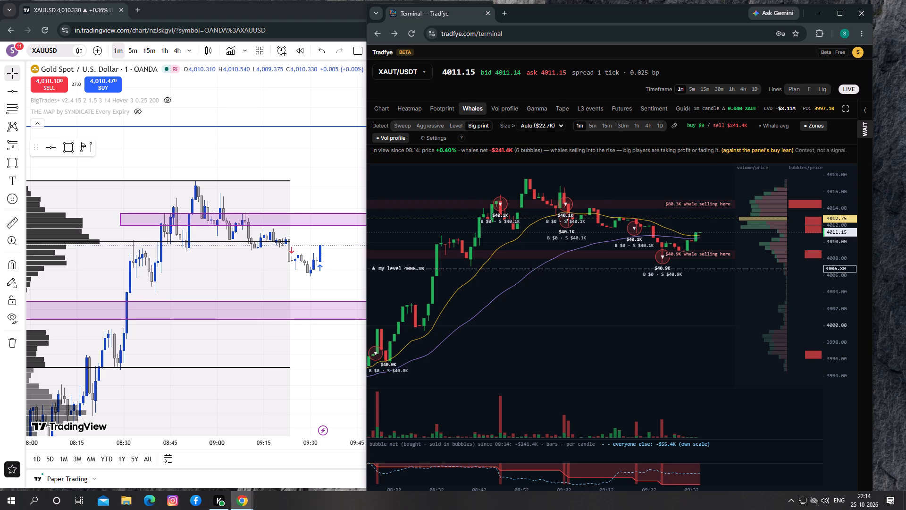
{"action": "left_click", "coordinate": [822, 89]}
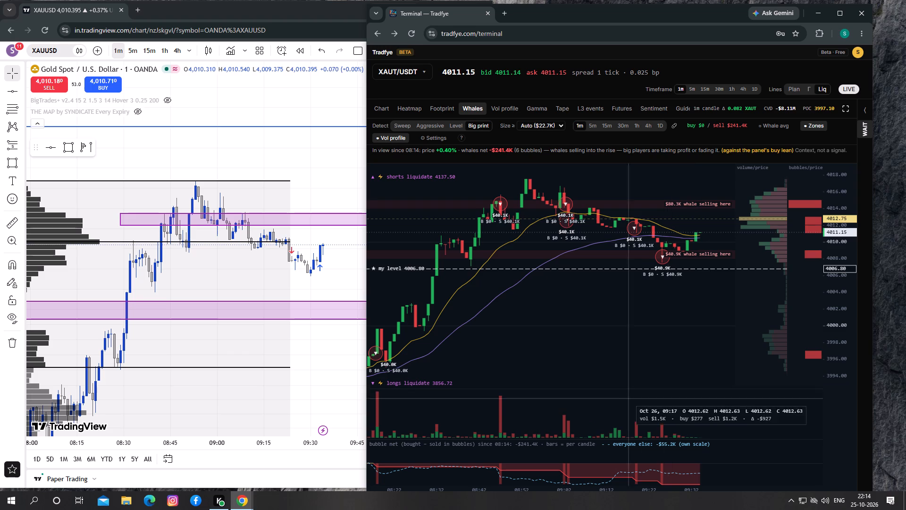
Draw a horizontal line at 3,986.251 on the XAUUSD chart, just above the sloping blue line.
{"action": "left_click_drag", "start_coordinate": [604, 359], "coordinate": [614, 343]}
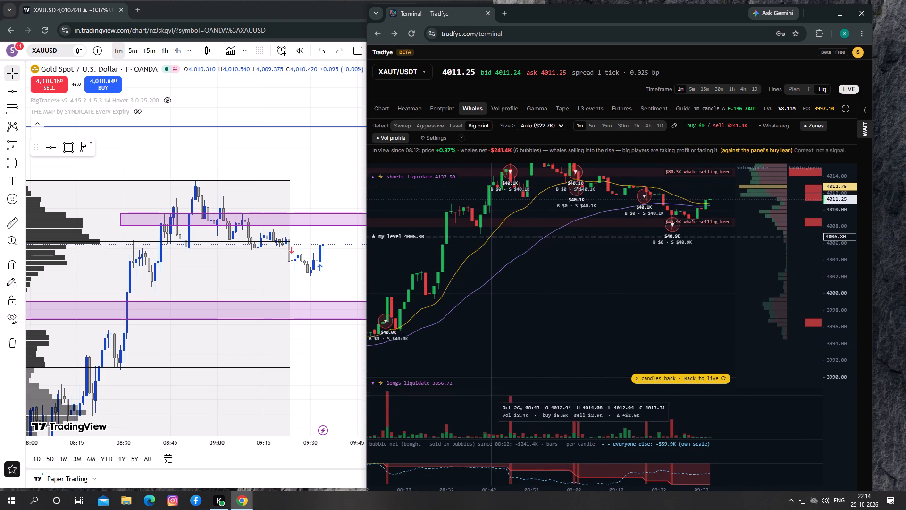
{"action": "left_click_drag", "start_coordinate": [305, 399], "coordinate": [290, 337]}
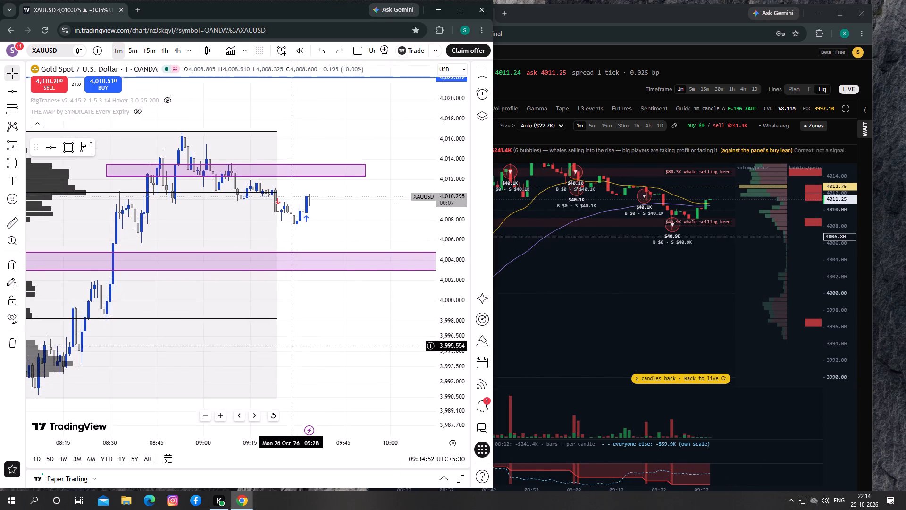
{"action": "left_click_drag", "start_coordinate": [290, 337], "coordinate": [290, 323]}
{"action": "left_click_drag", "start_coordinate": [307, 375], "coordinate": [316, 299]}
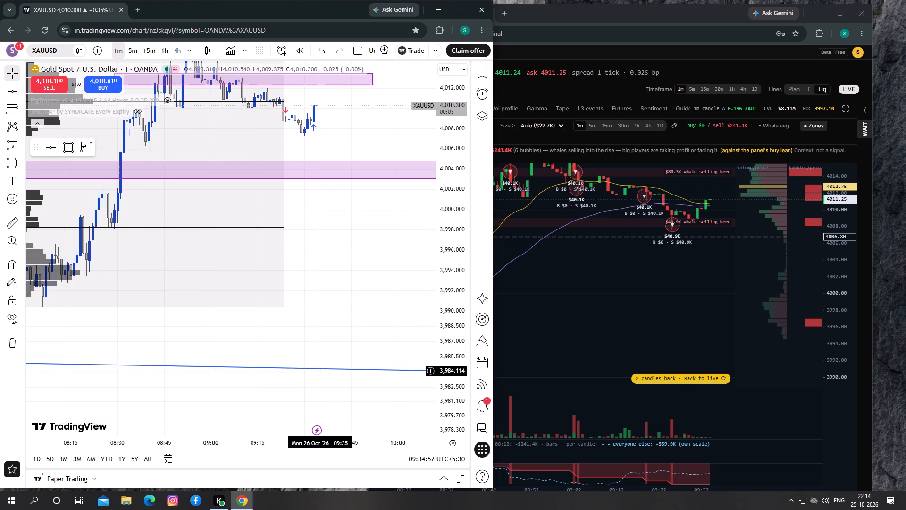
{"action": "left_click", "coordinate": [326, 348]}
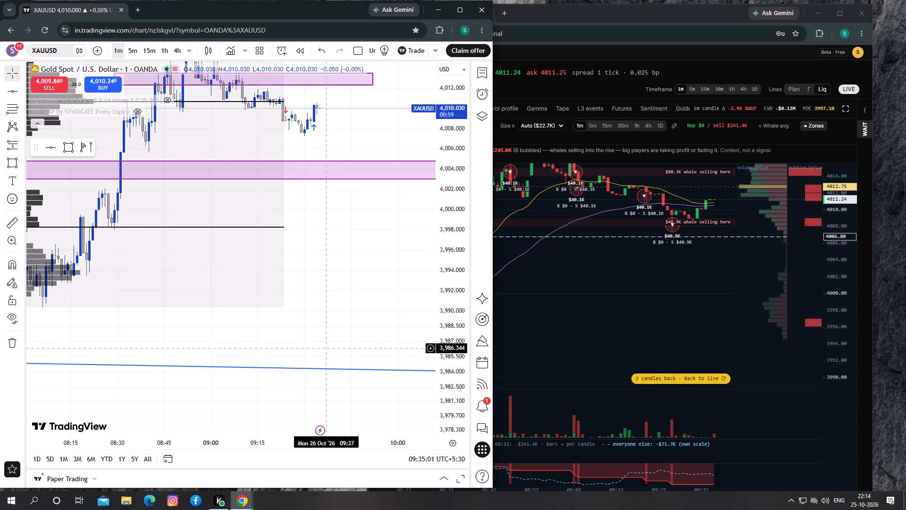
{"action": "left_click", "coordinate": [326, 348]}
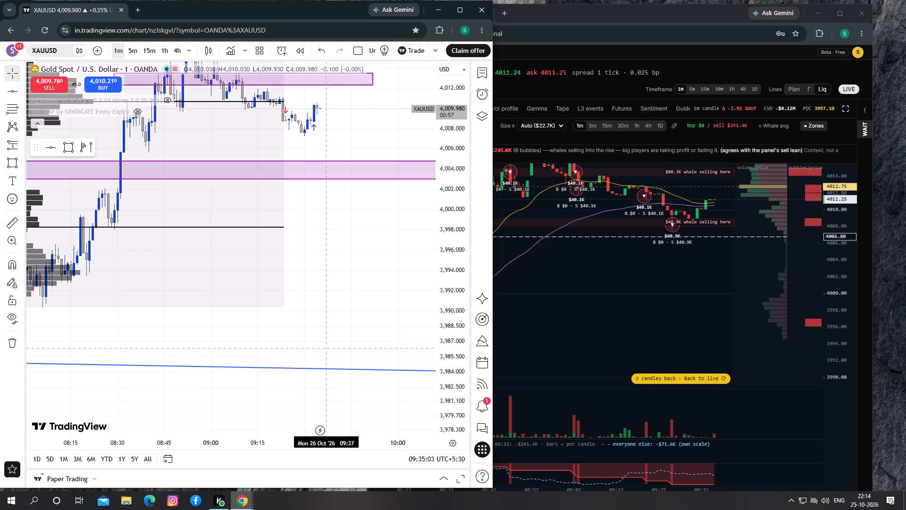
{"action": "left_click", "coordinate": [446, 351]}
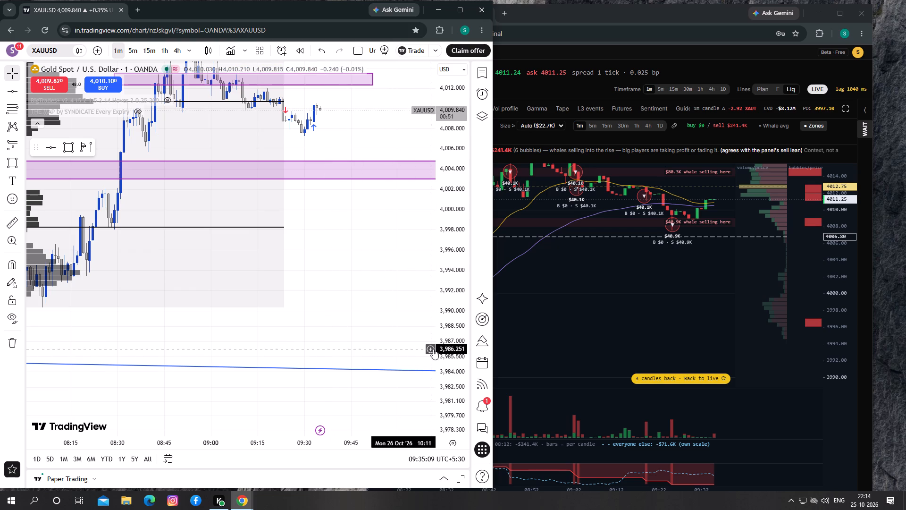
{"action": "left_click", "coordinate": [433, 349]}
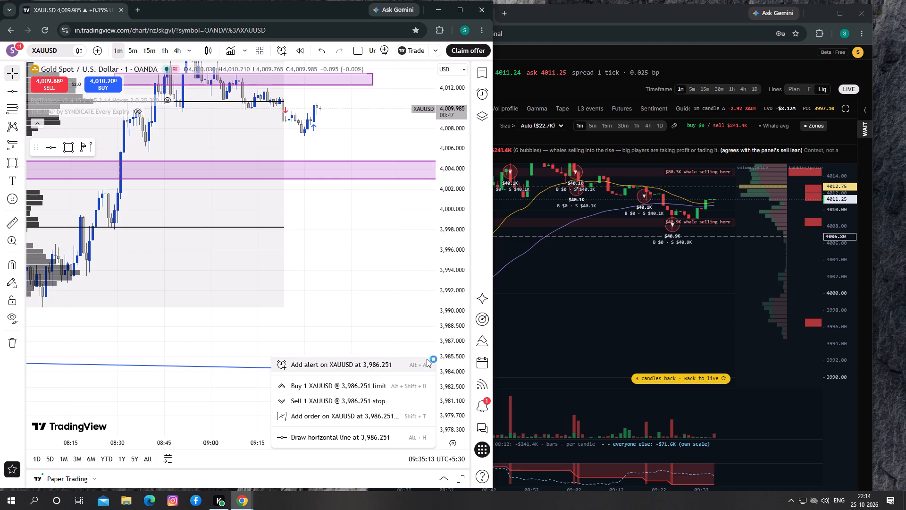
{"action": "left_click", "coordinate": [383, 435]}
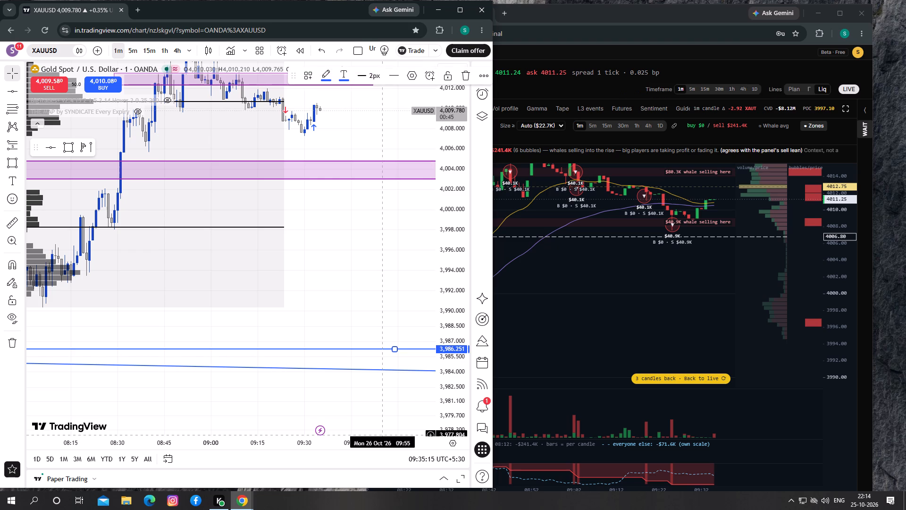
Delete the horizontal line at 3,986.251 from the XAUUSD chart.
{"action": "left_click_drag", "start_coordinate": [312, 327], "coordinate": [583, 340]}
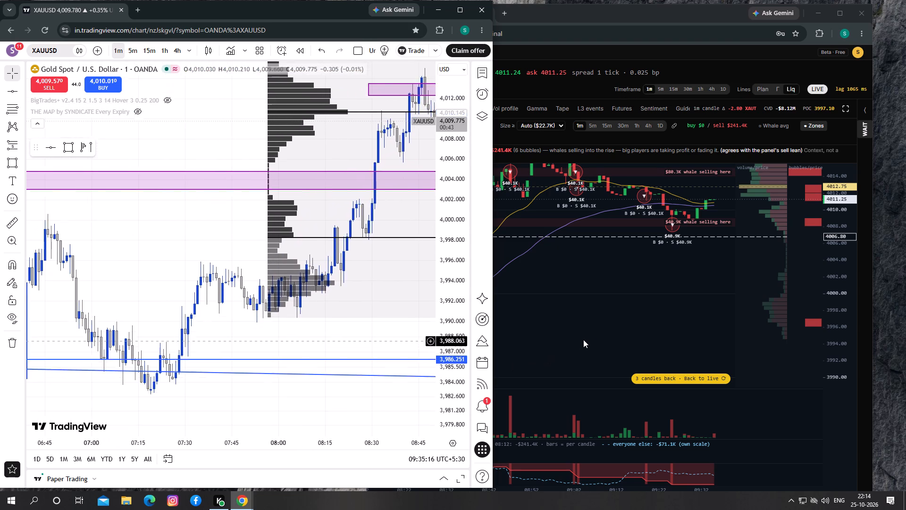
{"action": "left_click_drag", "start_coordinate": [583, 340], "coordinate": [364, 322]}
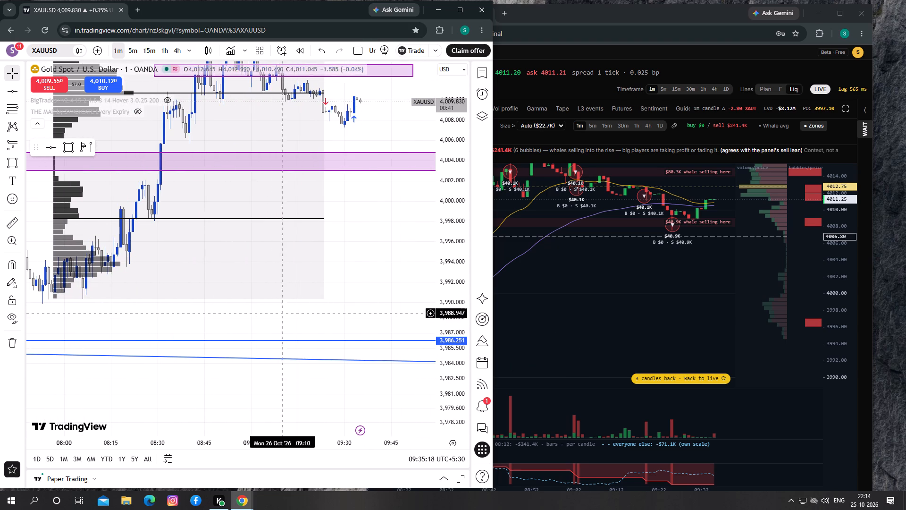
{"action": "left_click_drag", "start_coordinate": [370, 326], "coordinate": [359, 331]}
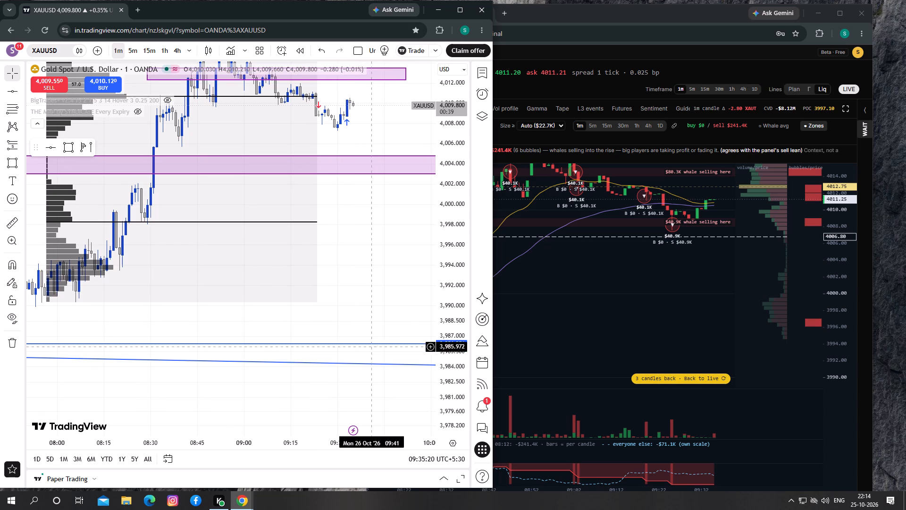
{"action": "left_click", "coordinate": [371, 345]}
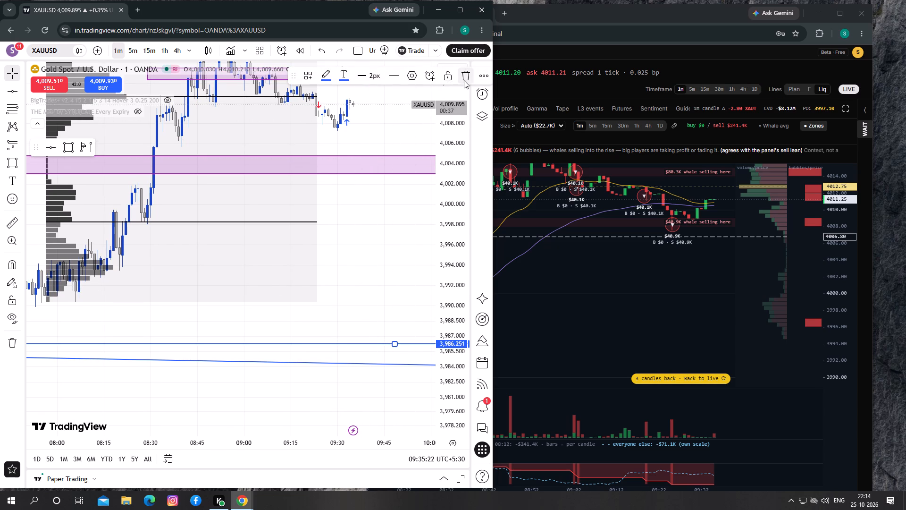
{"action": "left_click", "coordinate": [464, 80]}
Examine the XAUUSD levels above current price, up to the sloping blue line near 4,142, against Tradfye's 4137.50 shorts liquidation level.
{"action": "left_click_drag", "start_coordinate": [404, 241], "coordinate": [341, 397]}
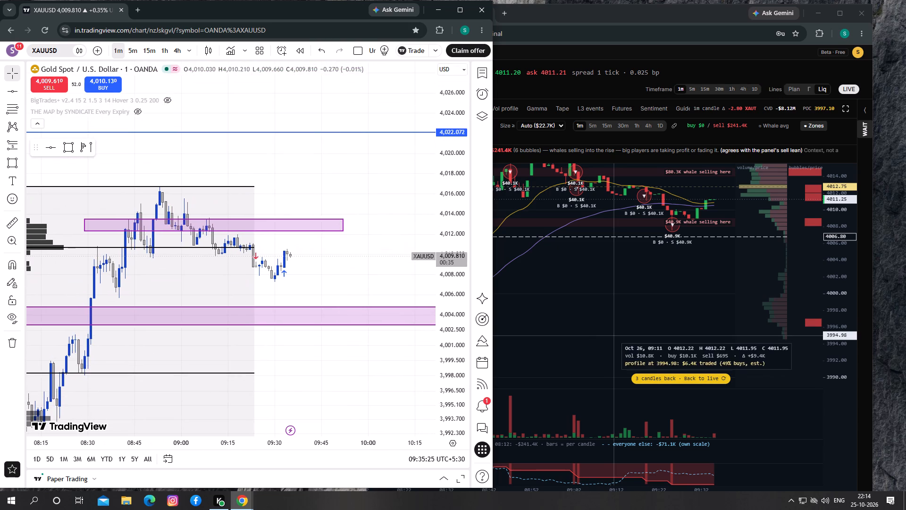
{"action": "left_click_drag", "start_coordinate": [620, 323], "coordinate": [646, 431]}
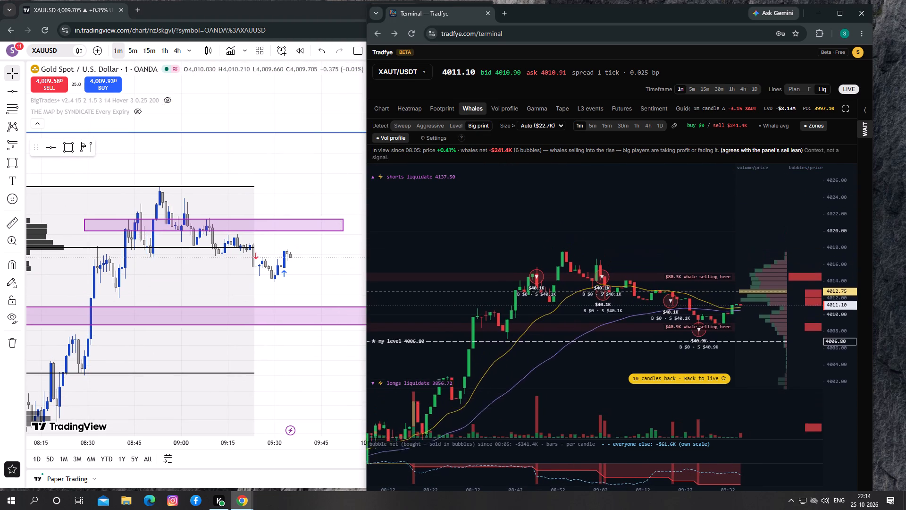
{"action": "left_click_drag", "start_coordinate": [646, 431], "coordinate": [604, 389]}
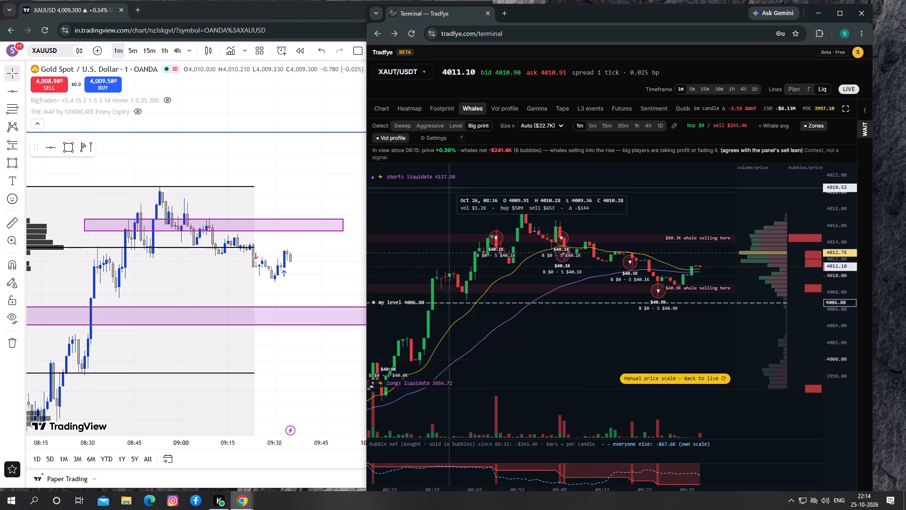
{"action": "left_click_drag", "start_coordinate": [323, 262], "coordinate": [313, 264]}
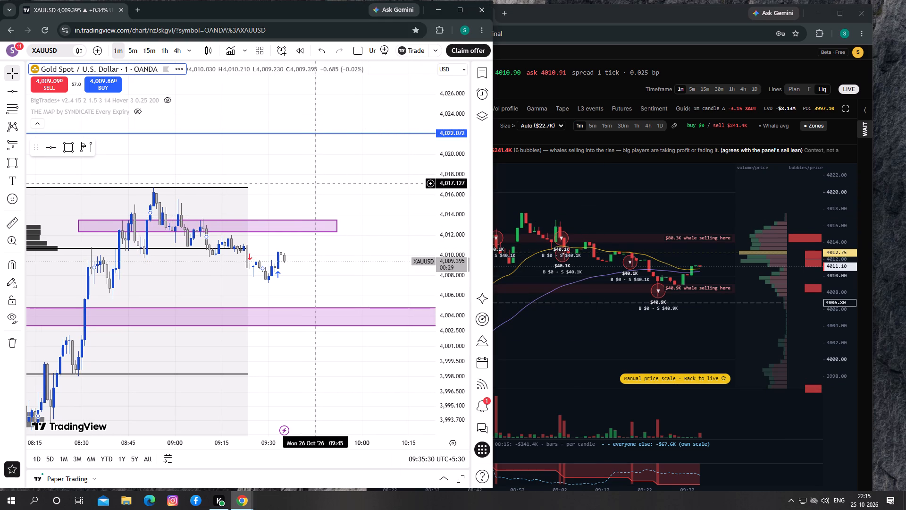
{"action": "left_click_drag", "start_coordinate": [319, 110], "coordinate": [368, 451]}
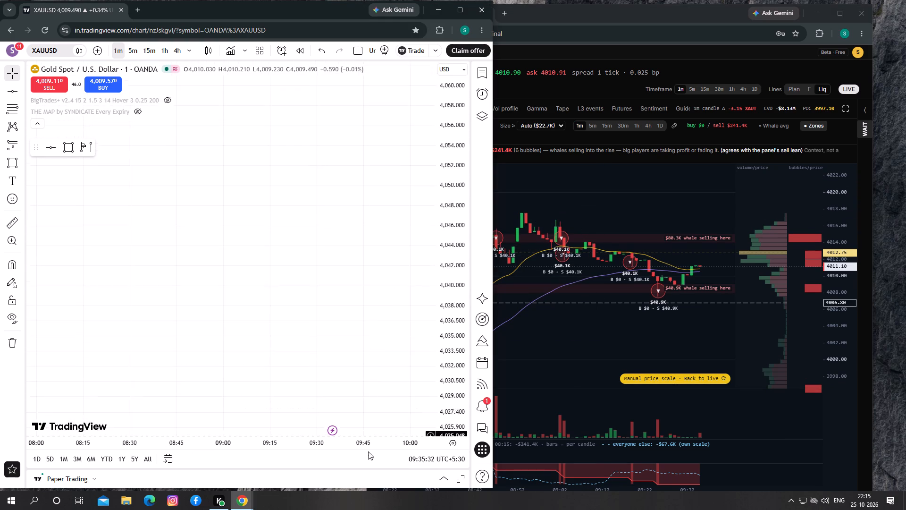
{"action": "left_click_drag", "start_coordinate": [368, 451], "coordinate": [365, 445]}
{"action": "left_click_drag", "start_coordinate": [278, 230], "coordinate": [269, 443]}
{"action": "left_click_drag", "start_coordinate": [271, 296], "coordinate": [274, 420]}
{"action": "left_click_drag", "start_coordinate": [265, 268], "coordinate": [265, 359]}
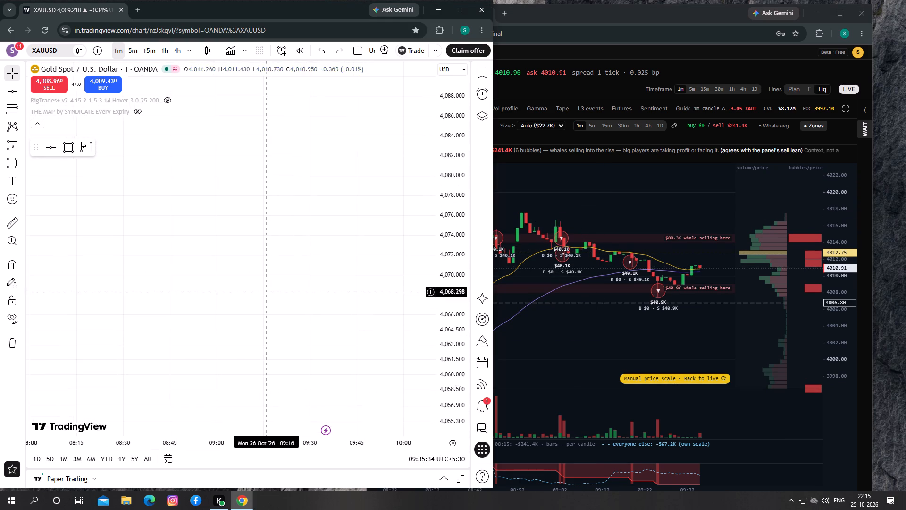
{"action": "left_click_drag", "start_coordinate": [265, 359], "coordinate": [270, 485]}
{"action": "left_click_drag", "start_coordinate": [243, 361], "coordinate": [284, 465]}
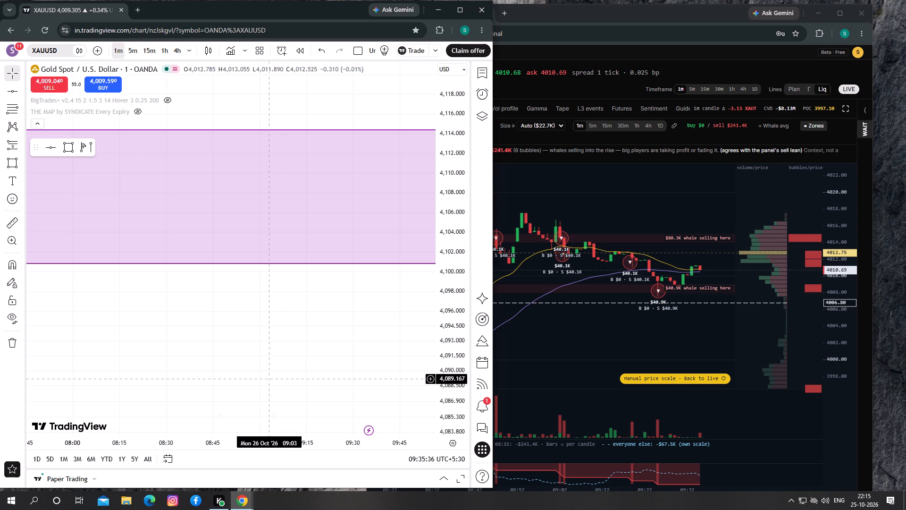
{"action": "left_click_drag", "start_coordinate": [302, 114], "coordinate": [323, 244]}
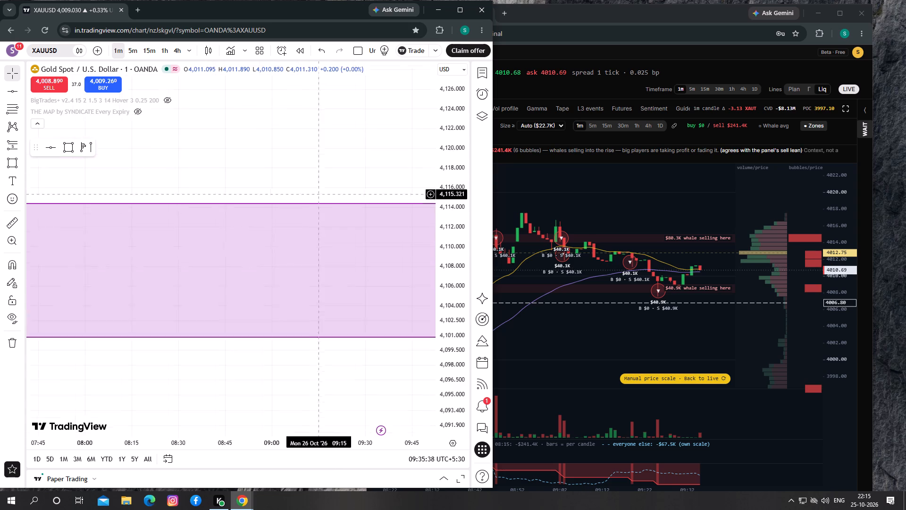
{"action": "left_click_drag", "start_coordinate": [323, 244], "coordinate": [361, 447]}
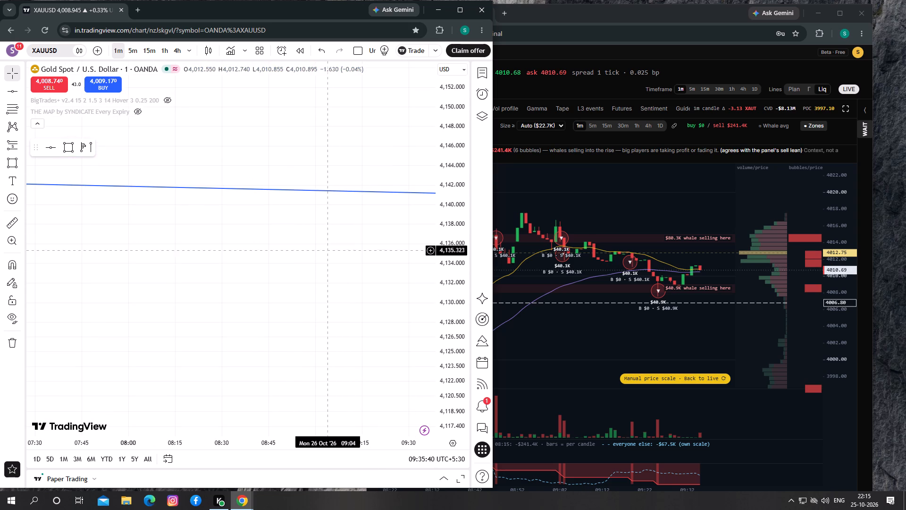
{"action": "left_click_drag", "start_coordinate": [317, 332], "coordinate": [317, 226]}
{"action": "left_click_drag", "start_coordinate": [333, 262], "coordinate": [342, 161]}
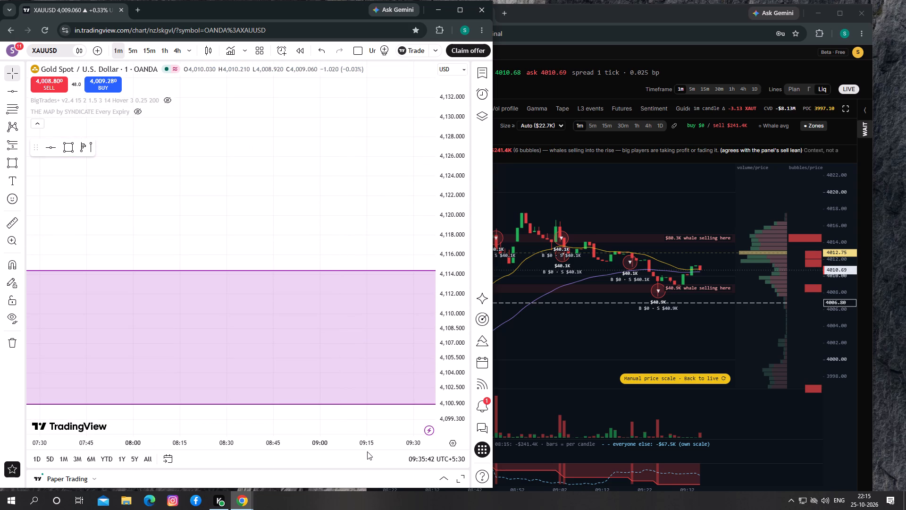
Return to the latest XAUUSD candles and examine them against the two purple zones and the range's volume profile.
{"action": "left_click_drag", "start_coordinate": [372, 419], "coordinate": [409, 240]}
{"action": "left_click_drag", "start_coordinate": [389, 297], "coordinate": [401, 173]}
{"action": "left_click_drag", "start_coordinate": [359, 315], "coordinate": [364, 181]}
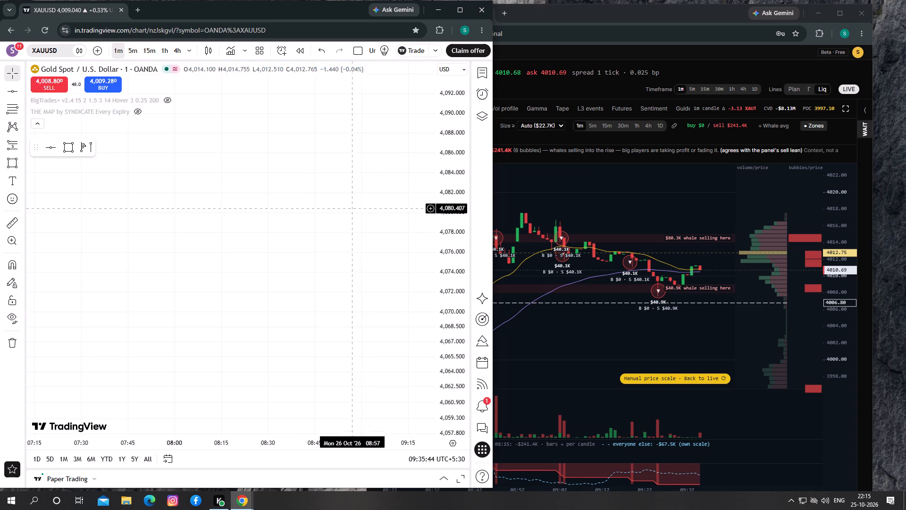
{"action": "left_click_drag", "start_coordinate": [360, 334], "coordinate": [286, 164]}
{"action": "left_click_drag", "start_coordinate": [319, 300], "coordinate": [334, 160]}
{"action": "left_click_drag", "start_coordinate": [338, 412], "coordinate": [350, 193]}
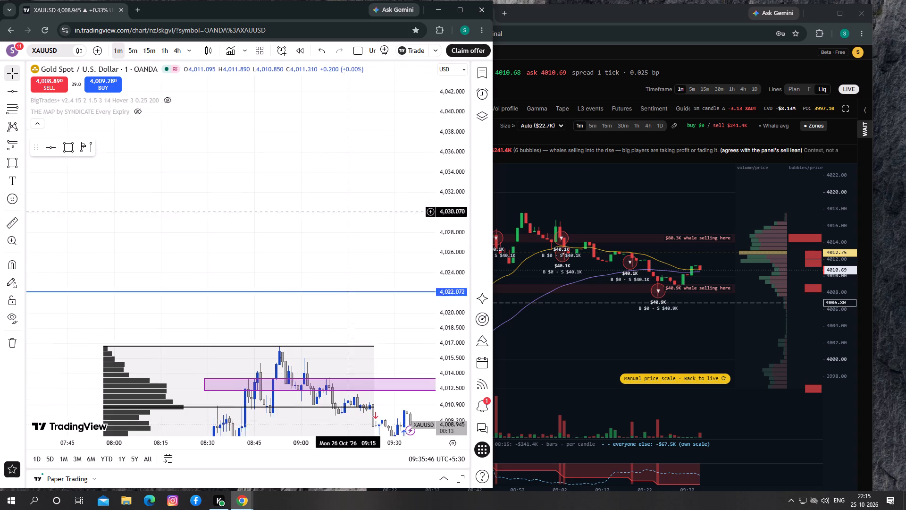
{"action": "left_click_drag", "start_coordinate": [350, 193], "coordinate": [350, 193]}
{"action": "left_click_drag", "start_coordinate": [387, 325], "coordinate": [344, 178]}
{"action": "left_click_drag", "start_coordinate": [377, 381], "coordinate": [334, 294]}
{"action": "left_click_drag", "start_coordinate": [288, 376], "coordinate": [350, 390]}
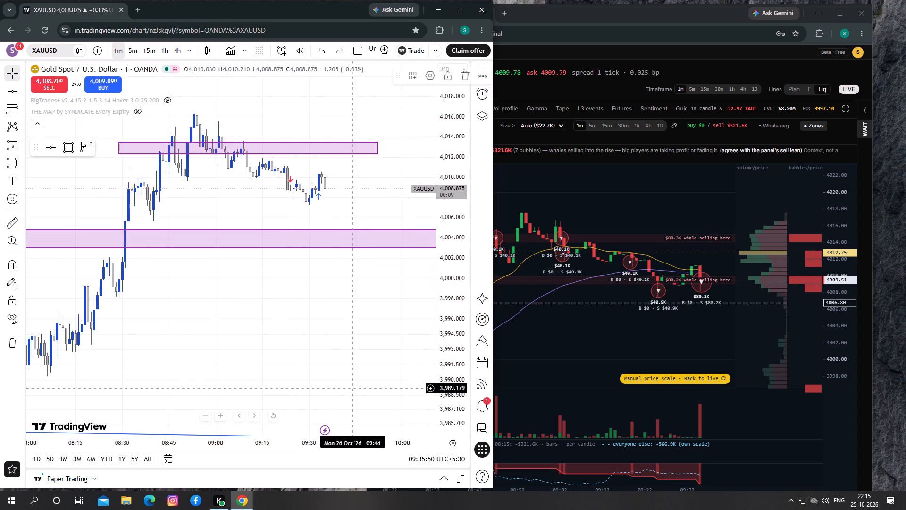
{"action": "left_click_drag", "start_coordinate": [359, 375], "coordinate": [397, 388]}
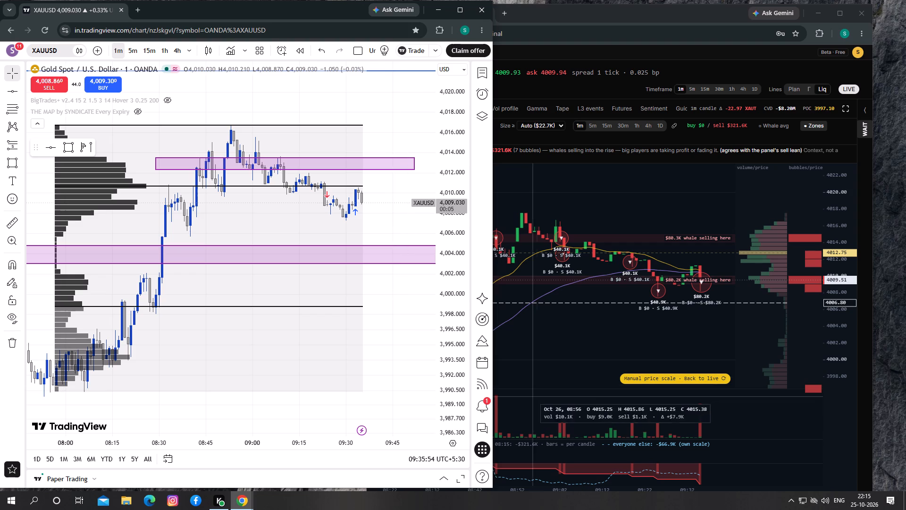
Return the XAUT/USDT Whales chart to live and compare its newest whale-selling bubble with the latest XAUUSD candles.
{"action": "left_click", "coordinate": [556, 348]}
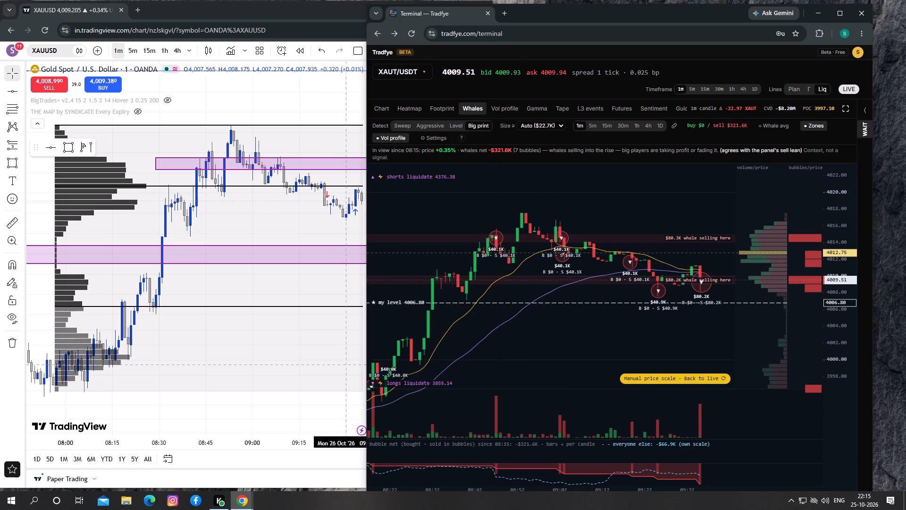
{"action": "left_click_drag", "start_coordinate": [331, 421], "coordinate": [297, 414]}
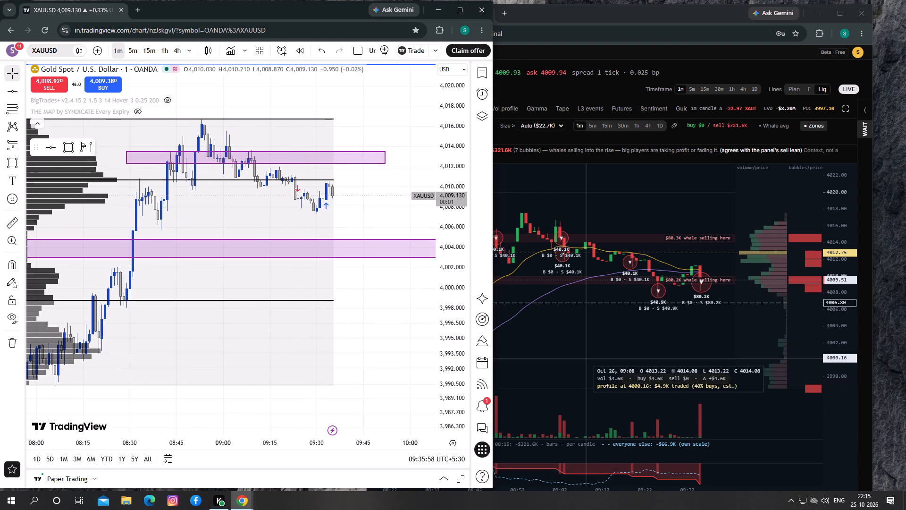
{"action": "left_click", "coordinate": [587, 358]}
{"action": "left_click", "coordinate": [330, 401]}
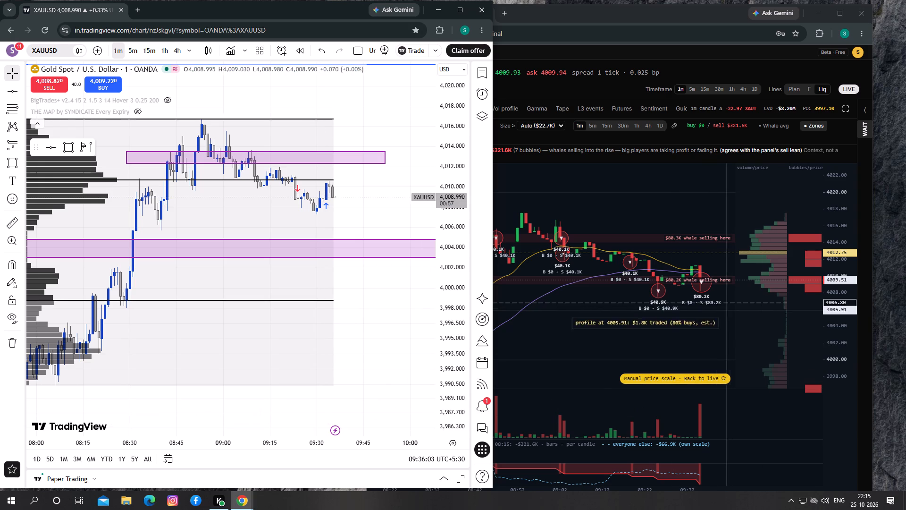
{"action": "left_click", "coordinate": [722, 380]}
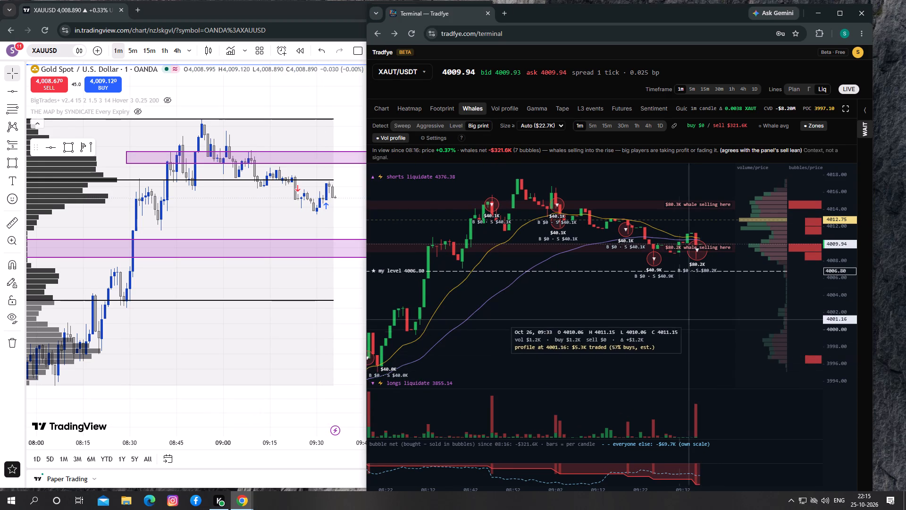
{"action": "left_click_drag", "start_coordinate": [695, 316], "coordinate": [688, 319]}
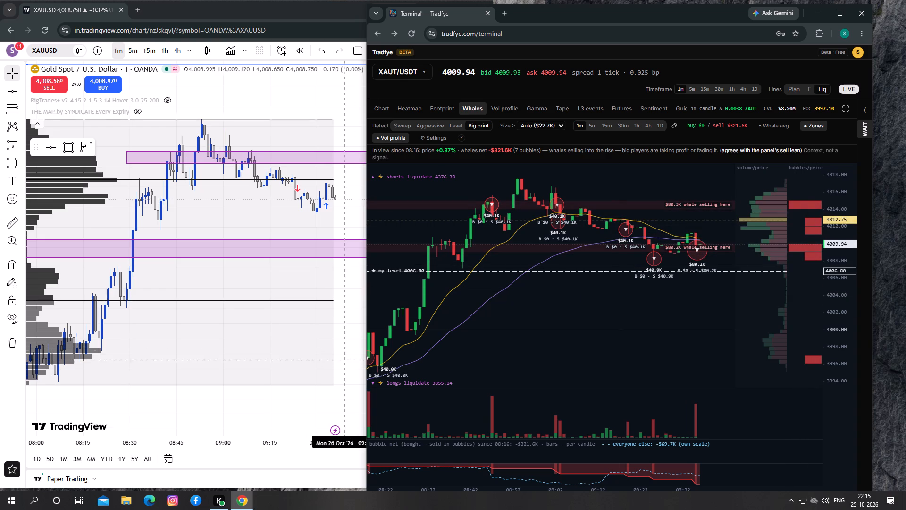
{"action": "left_click_drag", "start_coordinate": [348, 375], "coordinate": [341, 378]}
{"action": "left_click_drag", "start_coordinate": [352, 368], "coordinate": [346, 370]}
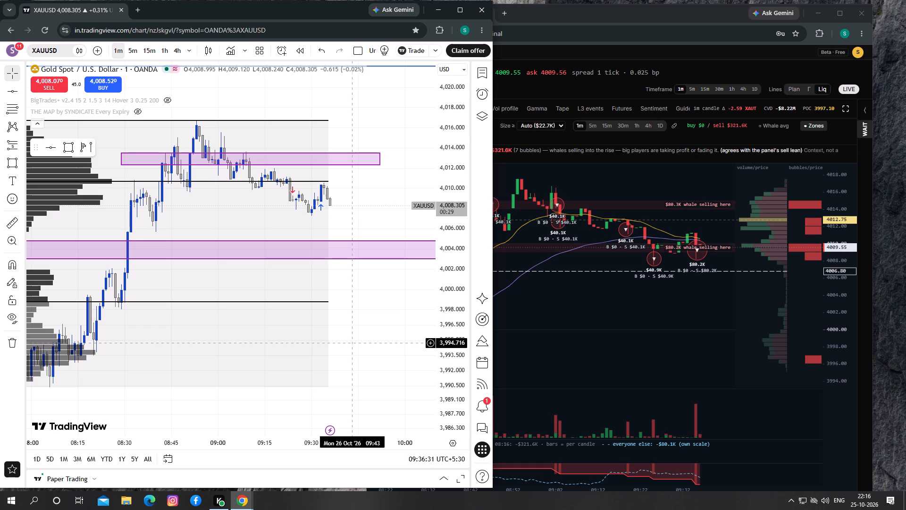
Check the Aggressive and Level whale detection modes on the XAUT/USDT chart and switch back to Big print.
{"action": "left_click", "coordinate": [604, 203]}
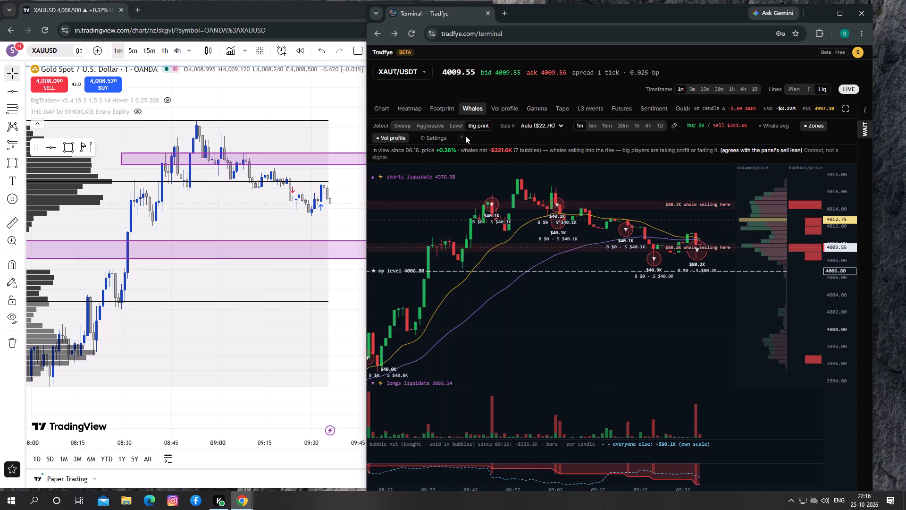
{"action": "left_click", "coordinate": [436, 125]}
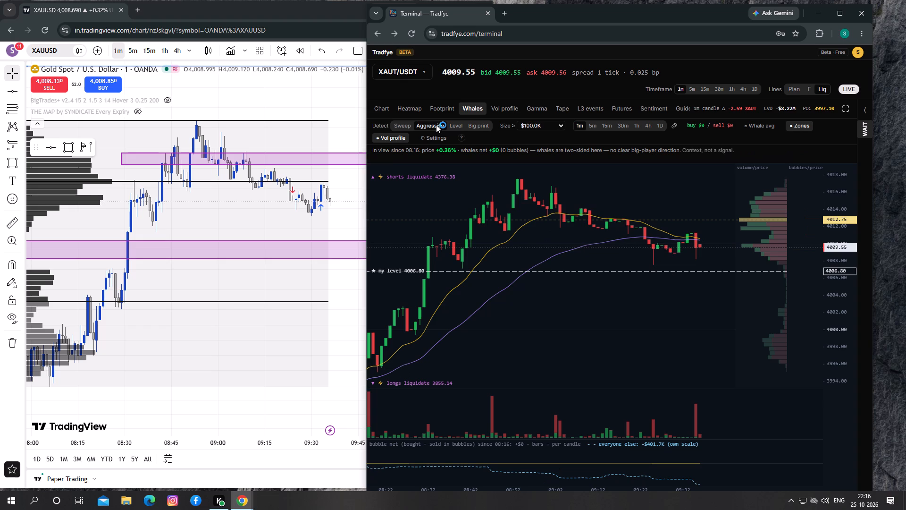
{"action": "left_click", "coordinate": [453, 129]}
{"action": "left_click", "coordinate": [473, 126]}
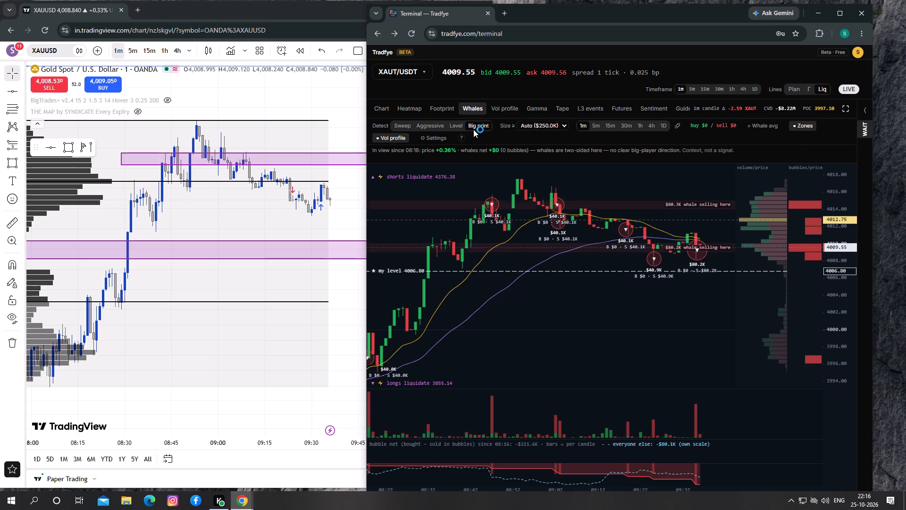
Examine the latest XAUT/USDT 1m candles on the plain candlestick chart against the 50-period SMA and recent swing lows.
{"action": "left_click", "coordinate": [391, 108]}
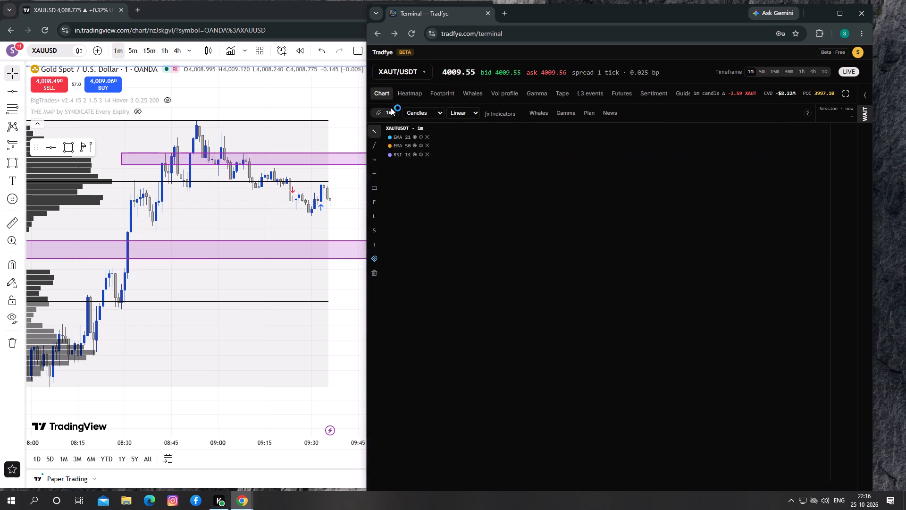
{"action": "left_click_drag", "start_coordinate": [549, 286], "coordinate": [505, 262]}
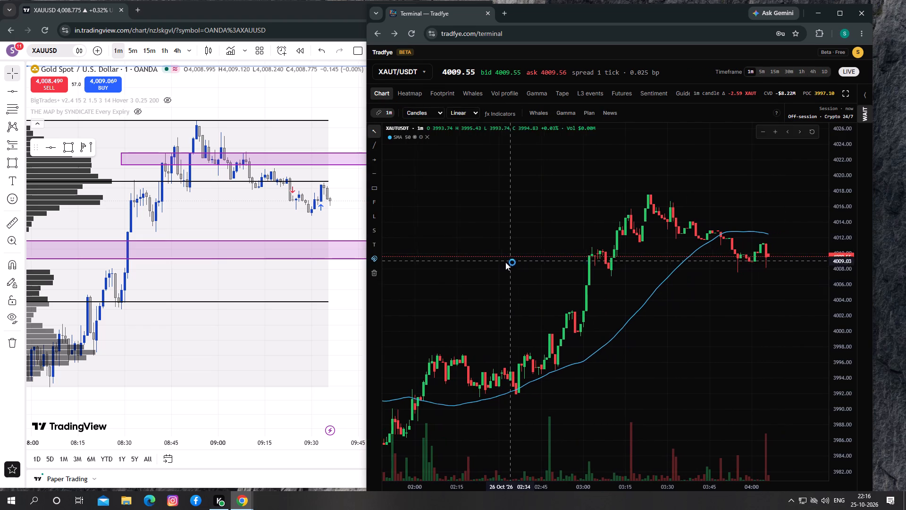
{"action": "left_click_drag", "start_coordinate": [505, 262], "coordinate": [447, 241]}
{"action": "left_click_drag", "start_coordinate": [653, 306], "coordinate": [623, 305]}
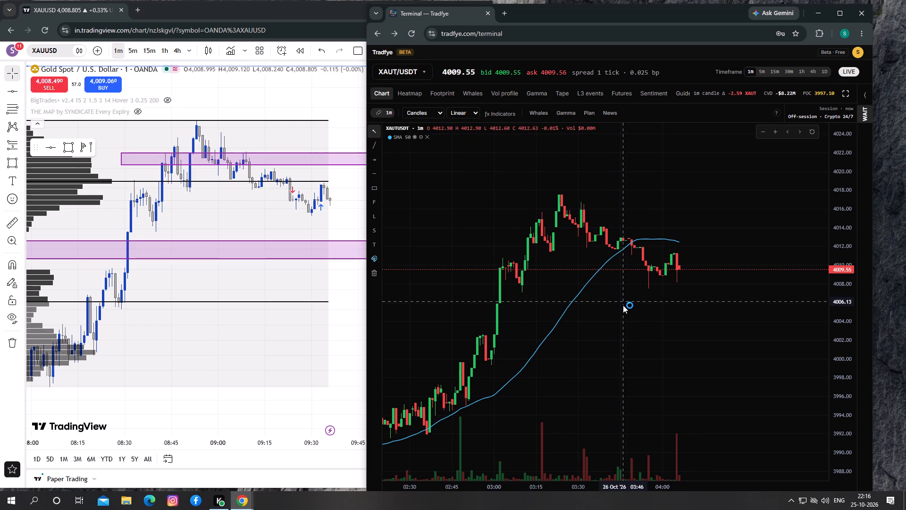
{"action": "left_click_drag", "start_coordinate": [623, 305], "coordinate": [623, 301]}
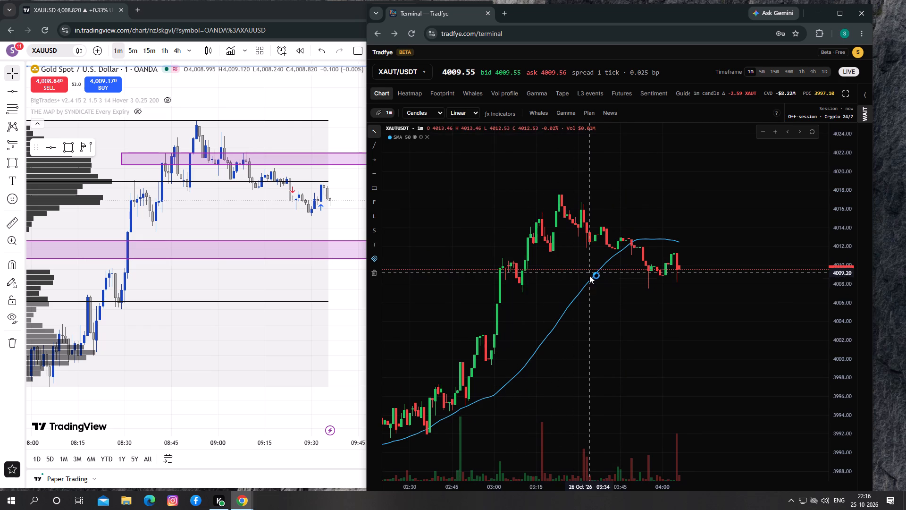
{"action": "left_click", "coordinate": [623, 294]}
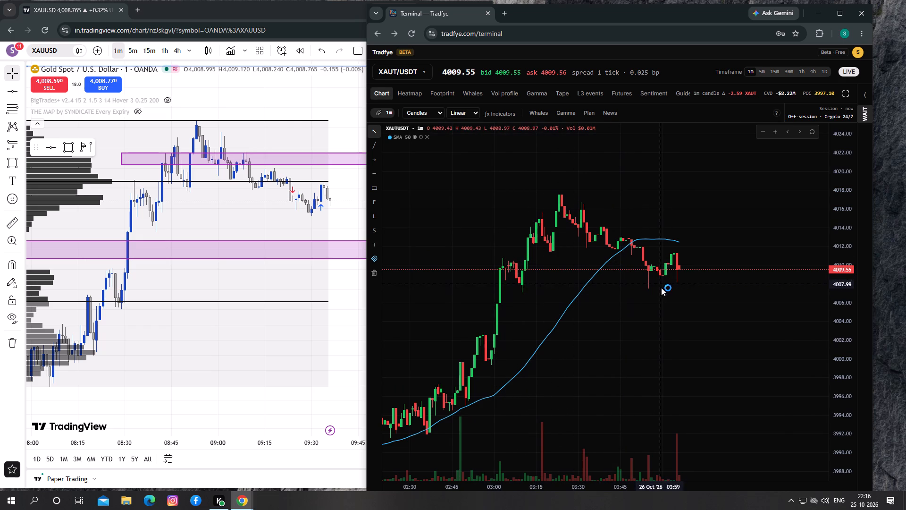
{"action": "left_click", "coordinate": [706, 283]}
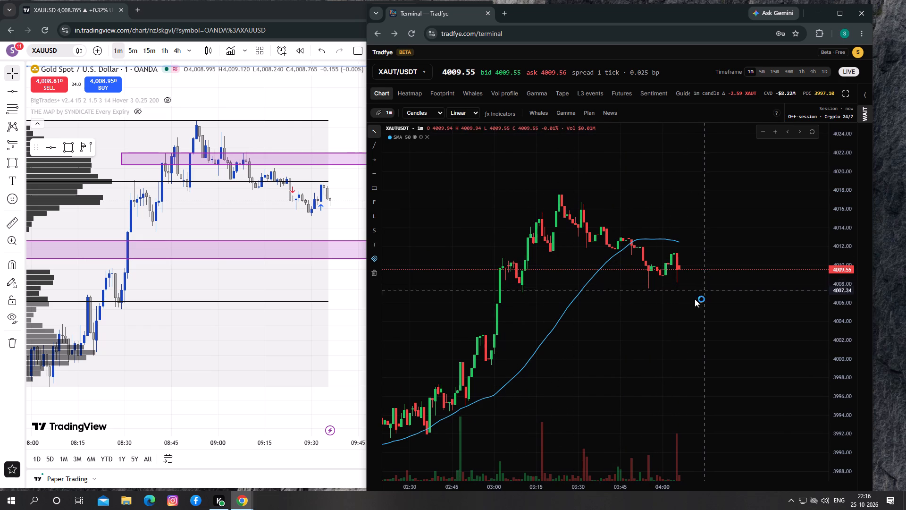
{"action": "left_click", "coordinate": [478, 300]}
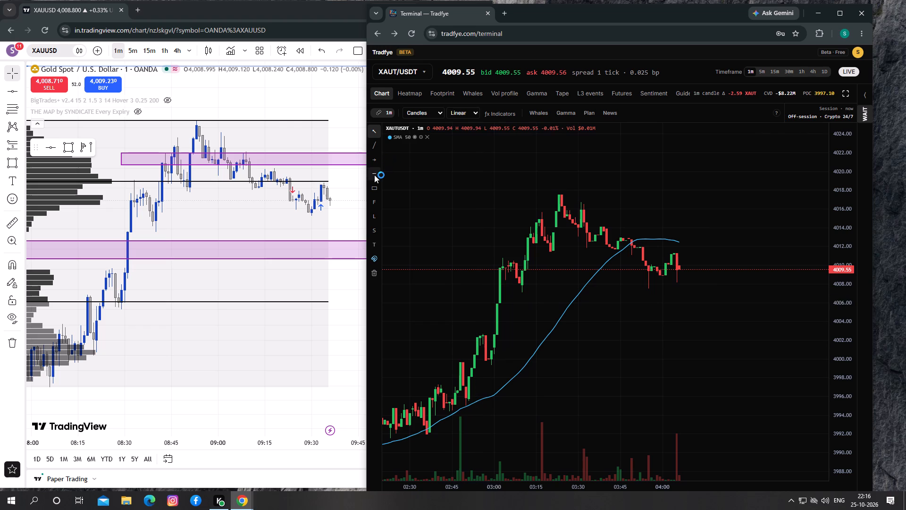
Draw a horizontal line across the XAUT/USDT chart and position it at about 4010.38, near the 03:00 consolidation.
{"action": "left_click", "coordinate": [374, 172]}
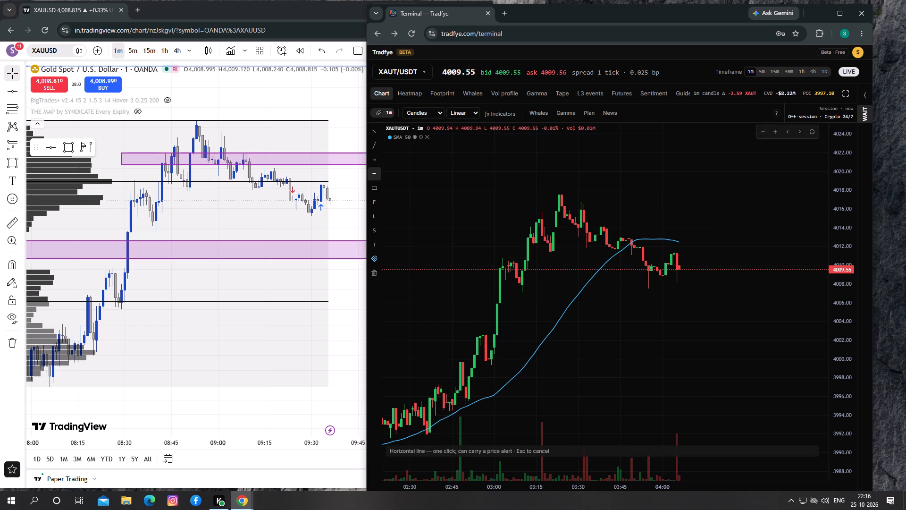
{"action": "left_click", "coordinate": [517, 285]}
{"action": "left_click", "coordinate": [515, 285]}
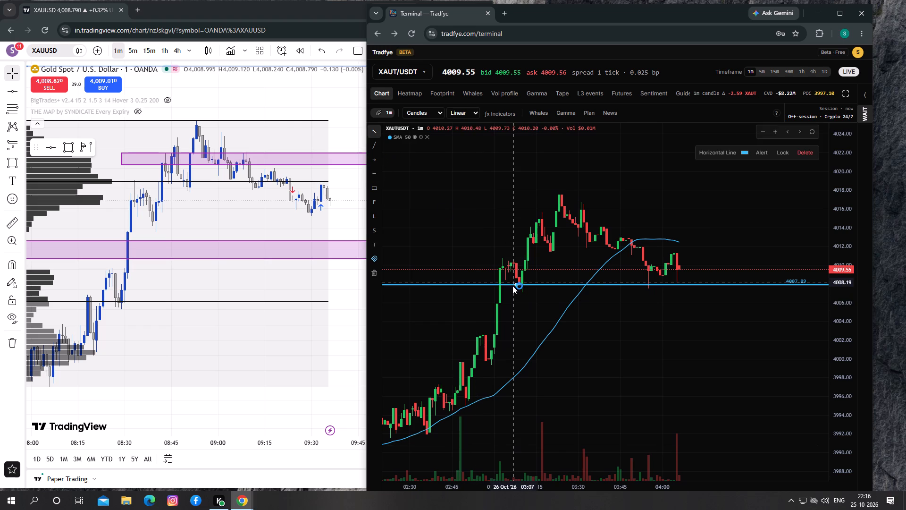
{"action": "left_click_drag", "start_coordinate": [591, 299], "coordinate": [594, 305]}
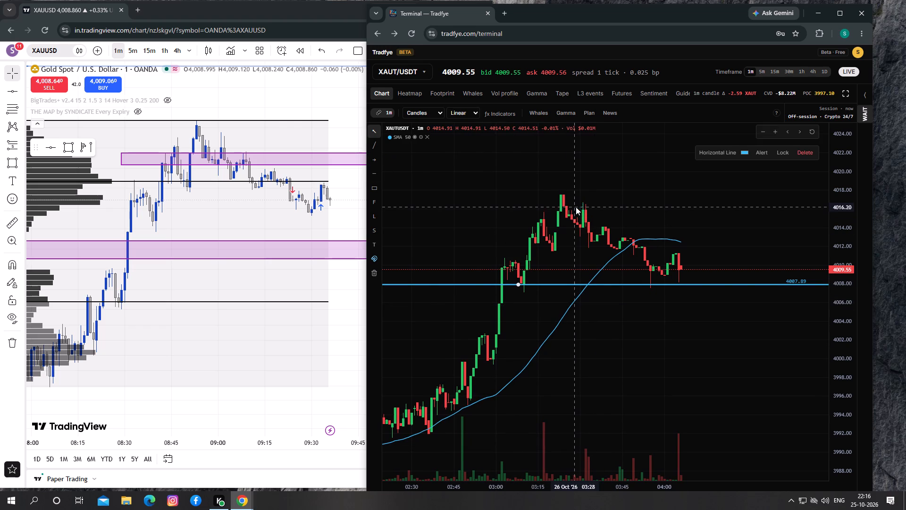
{"action": "left_click_drag", "start_coordinate": [576, 207], "coordinate": [592, 207]}
{"action": "left_click_drag", "start_coordinate": [531, 283], "coordinate": [545, 263]}
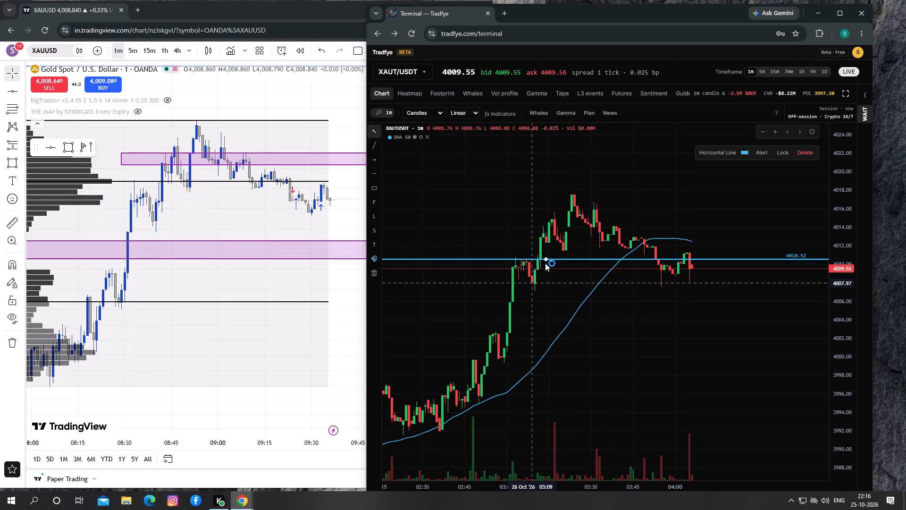
{"action": "left_click_drag", "start_coordinate": [545, 263], "coordinate": [546, 264]}
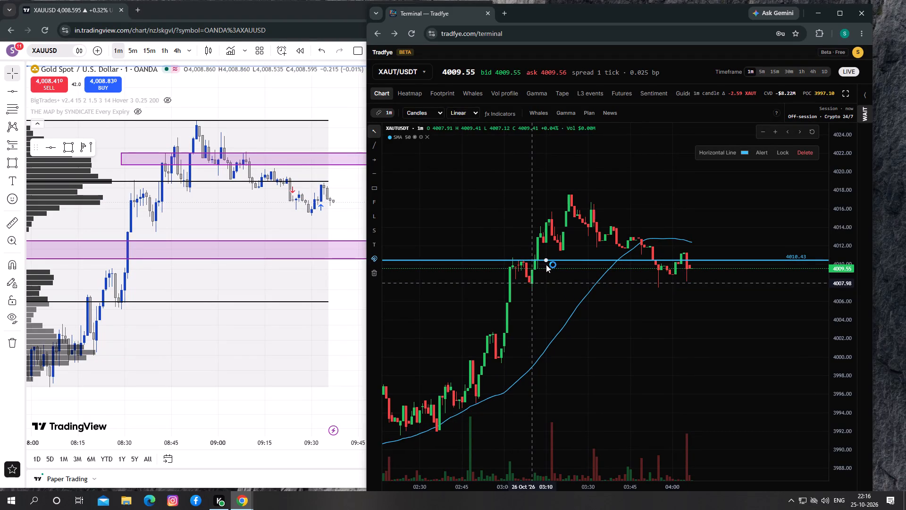
{"action": "left_click_drag", "start_coordinate": [546, 264], "coordinate": [546, 261]}
Compare the latest XAUT/USDT candles around the horizontal line with the XAUUSD candles near the middle black range line.
{"action": "left_click_drag", "start_coordinate": [688, 348], "coordinate": [634, 348]}
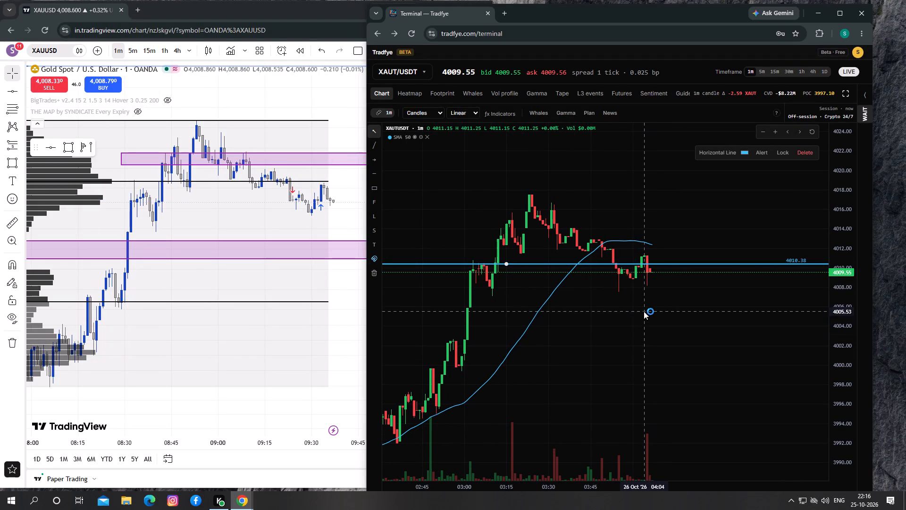
{"action": "left_click", "coordinate": [355, 297]}
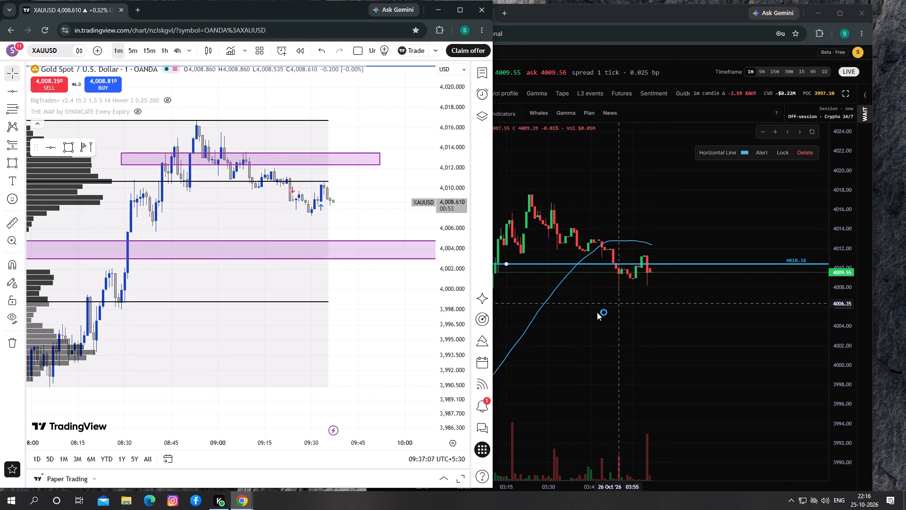
{"action": "left_click_drag", "start_coordinate": [596, 313], "coordinate": [634, 315]}
{"action": "left_click_drag", "start_coordinate": [654, 295], "coordinate": [653, 299]}
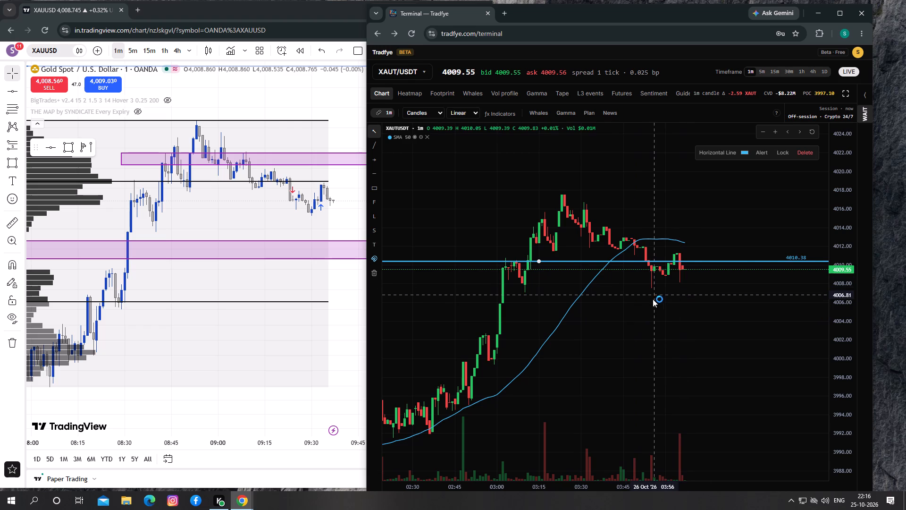
{"action": "left_click_drag", "start_coordinate": [653, 299], "coordinate": [630, 298]}
{"action": "left_click_drag", "start_coordinate": [340, 224], "coordinate": [344, 226]}
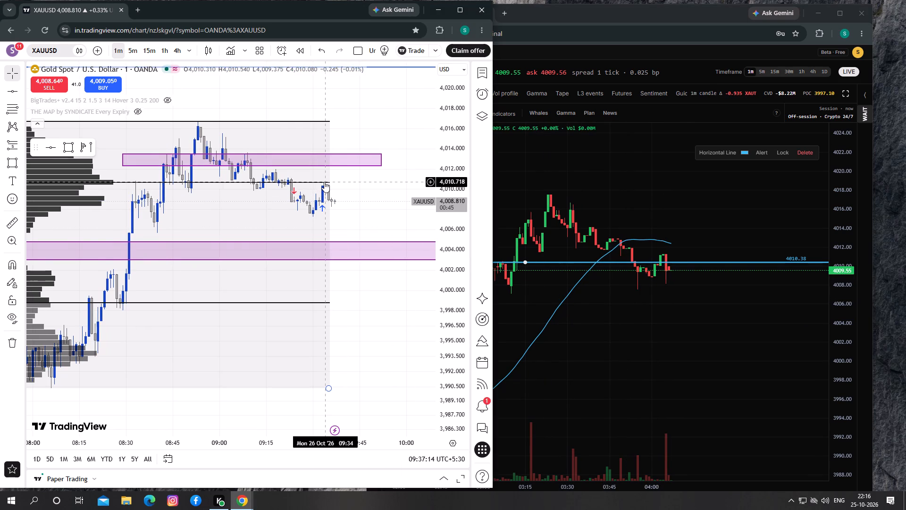
Move the XAUT/USDT horizontal line up to about 4011.23, at the high of the most recent bounce.
{"action": "left_click_drag", "start_coordinate": [574, 294], "coordinate": [588, 289]}
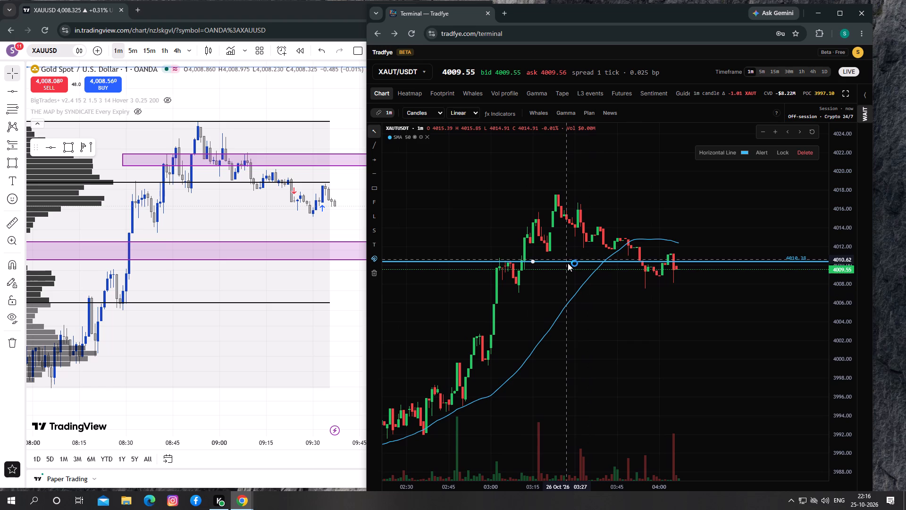
{"action": "left_click_drag", "start_coordinate": [568, 259], "coordinate": [589, 255]}
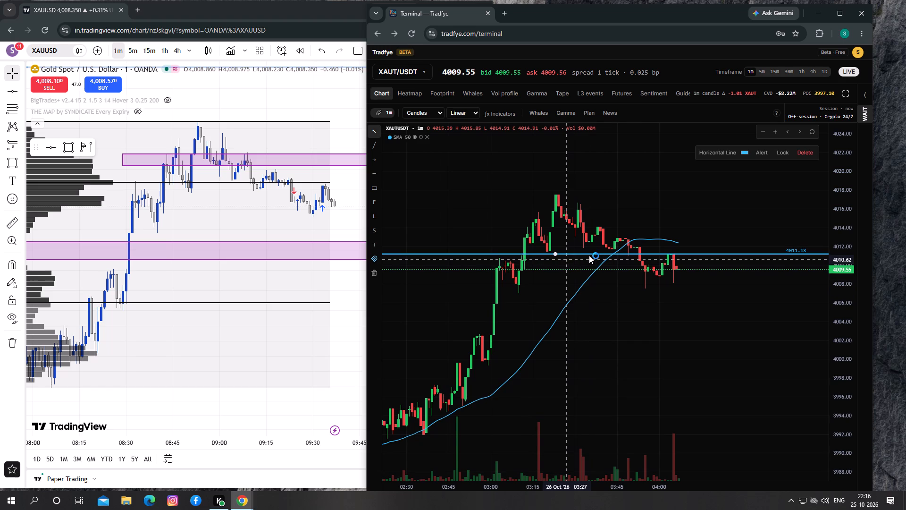
{"action": "left_click_drag", "start_coordinate": [589, 255], "coordinate": [604, 253]}
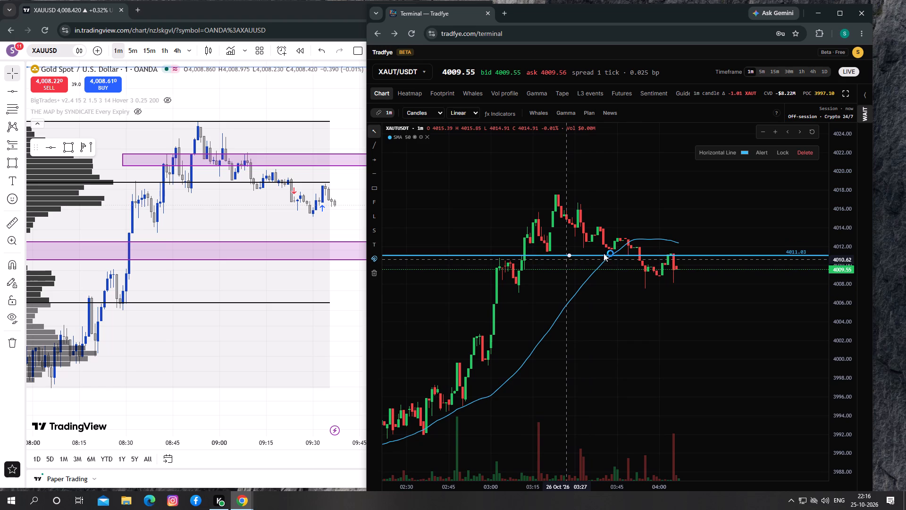
{"action": "left_click_drag", "start_coordinate": [604, 253], "coordinate": [607, 255]}
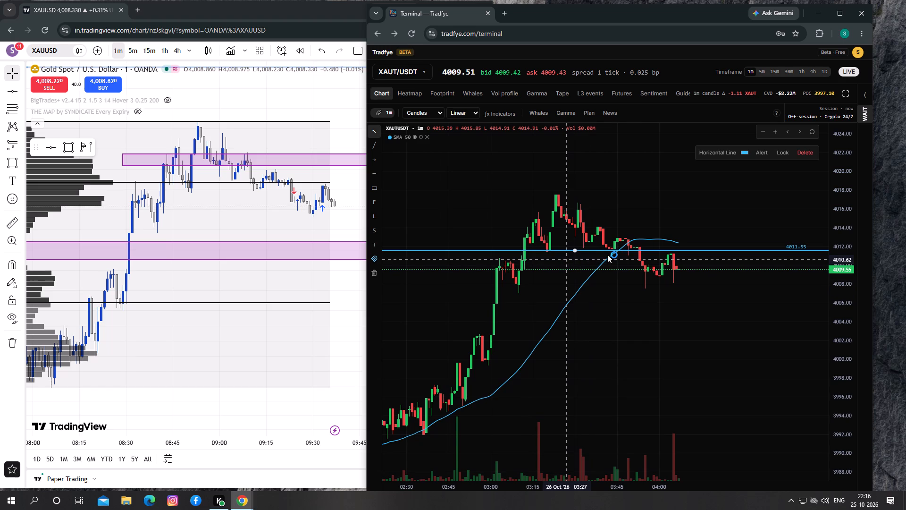
{"action": "left_click_drag", "start_coordinate": [607, 255], "coordinate": [682, 255]}
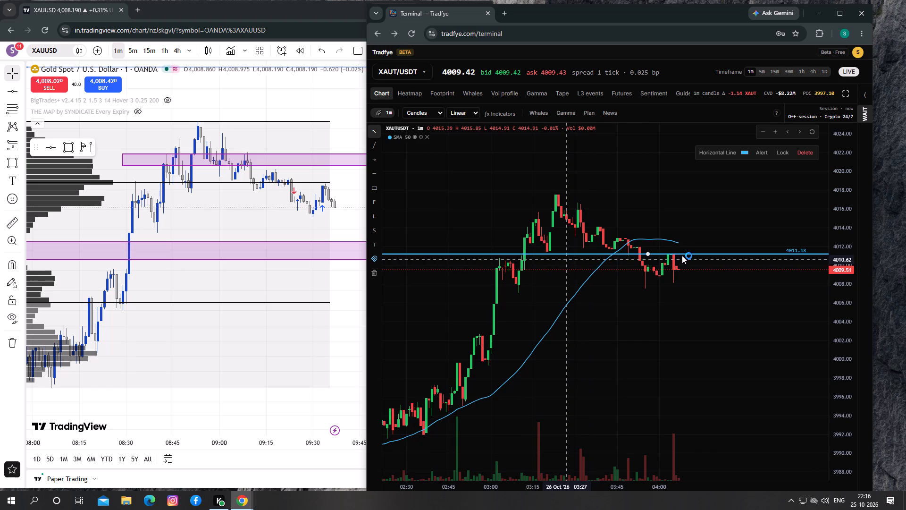
{"action": "left_click_drag", "start_coordinate": [682, 255], "coordinate": [684, 255]}
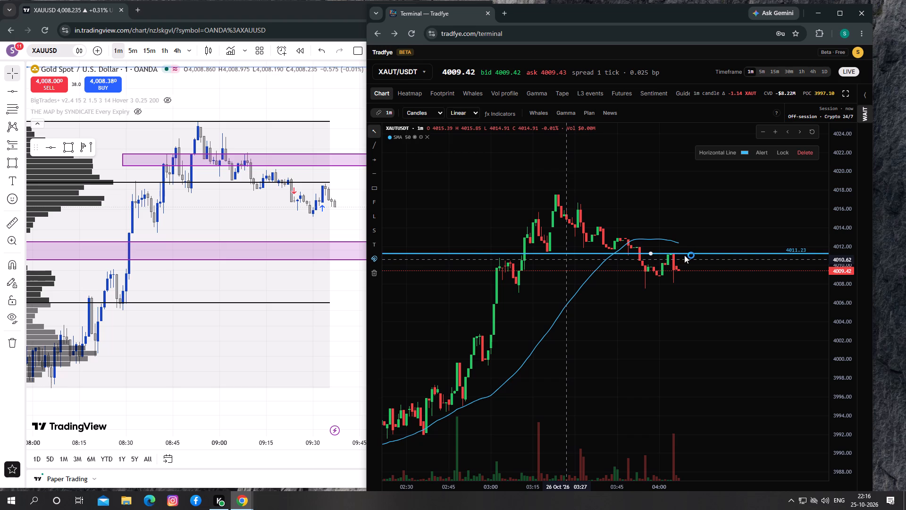
{"action": "left_click_drag", "start_coordinate": [684, 255], "coordinate": [684, 251]}
Draw a rectangle zone from the 03:00 candles past the latest candle, spanning about 4010.2 up to the 4011.23 line.
{"action": "left_click_drag", "start_coordinate": [657, 298], "coordinate": [624, 298]}
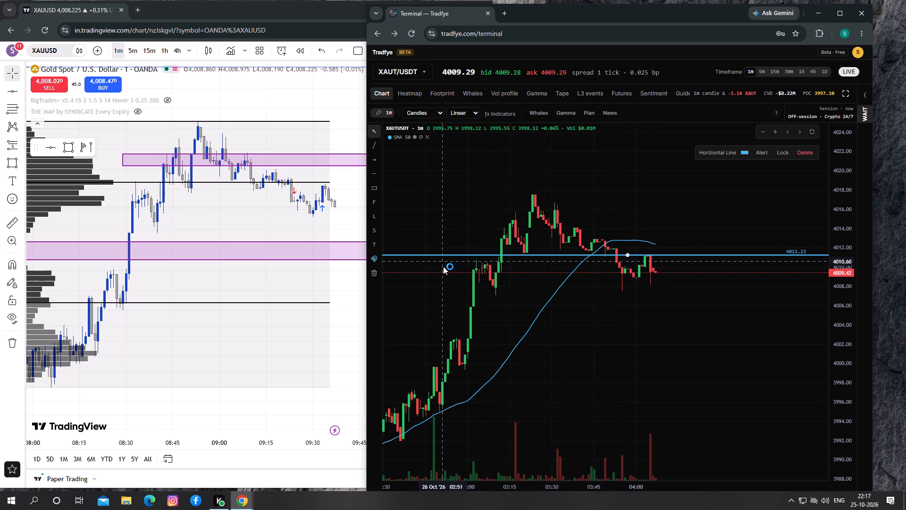
{"action": "left_click_drag", "start_coordinate": [528, 301], "coordinate": [602, 313]}
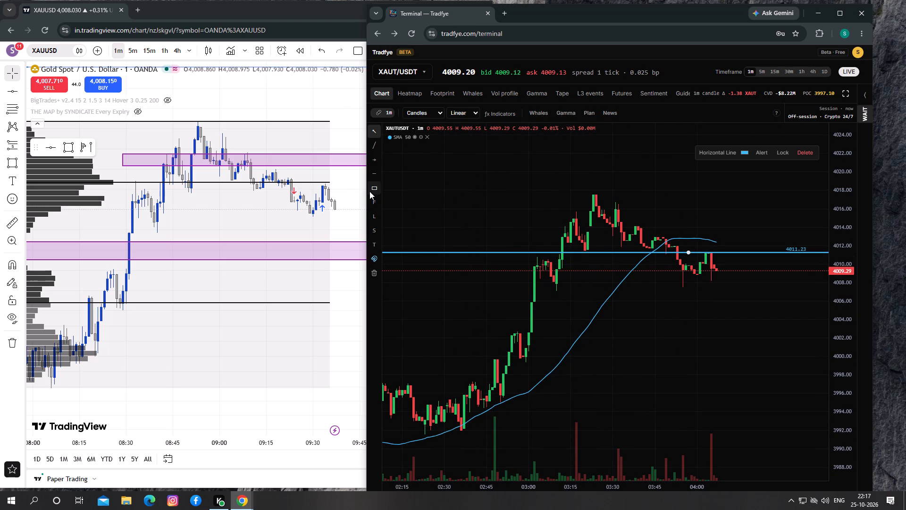
{"action": "left_click", "coordinate": [370, 192]}
{"action": "left_click", "coordinate": [527, 266]}
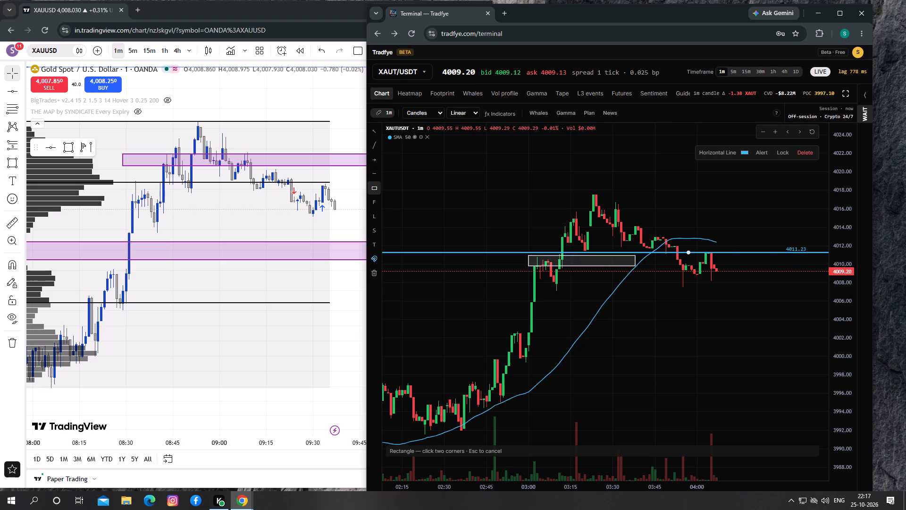
{"action": "left_click", "coordinate": [782, 253]}
{"action": "left_click_drag", "start_coordinate": [750, 302], "coordinate": [748, 306]}
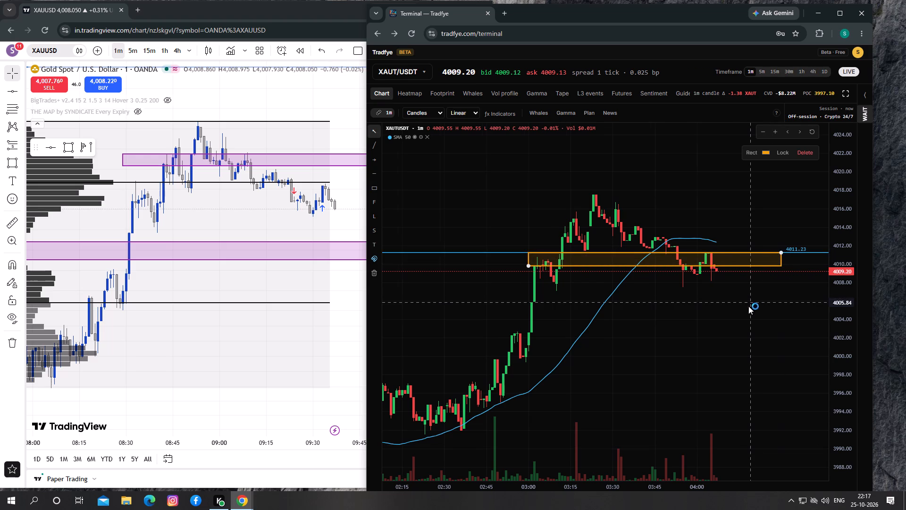
{"action": "left_click_drag", "start_coordinate": [748, 306], "coordinate": [666, 296]}
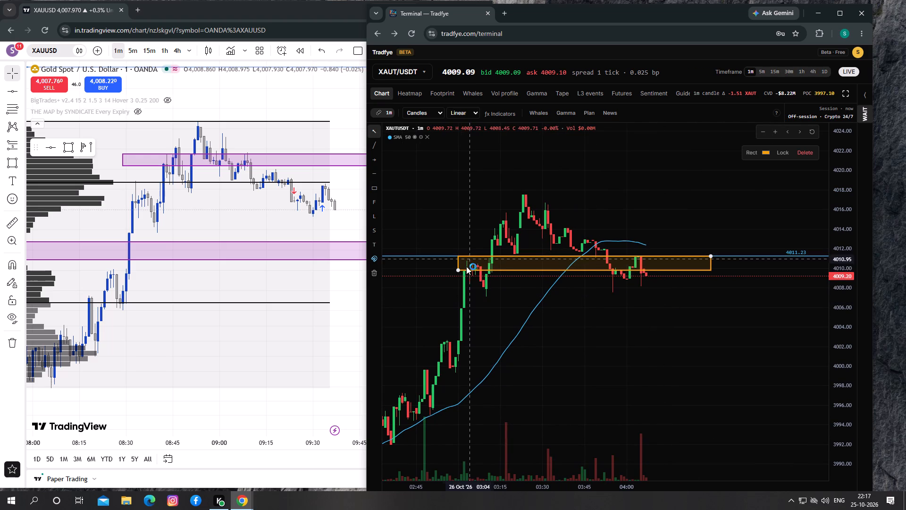
{"action": "left_click_drag", "start_coordinate": [458, 270], "coordinate": [453, 269]}
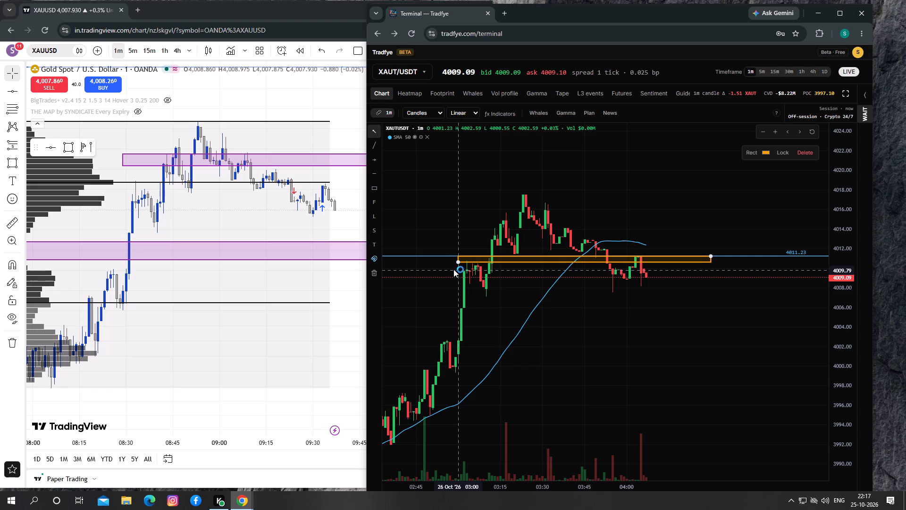
{"action": "left_click_drag", "start_coordinate": [453, 269], "coordinate": [453, 266]}
Compare the XAUT/USDT rectangle zone and latest candles with current XAUUSD price action.
{"action": "left_click", "coordinate": [613, 318]}
{"action": "left_click_drag", "start_coordinate": [612, 318], "coordinate": [621, 328]}
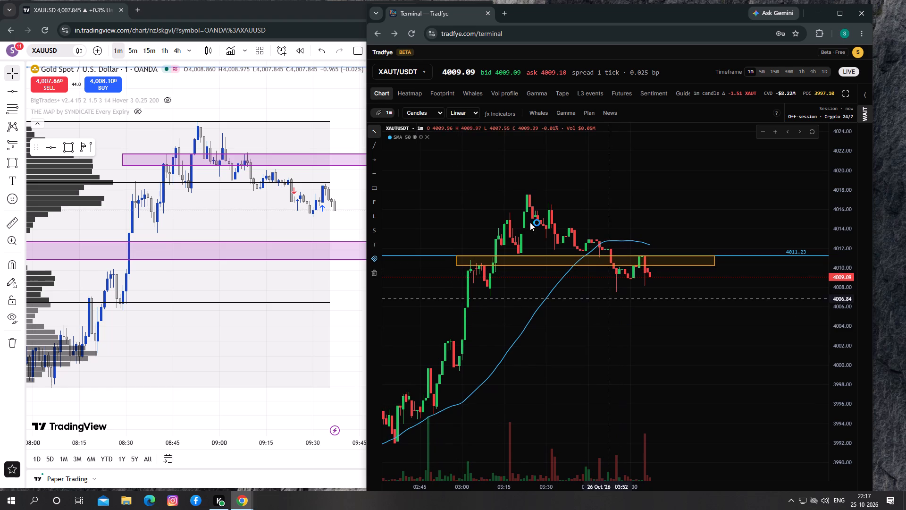
{"action": "left_click", "coordinate": [517, 211]}
{"action": "left_click", "coordinate": [361, 214]}
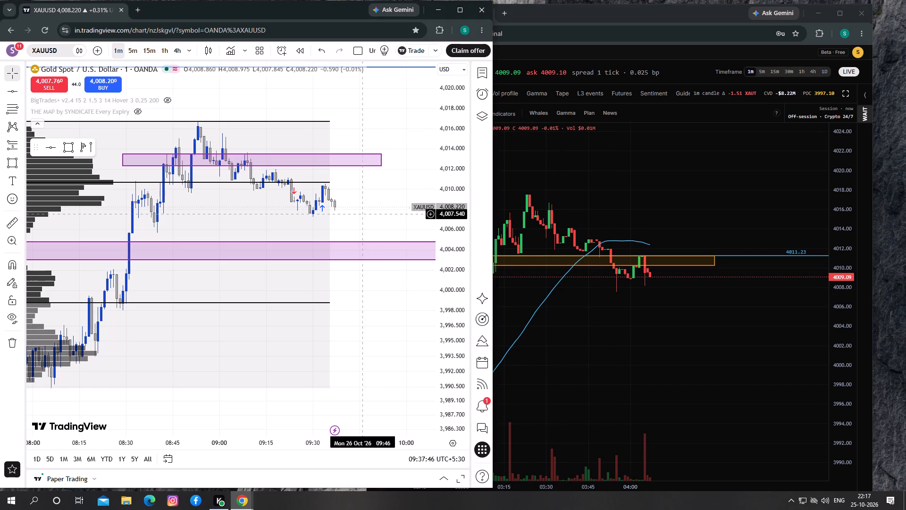
Review the XAUT/USDT order-book heatmap for resting bid and ask walls around the current price.
{"action": "left_click", "coordinate": [602, 178]}
{"action": "left_click", "coordinate": [412, 96]}
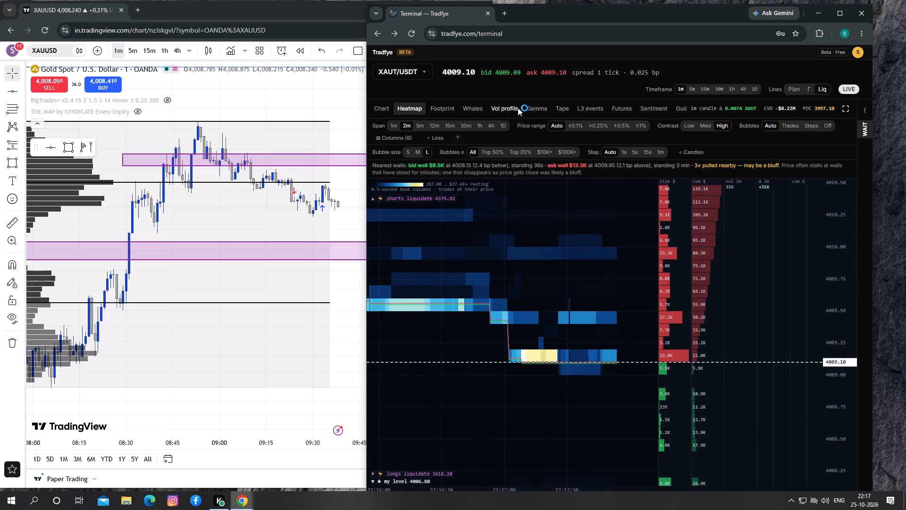
Review XAUT/USDT tape trades of $1K and above, comparing the 1-minute and 5-minute windows.
{"action": "left_click", "coordinate": [559, 109]}
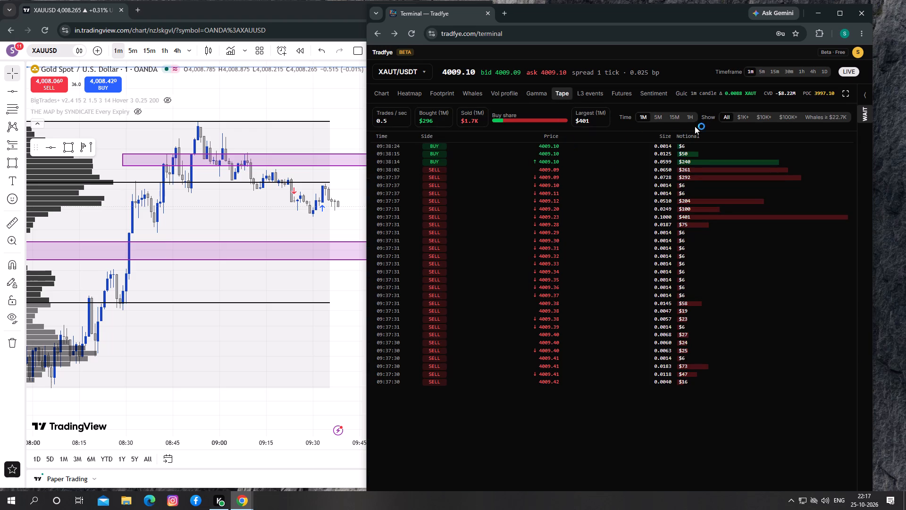
{"action": "left_click", "coordinate": [746, 117]}
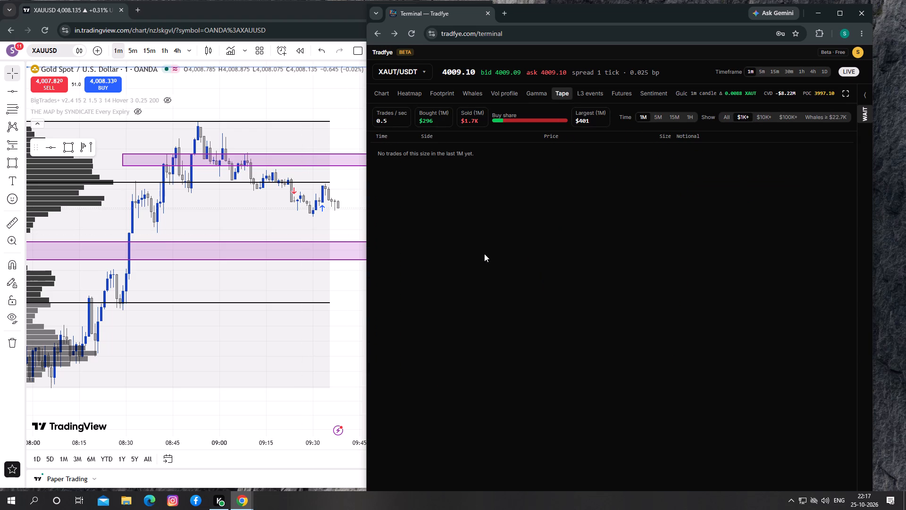
{"action": "left_click", "coordinate": [657, 118]}
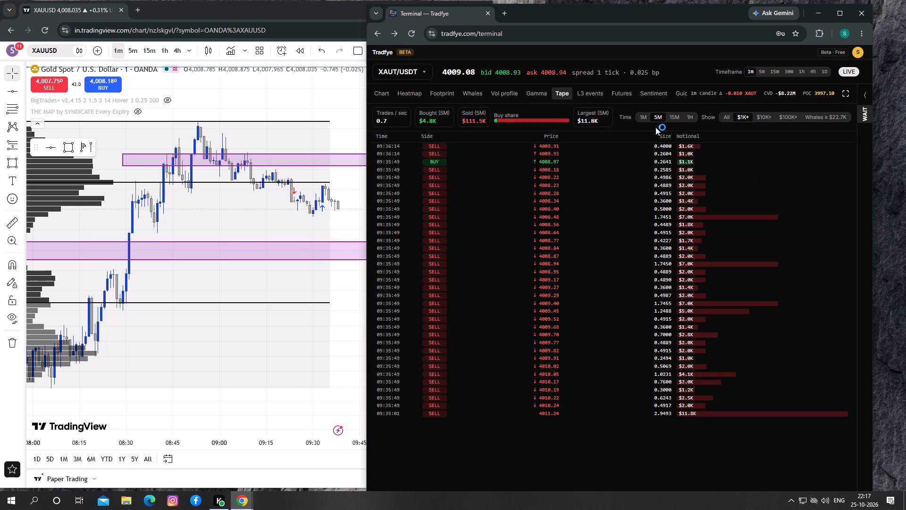
{"action": "left_click", "coordinate": [647, 117]}
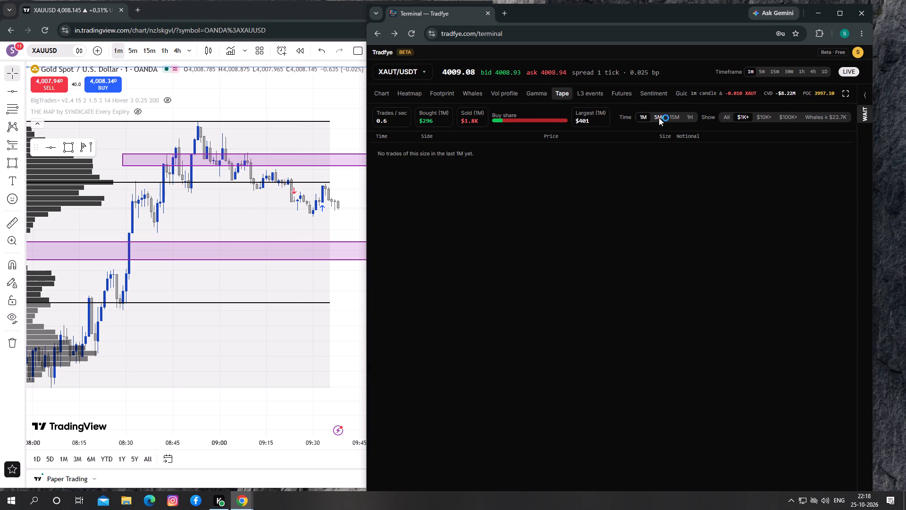
{"action": "left_click", "coordinate": [659, 118]}
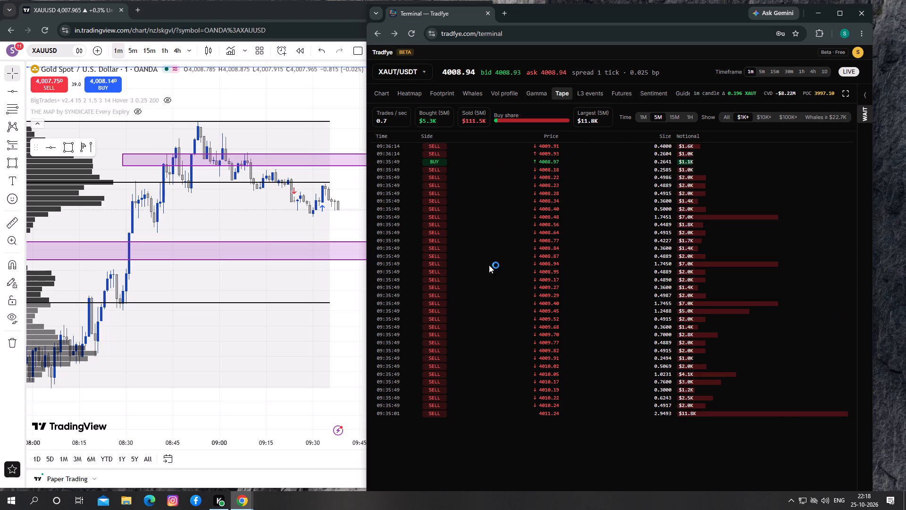
On the XAUUSD chart, extend the end of the fixed range volume profile to the latest 09:39 candle.
{"action": "left_click", "coordinate": [345, 302]}
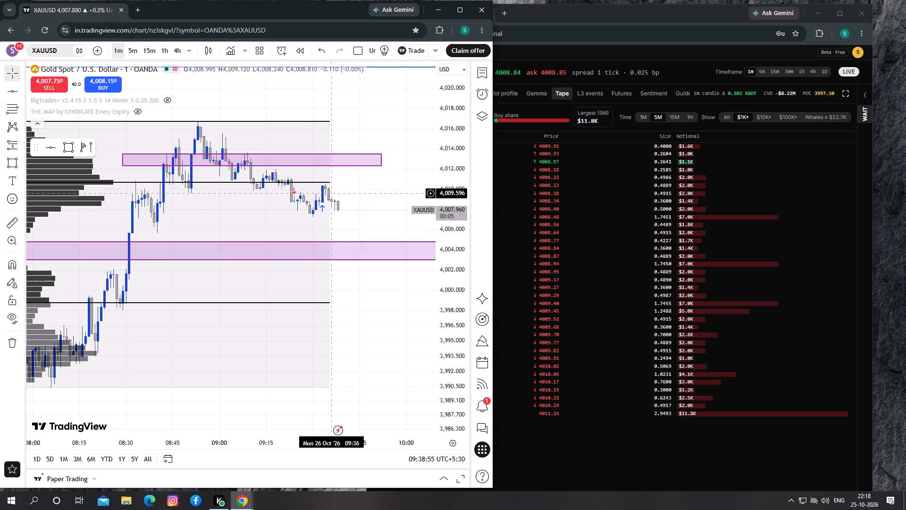
{"action": "left_click", "coordinate": [331, 193]}
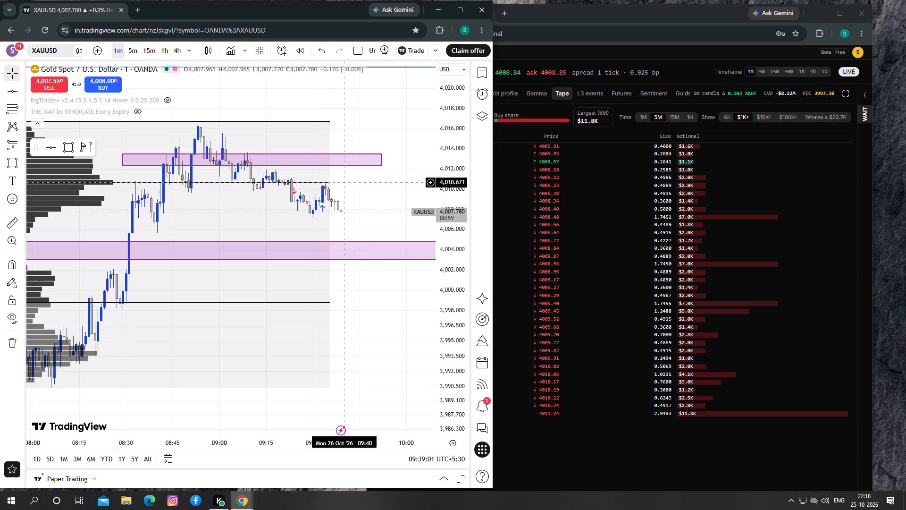
{"action": "left_click", "coordinate": [348, 122]}
{"action": "left_click_drag", "start_coordinate": [346, 125], "coordinate": [351, 129]}
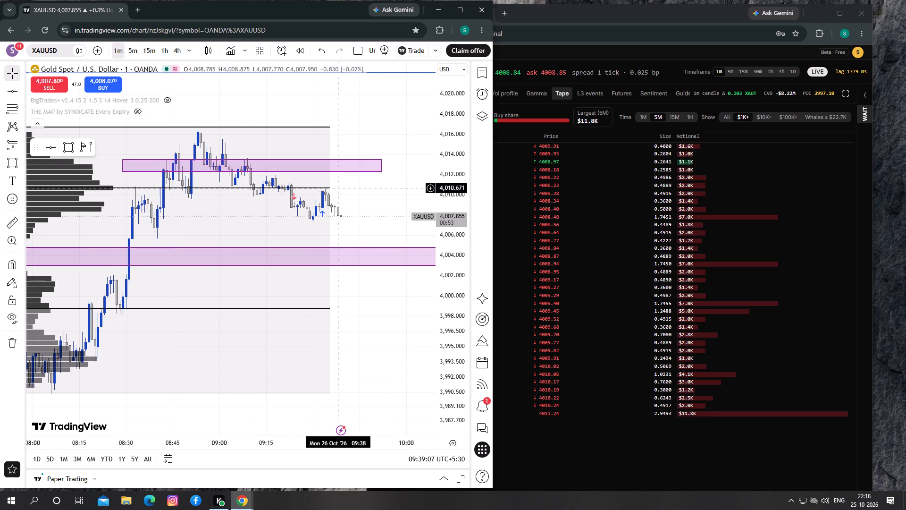
{"action": "left_click_drag", "start_coordinate": [368, 132], "coordinate": [369, 131]}
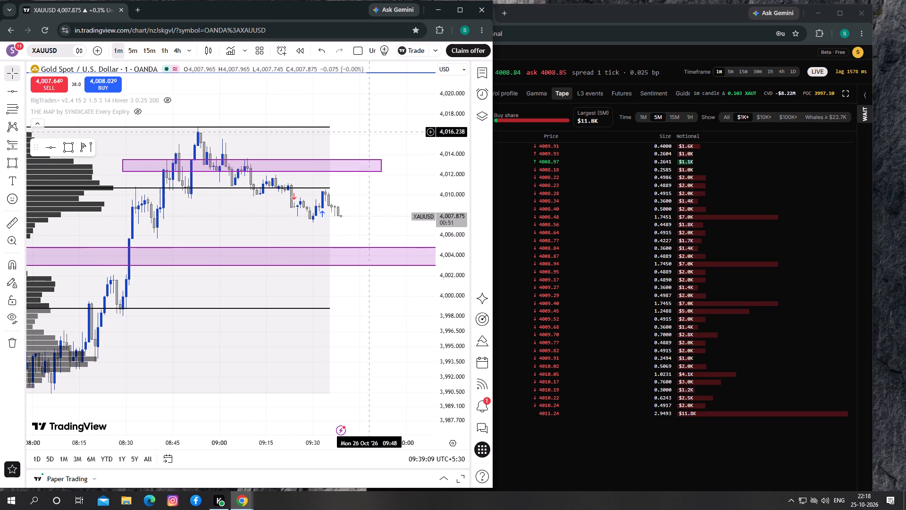
{"action": "left_click_drag", "start_coordinate": [369, 131], "coordinate": [350, 119]}
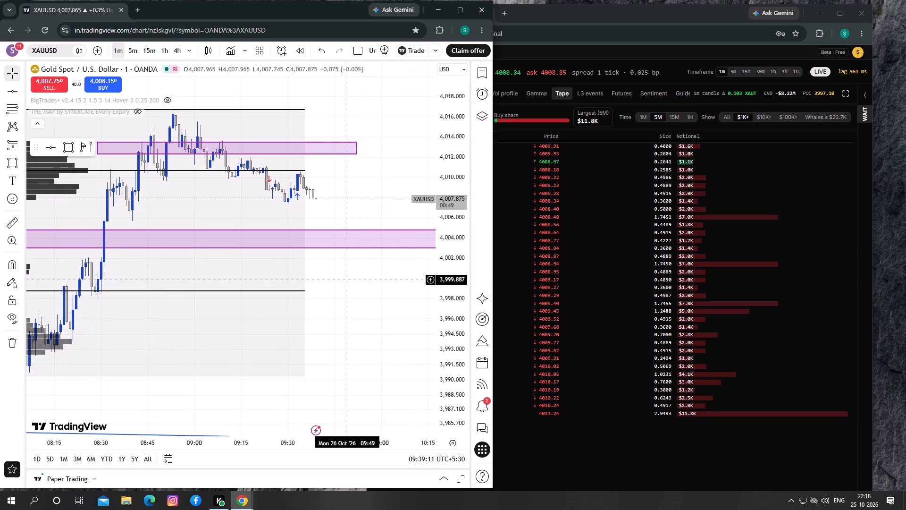
{"action": "left_click_drag", "start_coordinate": [304, 375], "coordinate": [325, 375]}
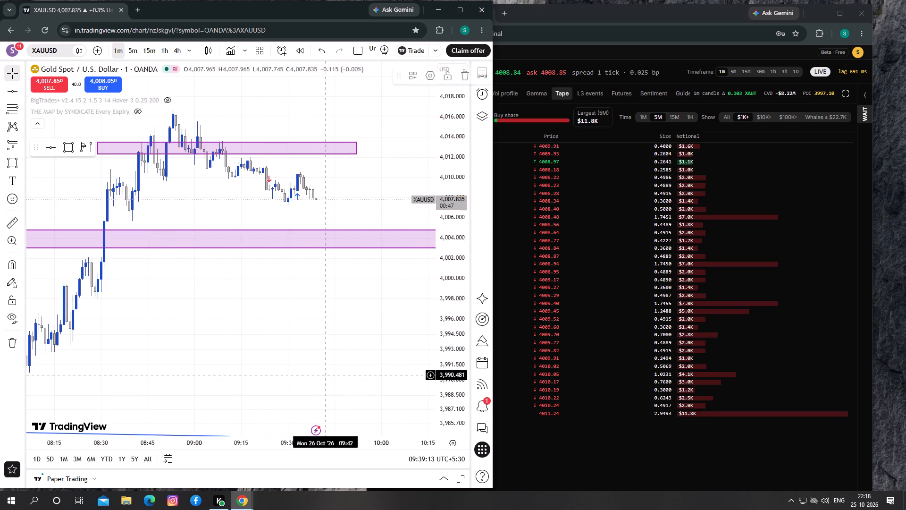
{"action": "left_click_drag", "start_coordinate": [334, 344], "coordinate": [348, 363]}
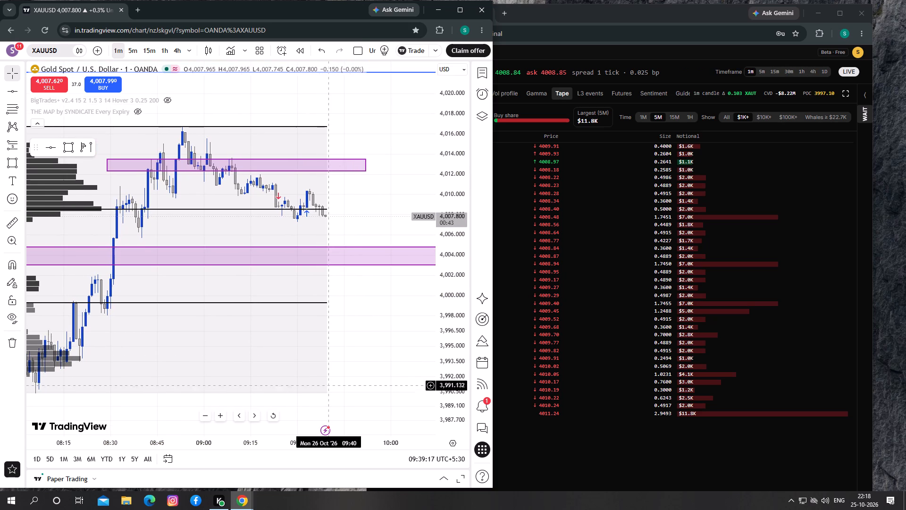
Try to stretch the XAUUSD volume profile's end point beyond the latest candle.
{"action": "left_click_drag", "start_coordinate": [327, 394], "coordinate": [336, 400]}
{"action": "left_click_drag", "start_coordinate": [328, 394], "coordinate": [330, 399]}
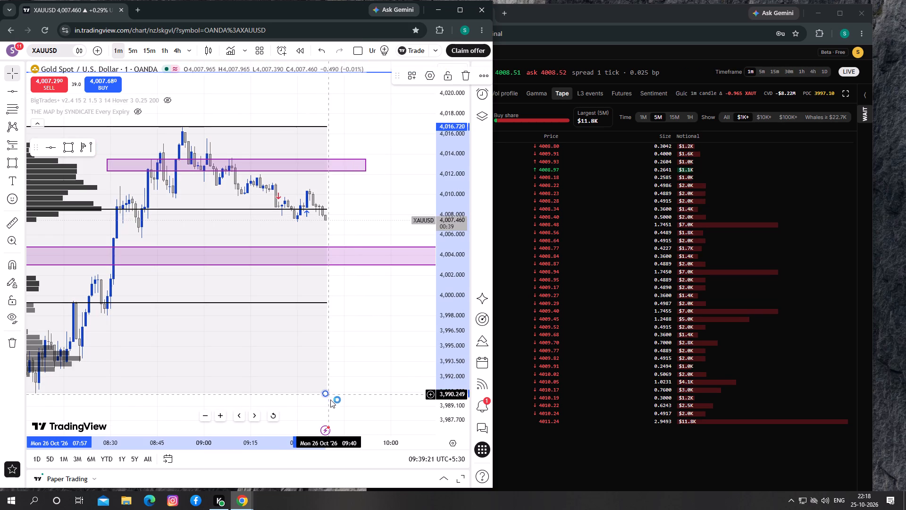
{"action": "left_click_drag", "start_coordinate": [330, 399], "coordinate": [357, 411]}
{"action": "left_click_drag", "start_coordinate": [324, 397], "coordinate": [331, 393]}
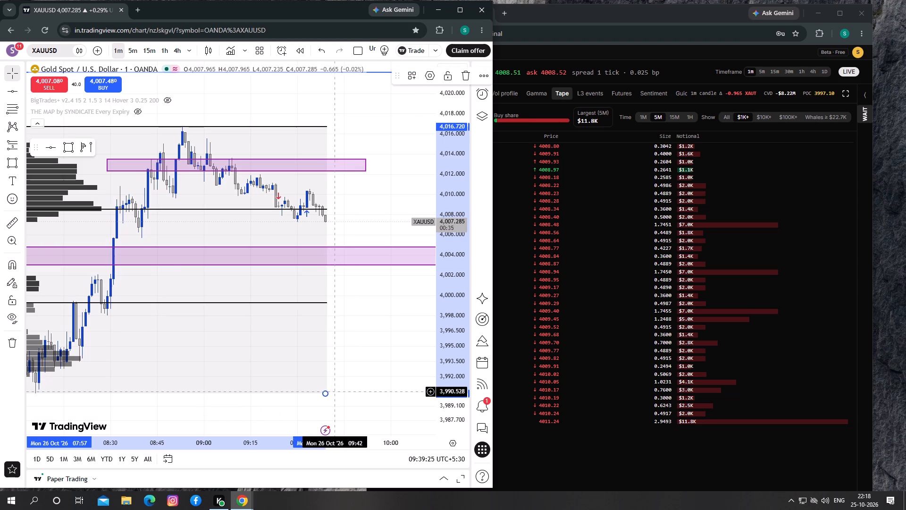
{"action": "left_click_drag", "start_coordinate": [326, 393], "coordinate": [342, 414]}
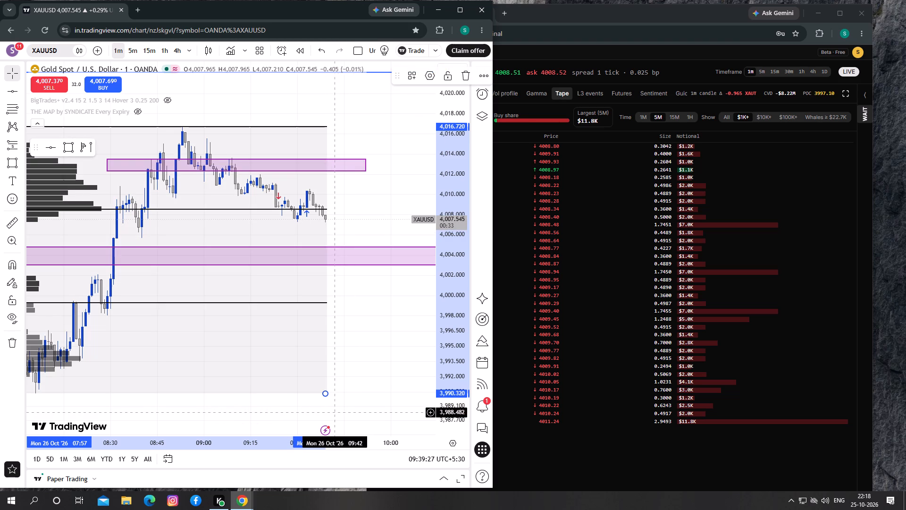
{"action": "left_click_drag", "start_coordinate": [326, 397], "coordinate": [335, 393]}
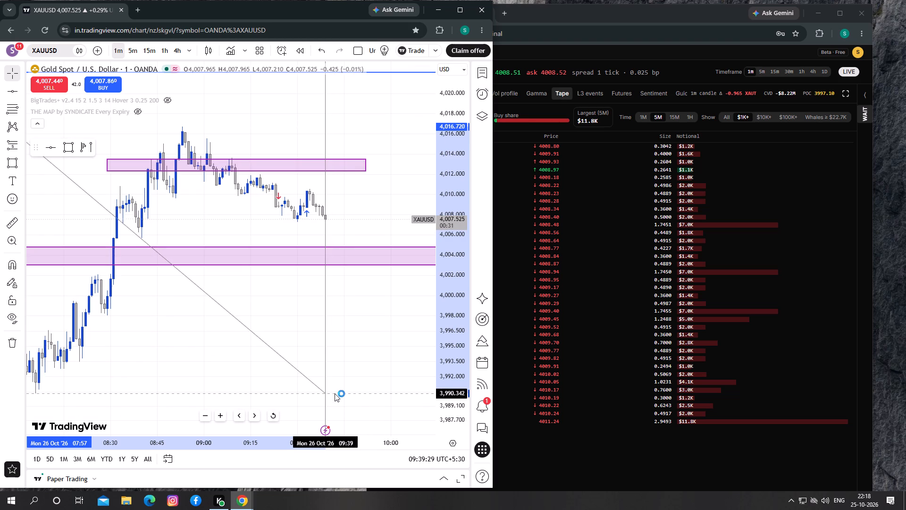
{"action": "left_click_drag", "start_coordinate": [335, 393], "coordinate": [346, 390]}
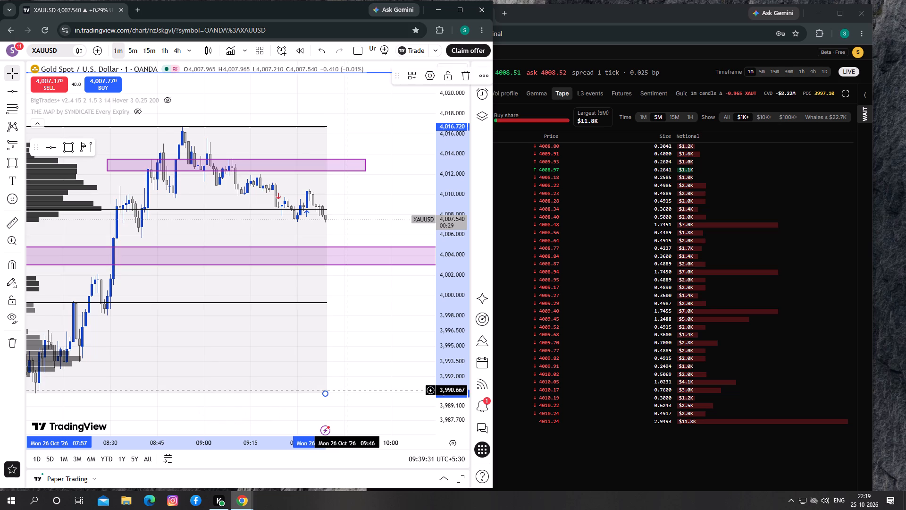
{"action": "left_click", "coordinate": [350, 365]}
Examine the latest 1-minute XAUUSD candles against the extended volume profile's levels and the two purple zones.
{"action": "left_click_drag", "start_coordinate": [363, 359], "coordinate": [348, 365]}
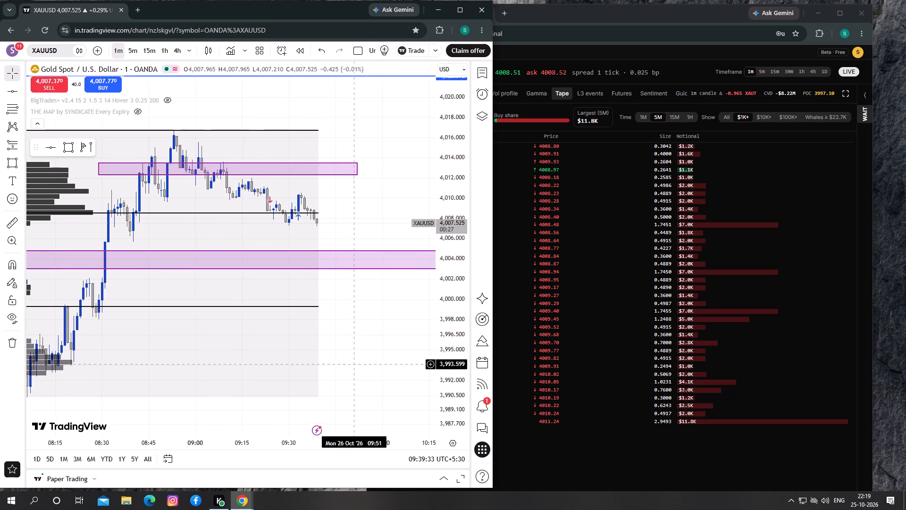
{"action": "left_click_drag", "start_coordinate": [348, 365], "coordinate": [341, 368]}
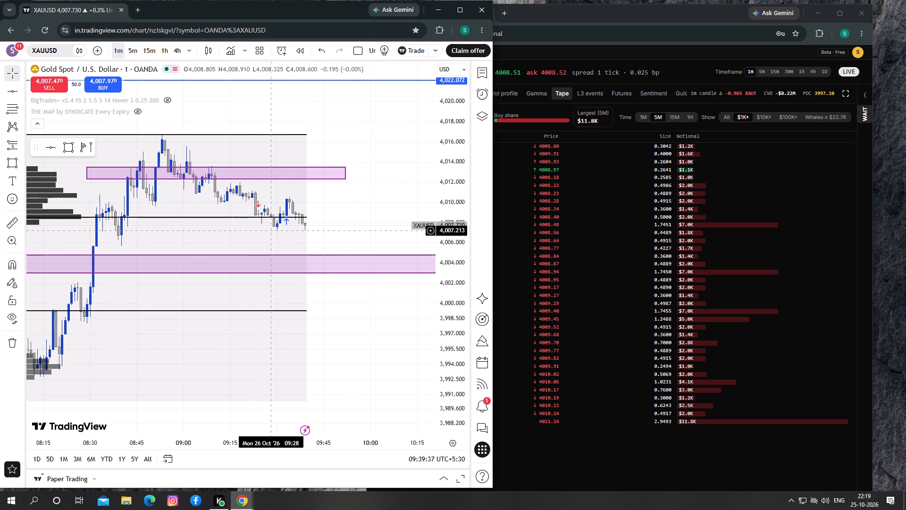
{"action": "left_click_drag", "start_coordinate": [349, 238], "coordinate": [364, 216]}
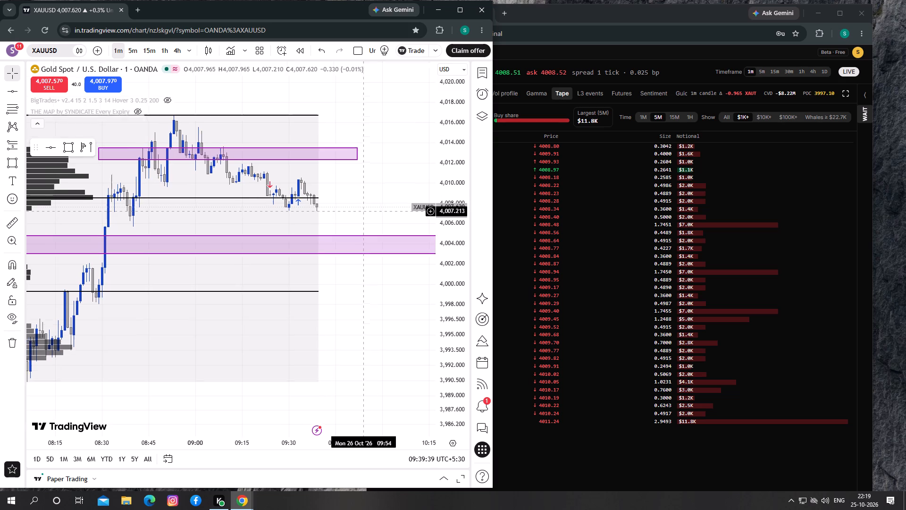
{"action": "left_click_drag", "start_coordinate": [364, 216], "coordinate": [387, 190]}
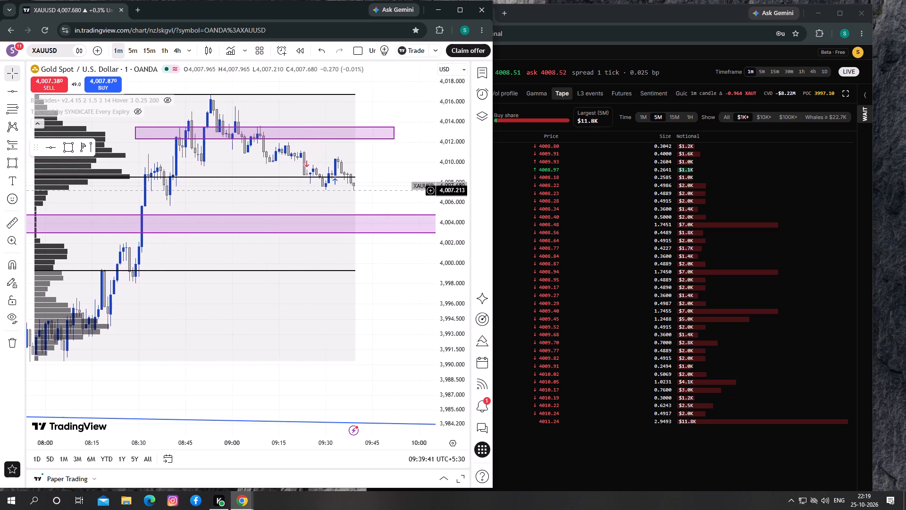
{"action": "left_click_drag", "start_coordinate": [387, 190], "coordinate": [388, 194]}
{"action": "left_click_drag", "start_coordinate": [391, 194], "coordinate": [399, 193]}
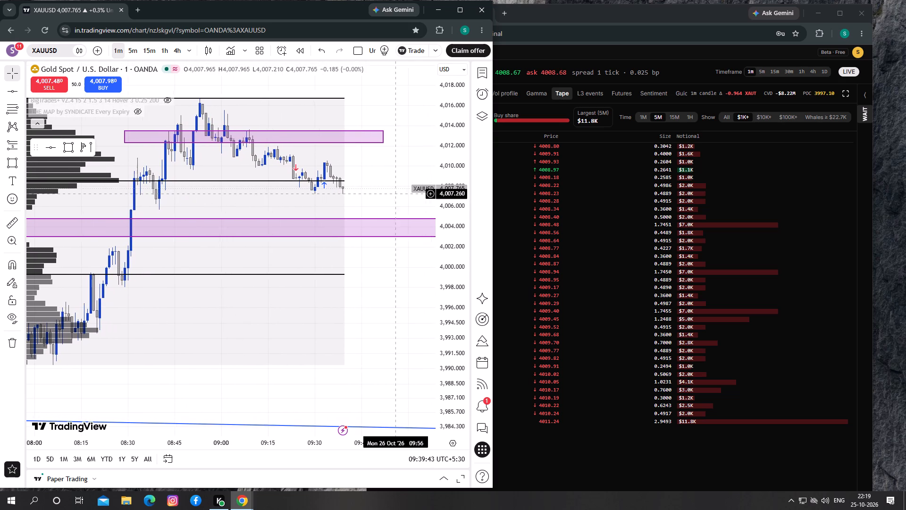
{"action": "left_click_drag", "start_coordinate": [399, 193], "coordinate": [403, 193]}
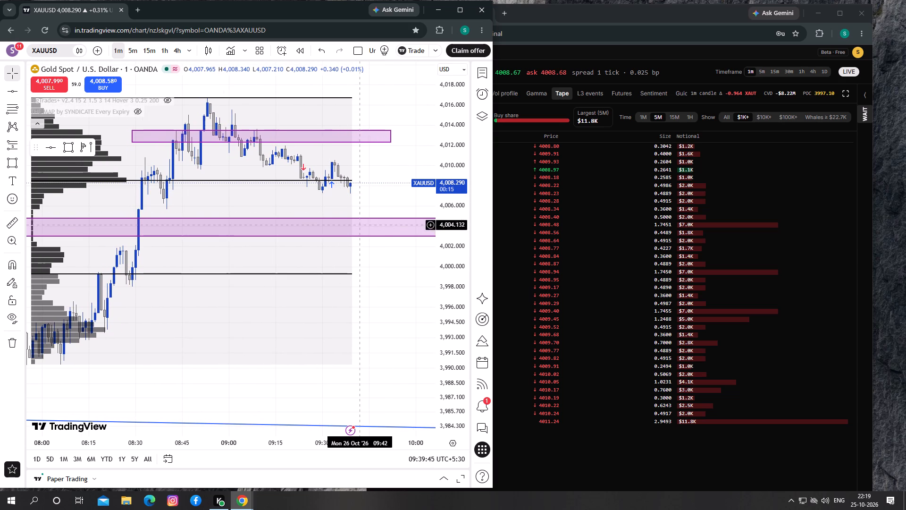
{"action": "left_click_drag", "start_coordinate": [377, 204], "coordinate": [369, 204]}
Return to the XAUT/USDT tape and review trades of all sizes over the last 5 minutes.
{"action": "left_click", "coordinate": [629, 177]}
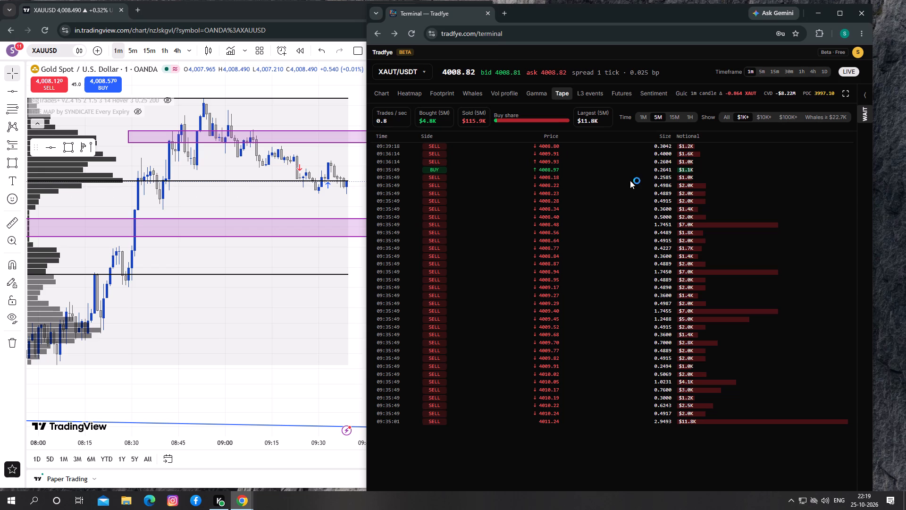
{"action": "left_click", "coordinate": [659, 210]}
{"action": "left_click", "coordinate": [728, 117]}
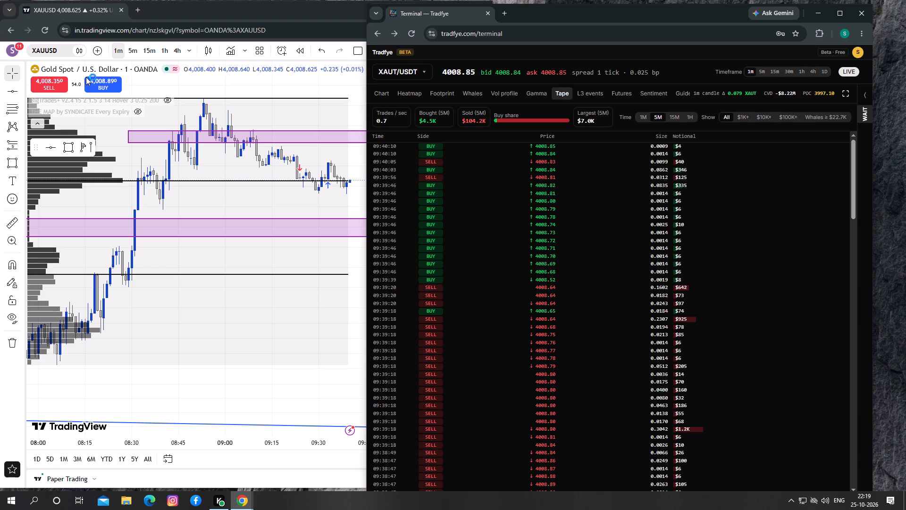
Examine XAUUSD on the 5-minute timeframe, comparing price with the purple zones, volume profile and blue lines.
{"action": "left_click", "coordinate": [129, 52]}
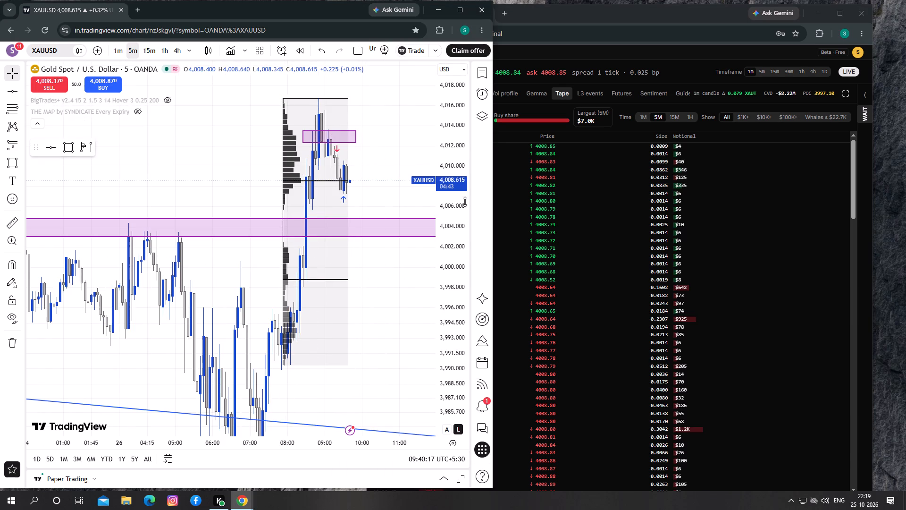
{"action": "left_click_drag", "start_coordinate": [460, 215], "coordinate": [459, 343]}
{"action": "left_click_drag", "start_coordinate": [403, 326], "coordinate": [340, 314]}
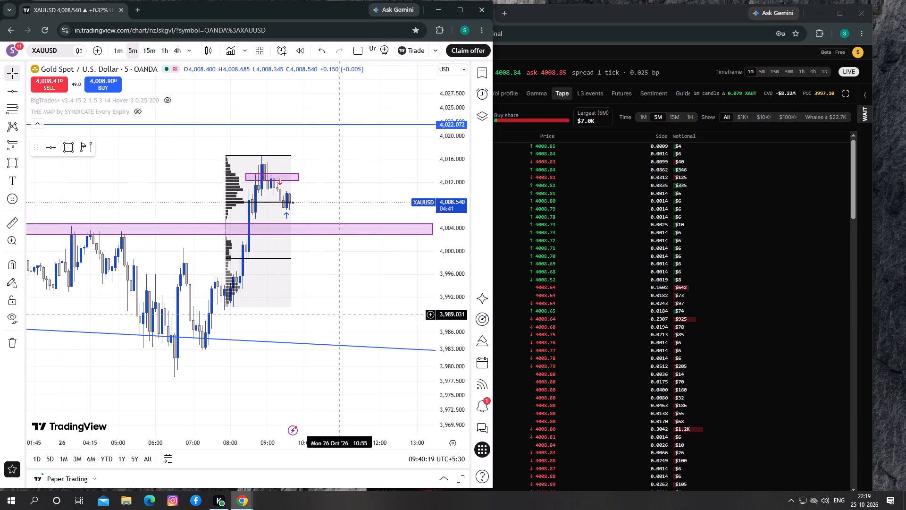
{"action": "left_click_drag", "start_coordinate": [340, 314], "coordinate": [339, 314]}
{"action": "left_click_drag", "start_coordinate": [455, 240], "coordinate": [459, 272]}
{"action": "left_click_drag", "start_coordinate": [339, 284], "coordinate": [325, 295]}
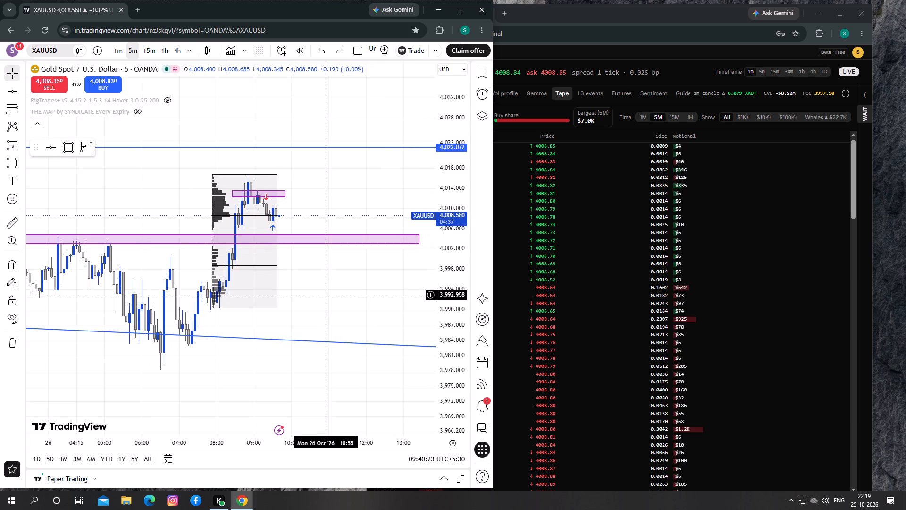
{"action": "left_click", "coordinate": [325, 295]}
{"action": "left_click", "coordinate": [325, 296]}
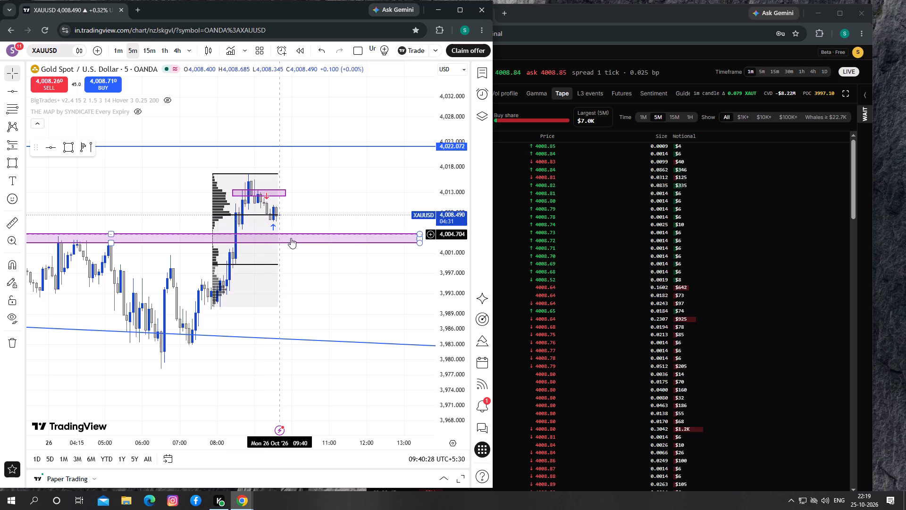
{"action": "left_click_drag", "start_coordinate": [328, 264], "coordinate": [269, 231]}
{"action": "left_click_drag", "start_coordinate": [255, 244], "coordinate": [359, 253]}
{"action": "left_click_drag", "start_coordinate": [295, 301], "coordinate": [424, 301]}
{"action": "left_click_drag", "start_coordinate": [173, 263], "coordinate": [83, 251]}
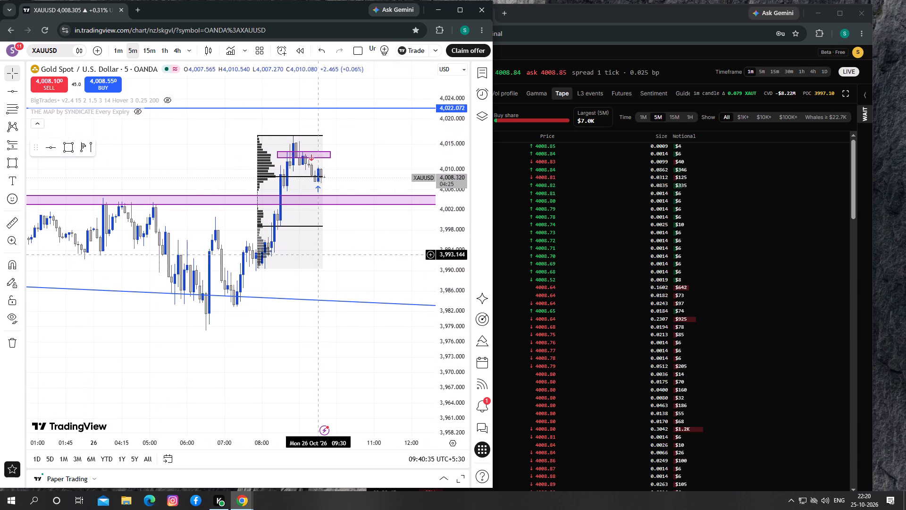
{"action": "left_click_drag", "start_coordinate": [350, 252], "coordinate": [252, 273]}
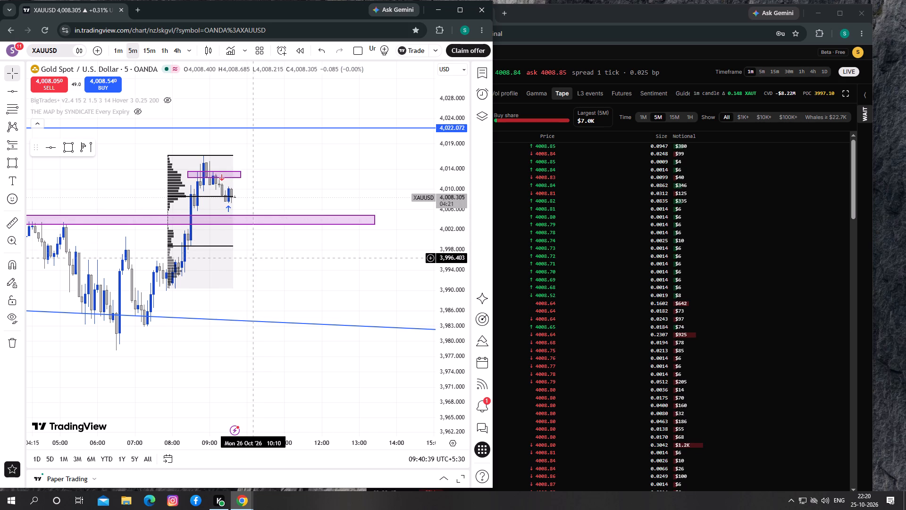
{"action": "left_click_drag", "start_coordinate": [287, 260], "coordinate": [312, 261]}
Return XAUUSD to the 1-minute timeframe and inspect recent candles between the two purple zones.
{"action": "left_click", "coordinate": [116, 47]}
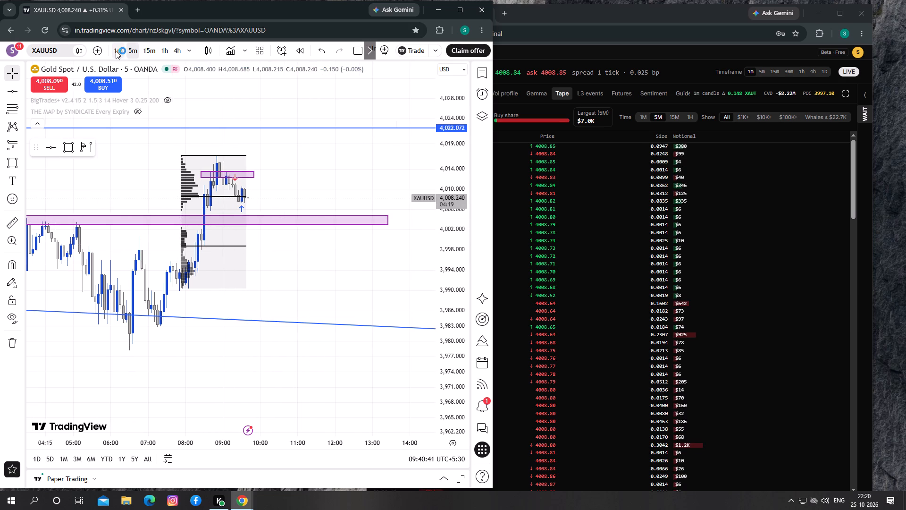
{"action": "left_click_drag", "start_coordinate": [449, 314], "coordinate": [437, 228]}
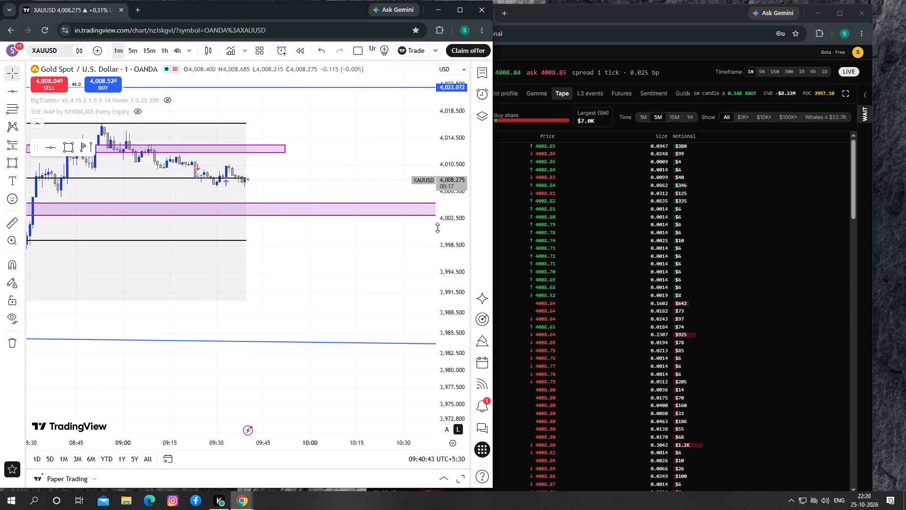
{"action": "left_click_drag", "start_coordinate": [437, 228], "coordinate": [420, 144]}
{"action": "left_click_drag", "start_coordinate": [316, 259], "coordinate": [371, 354]}
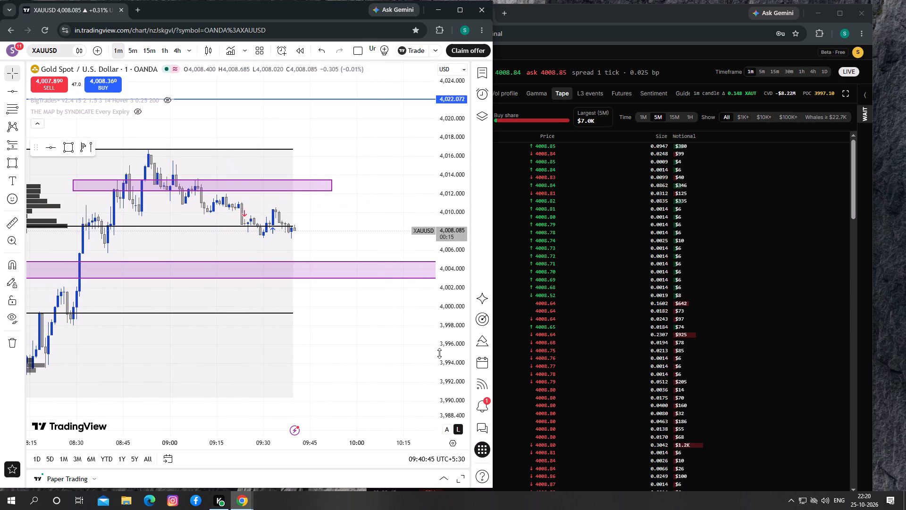
{"action": "left_click_drag", "start_coordinate": [440, 353], "coordinate": [443, 329]}
{"action": "left_click_drag", "start_coordinate": [347, 308], "coordinate": [329, 316]}
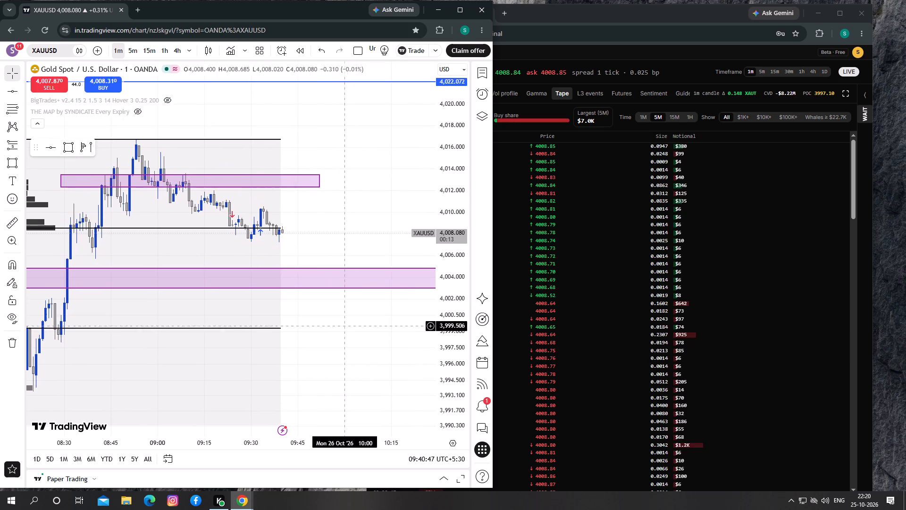
Check XAUT/USDT's order-book heatmap walls and whale big-print bubbles, comparing them with the XAUUSD chart.
{"action": "left_click", "coordinate": [619, 232]}
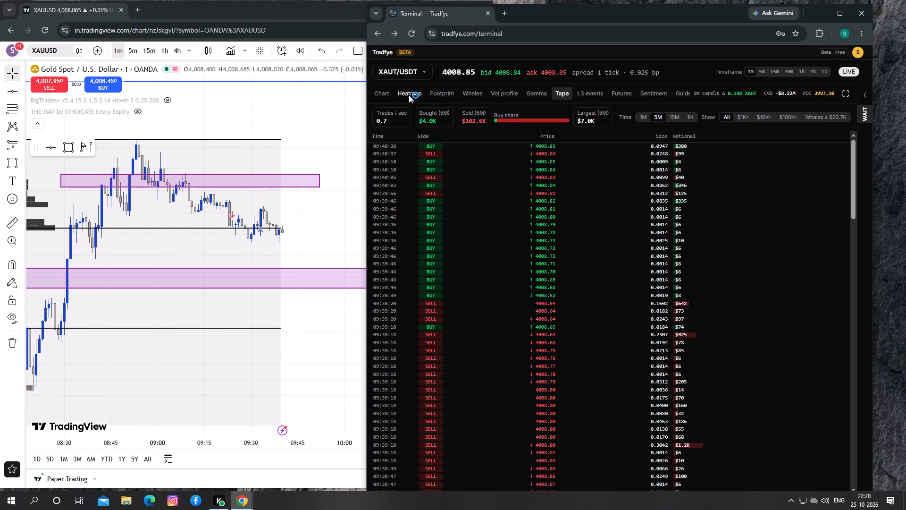
{"action": "left_click", "coordinate": [409, 91]}
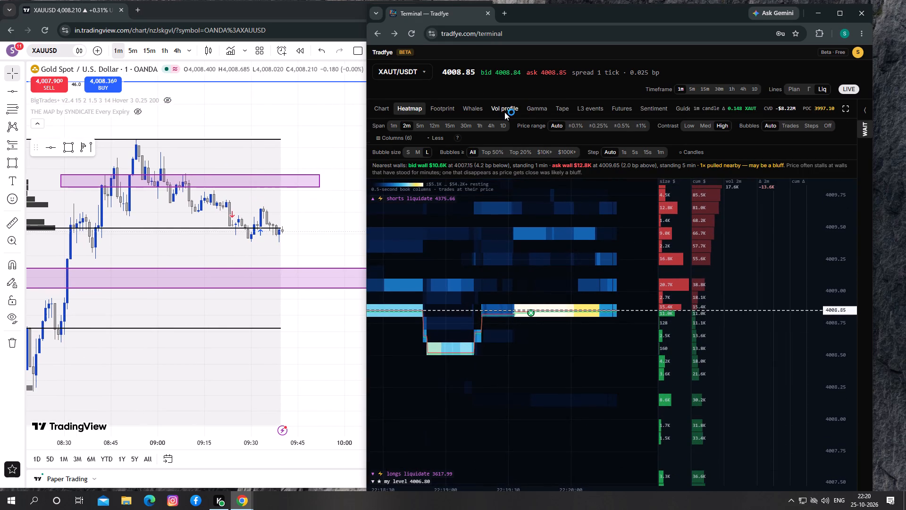
{"action": "left_click", "coordinate": [461, 109]}
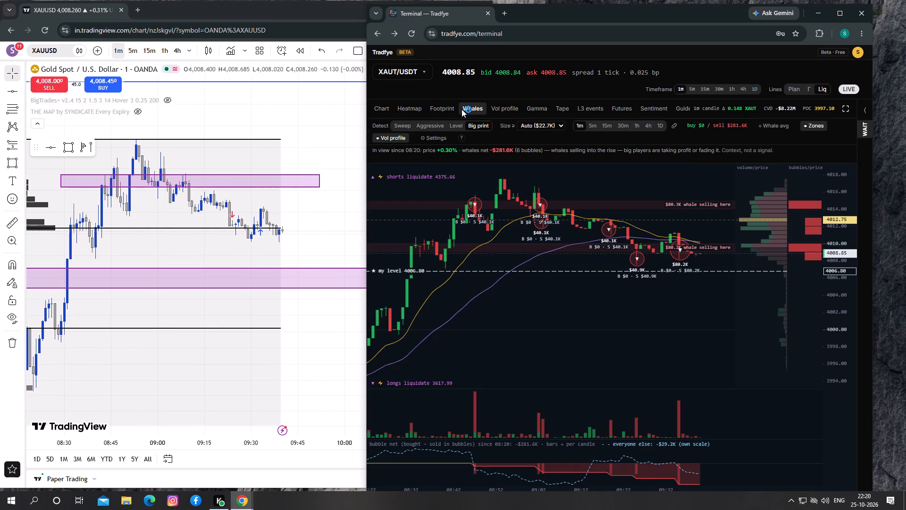
{"action": "left_click_drag", "start_coordinate": [653, 382], "coordinate": [638, 382]}
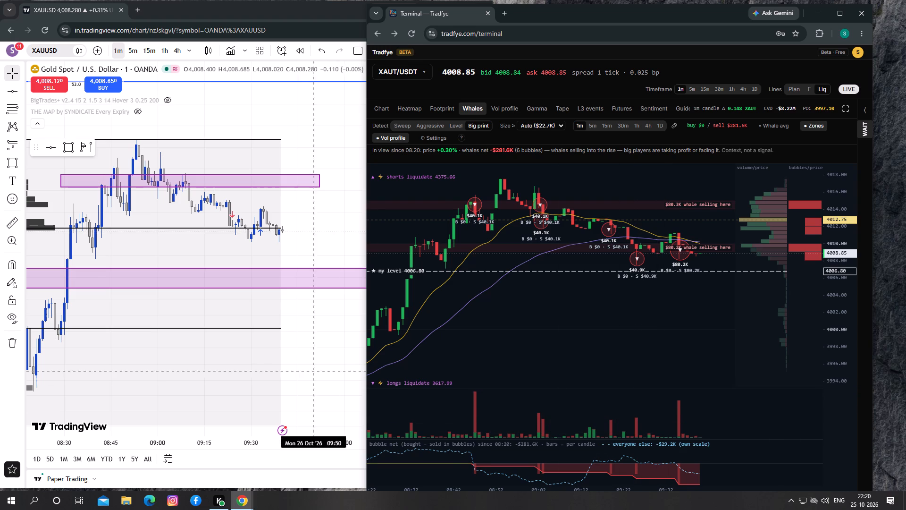
{"action": "left_click", "coordinate": [310, 349]}
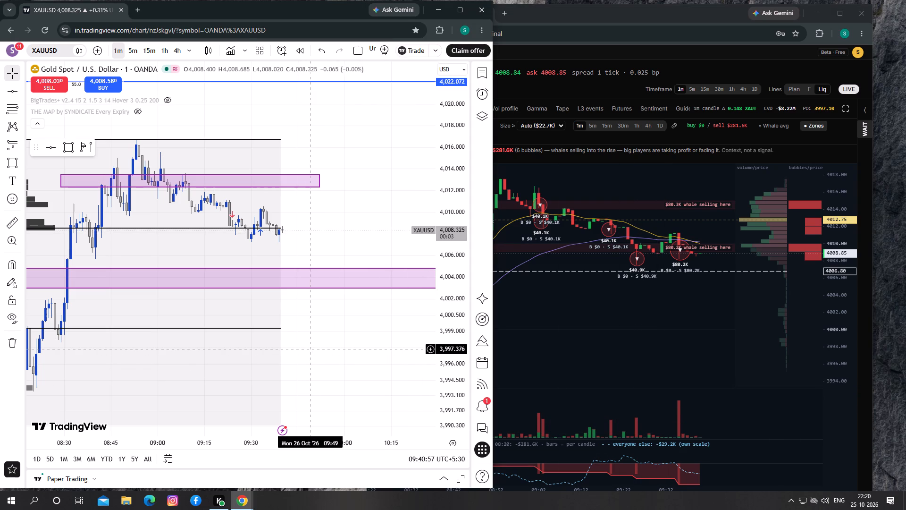
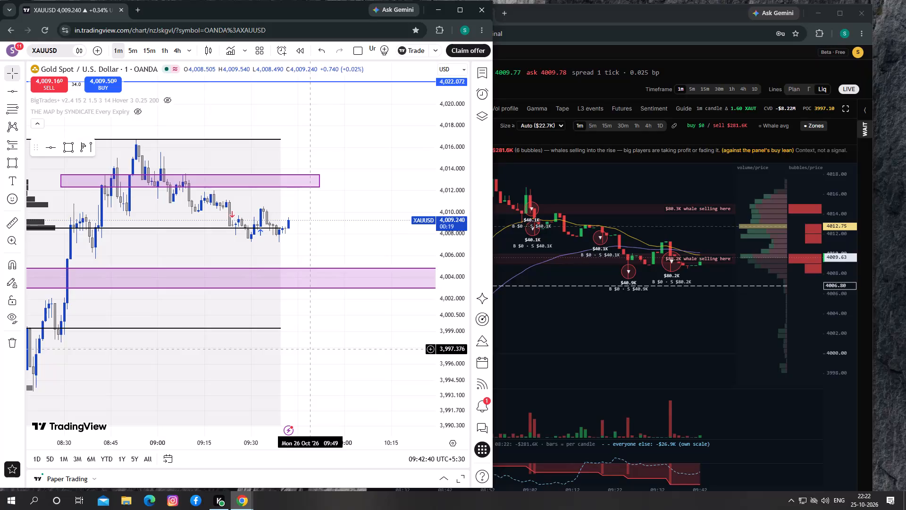
Extend the end of the XAUUSD volume profile range to the latest 1-minute candle.
{"action": "left_click_drag", "start_coordinate": [310, 366], "coordinate": [294, 308]}
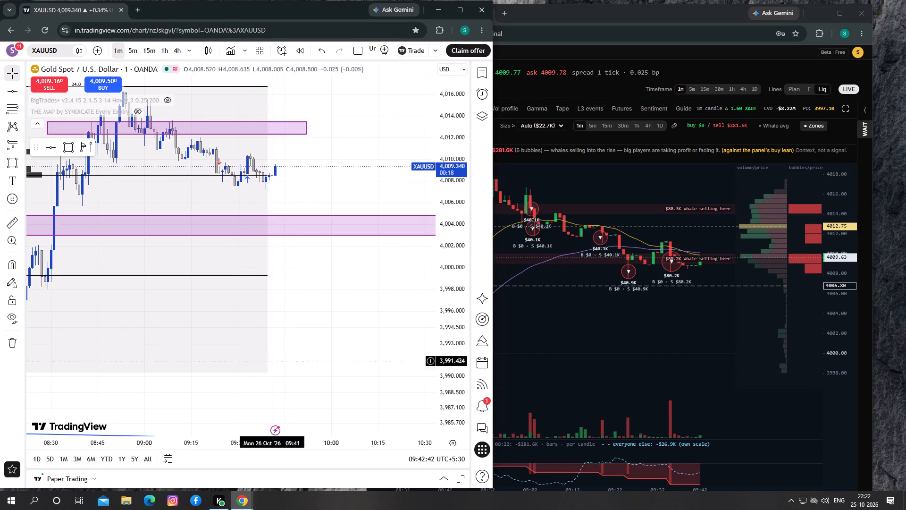
{"action": "left_click_drag", "start_coordinate": [268, 372], "coordinate": [273, 378]}
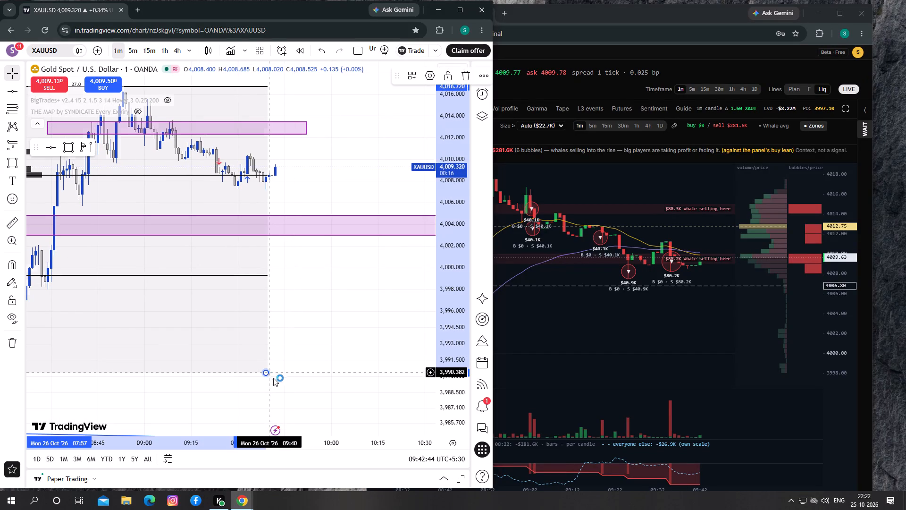
{"action": "left_click_drag", "start_coordinate": [273, 378], "coordinate": [283, 374]}
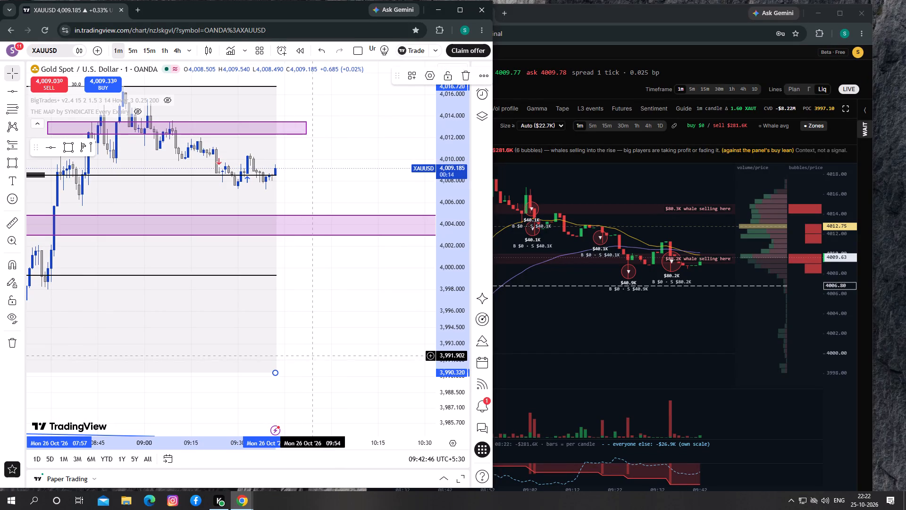
{"action": "left_click_drag", "start_coordinate": [304, 331], "coordinate": [305, 361]}
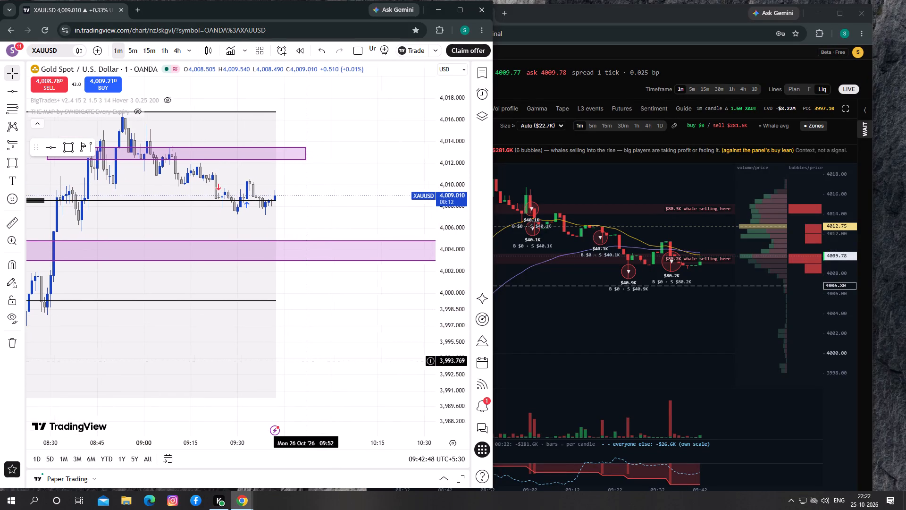
{"action": "left_click_drag", "start_coordinate": [305, 361], "coordinate": [304, 361]}
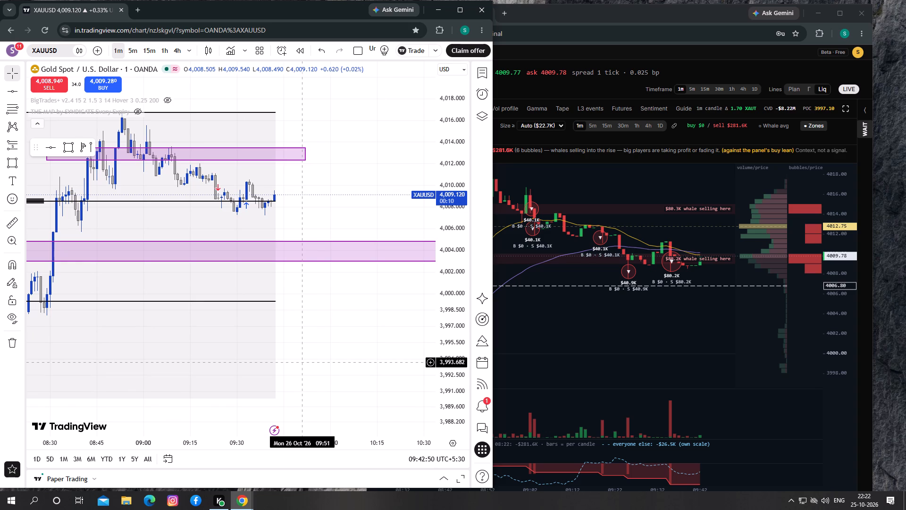
Check XAUT/USDT's whale big-print bubbles and price-level volume around the 4006.80 level.
{"action": "left_click", "coordinate": [570, 351]}
{"action": "left_click_drag", "start_coordinate": [570, 351], "coordinate": [570, 351]}
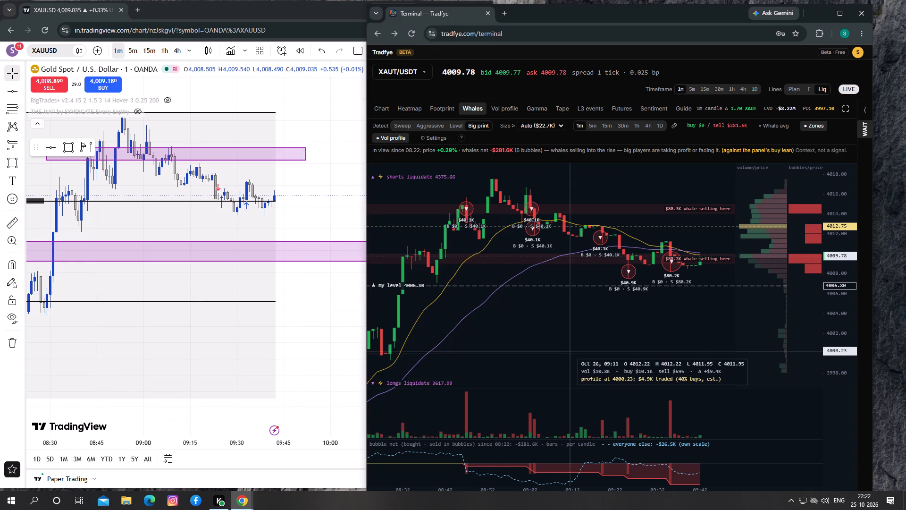
{"action": "left_click_drag", "start_coordinate": [570, 351], "coordinate": [548, 351]}
{"action": "left_click_drag", "start_coordinate": [548, 351], "coordinate": [551, 359]}
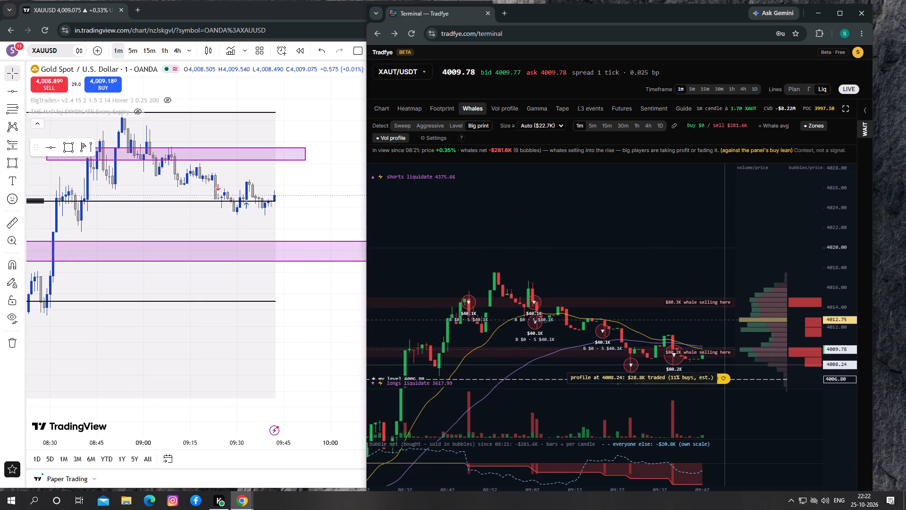
{"action": "left_click", "coordinate": [721, 381]}
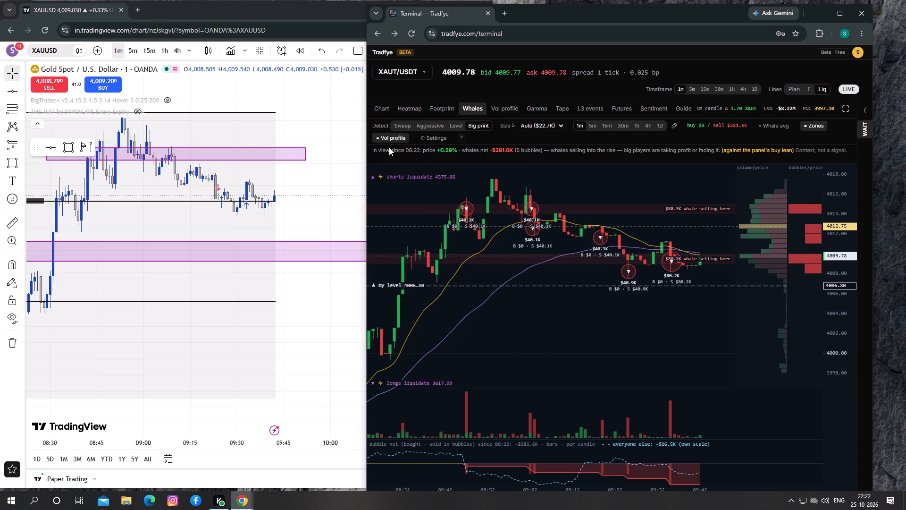
Open XAUT/USDT's candlestick chart and examine recent price against the orange zone, the 4011.23 line and the SMA 50.
{"action": "left_click", "coordinate": [381, 107]}
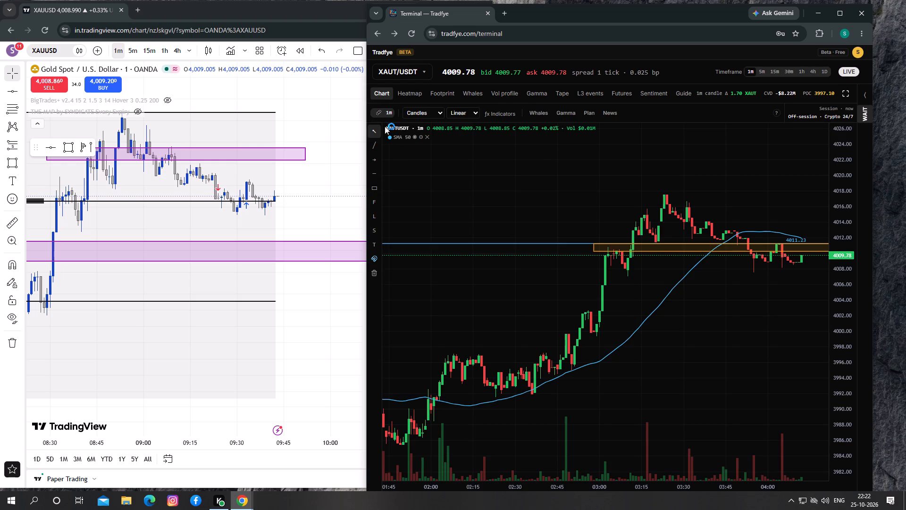
{"action": "left_click_drag", "start_coordinate": [651, 301], "coordinate": [544, 303]}
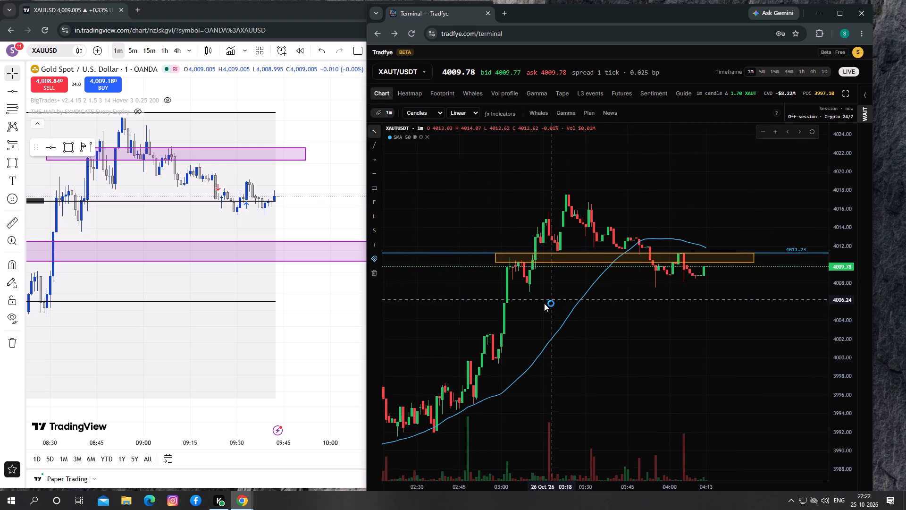
{"action": "left_click_drag", "start_coordinate": [544, 303], "coordinate": [462, 309]}
{"action": "left_click_drag", "start_coordinate": [560, 318], "coordinate": [561, 323]}
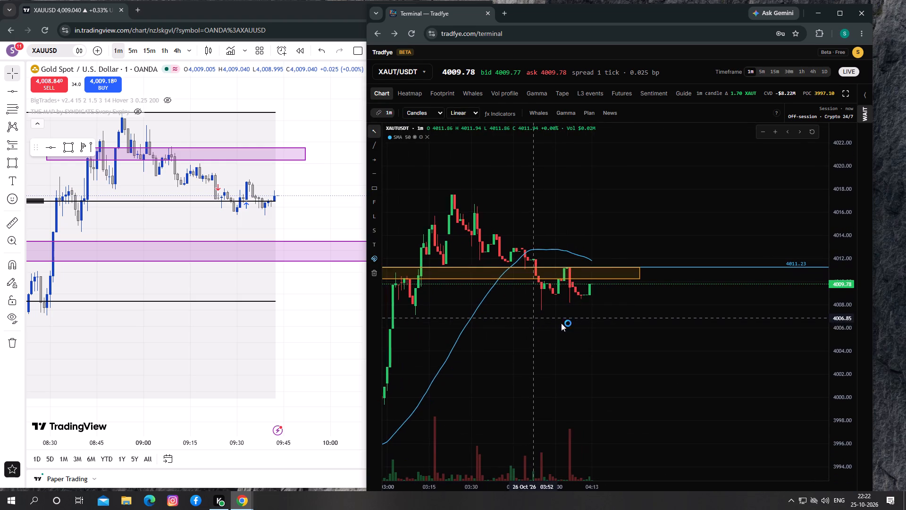
{"action": "left_click_drag", "start_coordinate": [561, 323], "coordinate": [577, 319]}
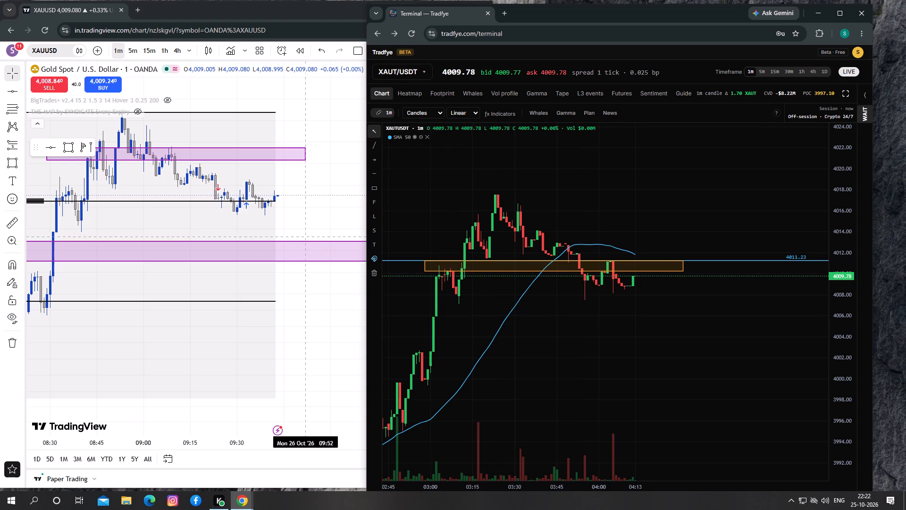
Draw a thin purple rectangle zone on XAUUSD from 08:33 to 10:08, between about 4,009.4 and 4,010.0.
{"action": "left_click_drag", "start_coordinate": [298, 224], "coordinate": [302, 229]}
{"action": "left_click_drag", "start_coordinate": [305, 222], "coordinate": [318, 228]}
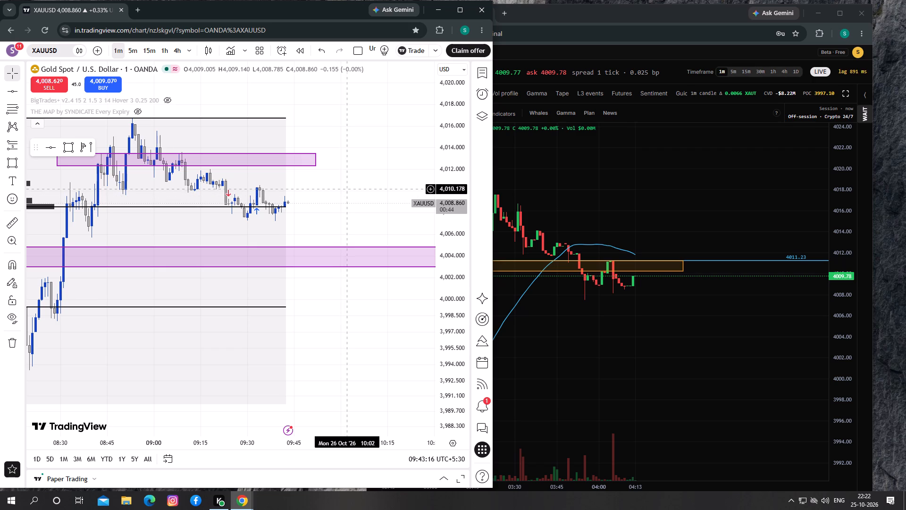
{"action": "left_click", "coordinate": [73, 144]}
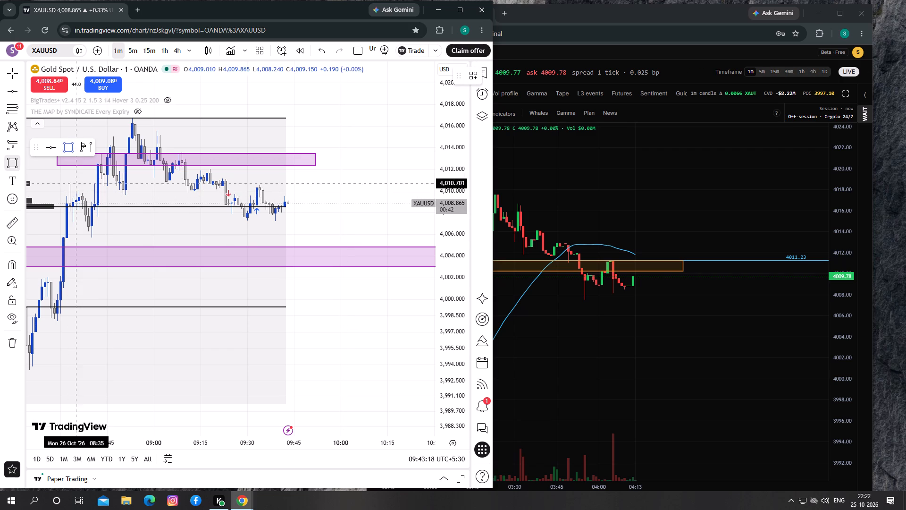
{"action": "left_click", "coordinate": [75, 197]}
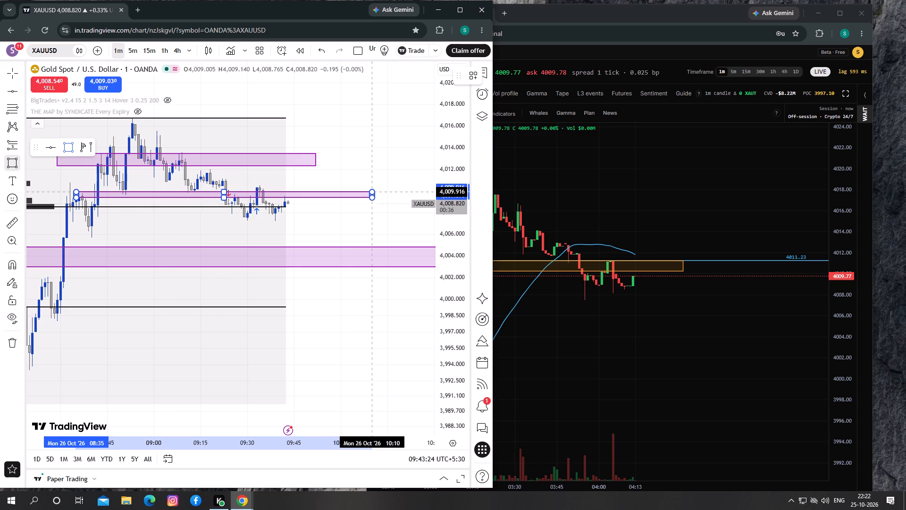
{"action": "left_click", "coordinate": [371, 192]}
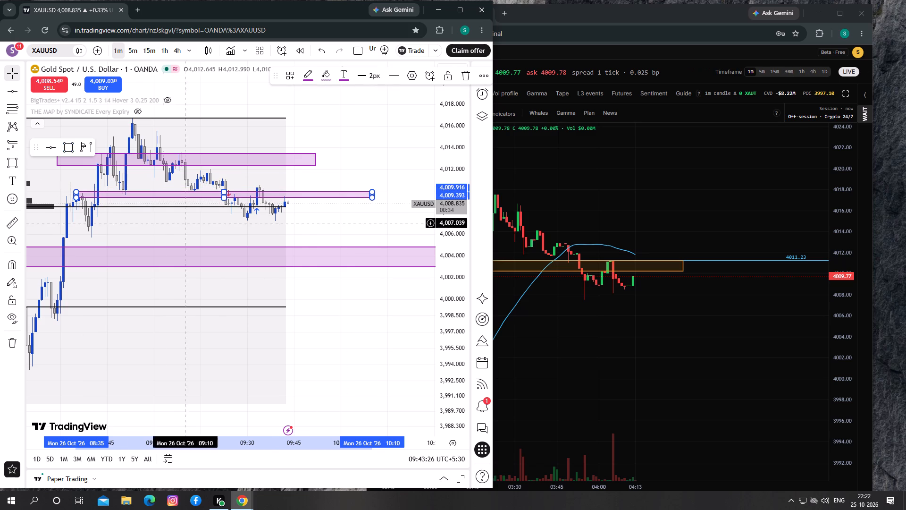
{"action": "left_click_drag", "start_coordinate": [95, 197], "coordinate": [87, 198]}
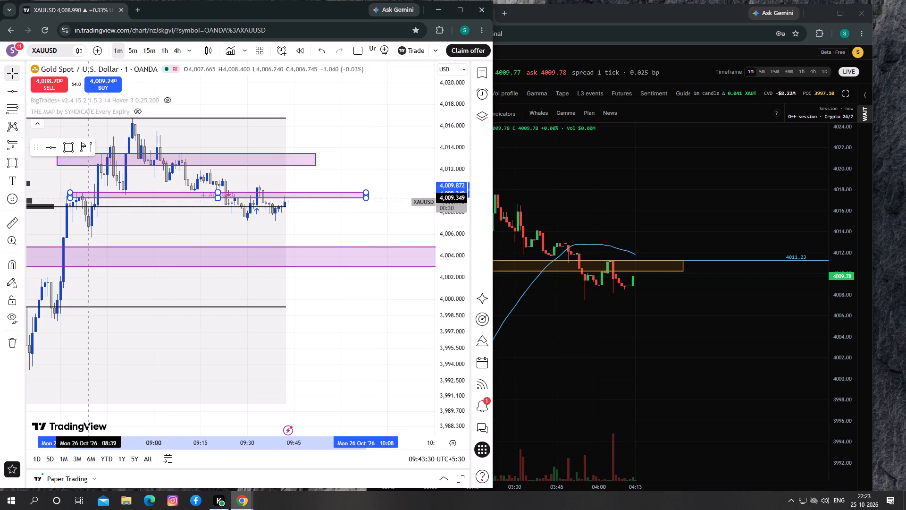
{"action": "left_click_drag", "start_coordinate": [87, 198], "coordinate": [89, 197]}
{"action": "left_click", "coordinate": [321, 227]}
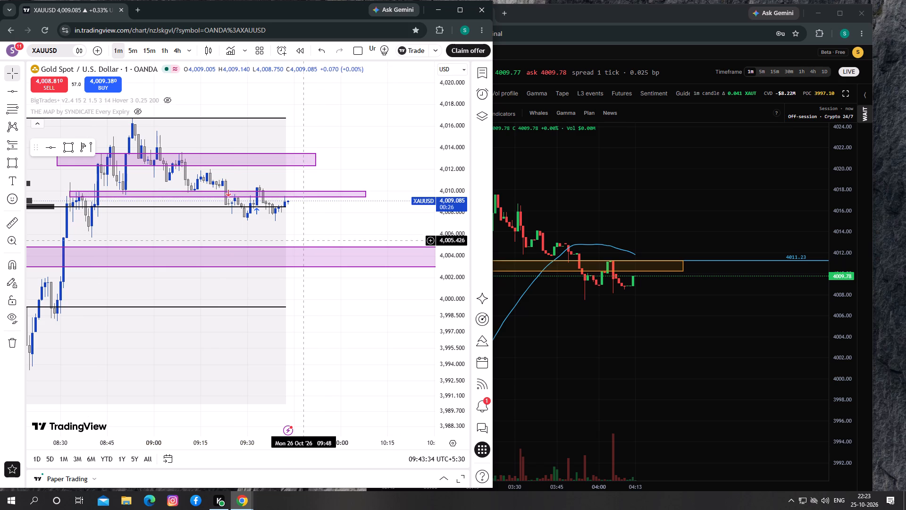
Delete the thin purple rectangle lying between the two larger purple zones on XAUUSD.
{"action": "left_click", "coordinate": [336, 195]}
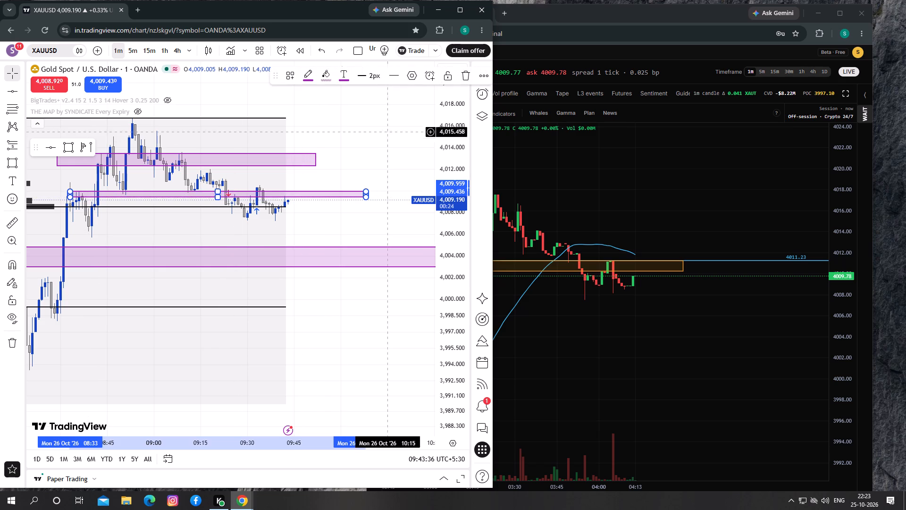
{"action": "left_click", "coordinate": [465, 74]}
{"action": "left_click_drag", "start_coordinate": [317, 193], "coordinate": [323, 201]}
Examine XAUT/USDT's latest candles below the orange zone on the candlestick chart.
{"action": "left_click", "coordinate": [579, 284]}
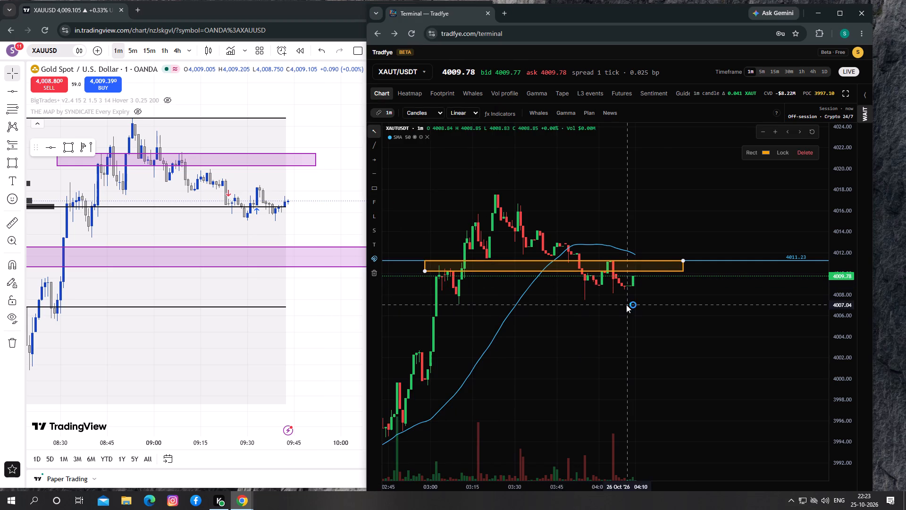
{"action": "left_click_drag", "start_coordinate": [626, 305], "coordinate": [596, 321]}
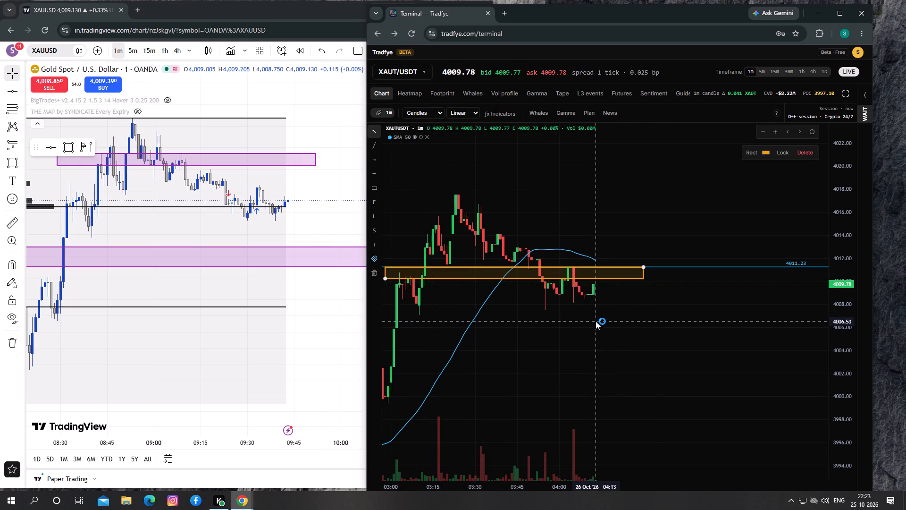
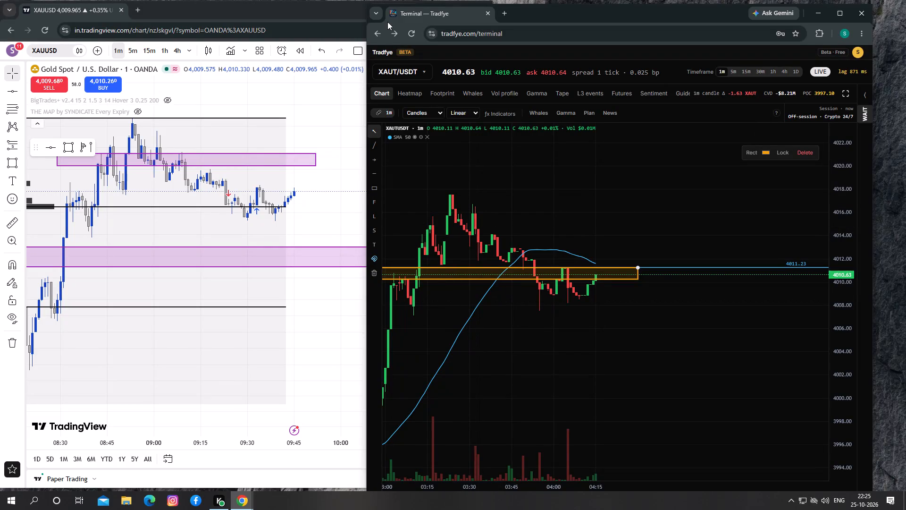
Open XAUT/USDT's Whales chart and examine recent whale bubbles, selling zones and the volume profile around the current price.
{"action": "left_click", "coordinate": [467, 89]}
{"action": "left_click_drag", "start_coordinate": [700, 291], "coordinate": [682, 294]}
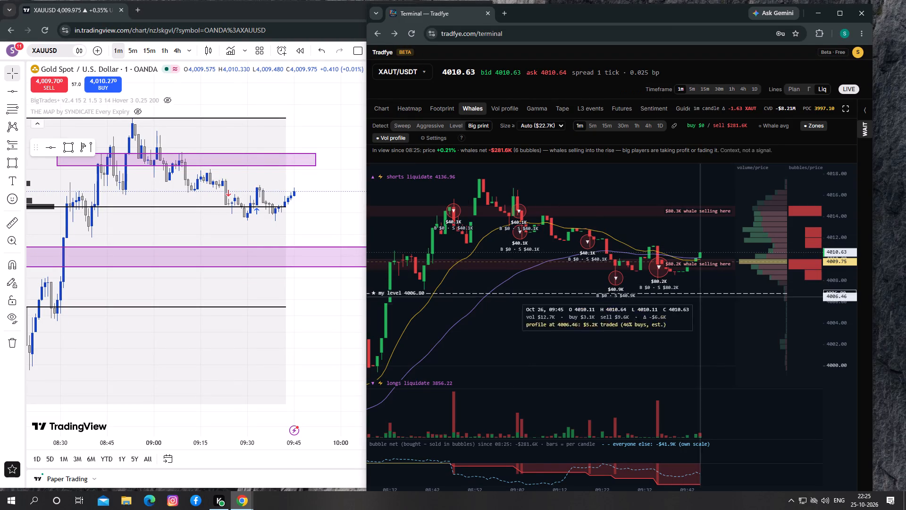
{"action": "left_click_drag", "start_coordinate": [733, 307], "coordinate": [720, 306]}
{"action": "left_click_drag", "start_coordinate": [715, 318], "coordinate": [702, 285]}
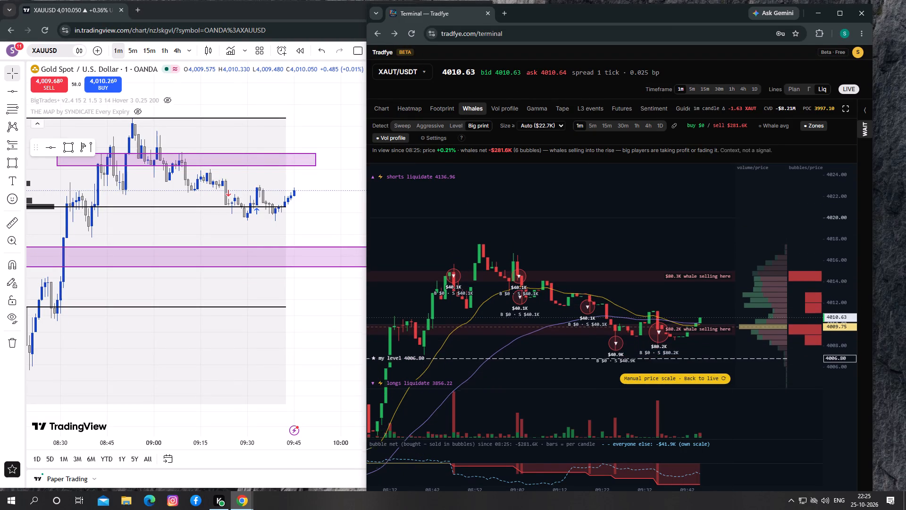
{"action": "left_click_drag", "start_coordinate": [702, 285], "coordinate": [702, 284]}
{"action": "left_click_drag", "start_coordinate": [730, 341], "coordinate": [726, 326]}
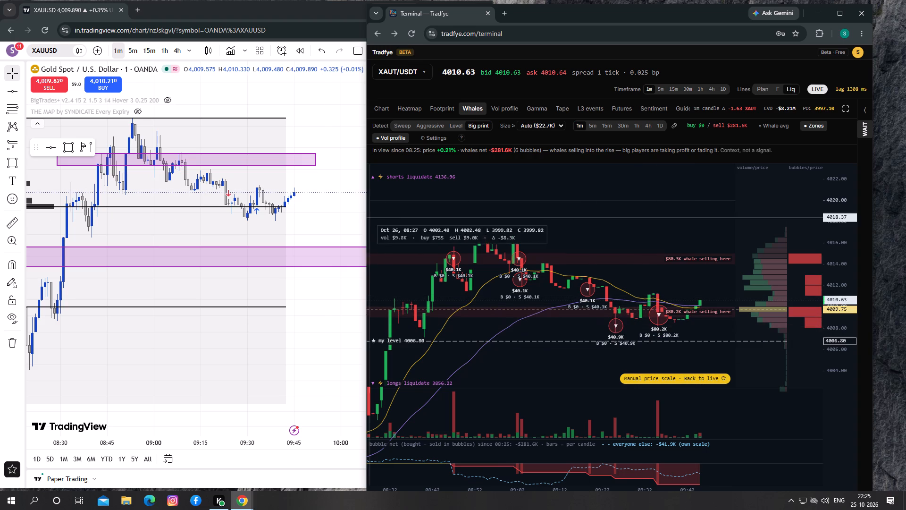
Switch XAUUSD to the 5-minute timeframe and examine price against the purple zones, volume profile and wider price range.
{"action": "left_click_drag", "start_coordinate": [323, 212], "coordinate": [311, 215]}
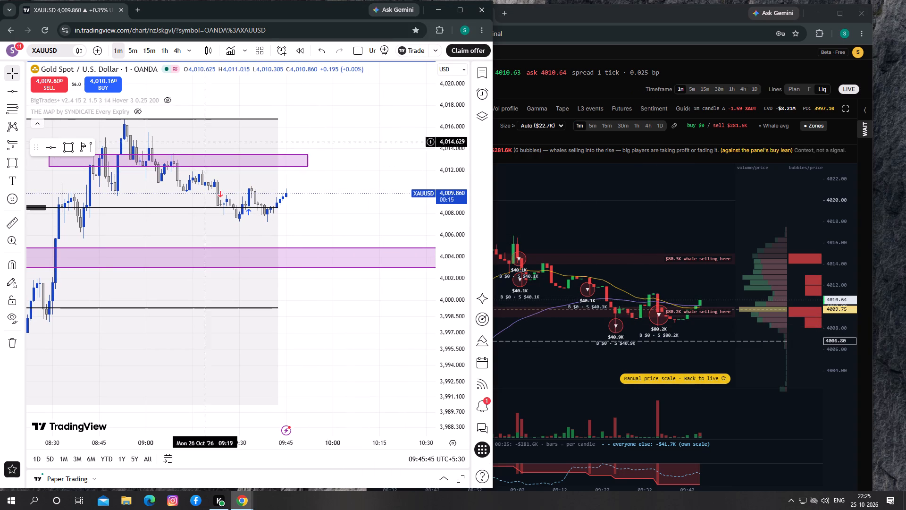
{"action": "left_click", "coordinate": [130, 53]}
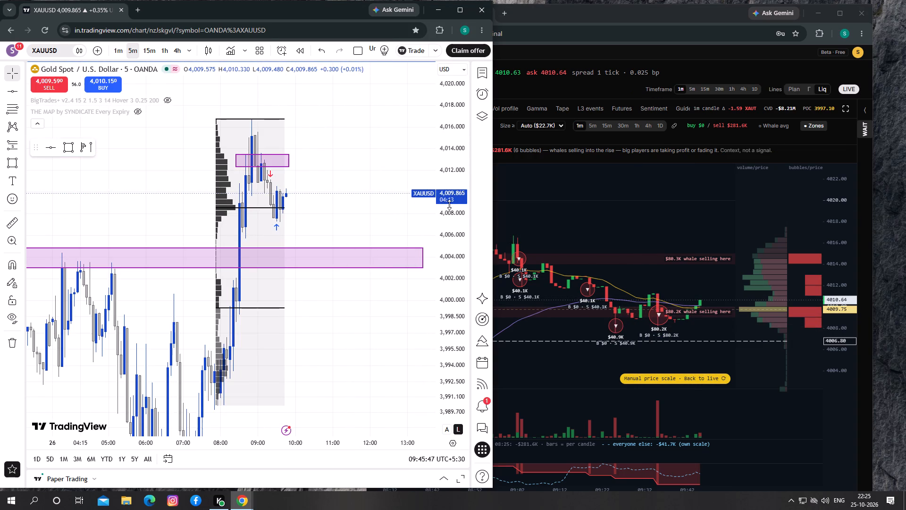
{"action": "left_click_drag", "start_coordinate": [452, 209], "coordinate": [459, 316]}
{"action": "left_click_drag", "start_coordinate": [359, 313], "coordinate": [375, 307]}
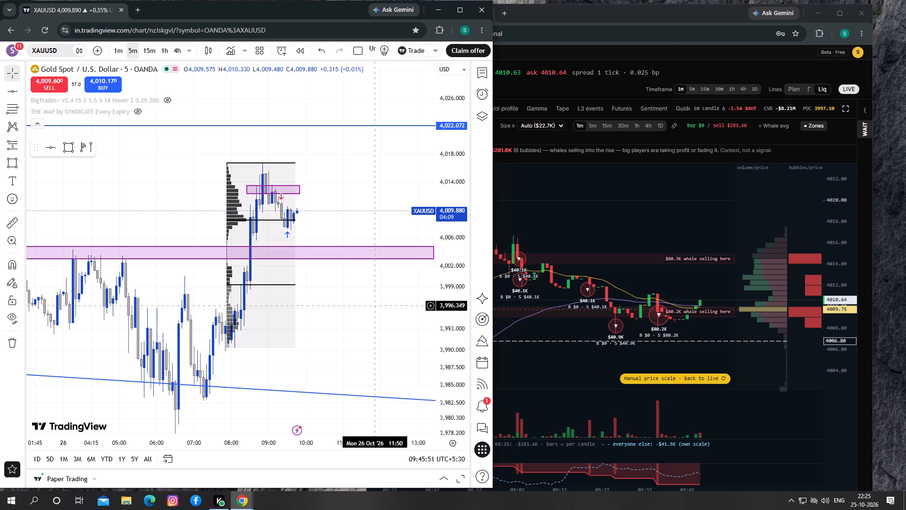
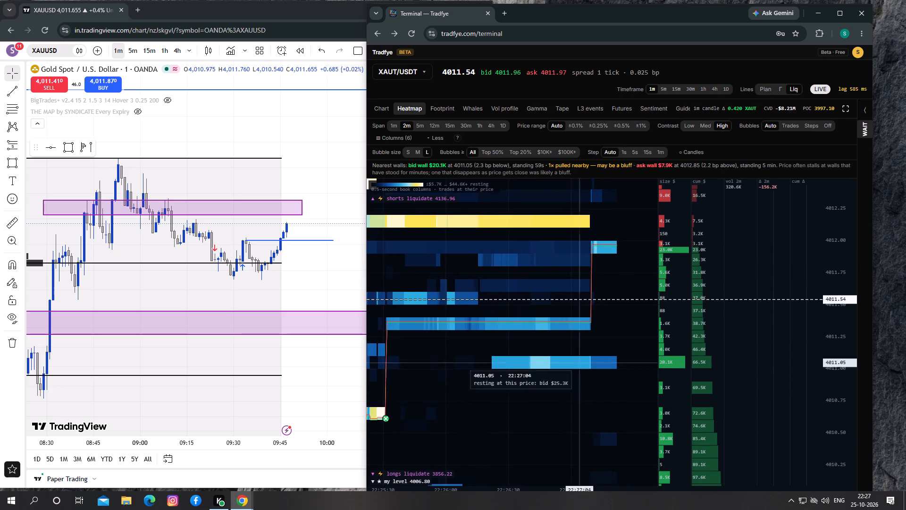
Open XAUT/USDT's Footprint chart and examine the recent candles' delta and the nPOC levels above and below price.
{"action": "left_click", "coordinate": [431, 110]}
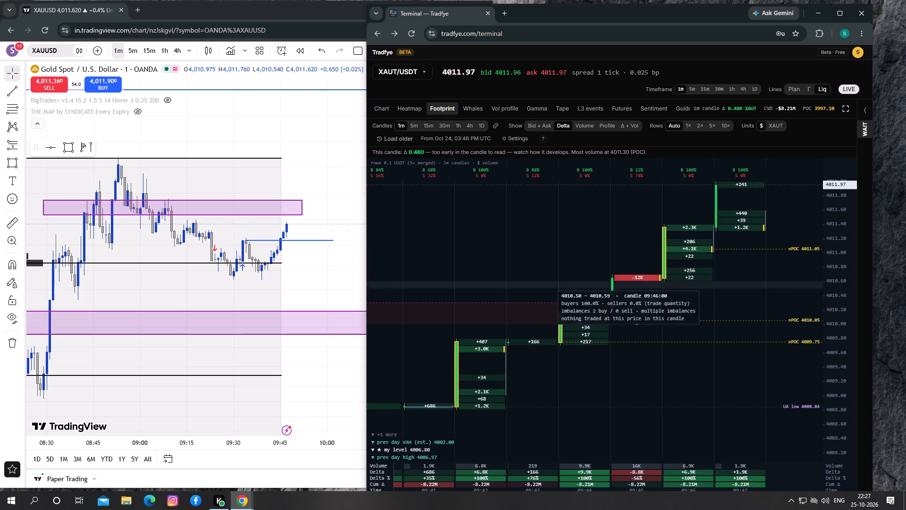
{"action": "left_click_drag", "start_coordinate": [673, 331], "coordinate": [740, 303]}
{"action": "left_click_drag", "start_coordinate": [740, 303], "coordinate": [739, 304]}
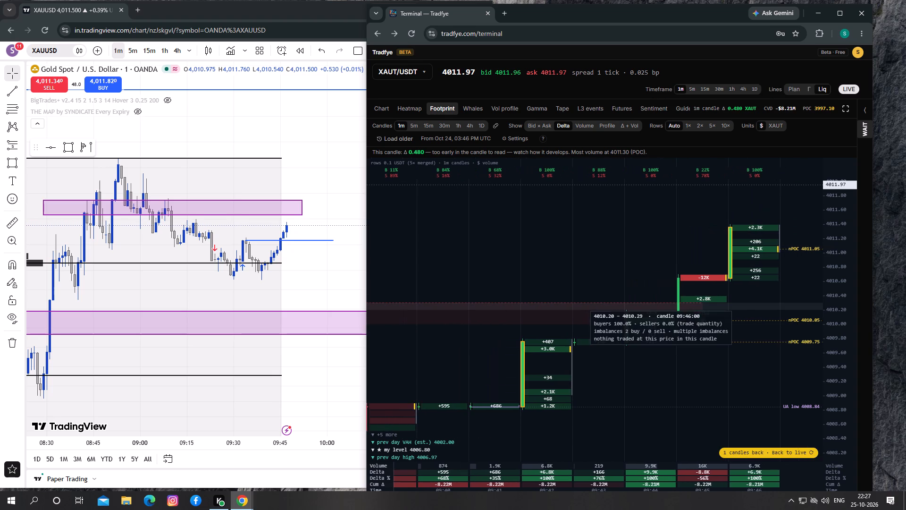
{"action": "left_click_drag", "start_coordinate": [739, 304], "coordinate": [611, 360]}
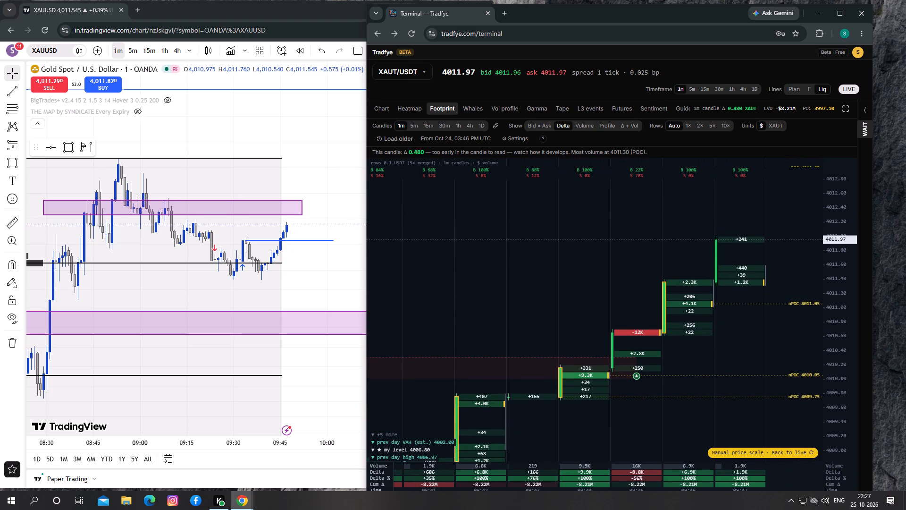
{"action": "left_click_drag", "start_coordinate": [611, 360], "coordinate": [602, 390]}
{"action": "left_click_drag", "start_coordinate": [573, 334], "coordinate": [699, 384]}
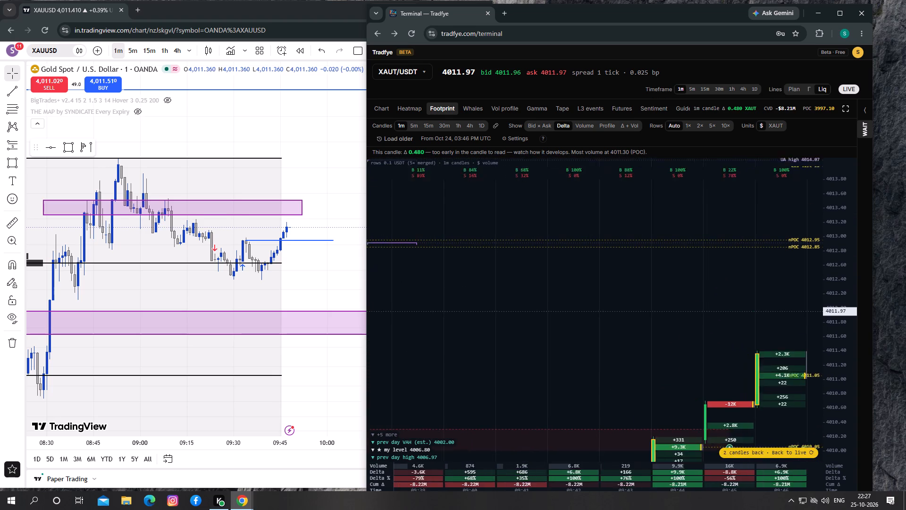
{"action": "left_click_drag", "start_coordinate": [699, 384], "coordinate": [403, 370]}
{"action": "left_click_drag", "start_coordinate": [409, 317], "coordinate": [411, 342]}
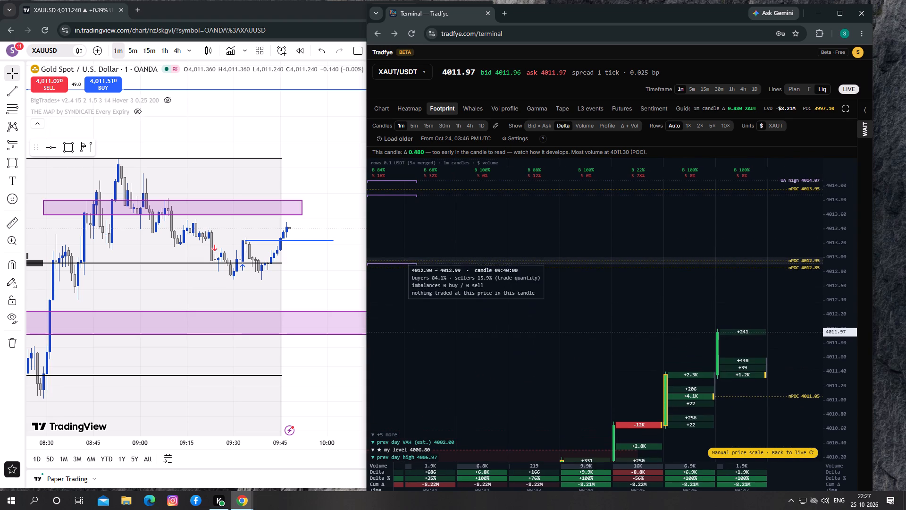
{"action": "left_click", "coordinate": [406, 265]}
{"action": "left_click", "coordinate": [409, 263]}
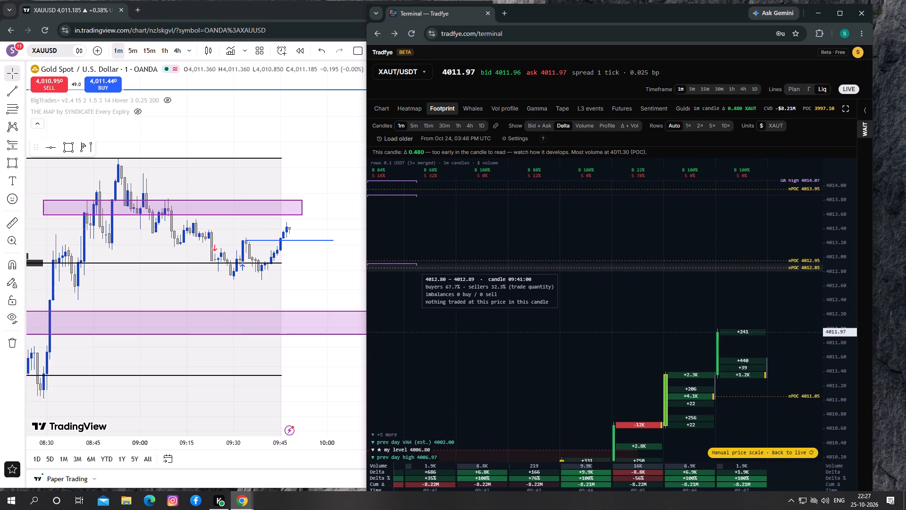
{"action": "left_click_drag", "start_coordinate": [503, 366], "coordinate": [473, 325]}
{"action": "left_click_drag", "start_coordinate": [543, 320], "coordinate": [536, 317]}
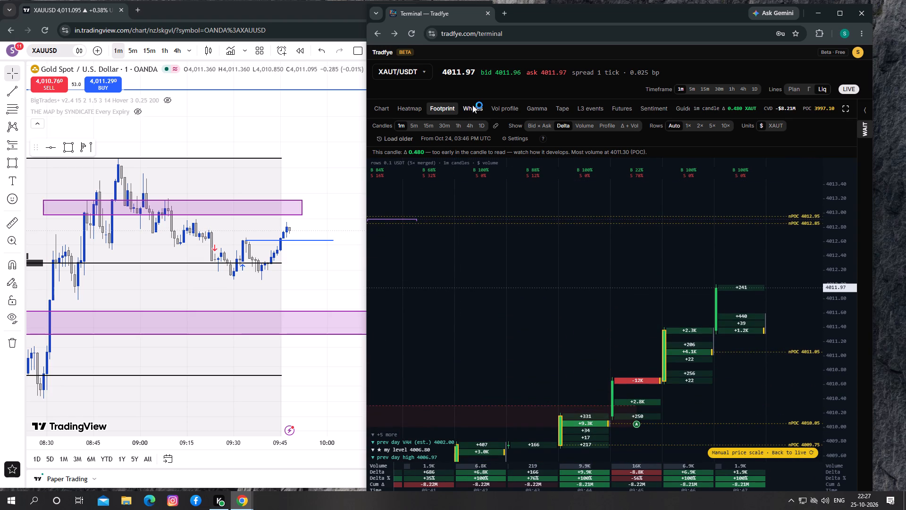
Open XAUT/USDT's Whales chart and compare bubbles under the Aggressive, Level and Big print detection modes.
{"action": "left_click", "coordinate": [472, 105]}
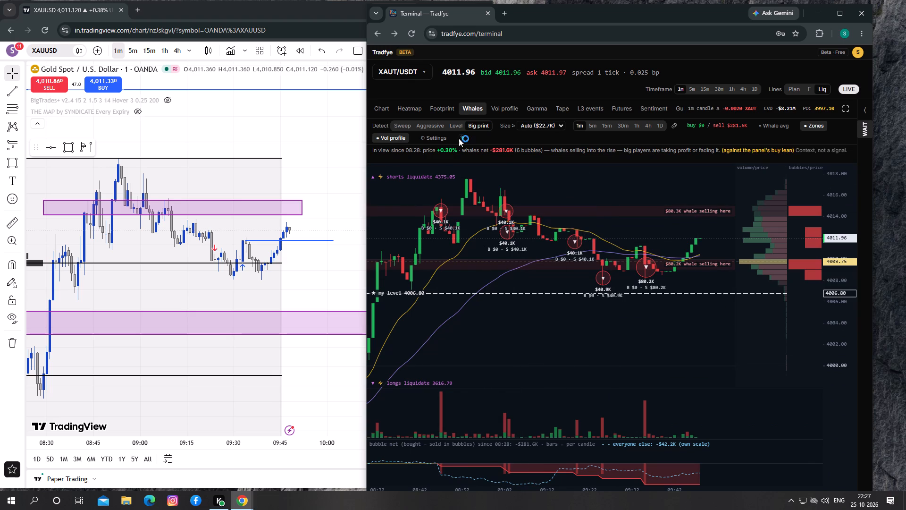
{"action": "left_click", "coordinate": [423, 128]}
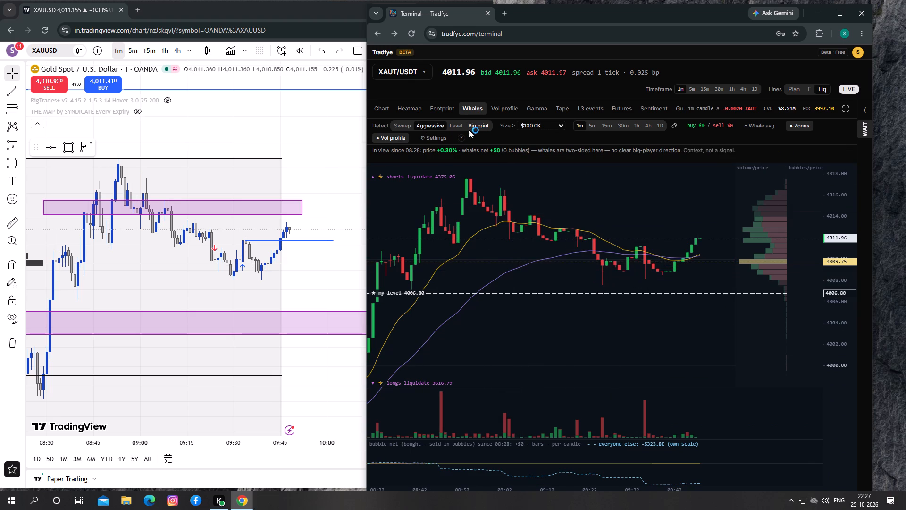
{"action": "left_click", "coordinate": [453, 126]}
{"action": "left_click", "coordinate": [472, 126]}
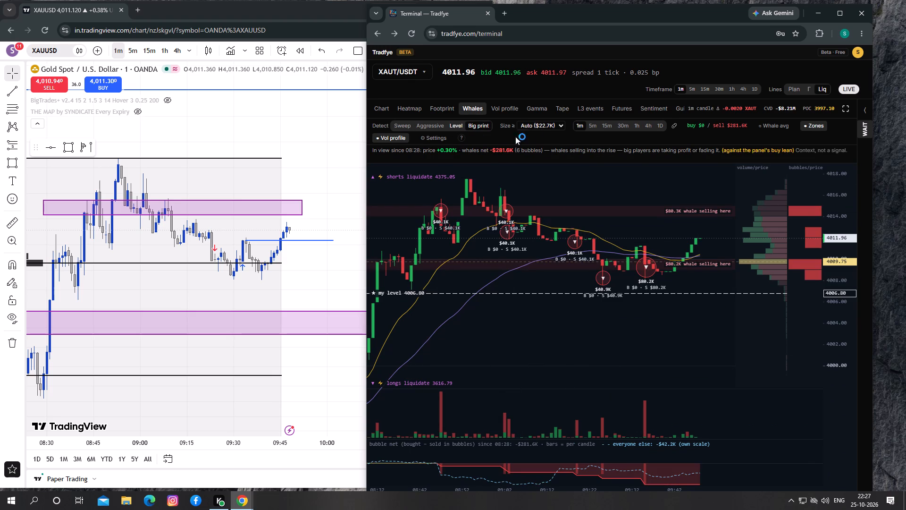
Compare whale bubbles at the $50.0K minimum size with those at the Auto size, leaving Auto selected.
{"action": "left_click", "coordinate": [536, 129]}
{"action": "left_click", "coordinate": [536, 159]}
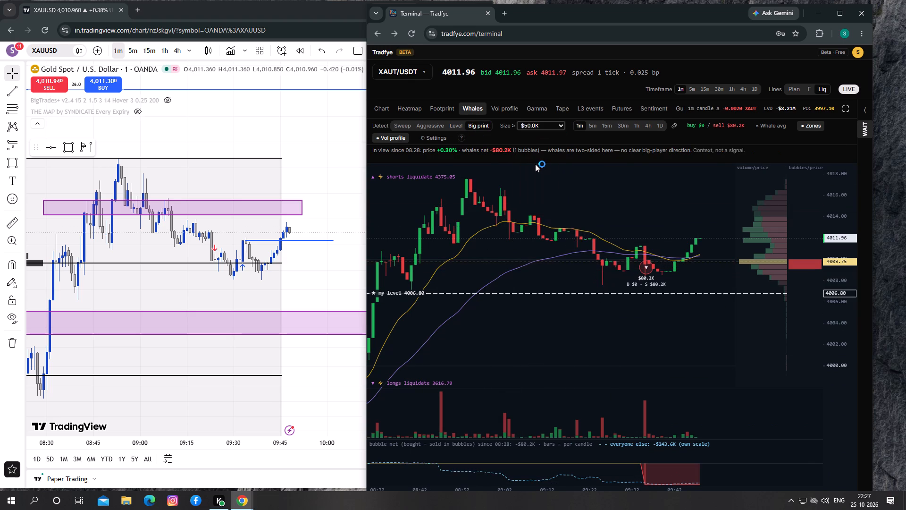
{"action": "left_click", "coordinate": [544, 122]}
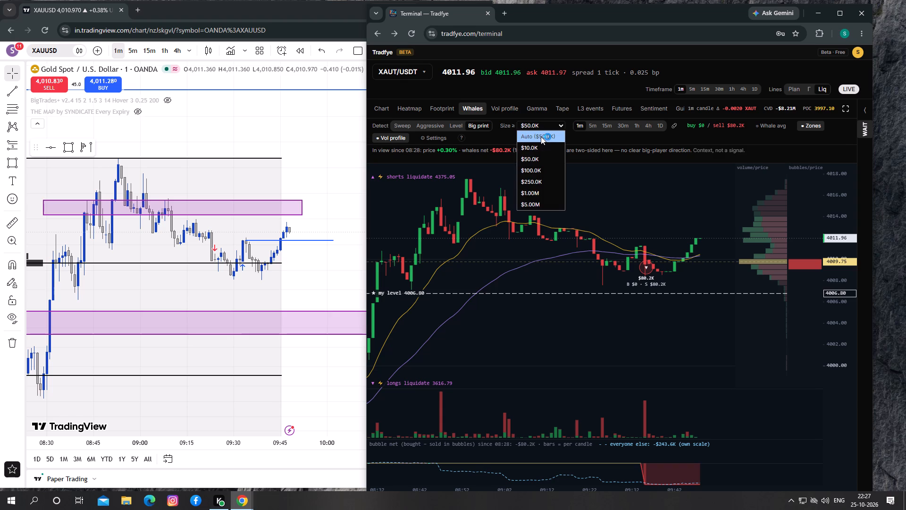
{"action": "left_click", "coordinate": [541, 133]}
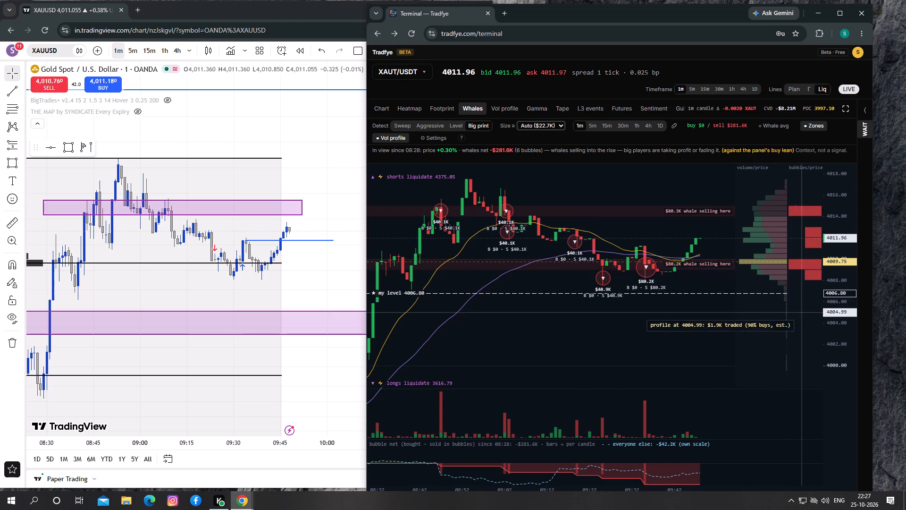
{"action": "left_click_drag", "start_coordinate": [719, 323], "coordinate": [677, 318]}
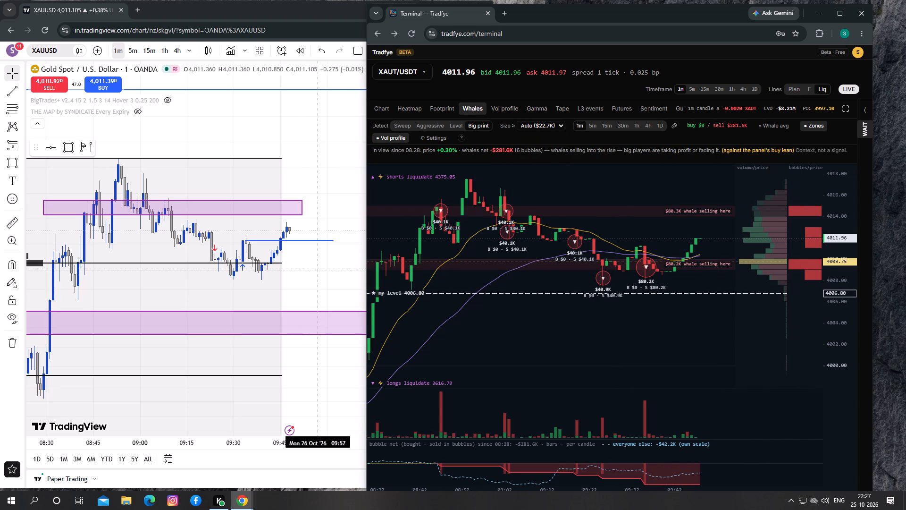
Return to XAUUSD's 1-minute chart and examine price against the new horizontal trend line.
{"action": "left_click_drag", "start_coordinate": [319, 269], "coordinate": [311, 271]}
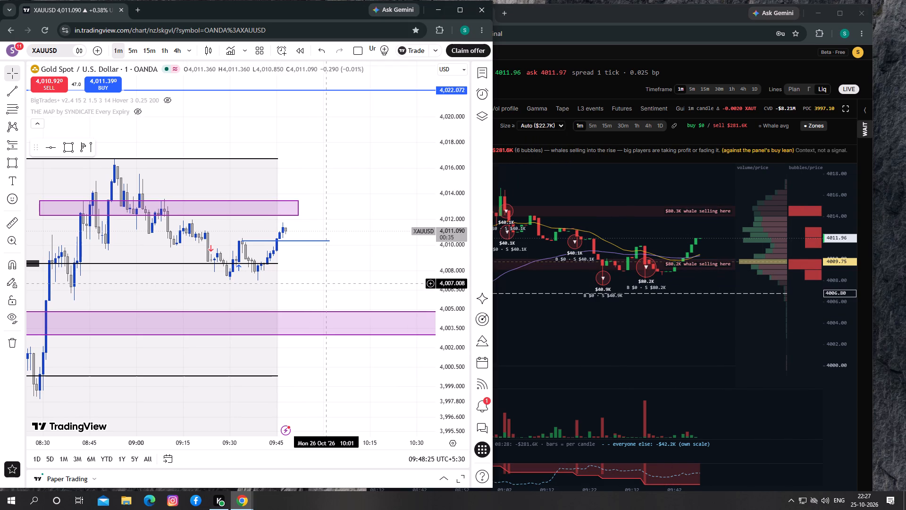
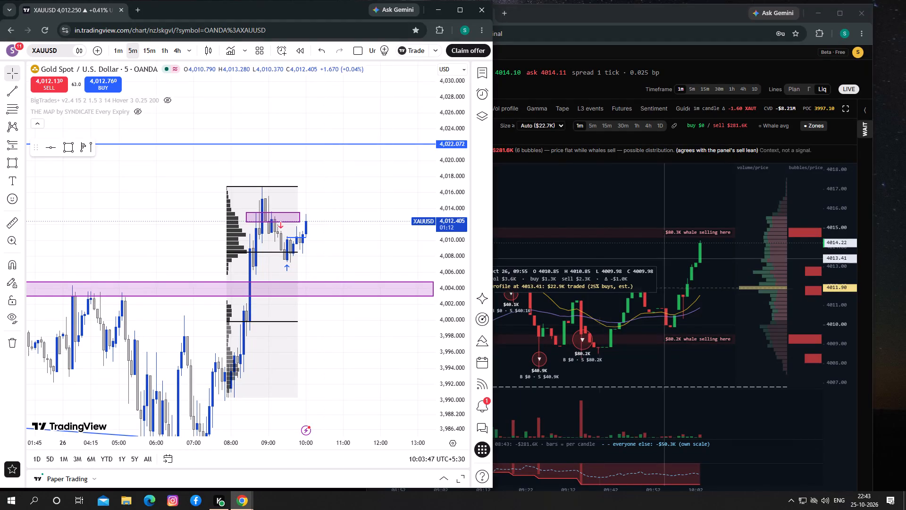
Bring Tradfye forward and examine XAUT/USDT whale bubbles at the $250.0K minimum size under Big print detection.
{"action": "left_click", "coordinate": [666, 255]}
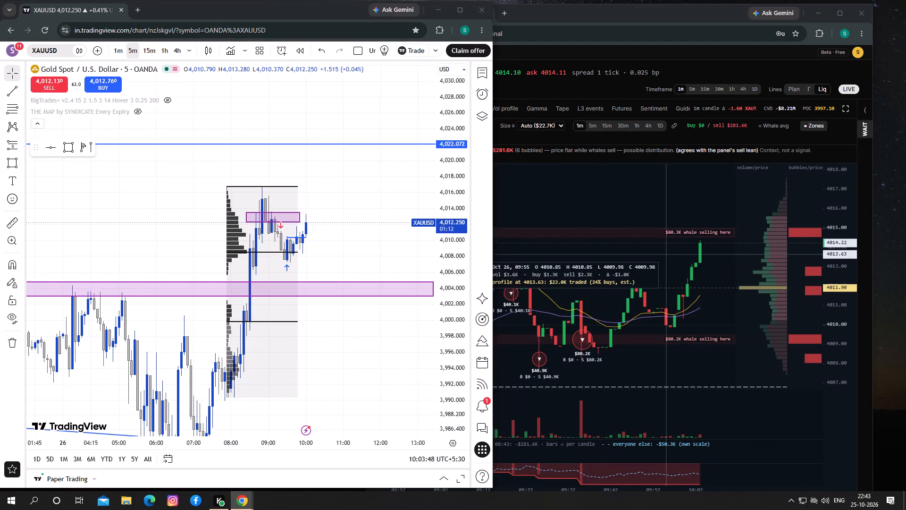
{"action": "left_click", "coordinate": [487, 181]}
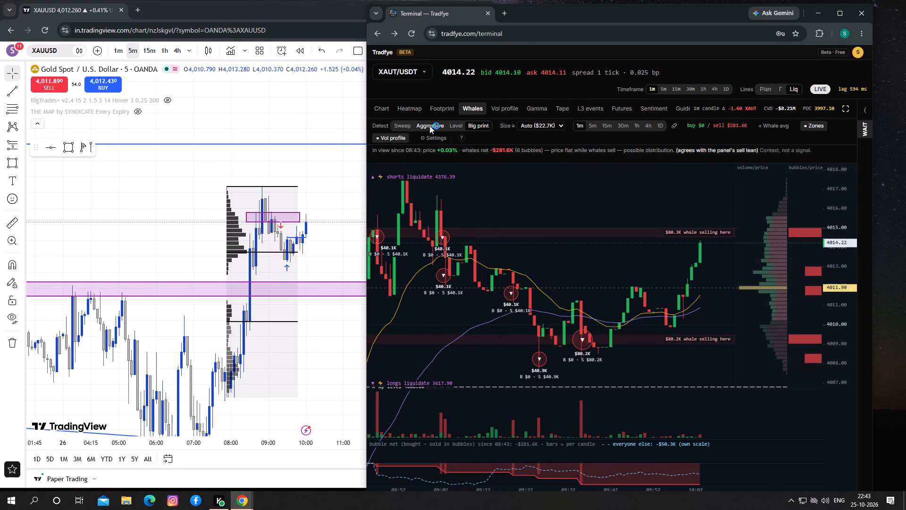
{"action": "left_click", "coordinate": [549, 124]}
{"action": "left_click", "coordinate": [554, 186]}
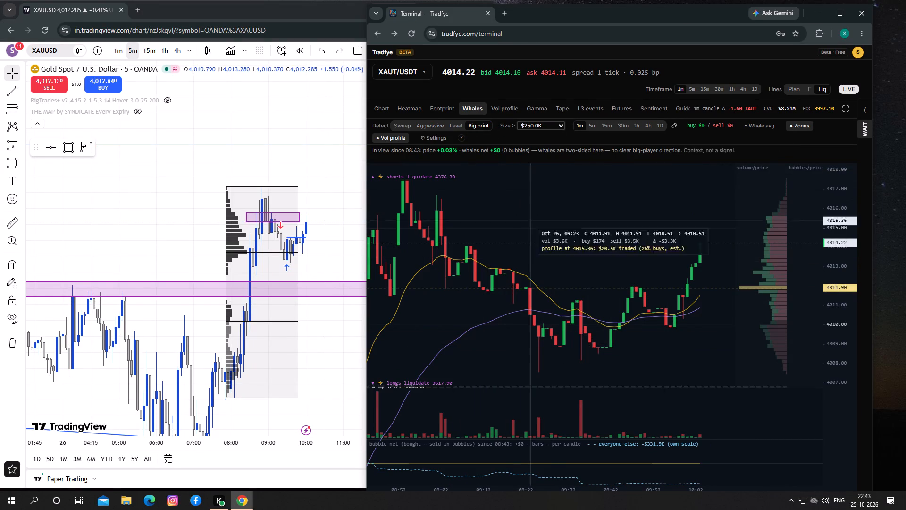
{"action": "left_click", "coordinate": [500, 263]}
{"action": "left_click_drag", "start_coordinate": [495, 237], "coordinate": [500, 235]}
Compare whale bubbles under the Aggressive, Level and Big print detection modes, finishing on Big print.
{"action": "left_click", "coordinate": [428, 127]}
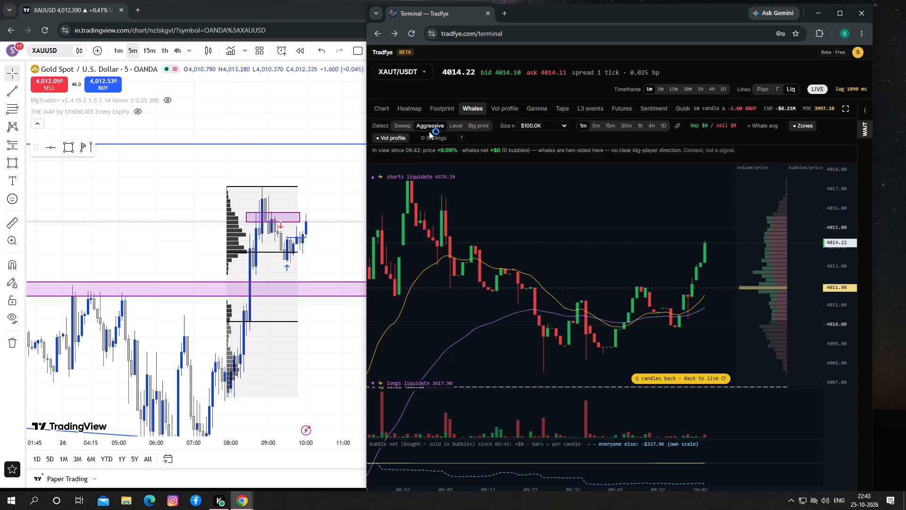
{"action": "left_click", "coordinate": [461, 124]}
{"action": "left_click", "coordinate": [422, 130]}
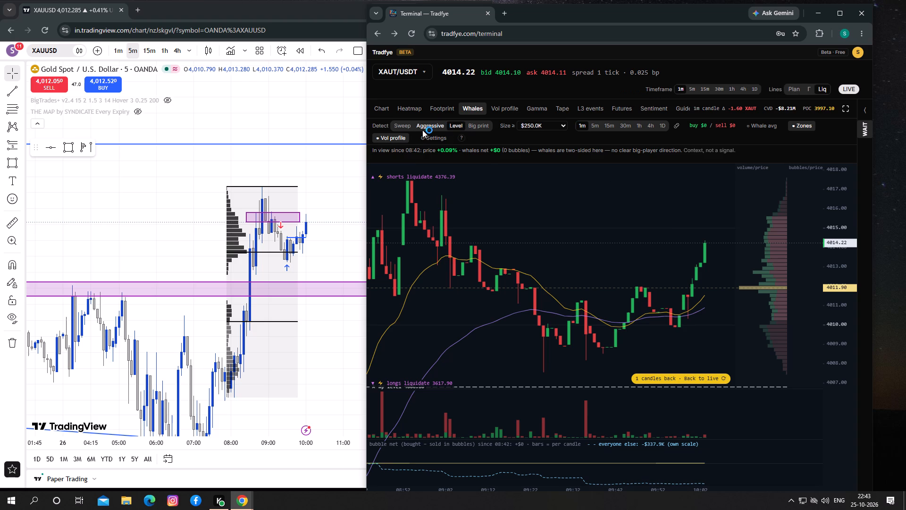
{"action": "left_click", "coordinate": [480, 130]}
{"action": "left_click", "coordinate": [480, 126]}
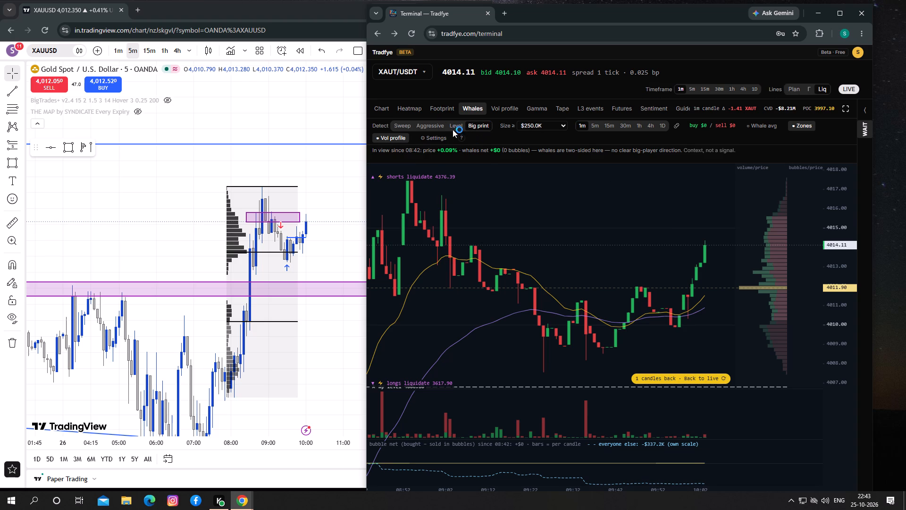
Compare Big print whale bubbles at the $50.0K minimum size with those at the Auto size.
{"action": "left_click", "coordinate": [533, 123]}
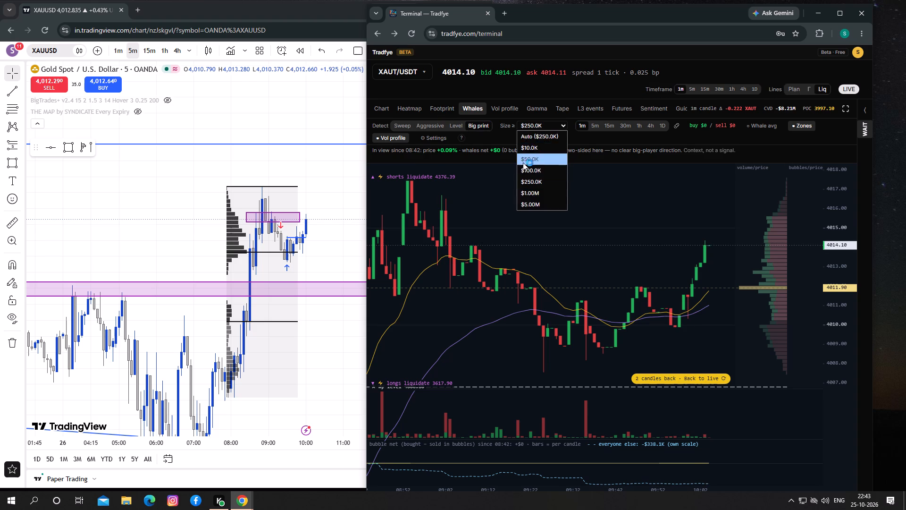
{"action": "left_click", "coordinate": [523, 161]}
{"action": "left_click", "coordinate": [540, 118]}
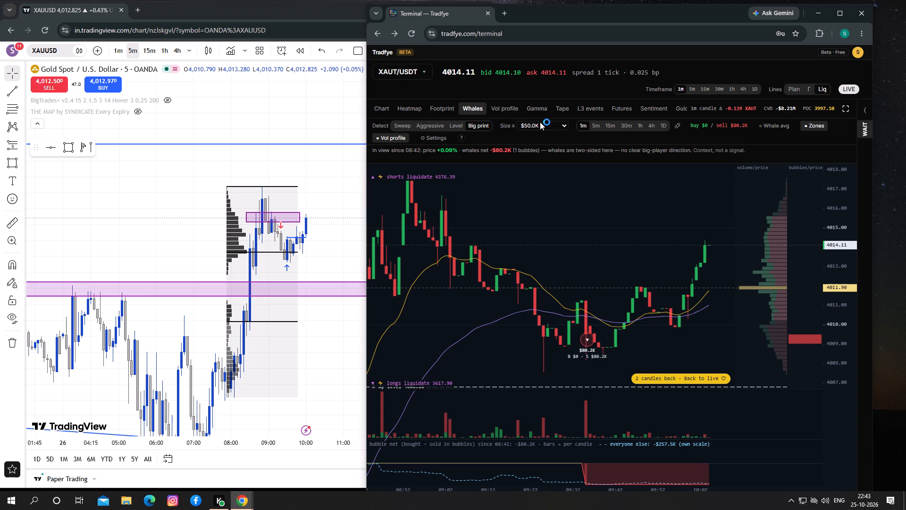
{"action": "left_click", "coordinate": [542, 129]}
{"action": "left_click", "coordinate": [542, 134]}
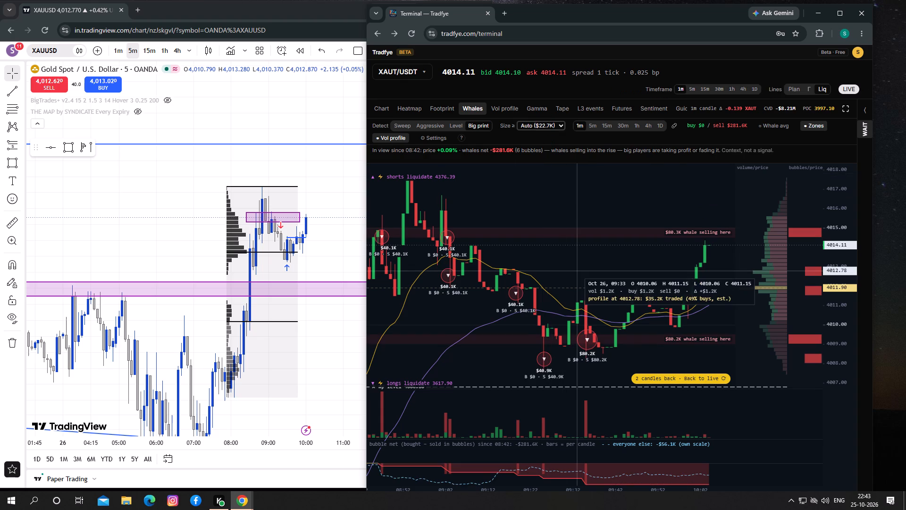
{"action": "left_click", "coordinate": [577, 271]}
Compare whale bubbles under the Level, Aggressive and Sweep detection modes, finishing back on Big print.
{"action": "left_click", "coordinate": [451, 123]}
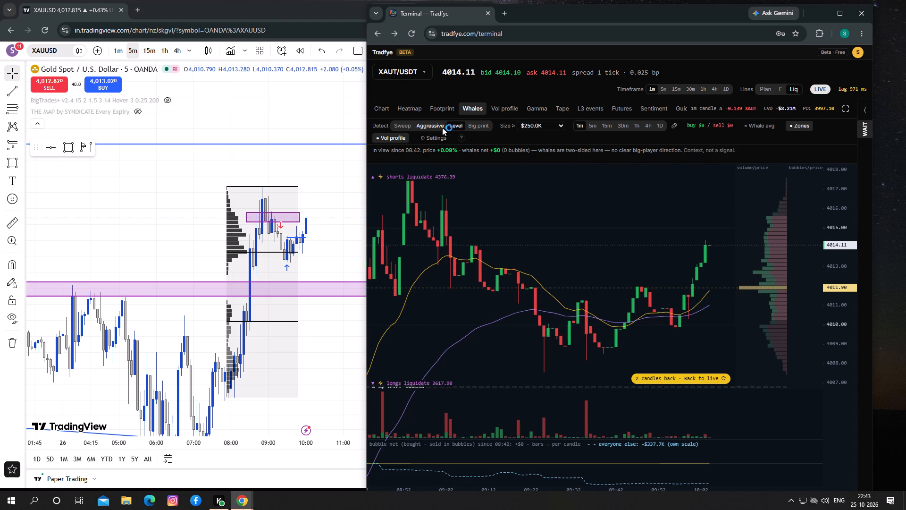
{"action": "left_click", "coordinate": [440, 124]}
{"action": "left_click", "coordinate": [409, 126]}
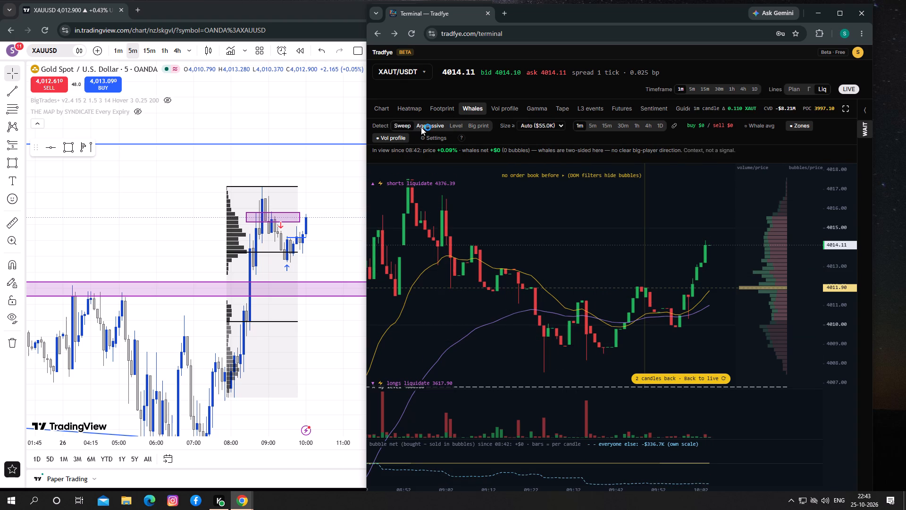
{"action": "left_click", "coordinate": [424, 123]}
{"action": "left_click", "coordinate": [461, 128]}
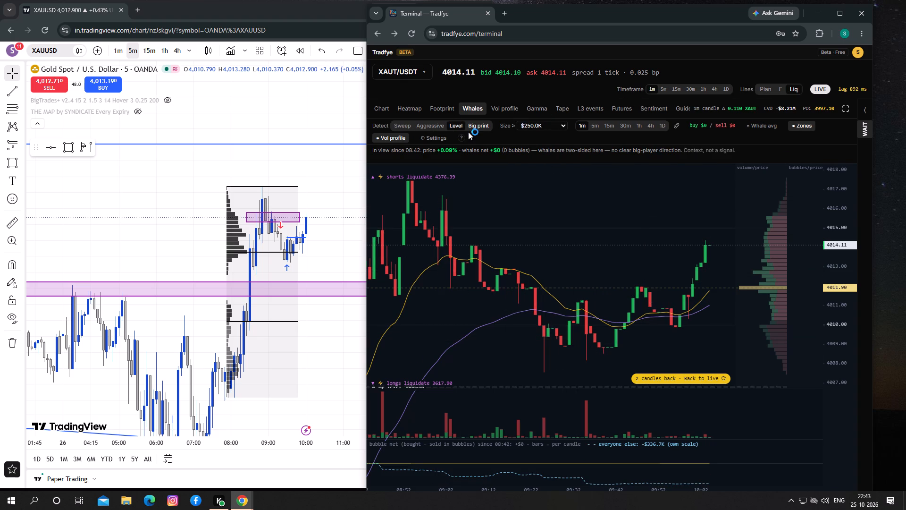
{"action": "left_click", "coordinate": [469, 128]}
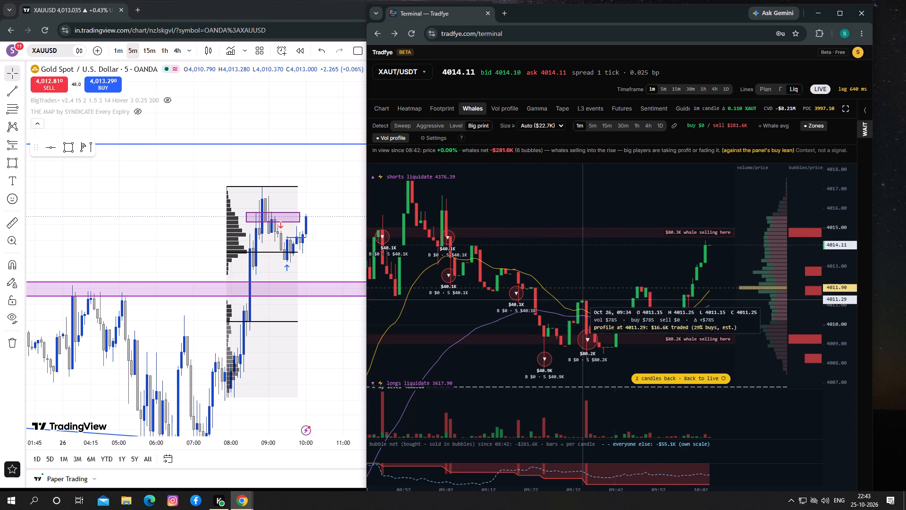
Return the Whales chart to the live candles and examine price against the whale selling zones.
{"action": "left_click", "coordinate": [670, 309]}
{"action": "left_click", "coordinate": [728, 378]}
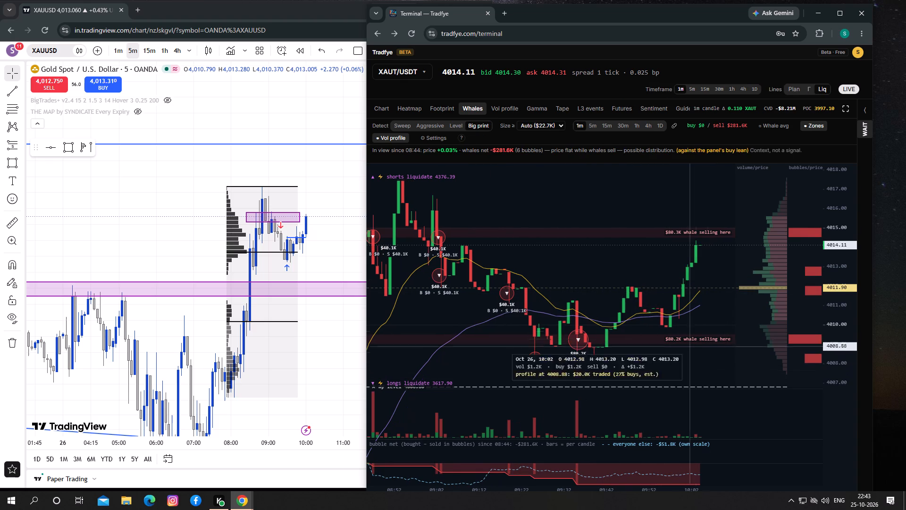
{"action": "left_click_drag", "start_coordinate": [660, 304], "coordinate": [651, 300]}
{"action": "left_click", "coordinate": [650, 298]}
{"action": "left_click", "coordinate": [686, 367]}
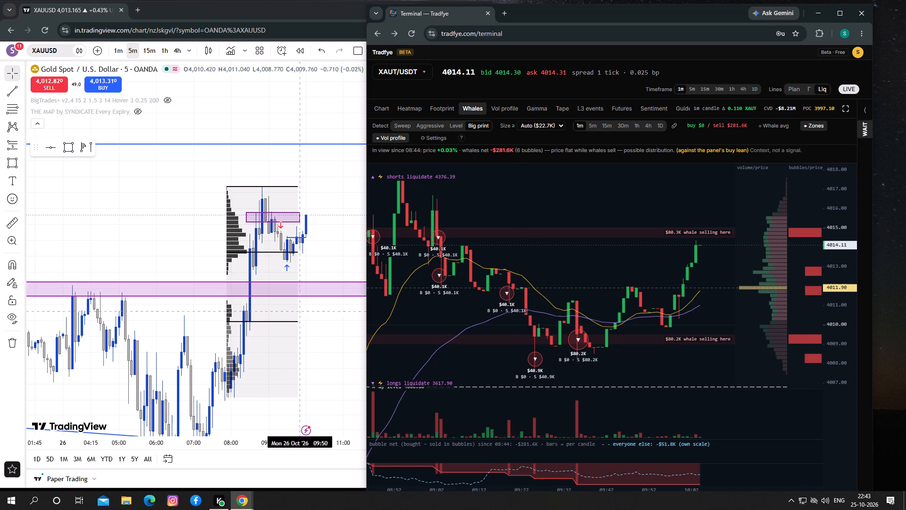
On XAUUSD's 5-minute chart, extend the upper purple zone at about 4,012.3–4,013.5 forward in time to about 12:55.
{"action": "left_click", "coordinate": [315, 234]}
{"action": "left_click_drag", "start_coordinate": [453, 228], "coordinate": [458, 300]}
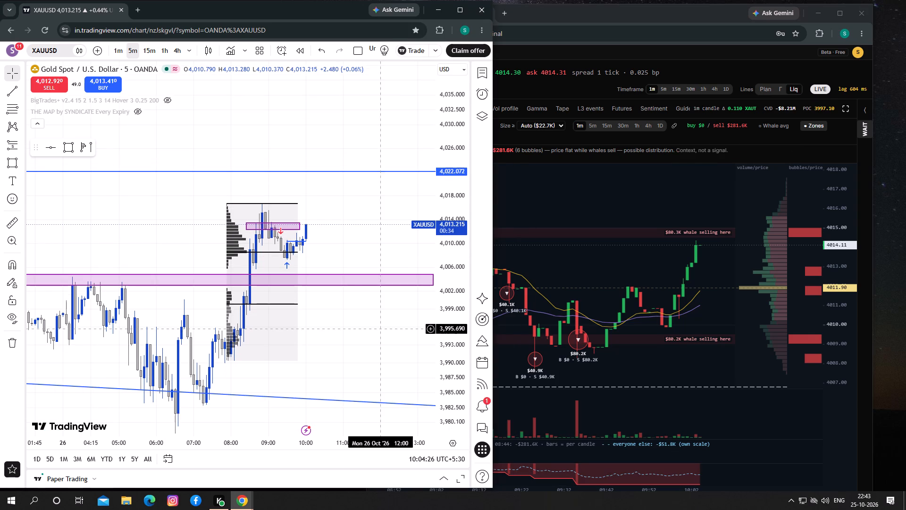
{"action": "left_click_drag", "start_coordinate": [353, 340], "coordinate": [381, 333]}
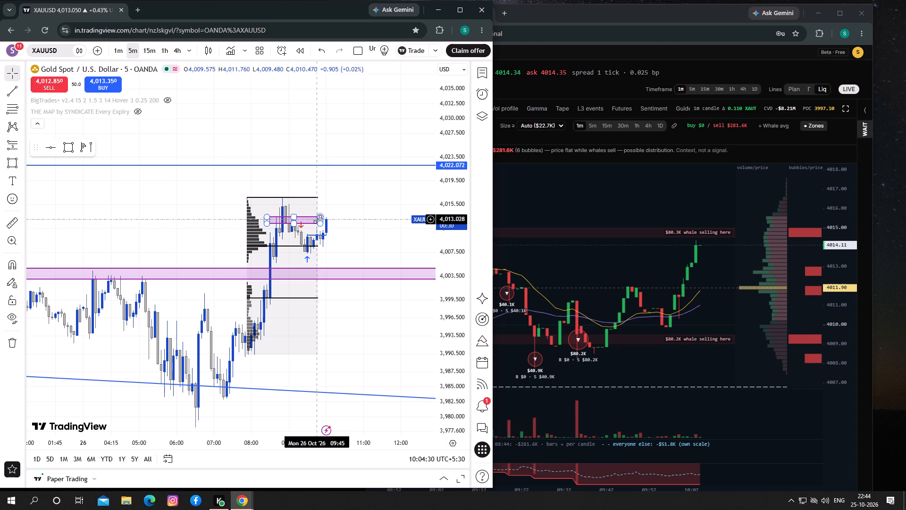
{"action": "left_click_drag", "start_coordinate": [317, 220], "coordinate": [439, 220]}
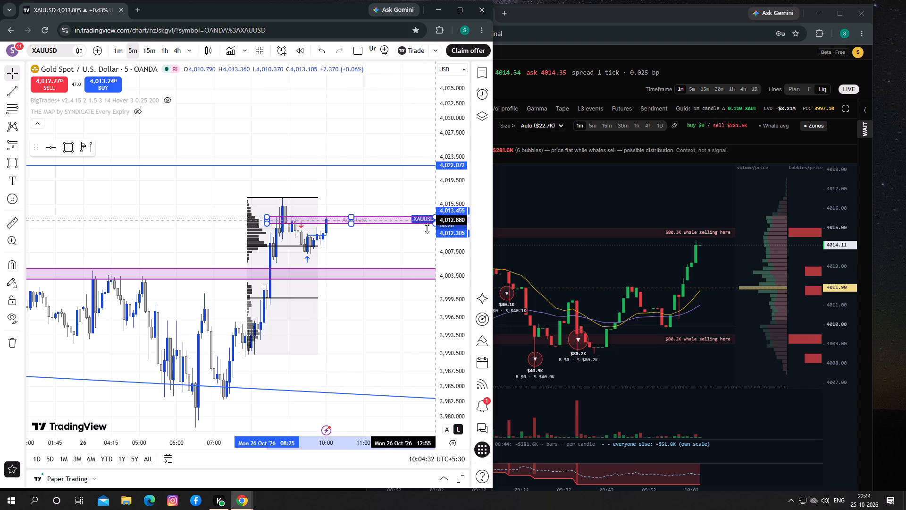
{"action": "left_click", "coordinate": [382, 257]}
{"action": "left_click_drag", "start_coordinate": [382, 257], "coordinate": [339, 257]}
{"action": "left_click_drag", "start_coordinate": [345, 254], "coordinate": [338, 252]}
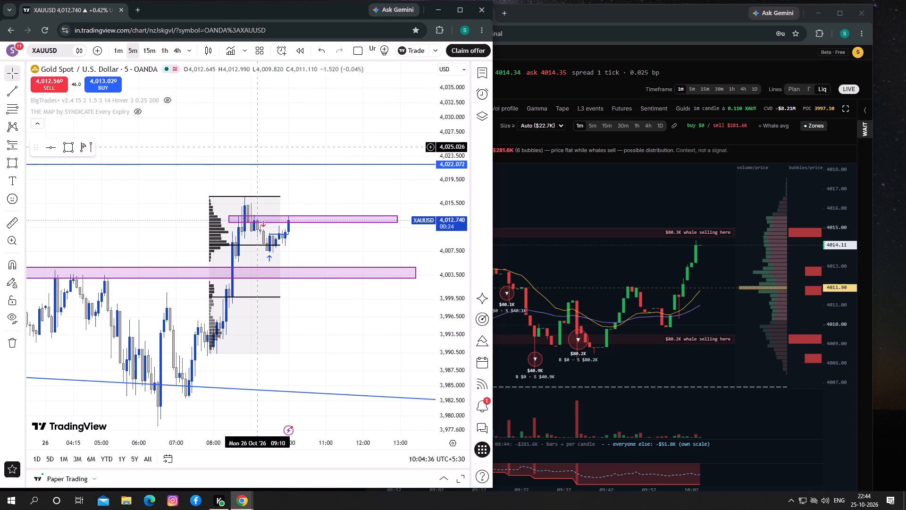
Extend the end of XAUUSD's fixed range volume profile to the 10:00 candle.
{"action": "left_click_drag", "start_coordinate": [279, 355], "coordinate": [303, 360]}
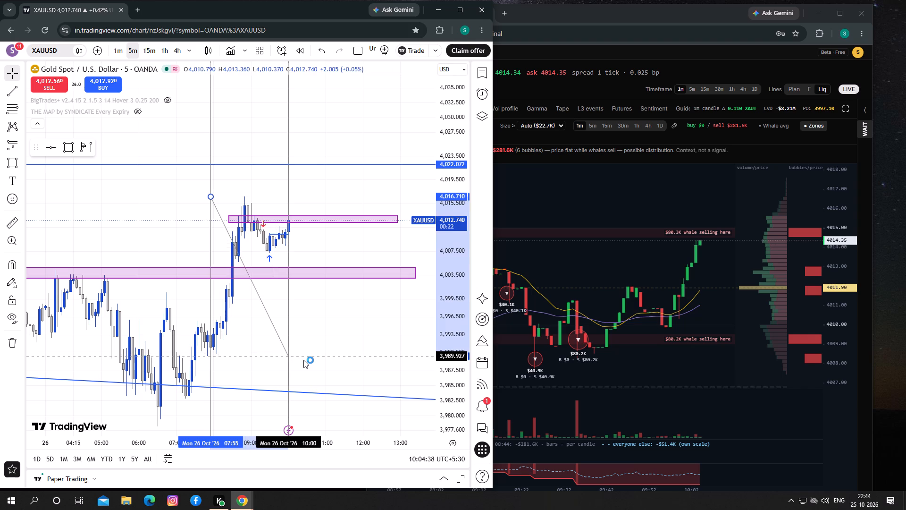
{"action": "left_click_drag", "start_coordinate": [303, 360], "coordinate": [303, 356]}
{"action": "left_click_drag", "start_coordinate": [312, 251], "coordinate": [318, 248]}
{"action": "left_click_drag", "start_coordinate": [353, 358], "coordinate": [351, 343]}
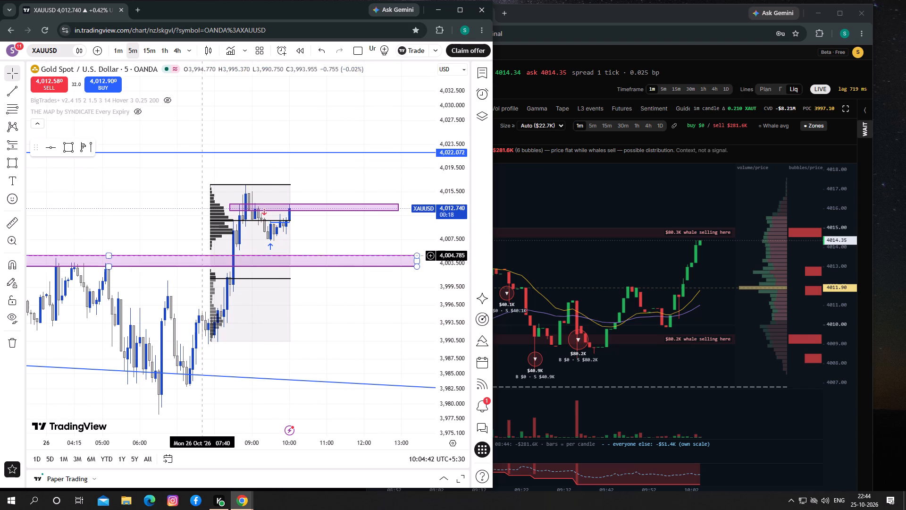
{"action": "left_click_drag", "start_coordinate": [394, 303], "coordinate": [372, 286]}
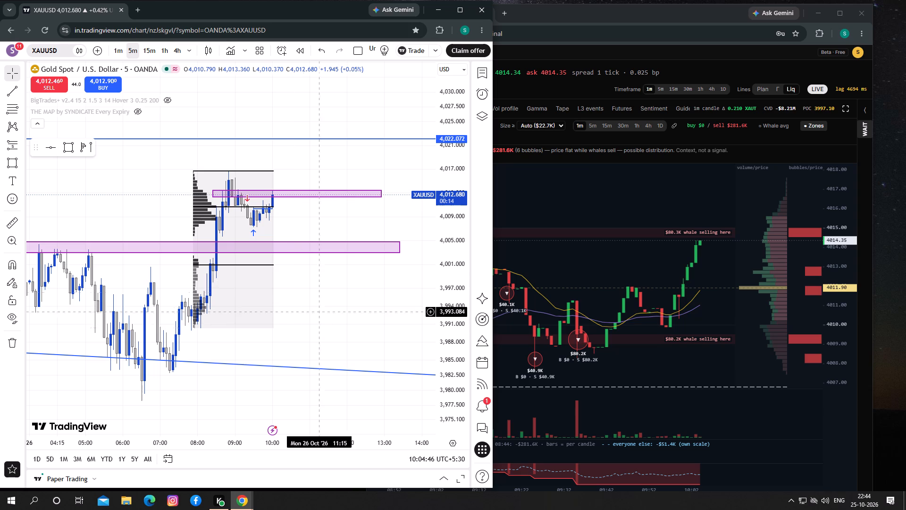
{"action": "left_click_drag", "start_coordinate": [350, 331], "coordinate": [345, 317]}
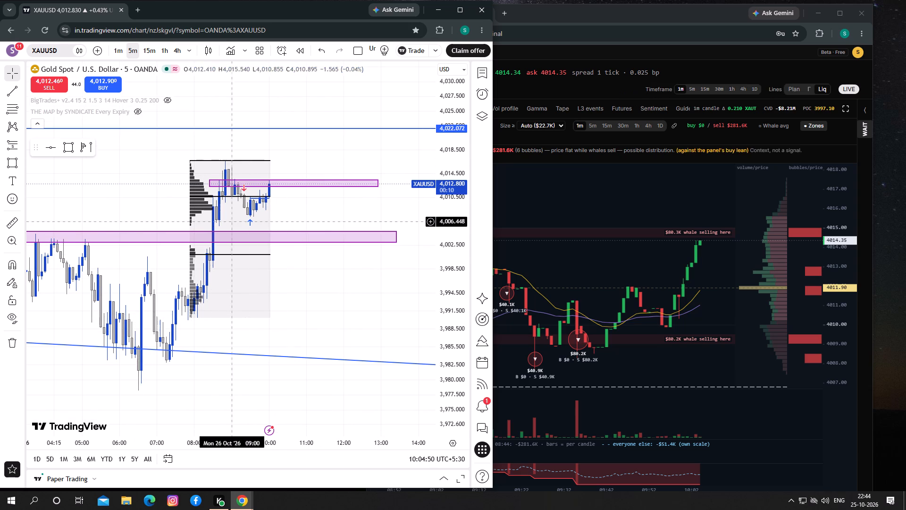
Switch XAUUSD to the 1-minute timeframe and examine the latest candles against the extended purple zone and volume profile levels.
{"action": "left_click", "coordinate": [336, 212]}
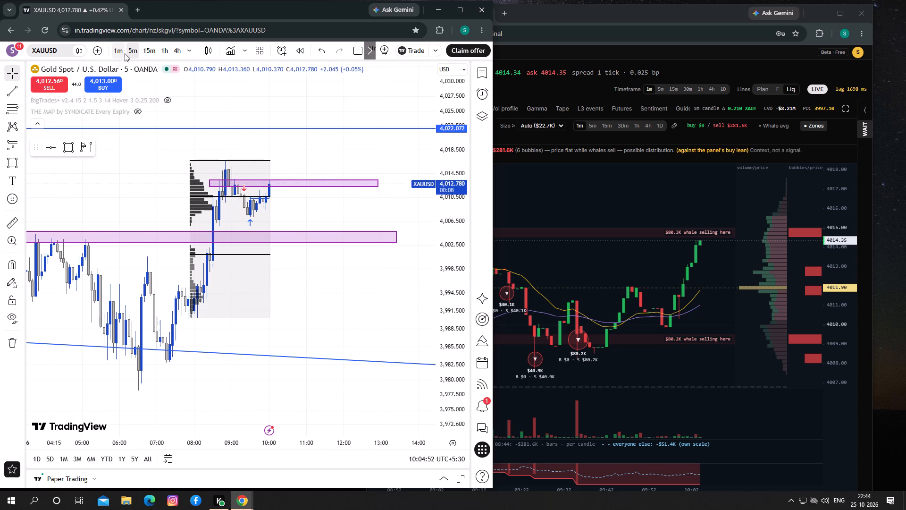
{"action": "left_click", "coordinate": [125, 53]}
{"action": "left_click_drag", "start_coordinate": [445, 312], "coordinate": [477, 161]}
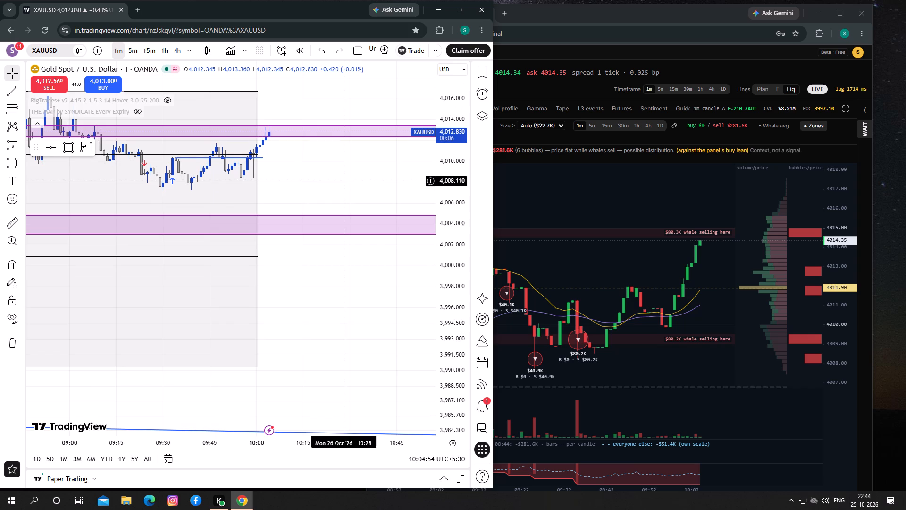
{"action": "left_click_drag", "start_coordinate": [343, 181], "coordinate": [358, 221]}
{"action": "left_click_drag", "start_coordinate": [461, 301], "coordinate": [468, 264]}
{"action": "left_click_drag", "start_coordinate": [338, 204], "coordinate": [340, 210]}
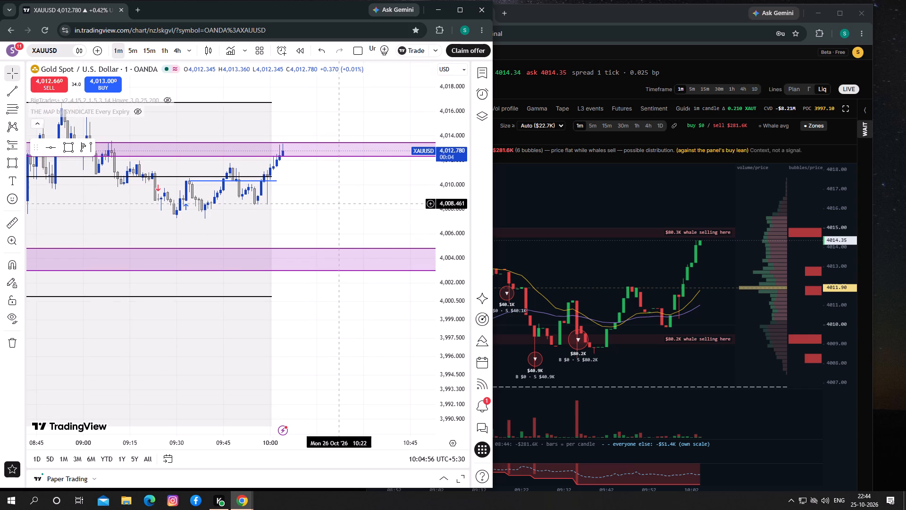
{"action": "left_click_drag", "start_coordinate": [340, 210], "coordinate": [343, 255]}
{"action": "left_click_drag", "start_coordinate": [316, 248], "coordinate": [332, 243]}
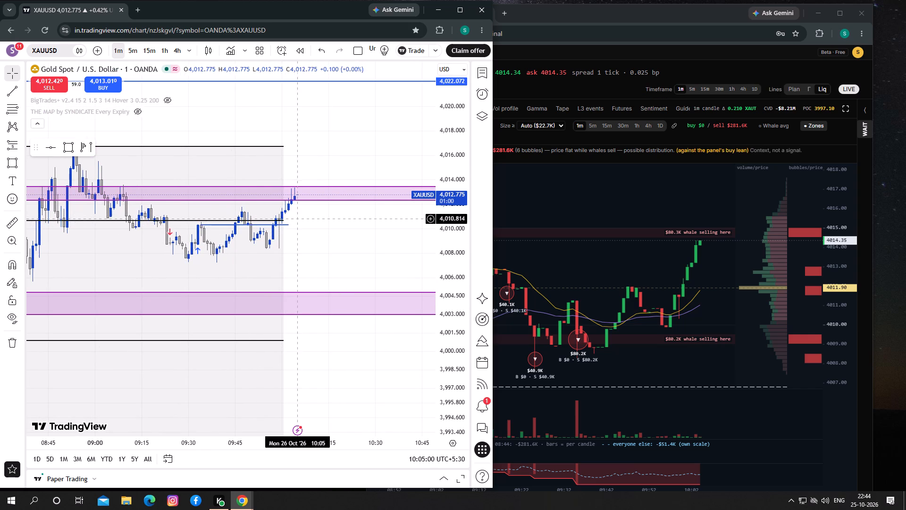
{"action": "left_click_drag", "start_coordinate": [312, 247], "coordinate": [373, 262]}
{"action": "left_click_drag", "start_coordinate": [453, 283], "coordinate": [454, 265]}
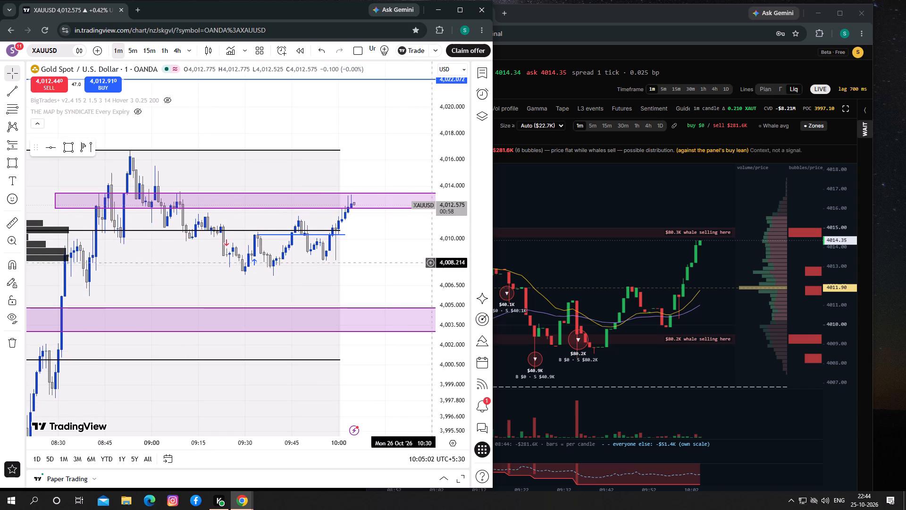
{"action": "left_click_drag", "start_coordinate": [394, 256], "coordinate": [369, 270]}
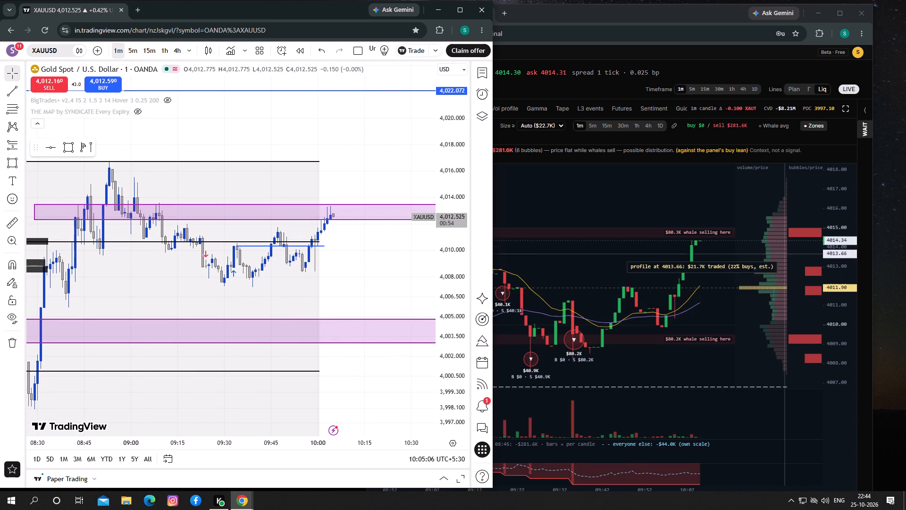
Check XAUT/USDT's recent candles on the Whales chart against the 4006.80 level and whale zones, then return to XAUUSD.
{"action": "left_click_drag", "start_coordinate": [634, 287], "coordinate": [645, 290]}
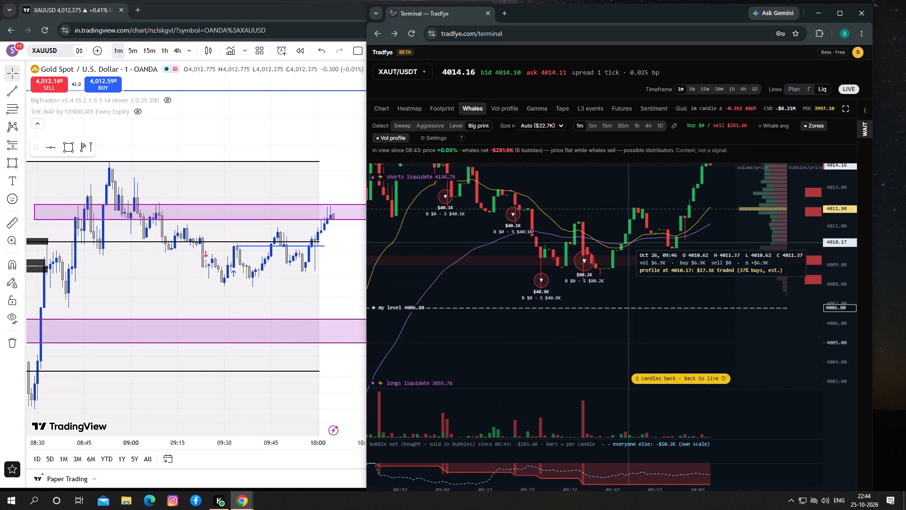
{"action": "left_click_drag", "start_coordinate": [628, 237], "coordinate": [626, 298]}
{"action": "left_click", "coordinate": [350, 276]}
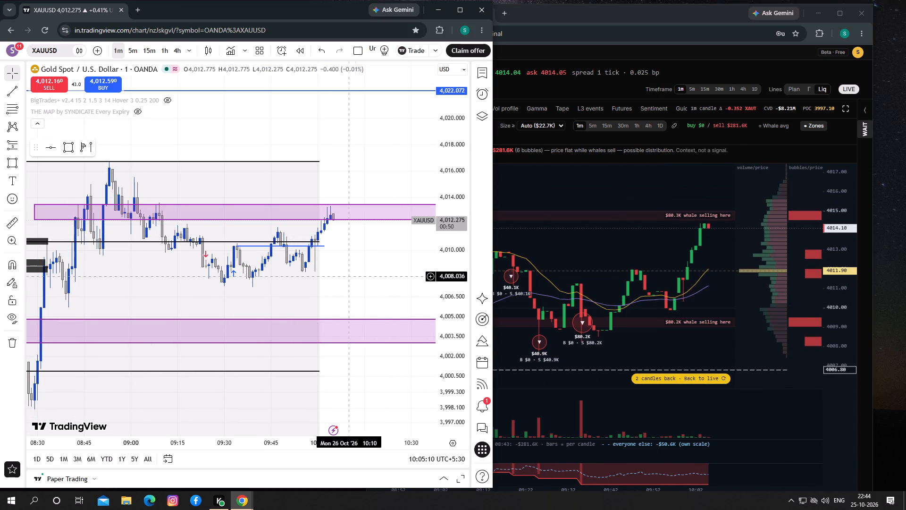
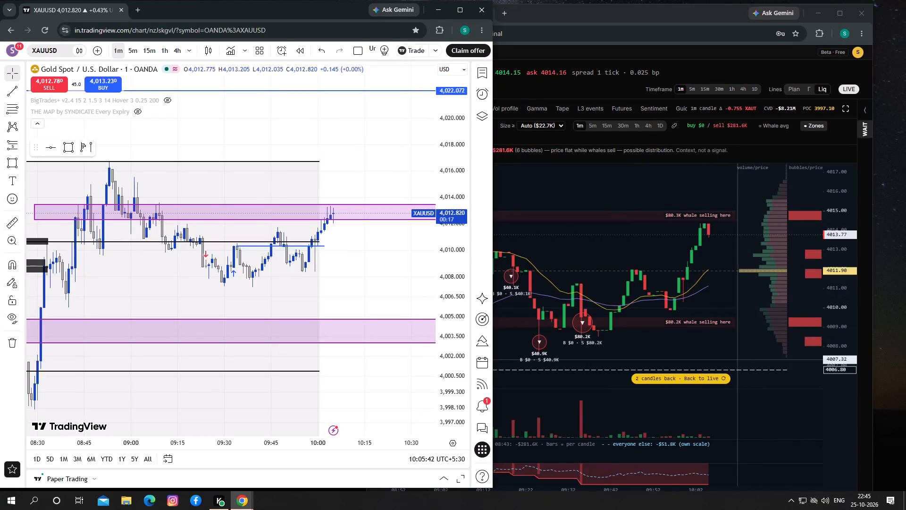
Return XAUT/USDT's Whales chart to live and compare its latest candles near the $80.3K whale-selling zone with XAUUSD's upper purple zone.
{"action": "left_click", "coordinate": [727, 382]}
{"action": "left_click_drag", "start_coordinate": [705, 297], "coordinate": [704, 289]}
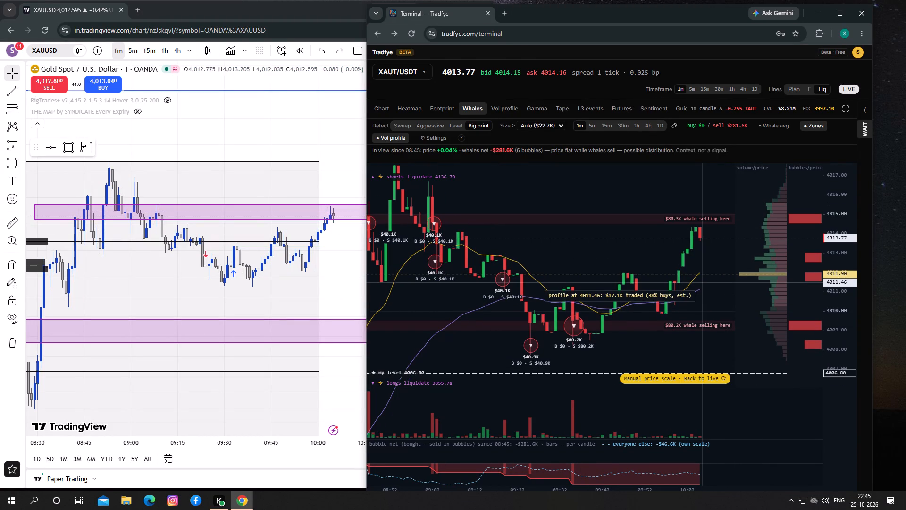
{"action": "left_click", "coordinate": [703, 283]}
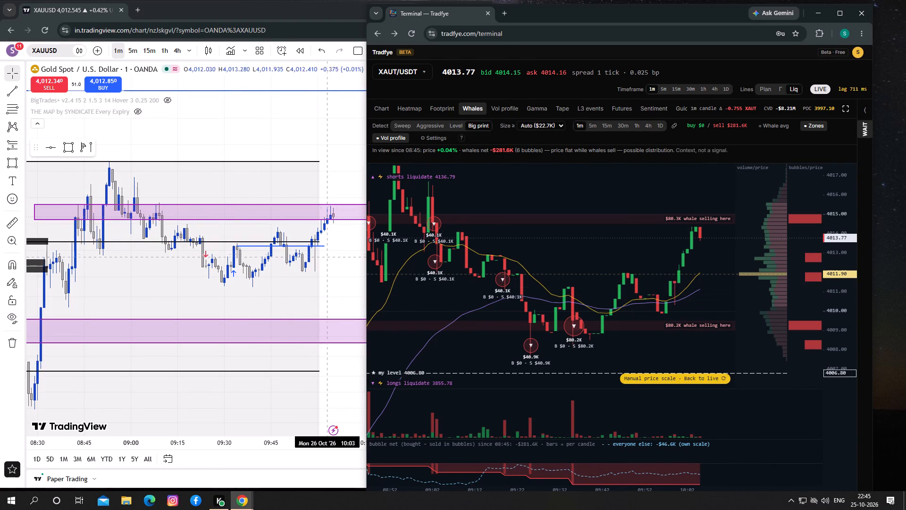
{"action": "left_click", "coordinate": [337, 260]}
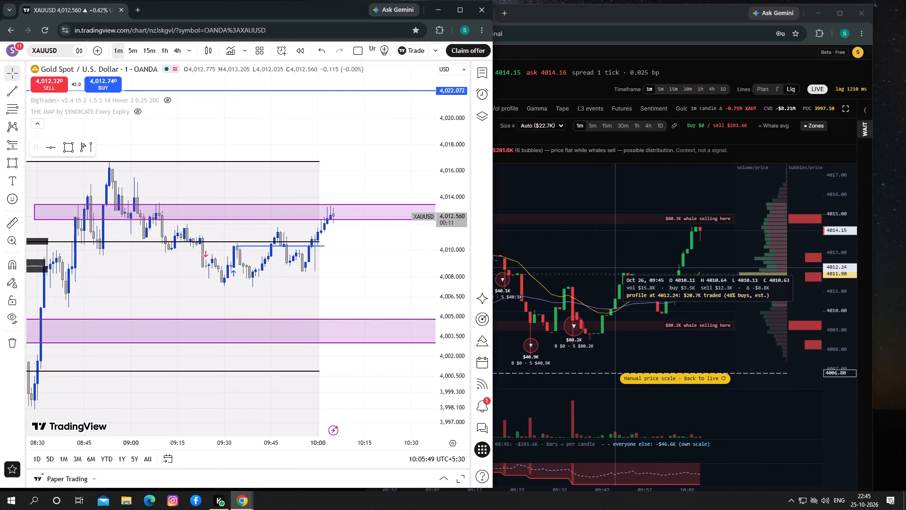
{"action": "left_click", "coordinate": [615, 267]}
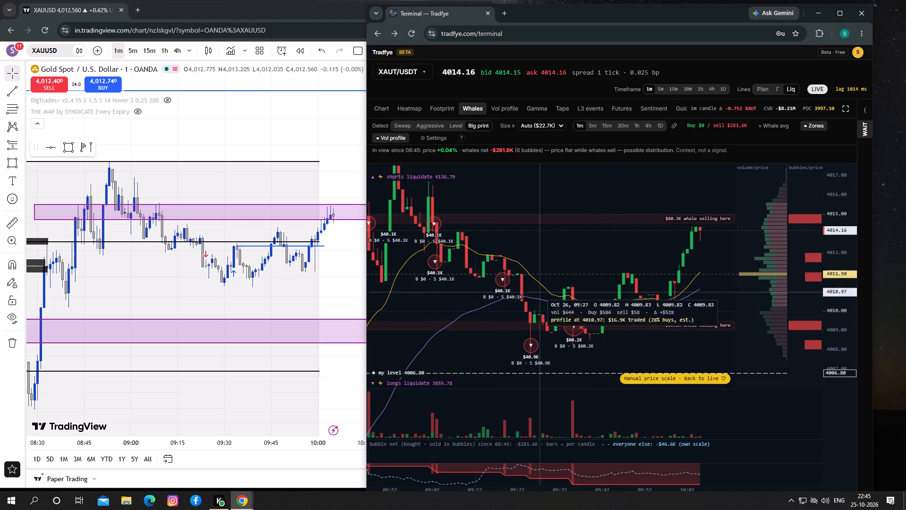
{"action": "left_click", "coordinate": [348, 261]}
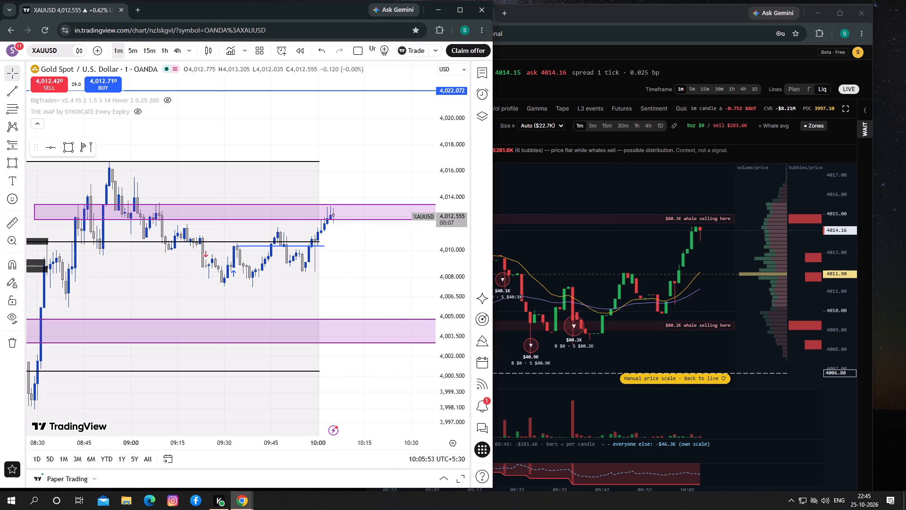
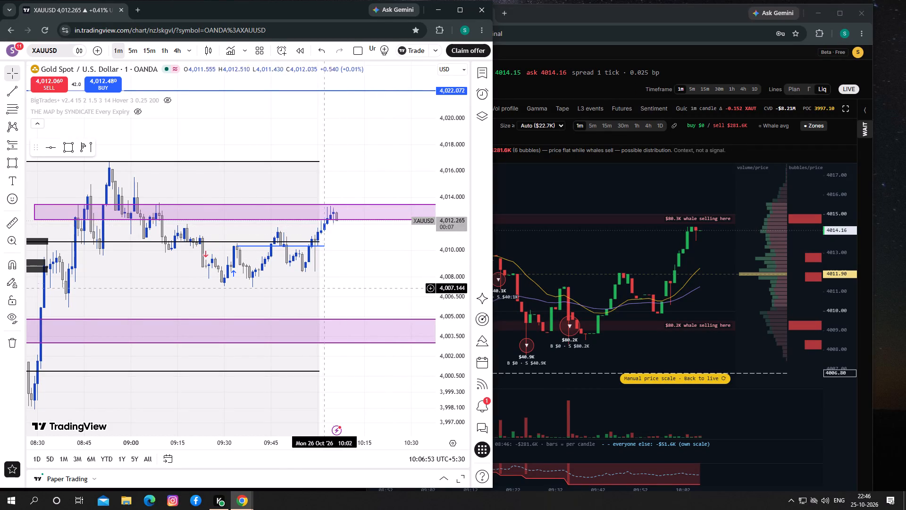
Compare XAUUSD's latest one-minute candles at the upper purple zone with XAUT/USDT's newest whale-selling bubble and zones on the Whales chart.
{"action": "left_click", "coordinate": [353, 277]}
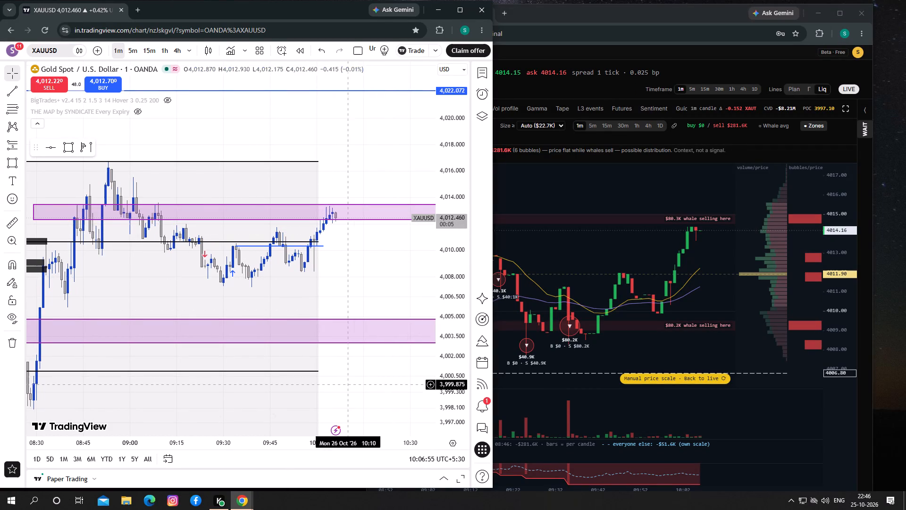
{"action": "left_click_drag", "start_coordinate": [357, 378], "coordinate": [330, 262]}
{"action": "left_click_drag", "start_coordinate": [295, 397], "coordinate": [337, 404]}
{"action": "left_click_drag", "start_coordinate": [356, 135], "coordinate": [436, 264]}
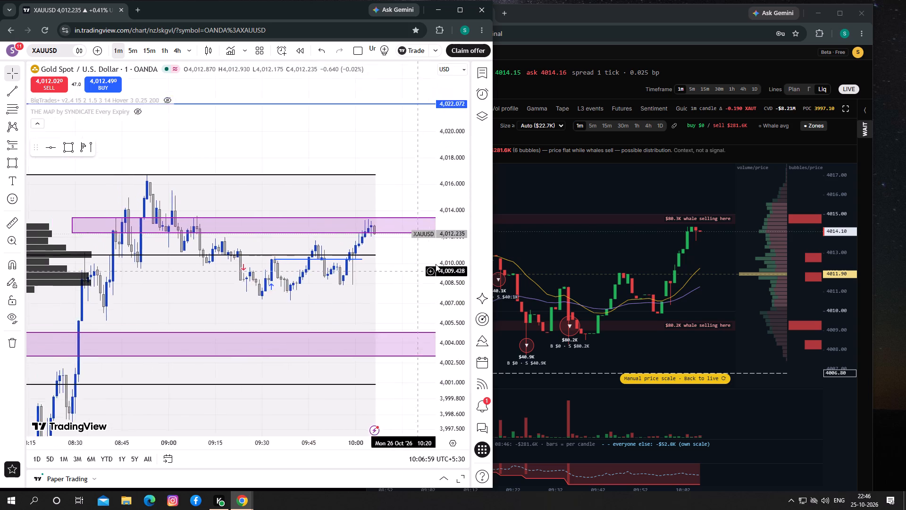
{"action": "left_click_drag", "start_coordinate": [436, 264], "coordinate": [408, 204]}
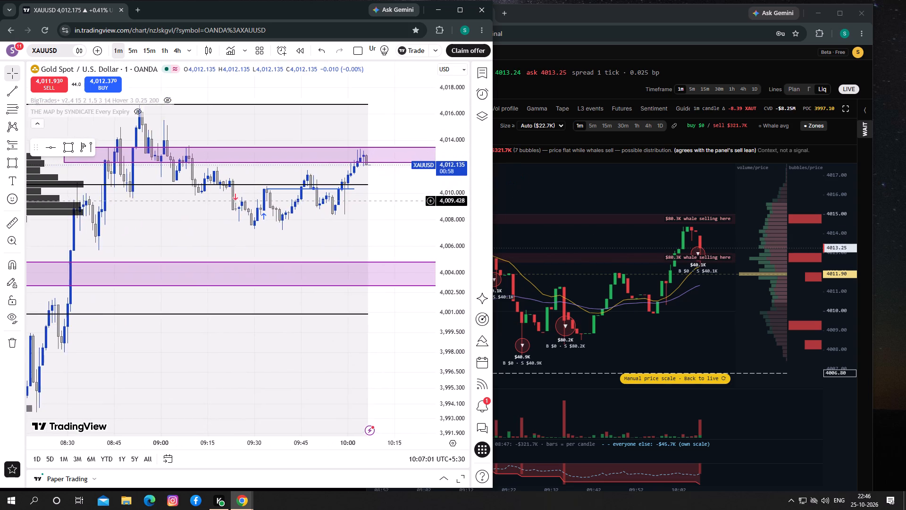
{"action": "left_click_drag", "start_coordinate": [408, 204], "coordinate": [319, 212]}
{"action": "left_click_drag", "start_coordinate": [700, 331], "coordinate": [686, 321]}
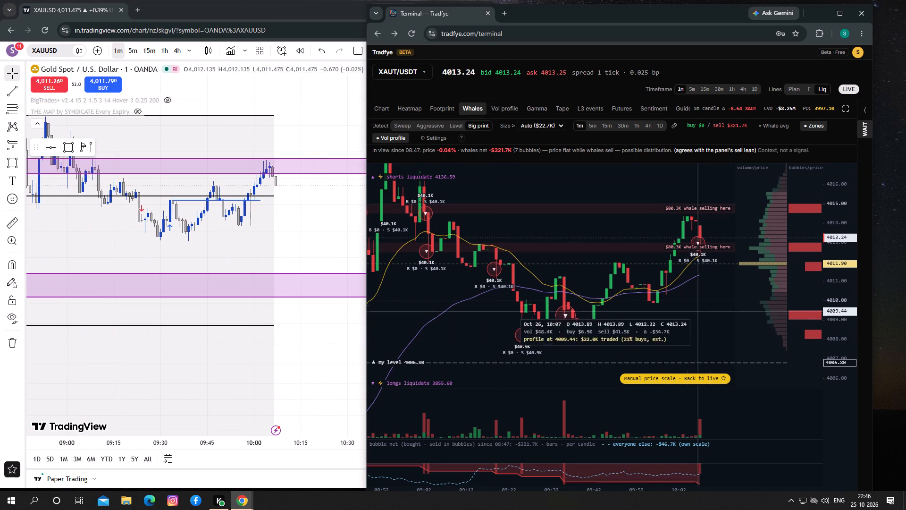
{"action": "left_click_drag", "start_coordinate": [721, 300], "coordinate": [701, 306]}
{"action": "left_click_drag", "start_coordinate": [700, 314], "coordinate": [690, 311]}
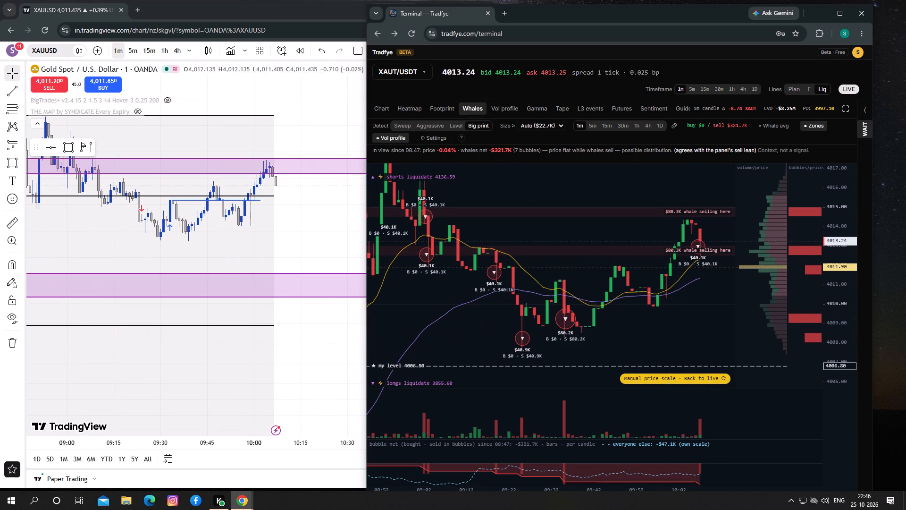
{"action": "left_click_drag", "start_coordinate": [690, 311], "coordinate": [687, 309]}
Examine XAUUSD's recent candles between the upper and lower purple zones, including the blue level and the volume profile.
{"action": "left_click_drag", "start_coordinate": [327, 211], "coordinate": [292, 224]}
{"action": "left_click_drag", "start_coordinate": [271, 237], "coordinate": [316, 237]}
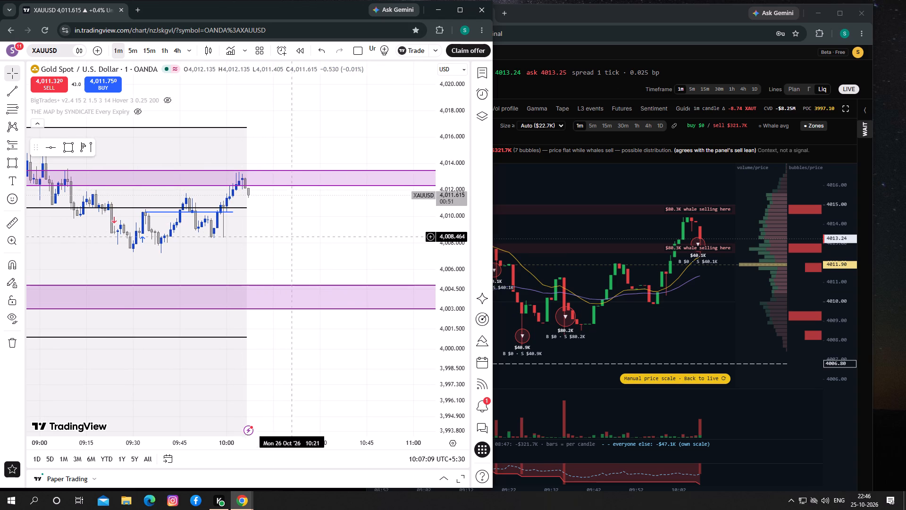
{"action": "left_click_drag", "start_coordinate": [316, 237], "coordinate": [387, 243]}
{"action": "left_click_drag", "start_coordinate": [453, 205], "coordinate": [454, 212]}
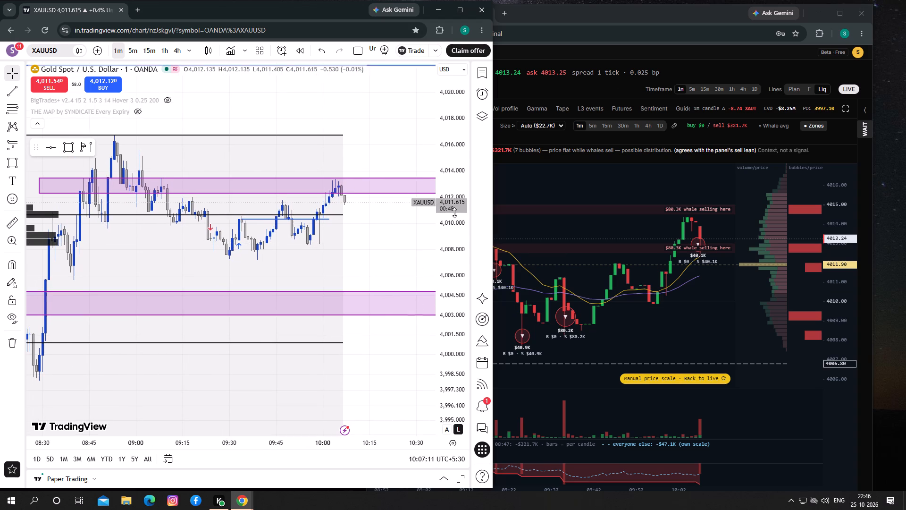
{"action": "left_click_drag", "start_coordinate": [454, 212], "coordinate": [454, 219]}
{"action": "left_click_drag", "start_coordinate": [370, 237], "coordinate": [370, 228]}
{"action": "left_click_drag", "start_coordinate": [367, 234], "coordinate": [363, 246]}
{"action": "left_click_drag", "start_coordinate": [354, 252], "coordinate": [352, 250]}
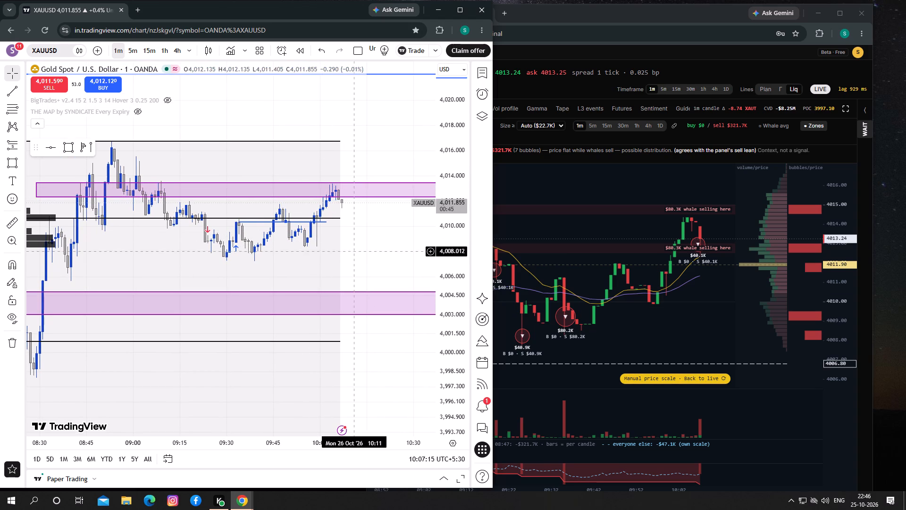
{"action": "left_click_drag", "start_coordinate": [352, 250], "coordinate": [347, 246]}
{"action": "left_click_drag", "start_coordinate": [373, 225], "coordinate": [383, 236]}
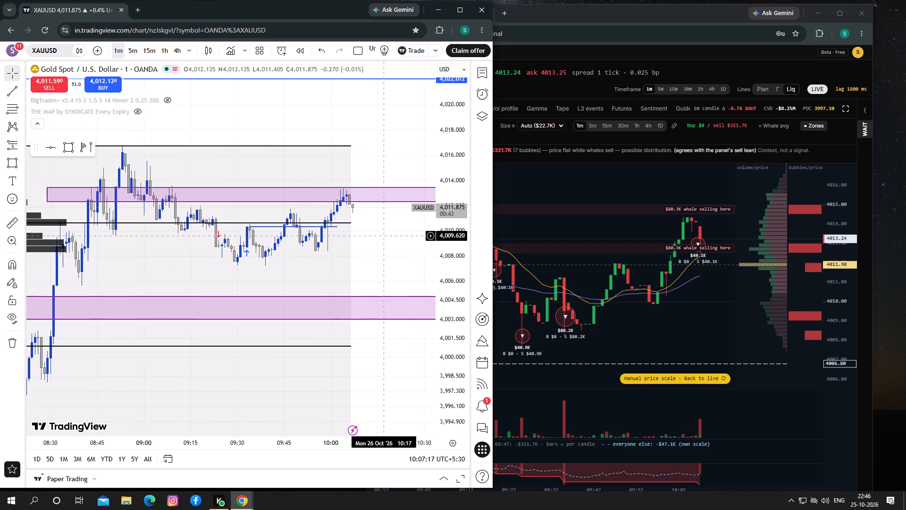
{"action": "left_click_drag", "start_coordinate": [383, 236], "coordinate": [345, 229]}
Check XAUT/USDT's resting liquidity on the Heatmap and its latest one-minute candle deltas on the Footprint.
{"action": "left_click_drag", "start_coordinate": [552, 259], "coordinate": [604, 271]}
{"action": "left_click", "coordinate": [404, 103]}
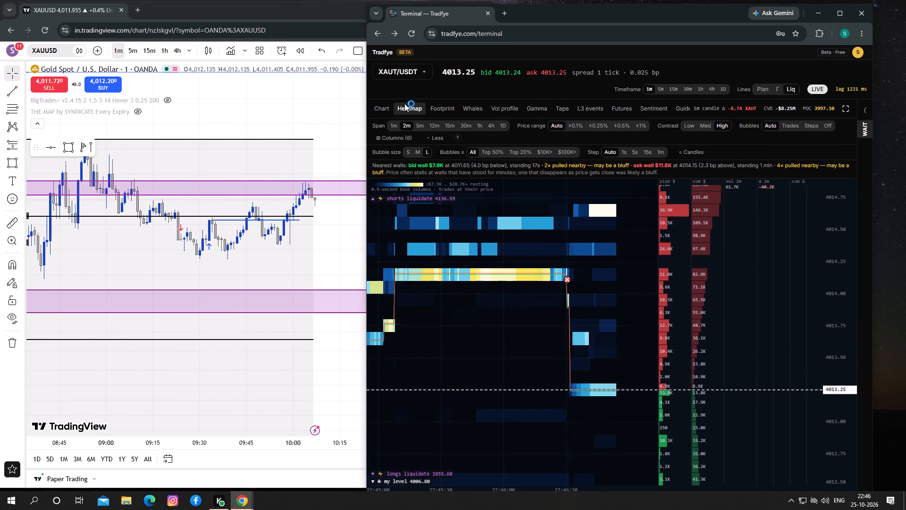
{"action": "left_click", "coordinate": [441, 114]}
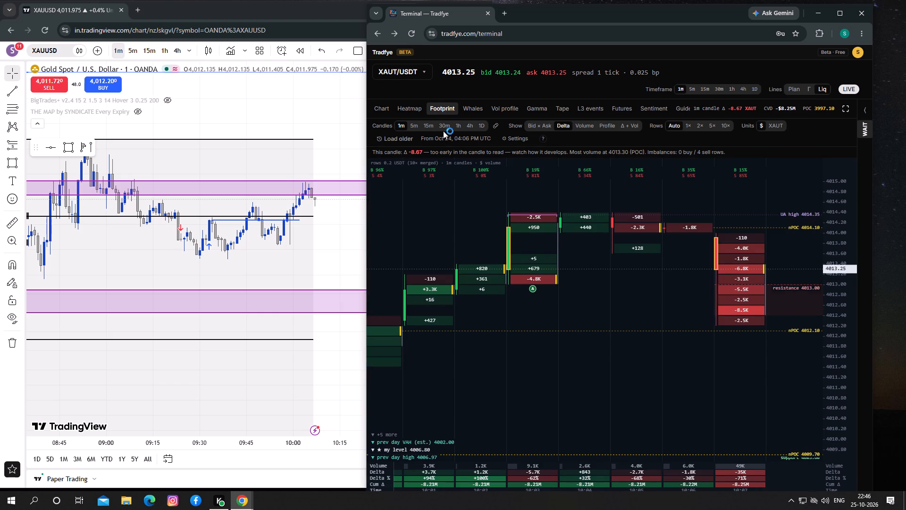
{"action": "left_click_drag", "start_coordinate": [614, 367], "coordinate": [572, 367]}
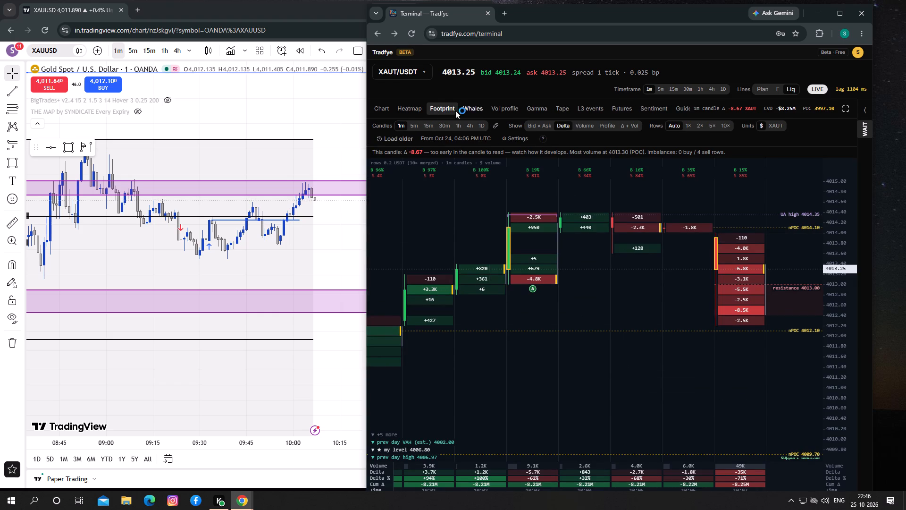
{"action": "left_click", "coordinate": [467, 108]}
Review XAUT/USDT's Tape over 1M, trying the $1K+ filter before returning to all trades, and set the time window to 5M.
{"action": "left_click", "coordinate": [562, 110]}
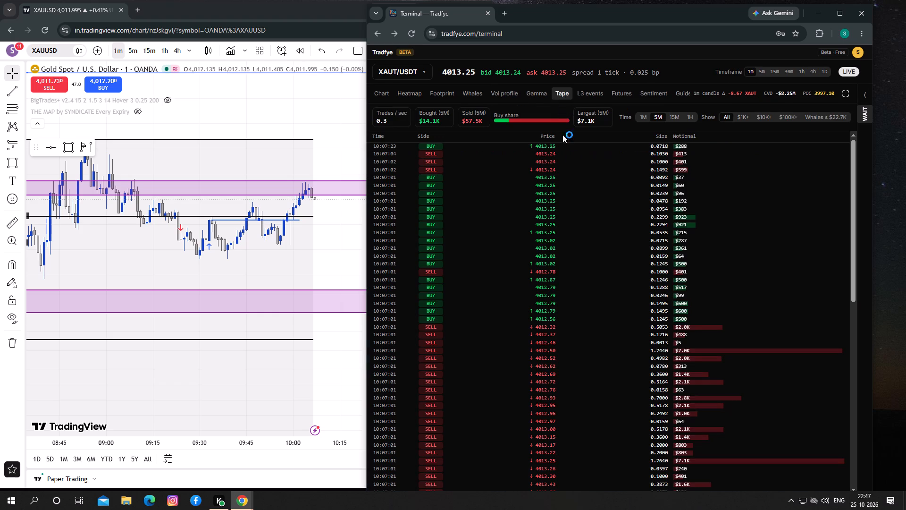
{"action": "left_click", "coordinate": [644, 116]}
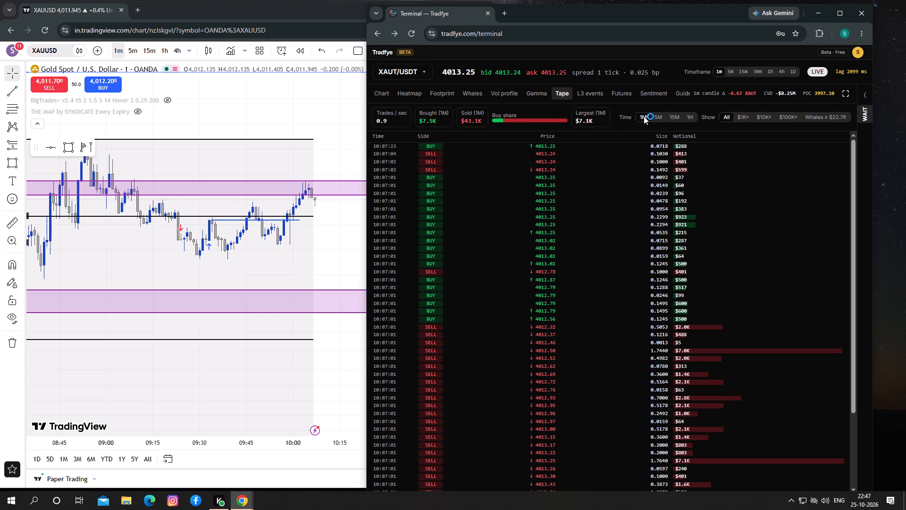
{"action": "left_click_drag", "start_coordinate": [655, 246], "coordinate": [654, 242]}
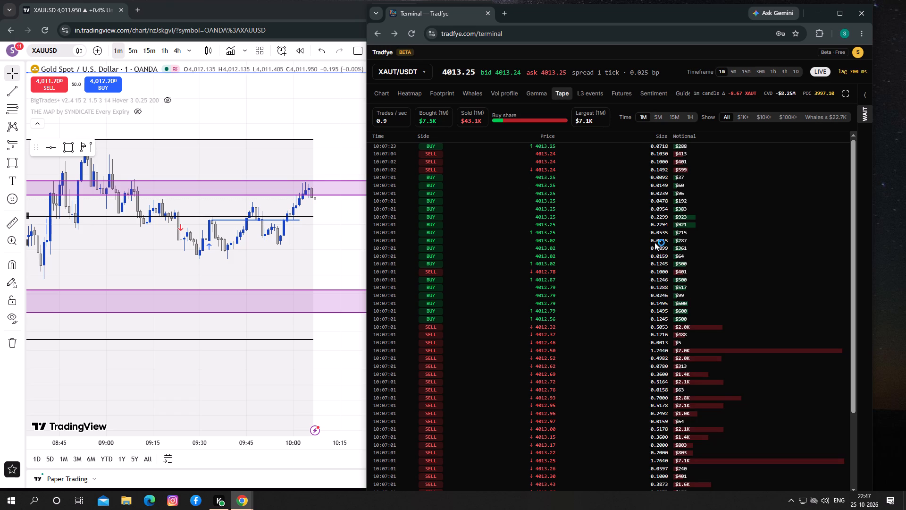
{"action": "left_click_drag", "start_coordinate": [654, 242], "coordinate": [654, 238]}
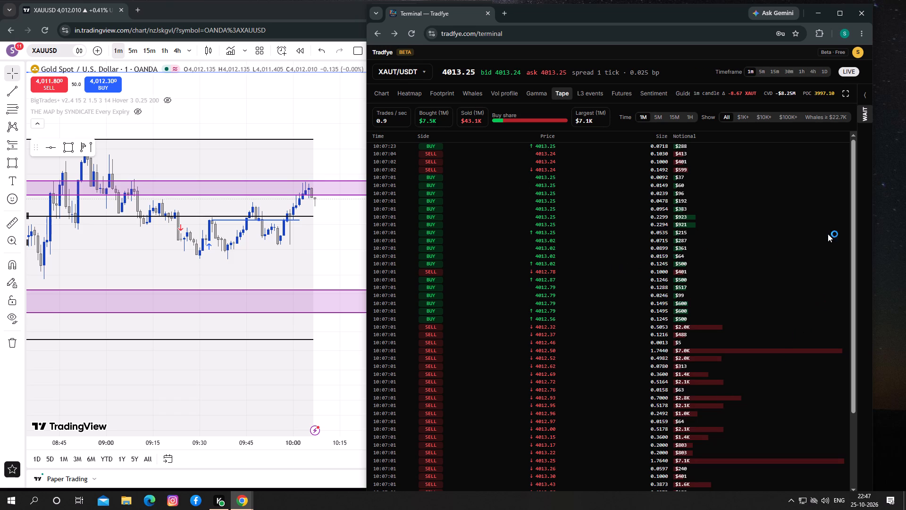
{"action": "left_click_drag", "start_coordinate": [852, 237], "coordinate": [857, 305]}
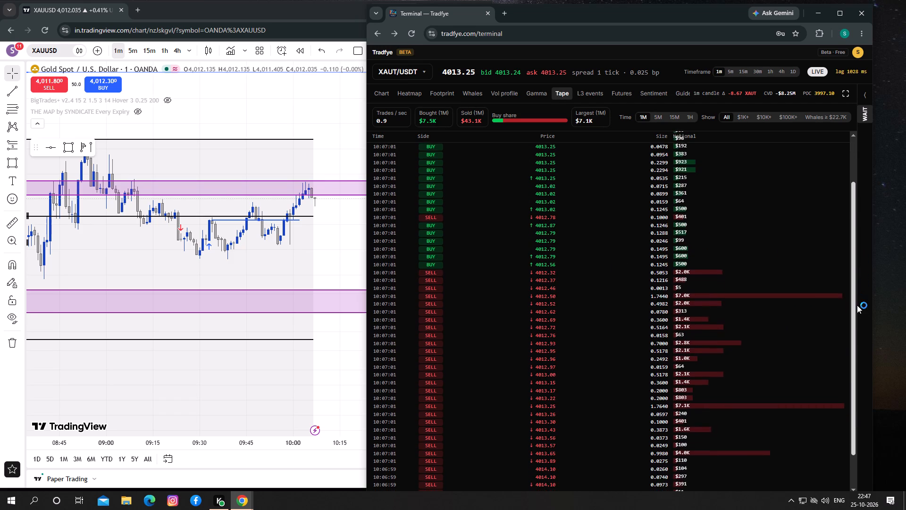
{"action": "left_click_drag", "start_coordinate": [857, 305], "coordinate": [860, 353]}
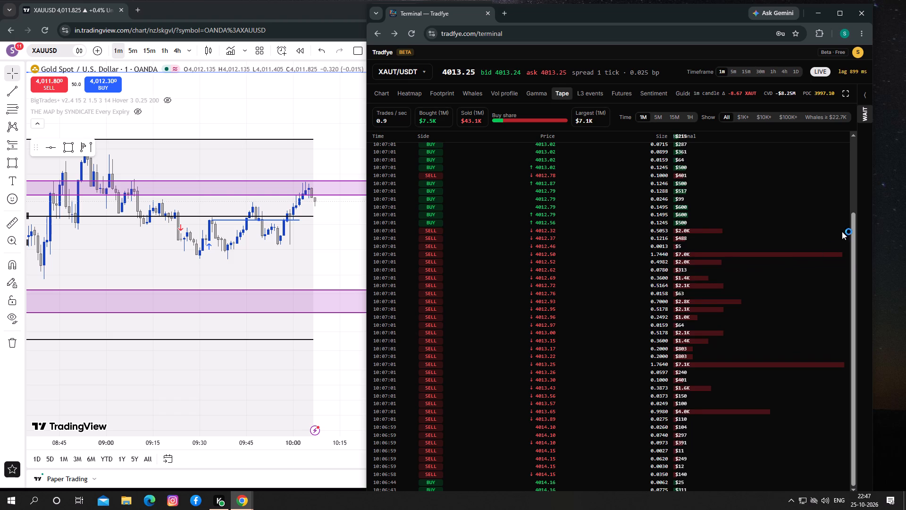
{"action": "left_click_drag", "start_coordinate": [853, 259], "coordinate": [822, 95]}
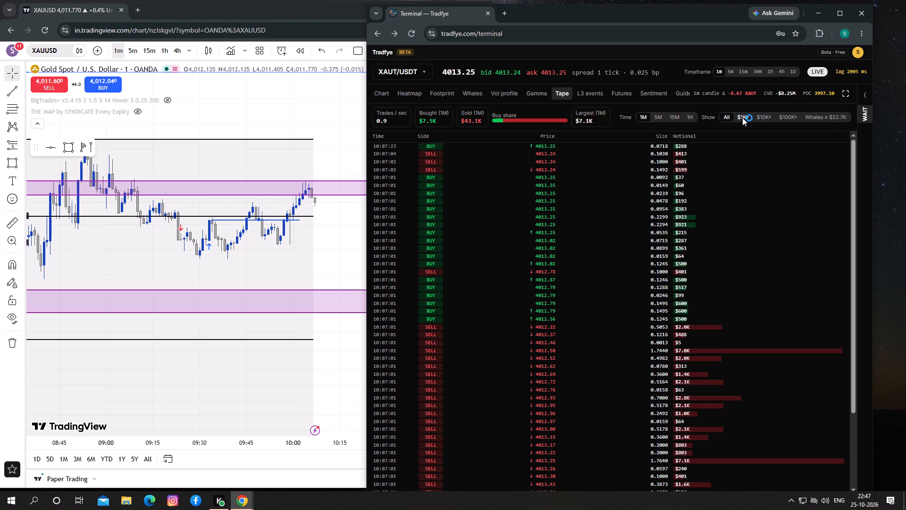
{"action": "left_click", "coordinate": [742, 118]}
{"action": "left_click", "coordinate": [728, 117]}
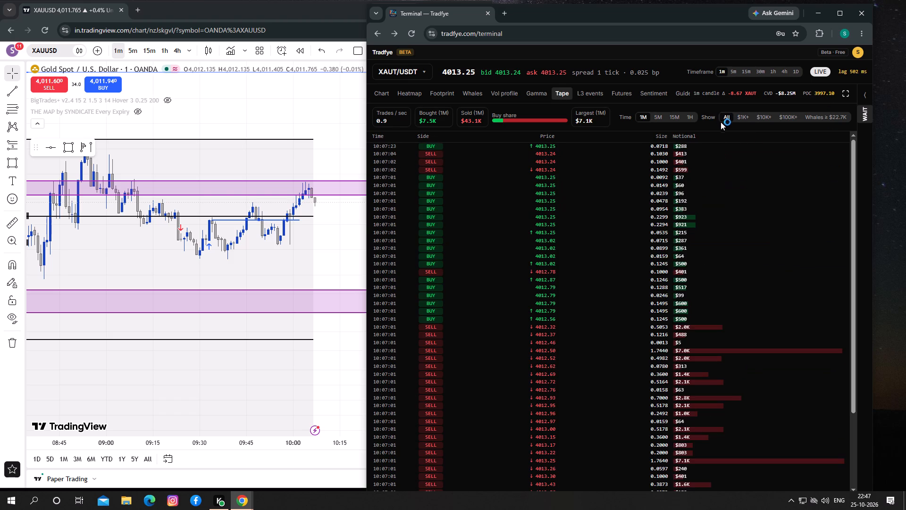
{"action": "left_click", "coordinate": [655, 119]}
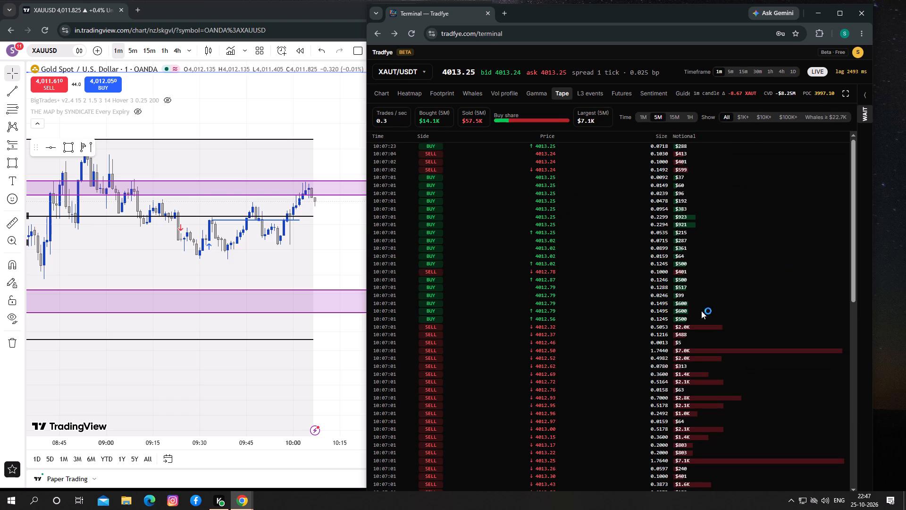
Examine XAUT/USDT's candlestick Chart around the orange zone, the 4011.23 line and SMA 50, and compare it with XAUUSD's latest candles.
{"action": "left_click", "coordinate": [385, 93]}
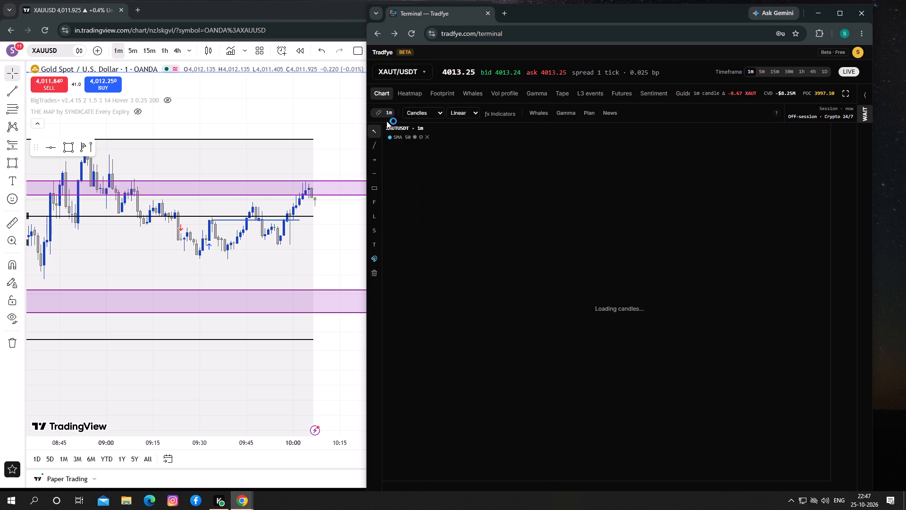
{"action": "left_click_drag", "start_coordinate": [708, 343], "coordinate": [646, 330]}
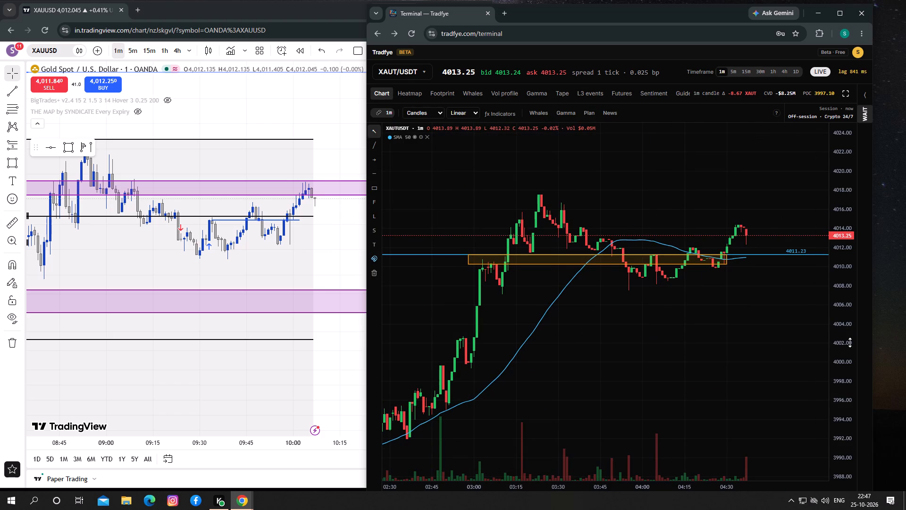
{"action": "left_click_drag", "start_coordinate": [848, 343], "coordinate": [830, 261]}
{"action": "left_click_drag", "start_coordinate": [766, 289], "coordinate": [738, 334]}
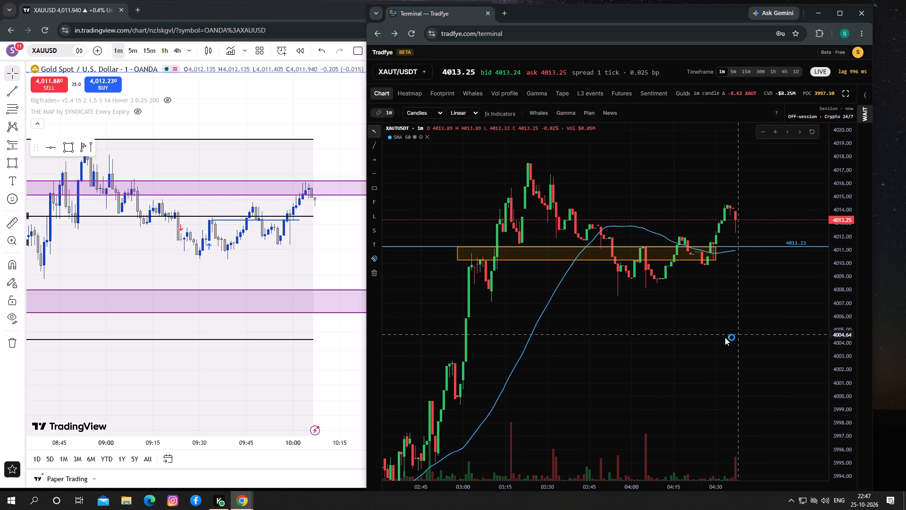
{"action": "left_click_drag", "start_coordinate": [719, 333], "coordinate": [730, 338]}
{"action": "left_click_drag", "start_coordinate": [755, 317], "coordinate": [732, 327]}
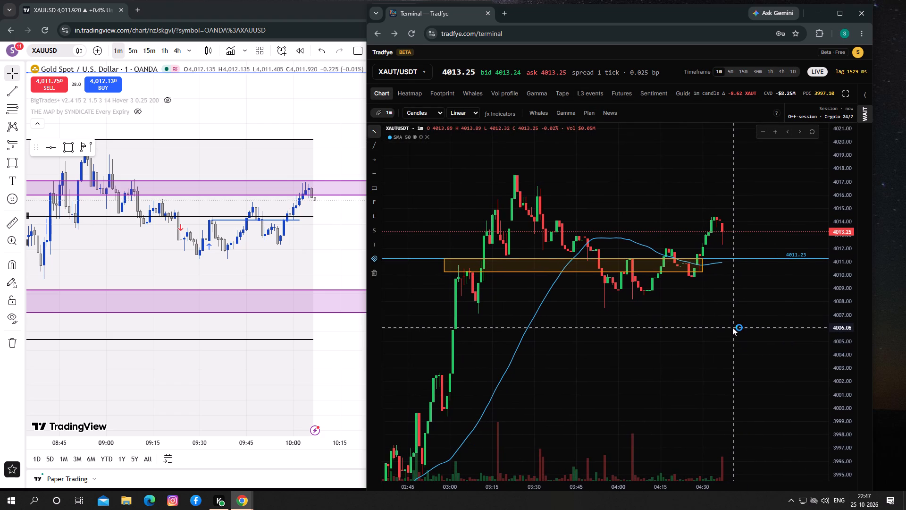
{"action": "left_click_drag", "start_coordinate": [732, 327], "coordinate": [733, 322]}
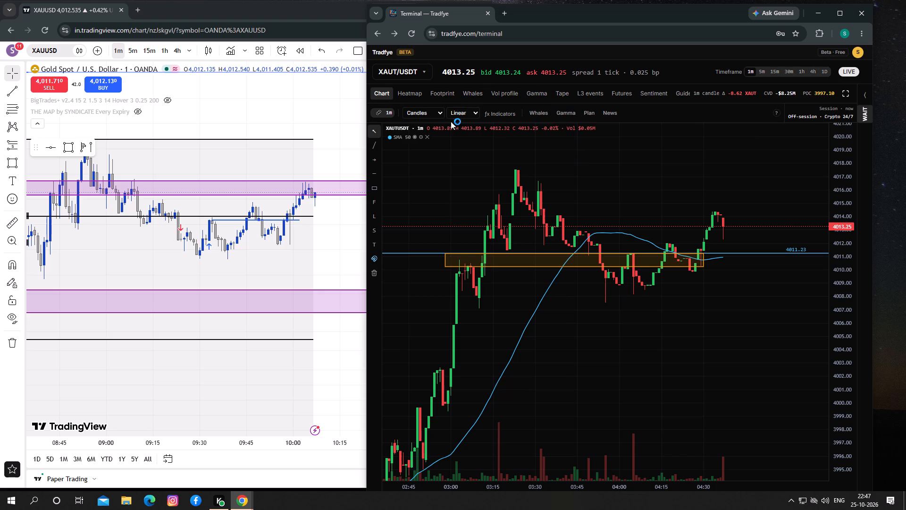
{"action": "left_click_drag", "start_coordinate": [448, 153], "coordinate": [453, 157]}
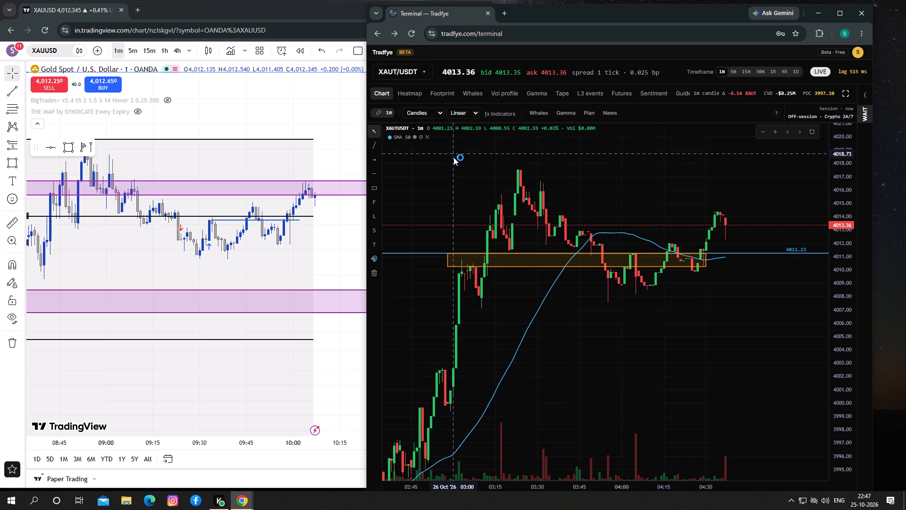
{"action": "left_click_drag", "start_coordinate": [453, 157], "coordinate": [453, 153]}
{"action": "left_click", "coordinate": [456, 155]}
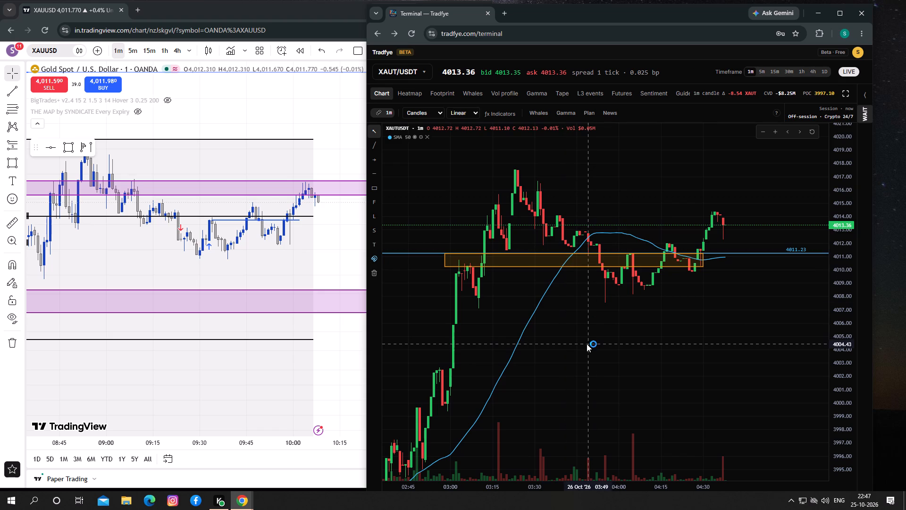
{"action": "left_click", "coordinate": [333, 224]}
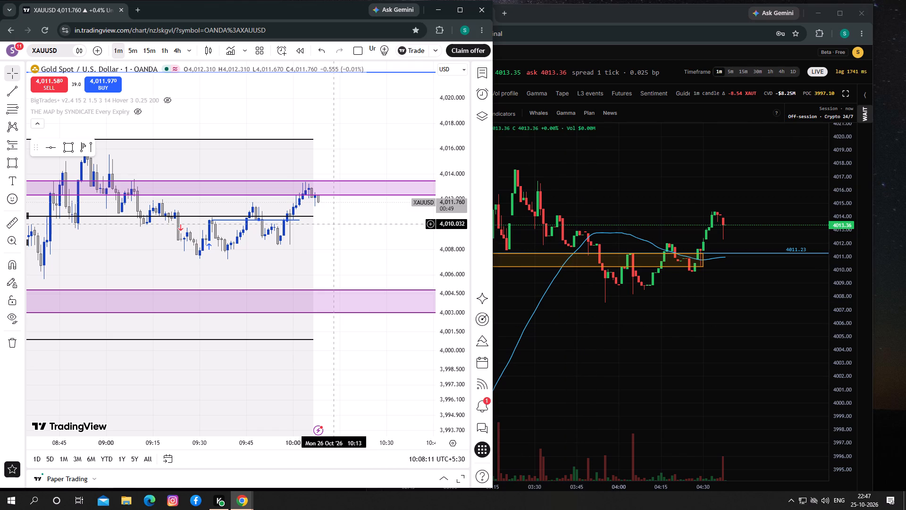
{"action": "left_click", "coordinate": [689, 340]}
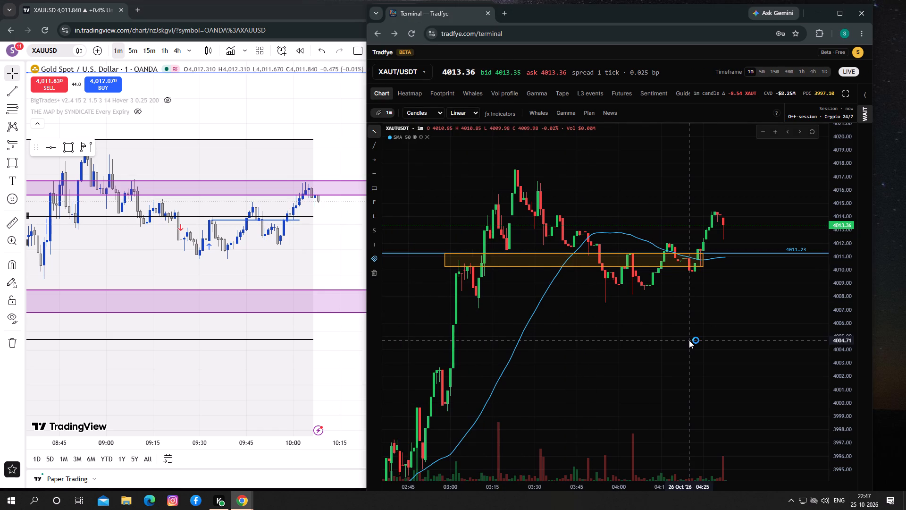
Glance at XAUT/USDT's Heatmap, and inspect the 10:07 whale-selling bubble and surrounding zones on the Whales chart.
{"action": "left_click", "coordinate": [415, 91]}
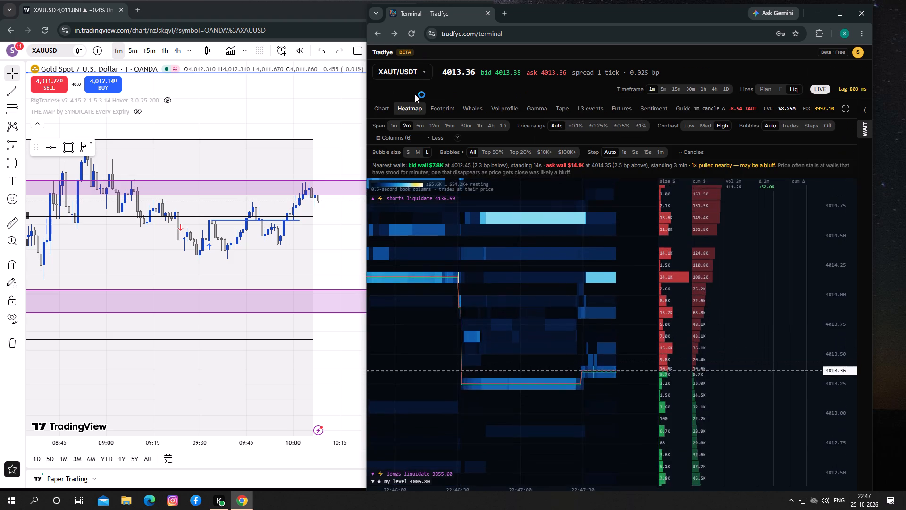
{"action": "left_click", "coordinate": [476, 113]}
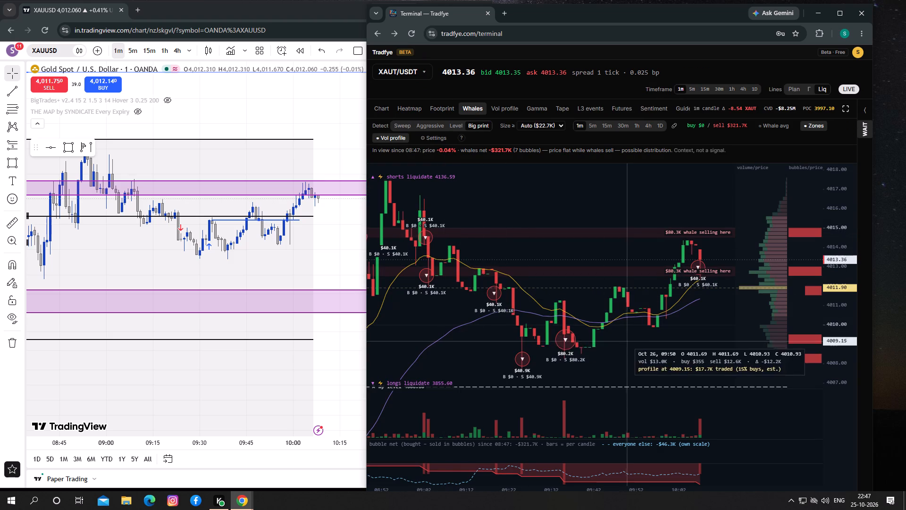
{"action": "left_click_drag", "start_coordinate": [682, 328], "coordinate": [646, 328]}
{"action": "left_click_drag", "start_coordinate": [691, 330], "coordinate": [677, 321]}
{"action": "left_click_drag", "start_coordinate": [636, 224], "coordinate": [595, 220]}
{"action": "left_click_drag", "start_coordinate": [590, 243], "coordinate": [587, 227]}
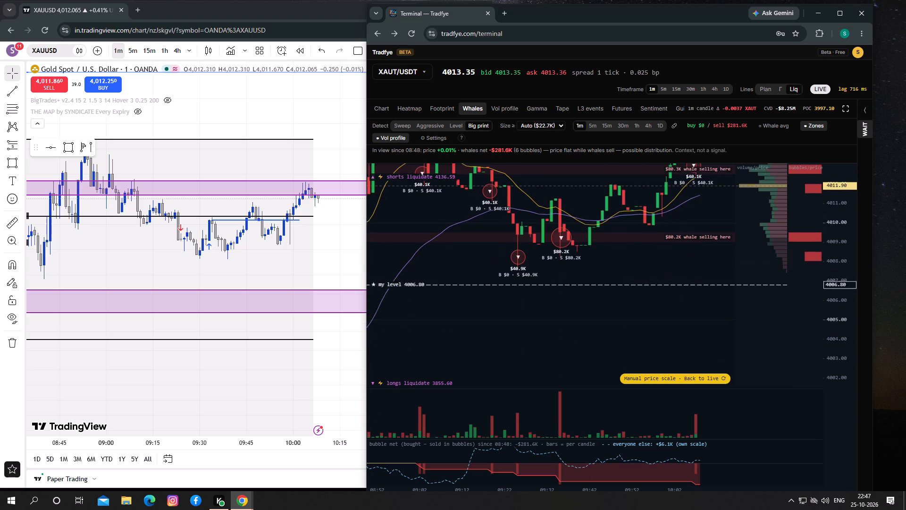
{"action": "left_click_drag", "start_coordinate": [587, 227], "coordinate": [586, 228]}
{"action": "left_click_drag", "start_coordinate": [705, 254], "coordinate": [698, 370]}
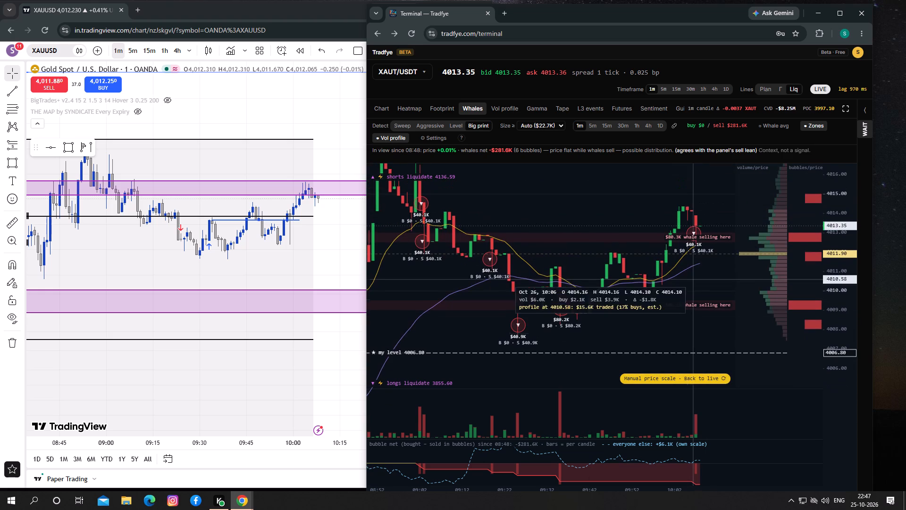
{"action": "left_click_drag", "start_coordinate": [693, 280], "coordinate": [689, 295]}
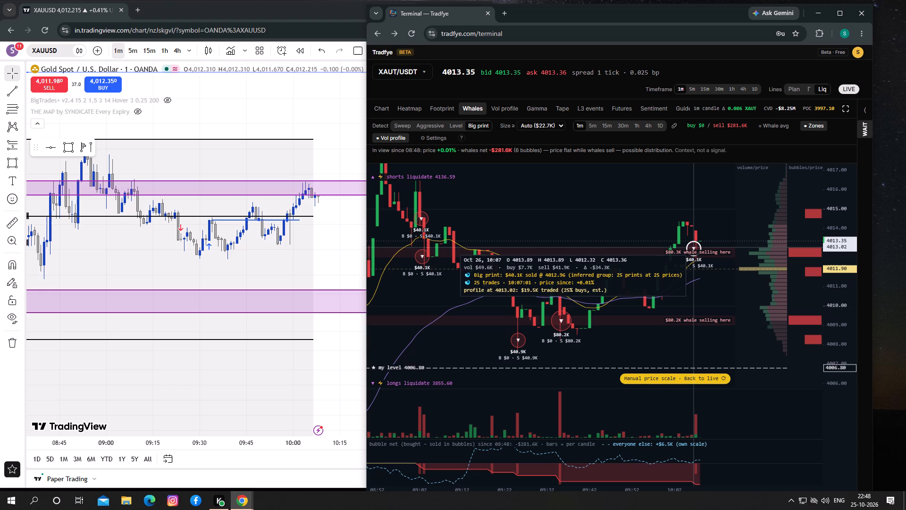
Examine XAUT/USDT's whale-selling bubbles and zones on the Whales chart, including the 09:18 bubble and earlier candles.
{"action": "left_click", "coordinate": [723, 314]}
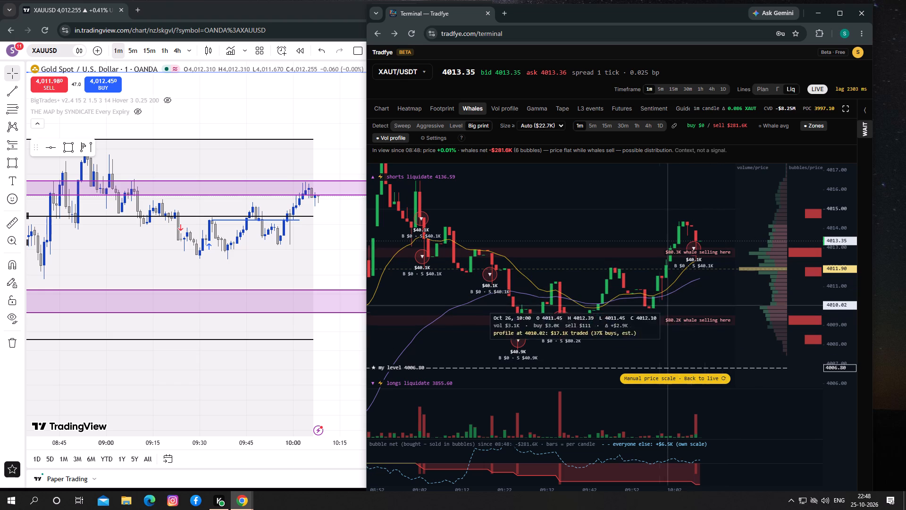
{"action": "left_click_drag", "start_coordinate": [636, 268], "coordinate": [654, 270]}
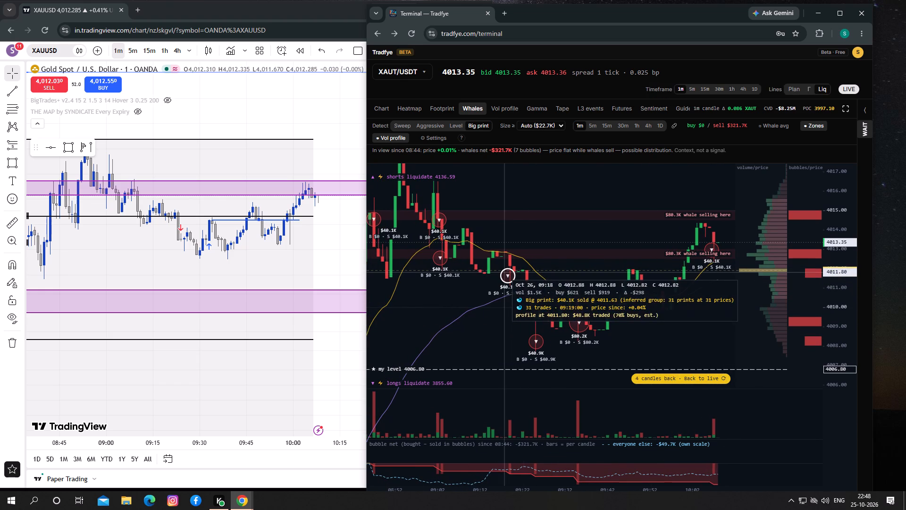
{"action": "left_click_drag", "start_coordinate": [504, 294], "coordinate": [471, 290]}
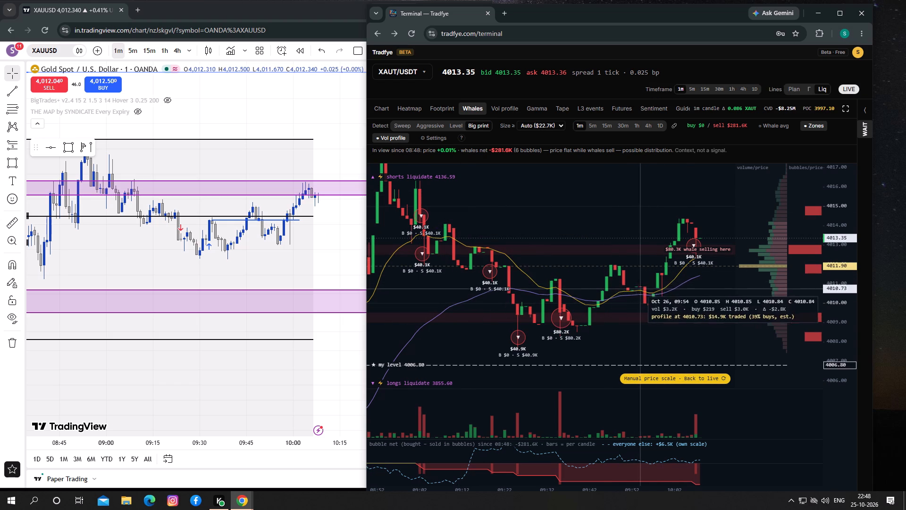
Lower the top edge of XAUUSD's upper purple zone to about 4,012.9 on the 1-minute chart.
{"action": "left_click_drag", "start_coordinate": [350, 232], "coordinate": [334, 242]}
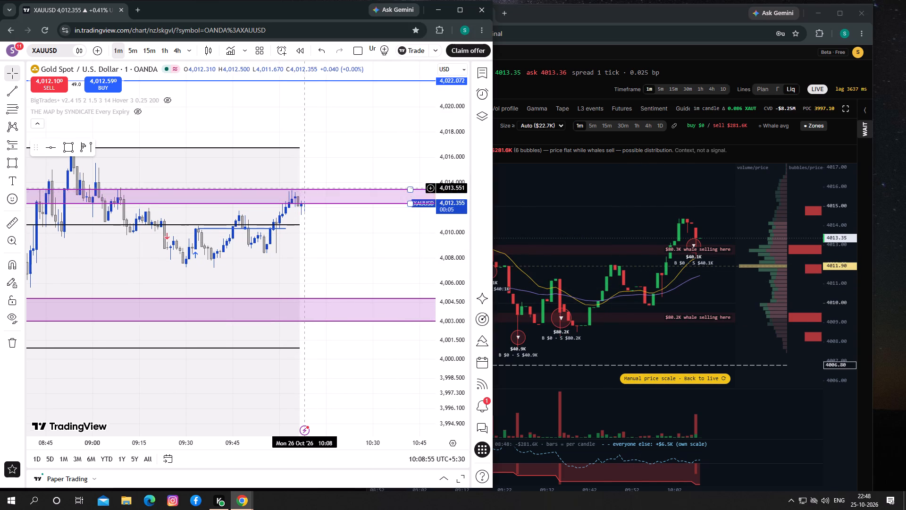
{"action": "left_click_drag", "start_coordinate": [392, 242], "coordinate": [371, 246]}
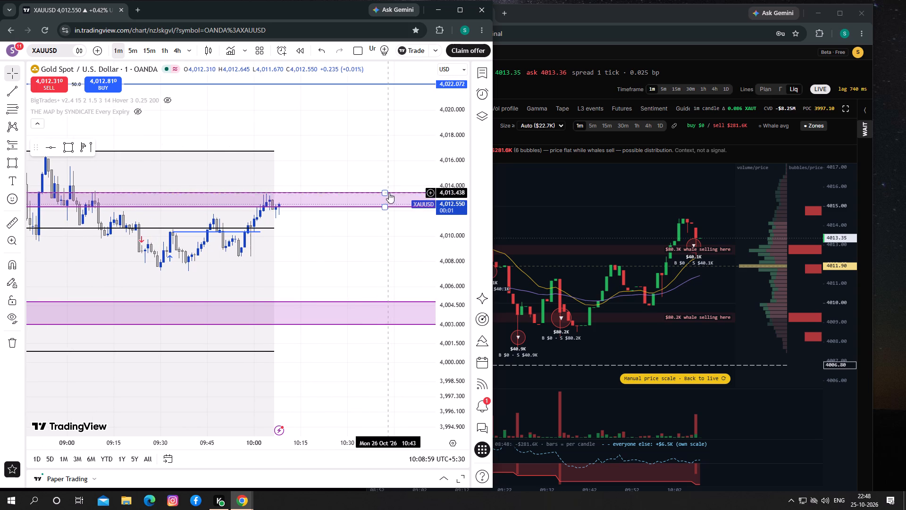
{"action": "left_click_drag", "start_coordinate": [384, 192], "coordinate": [387, 200]}
{"action": "left_click", "coordinate": [389, 199]}
{"action": "left_click_drag", "start_coordinate": [342, 233], "coordinate": [386, 235]}
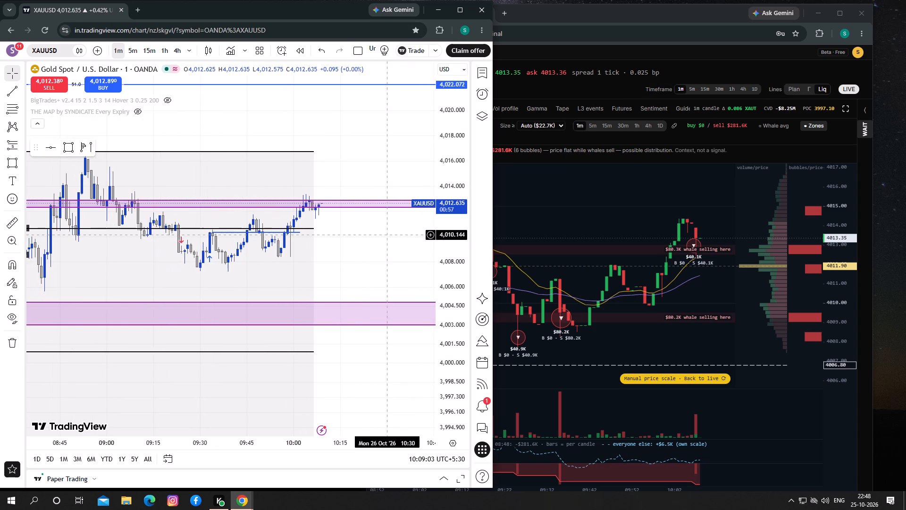
{"action": "left_click_drag", "start_coordinate": [386, 235], "coordinate": [352, 232]}
Review XAUUSD's purple zones and volume profile on the 5-minute timeframe, and return to the 1-minute candles around the upper zone.
{"action": "left_click_drag", "start_coordinate": [635, 247], "coordinate": [616, 247]}
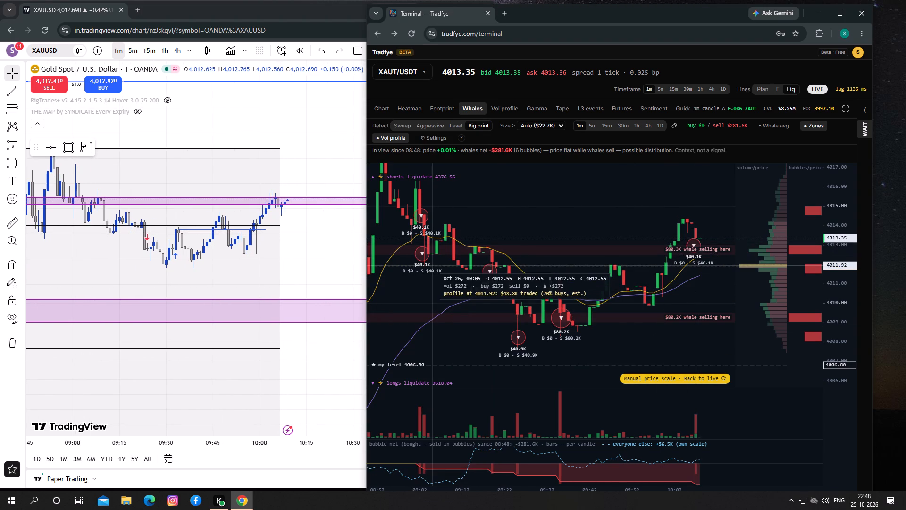
{"action": "left_click", "coordinate": [331, 250]}
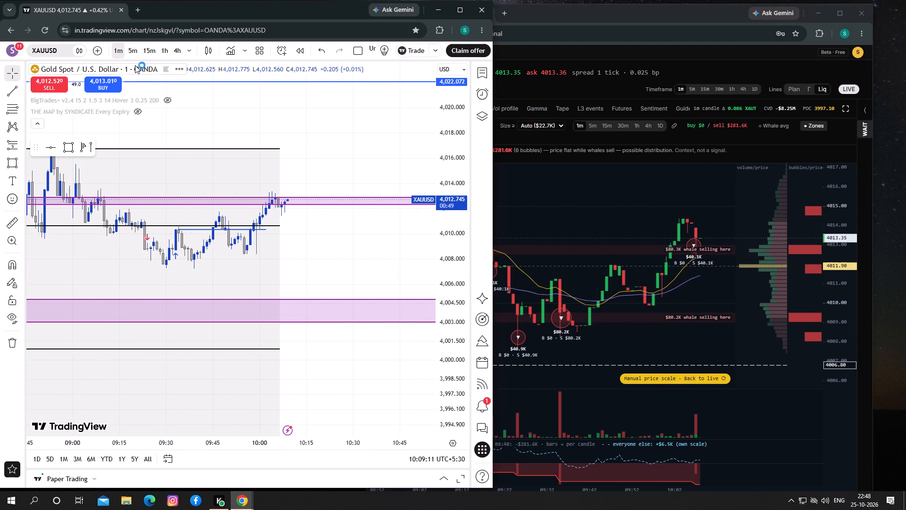
{"action": "left_click", "coordinate": [129, 46]}
{"action": "left_click_drag", "start_coordinate": [462, 227], "coordinate": [462, 234]}
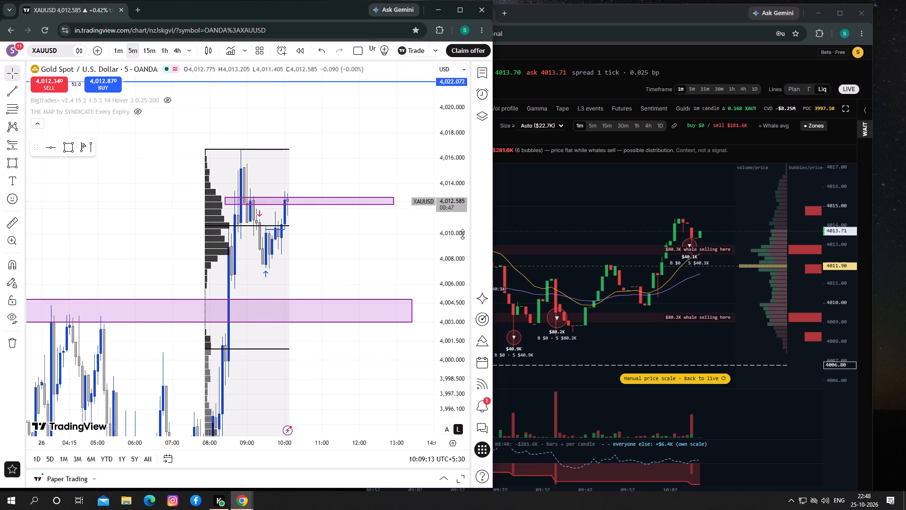
{"action": "left_click_drag", "start_coordinate": [462, 234], "coordinate": [466, 304]}
{"action": "left_click_drag", "start_coordinate": [324, 250], "coordinate": [318, 250]}
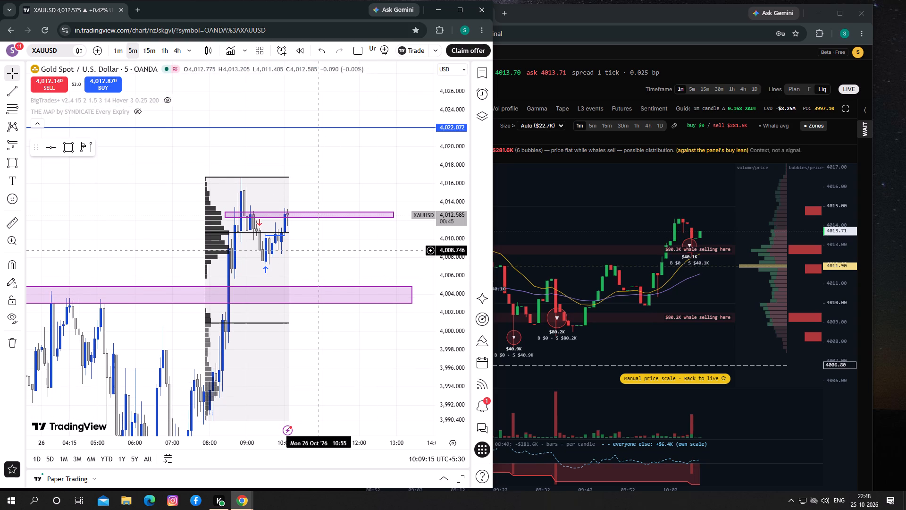
{"action": "left_click_drag", "start_coordinate": [318, 250], "coordinate": [318, 251]}
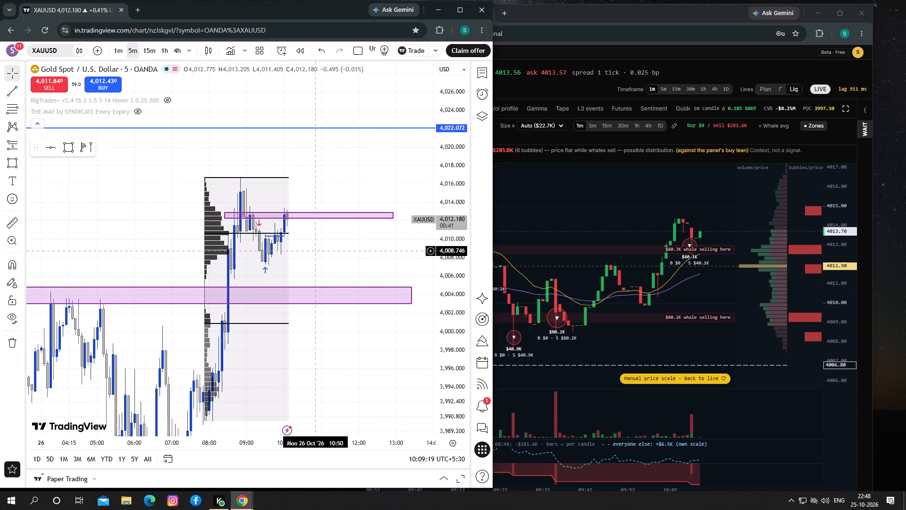
{"action": "left_click", "coordinate": [316, 251]}
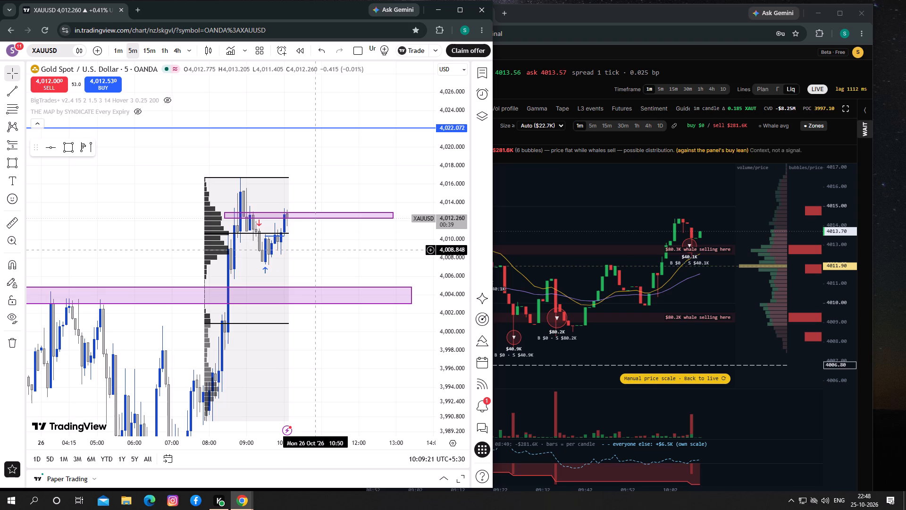
{"action": "left_click", "coordinate": [115, 51]}
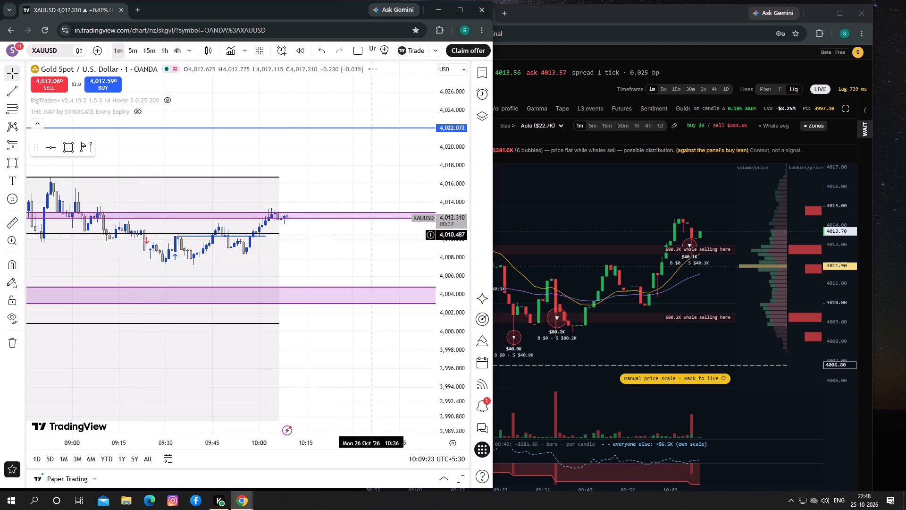
{"action": "left_click_drag", "start_coordinate": [450, 292], "coordinate": [436, 209]}
{"action": "left_click_drag", "start_coordinate": [321, 233], "coordinate": [323, 240]}
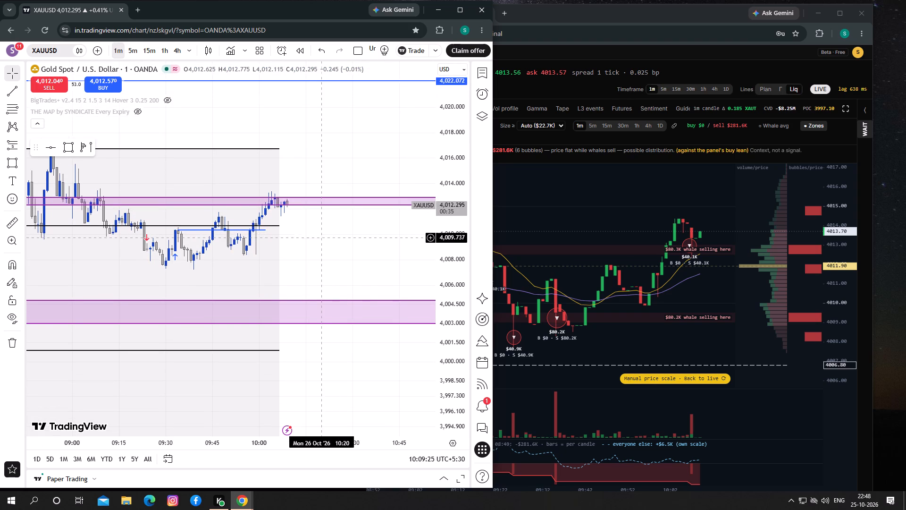
{"action": "left_click_drag", "start_coordinate": [323, 240], "coordinate": [325, 244]}
{"action": "left_click_drag", "start_coordinate": [446, 274], "coordinate": [445, 252]}
{"action": "left_click", "coordinate": [387, 246]}
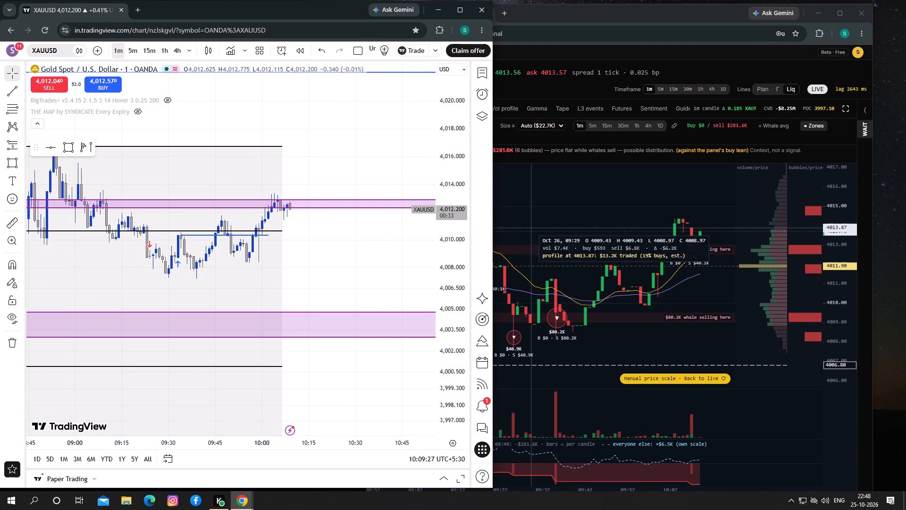
Re-examine XAUT/USDT's whale-selling bubbles and zones against recent candles, and return the Whales chart's price scale to live.
{"action": "left_click_drag", "start_coordinate": [562, 221], "coordinate": [550, 221]}
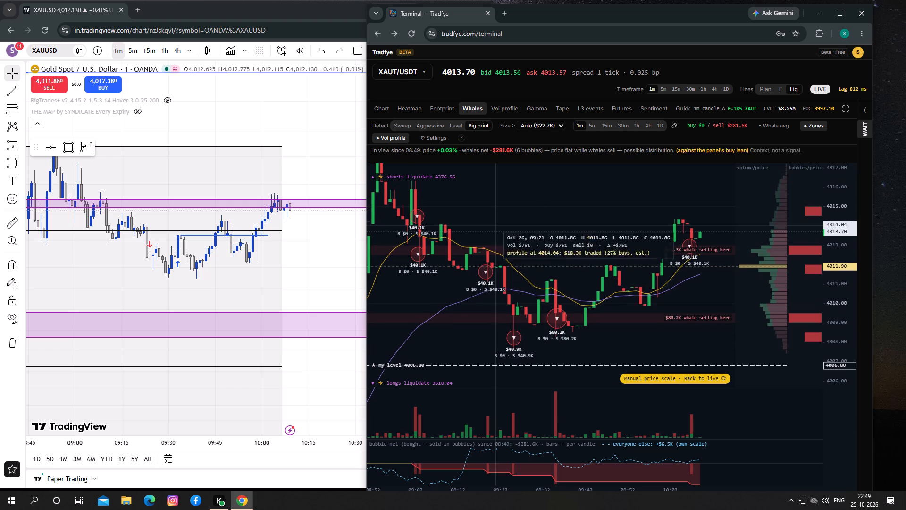
{"action": "left_click_drag", "start_coordinate": [513, 222], "coordinate": [508, 253]}
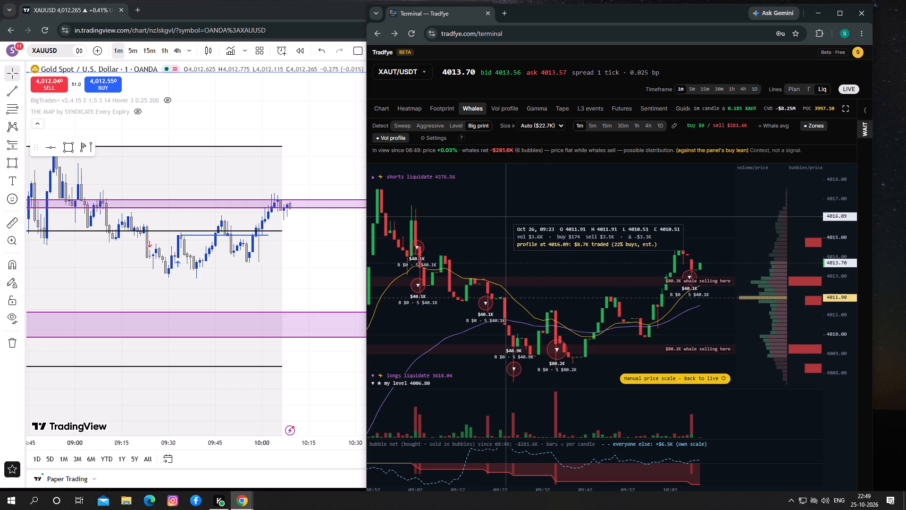
{"action": "left_click", "coordinate": [333, 256]}
{"action": "left_click", "coordinate": [546, 257]}
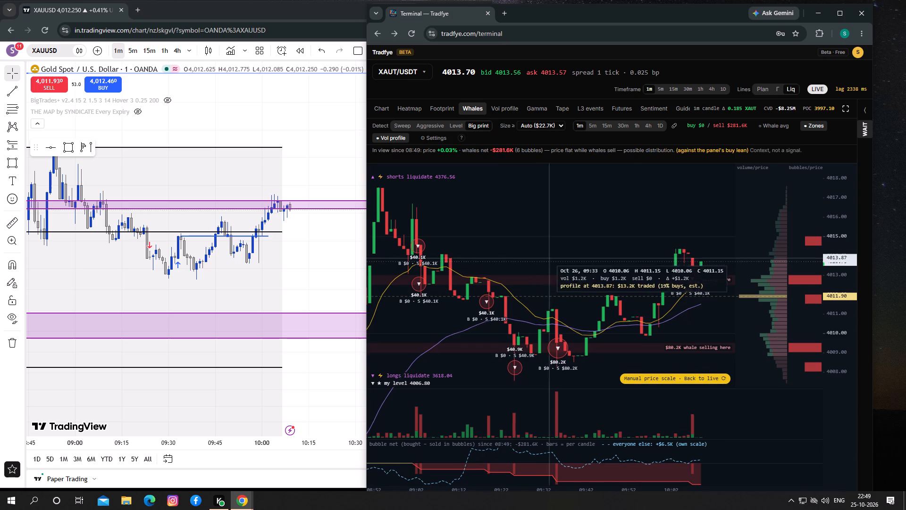
{"action": "left_click", "coordinate": [725, 382]}
{"action": "left_click_drag", "start_coordinate": [693, 337], "coordinate": [684, 343]}
Glance at XAUT/USDT's candlestick Chart, and compare the latest Whales candles with XAUUSD's price at the upper purple zone.
{"action": "left_click", "coordinate": [383, 107]}
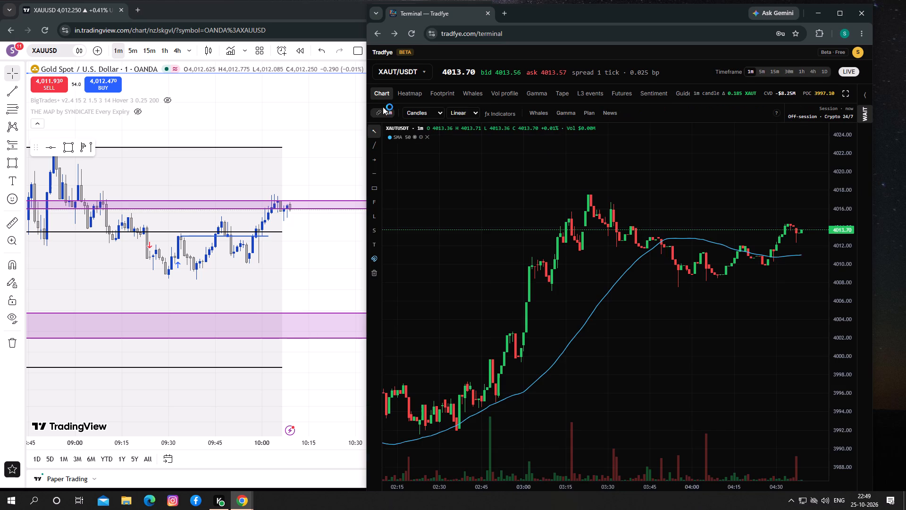
{"action": "left_click", "coordinate": [465, 93]}
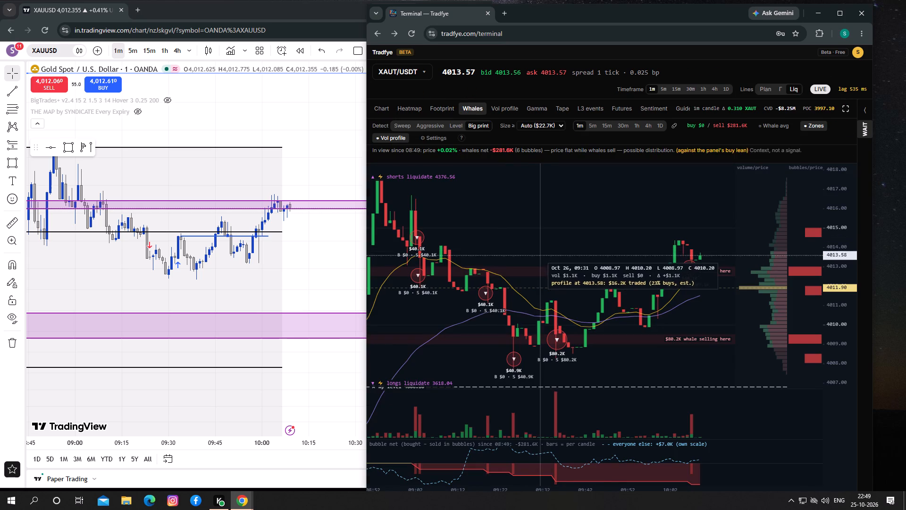
{"action": "left_click", "coordinate": [294, 256]}
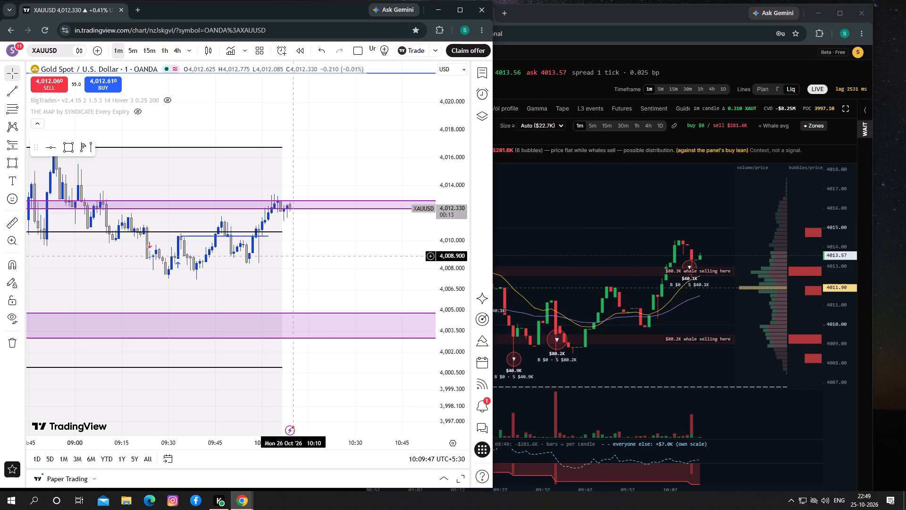
{"action": "left_click", "coordinate": [553, 212]}
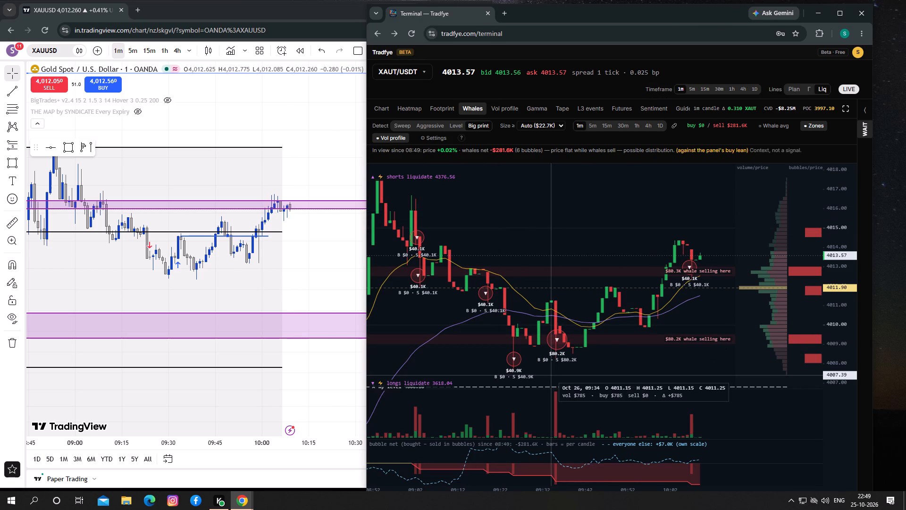
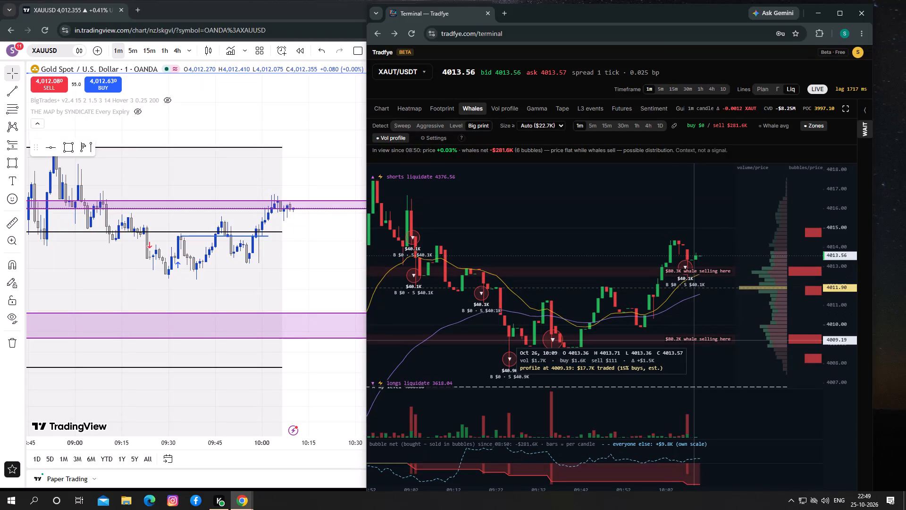
Examine XAUT/USDT's latest Whales candles against the two whale-selling zones and the custom level at 4006.80.
{"action": "left_click_drag", "start_coordinate": [707, 330], "coordinate": [706, 329]}
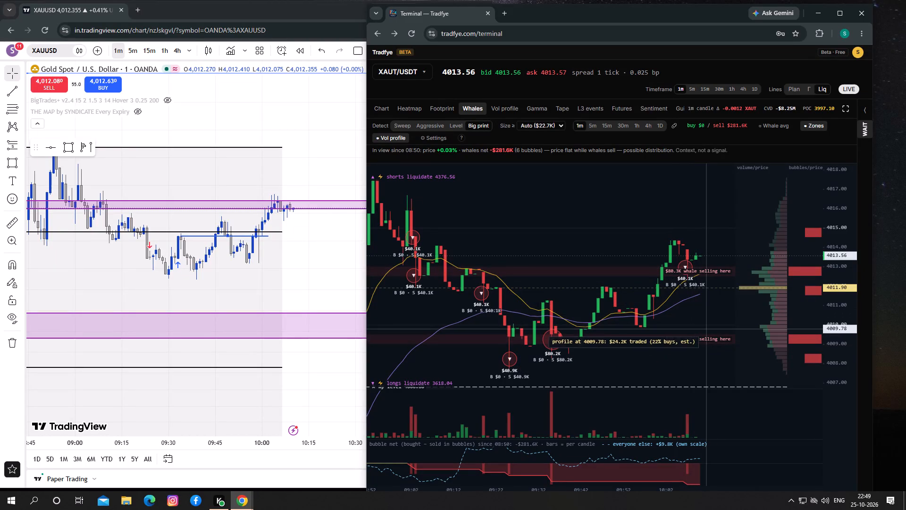
{"action": "left_click_drag", "start_coordinate": [706, 329], "coordinate": [702, 331]}
{"action": "left_click_drag", "start_coordinate": [662, 355], "coordinate": [662, 349]}
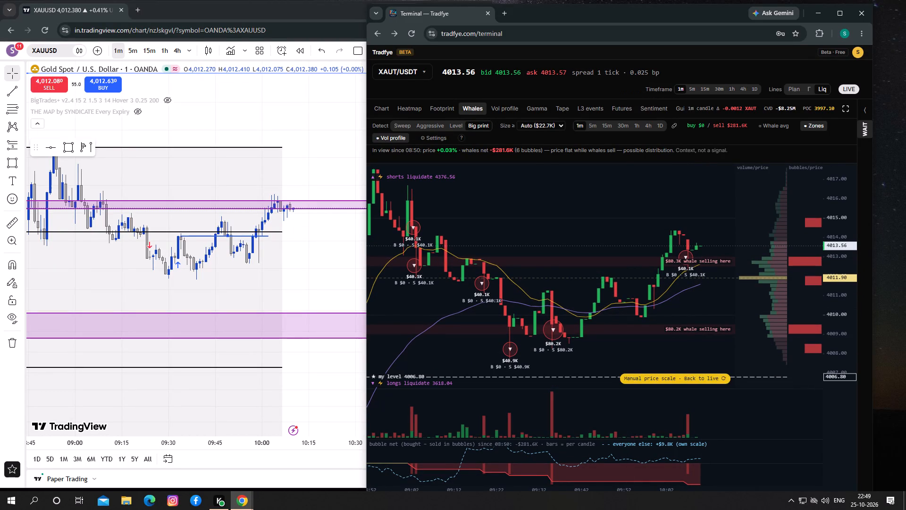
{"action": "left_click_drag", "start_coordinate": [695, 302], "coordinate": [693, 303]}
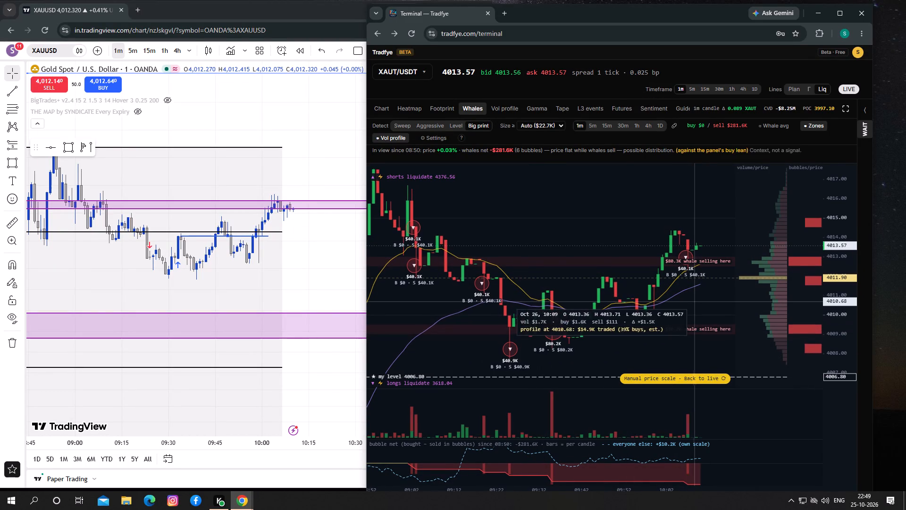
{"action": "left_click_drag", "start_coordinate": [693, 303], "coordinate": [688, 305]}
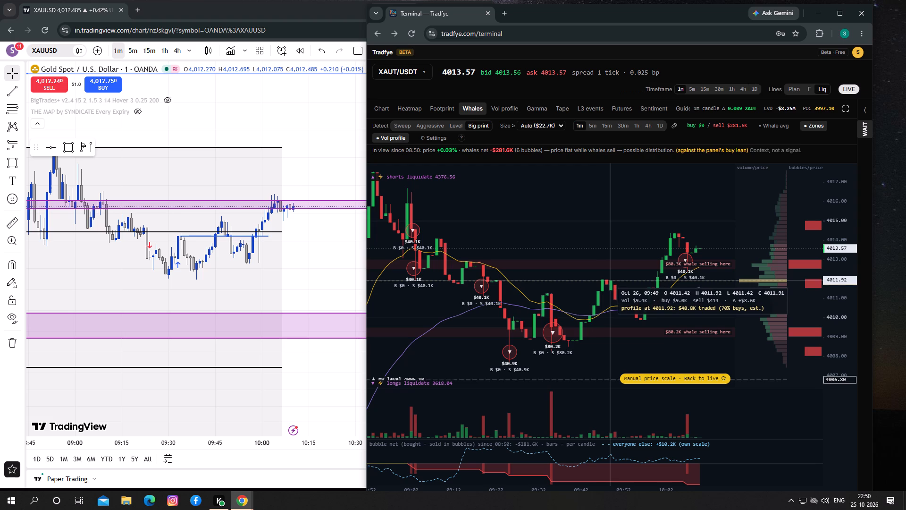
Switch XAUUSD to the 5-minute timeframe and review its volume profile, purple zones and the 4,022.072 line.
{"action": "left_click", "coordinate": [307, 260]}
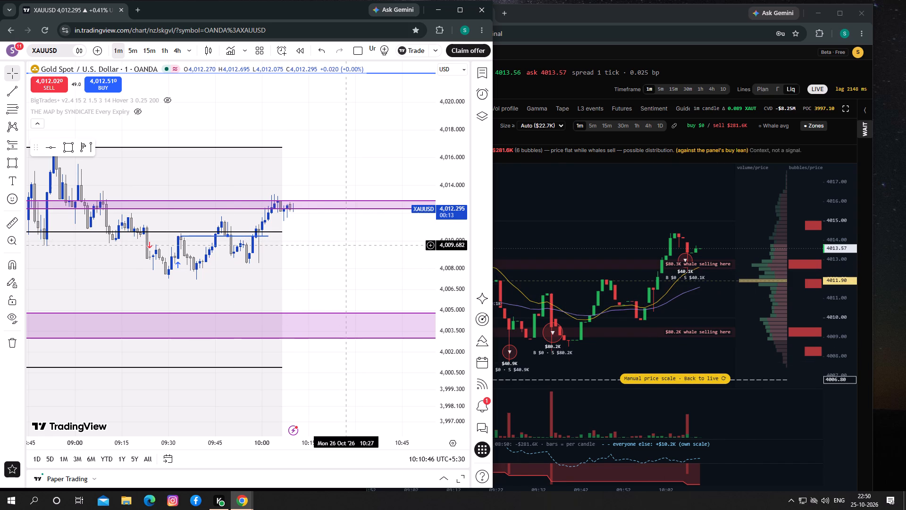
{"action": "left_click_drag", "start_coordinate": [324, 246], "coordinate": [390, 251]}
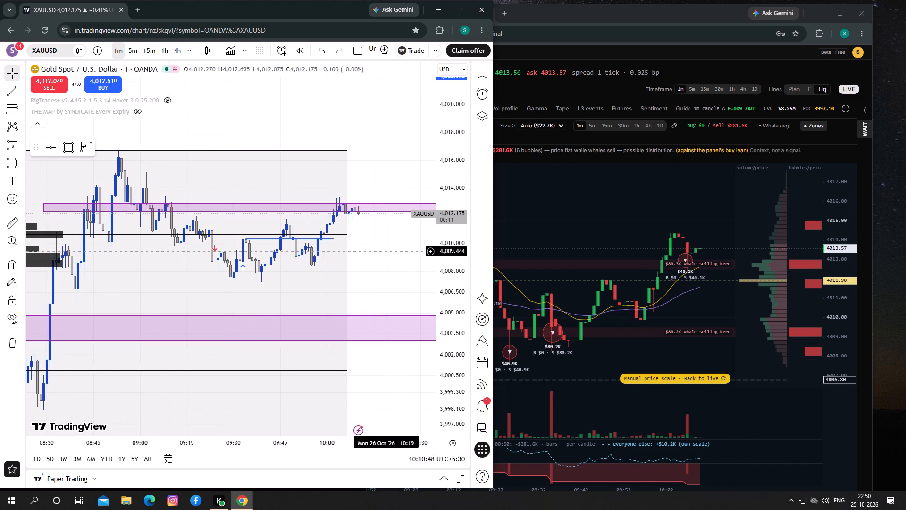
{"action": "left_click_drag", "start_coordinate": [378, 253], "coordinate": [375, 258]}
{"action": "left_click", "coordinate": [136, 49]}
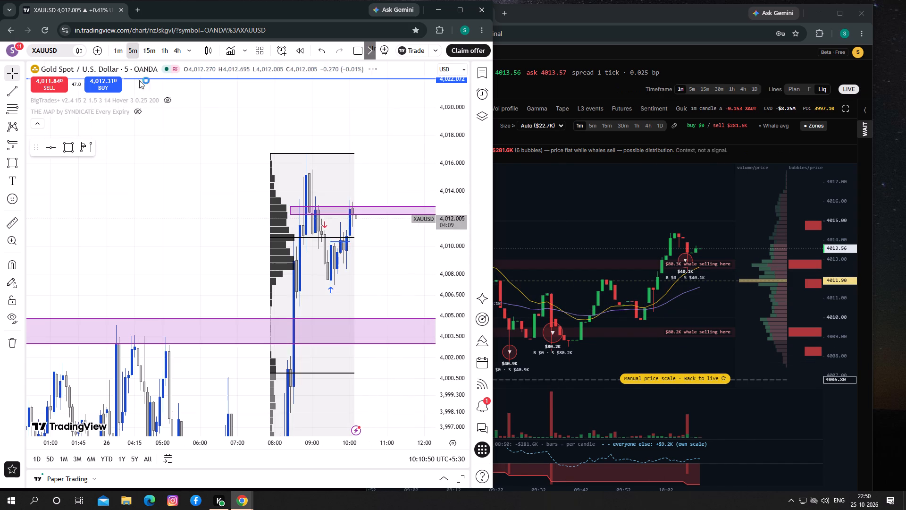
{"action": "left_click_drag", "start_coordinate": [447, 157], "coordinate": [463, 274]}
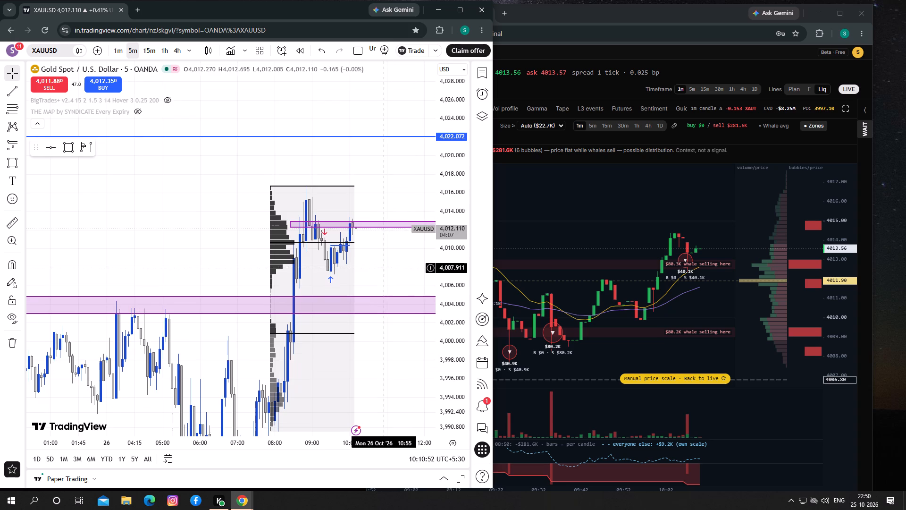
{"action": "left_click_drag", "start_coordinate": [384, 268], "coordinate": [330, 241]}
{"action": "left_click_drag", "start_coordinate": [333, 241], "coordinate": [335, 237]}
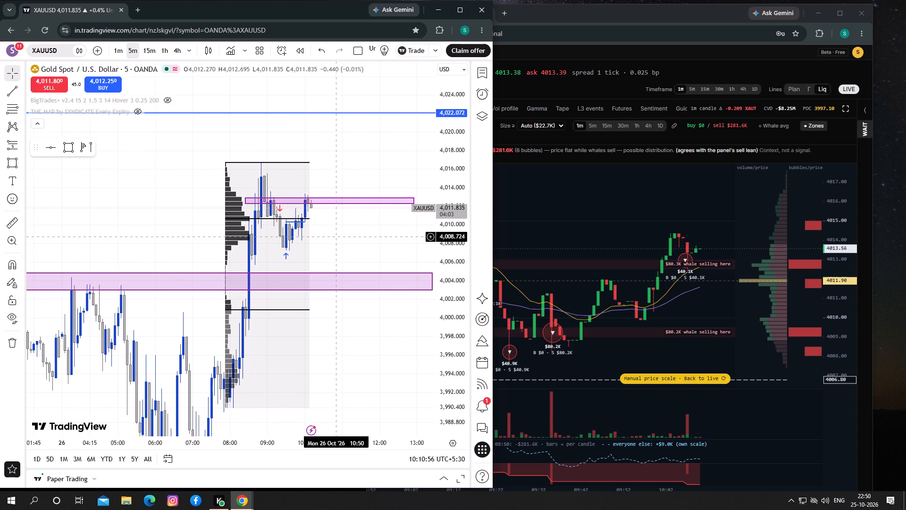
Reload the Tradfye terminal and re-examine XAUT/USDT's whale-selling zones alongside XAUUSD's wider 5-minute price range.
{"action": "left_click_drag", "start_coordinate": [845, 278], "coordinate": [827, 246]}
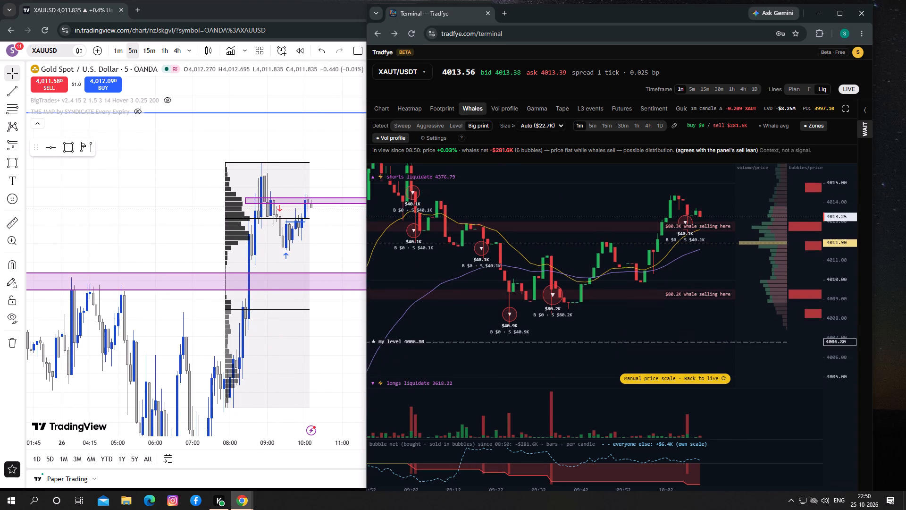
{"action": "left_click_drag", "start_coordinate": [827, 246], "coordinate": [829, 263]}
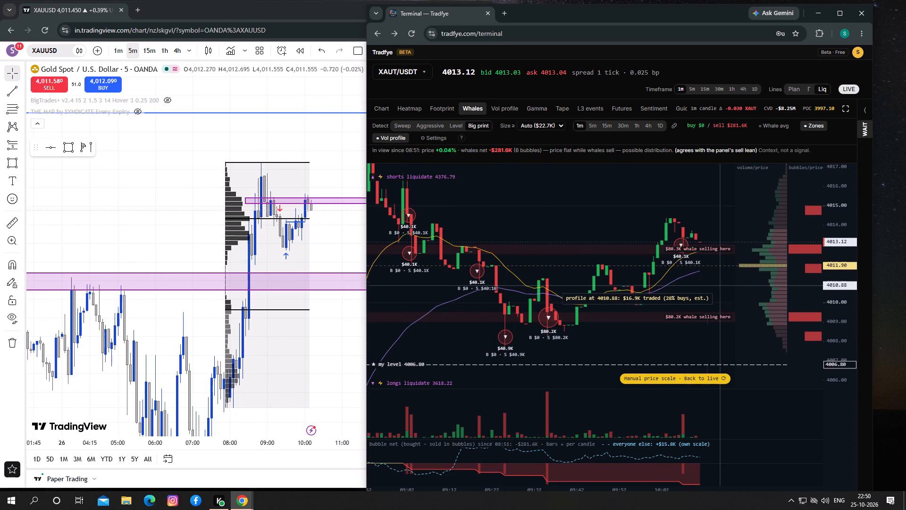
{"action": "left_click", "coordinate": [412, 34]}
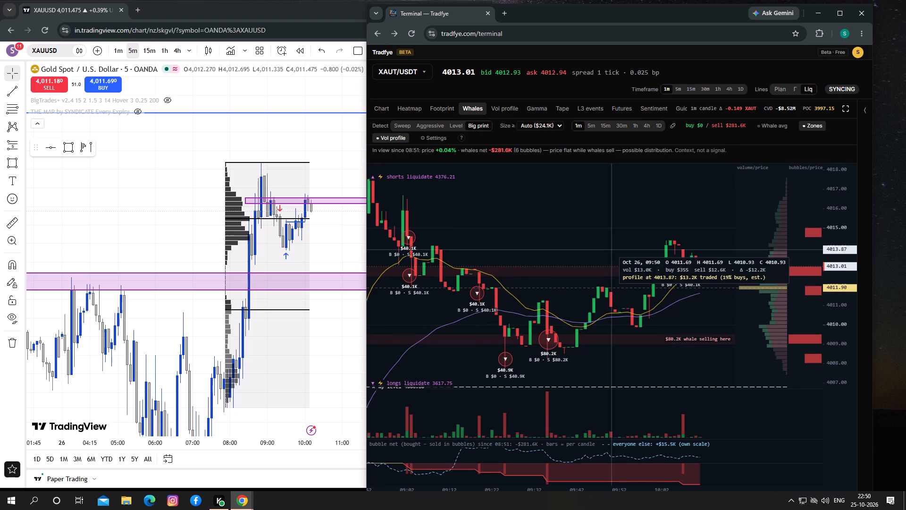
{"action": "left_click_drag", "start_coordinate": [612, 250], "coordinate": [604, 245]}
{"action": "left_click", "coordinate": [580, 234]}
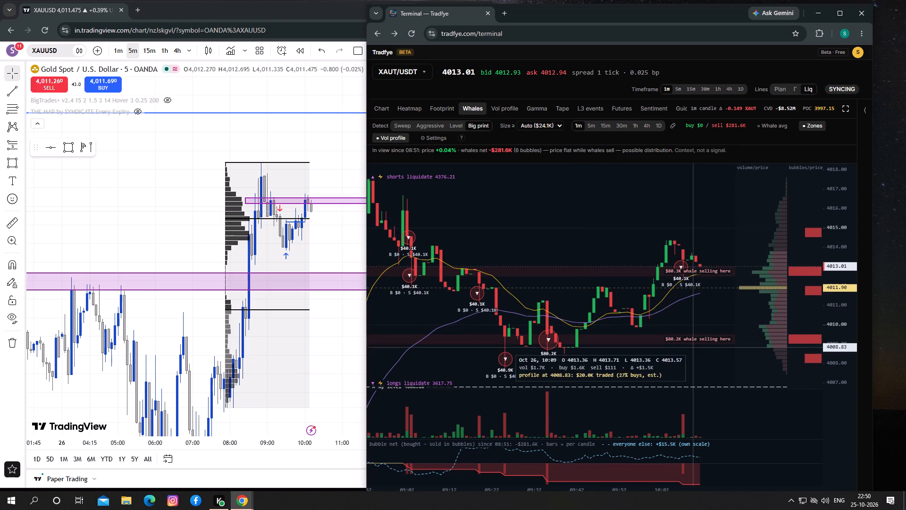
{"action": "left_click_drag", "start_coordinate": [691, 329], "coordinate": [691, 322]}
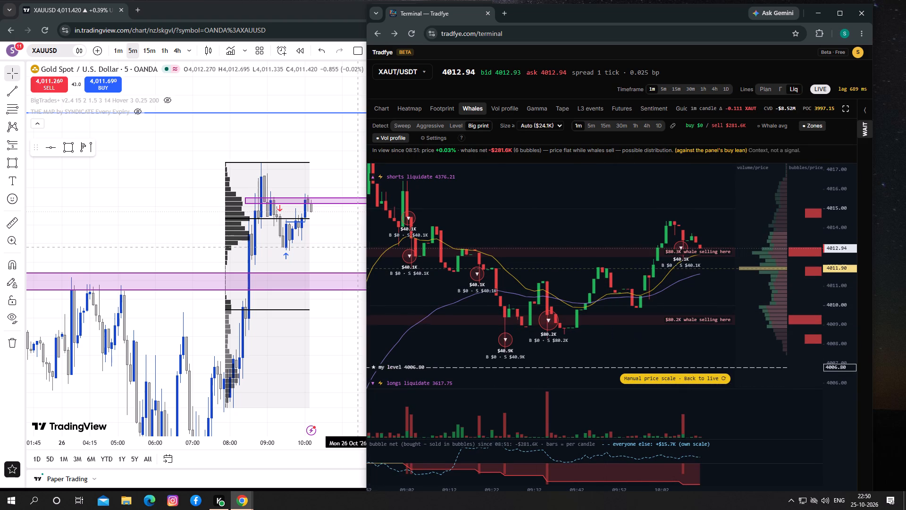
{"action": "left_click", "coordinate": [347, 245]}
{"action": "left_click_drag", "start_coordinate": [461, 221], "coordinate": [470, 286]}
{"action": "left_click_drag", "start_coordinate": [696, 295], "coordinate": [690, 291]}
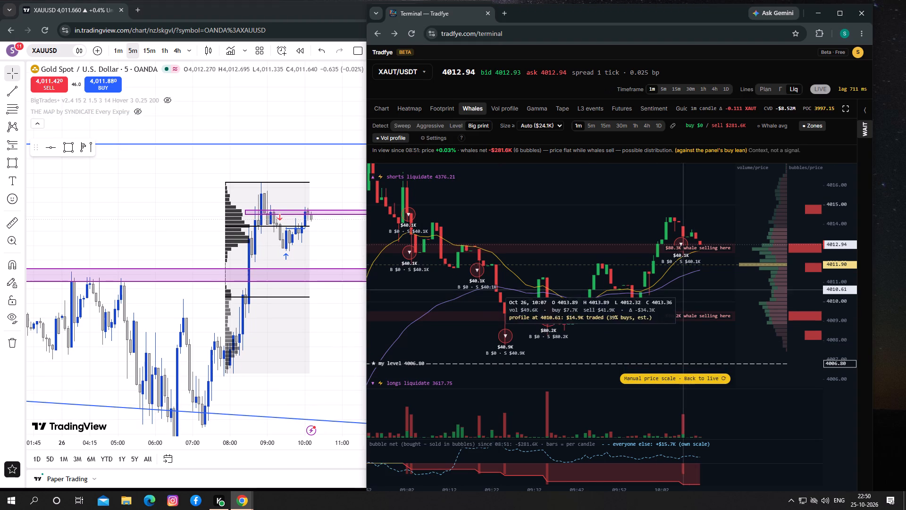
{"action": "left_click", "coordinate": [582, 253]}
Check XAUT/USDT's order-book Heatmap and Footprint delta, and compare them with XAUUSD's 5-minute price at the upper purple zone.
{"action": "left_click", "coordinate": [416, 112]}
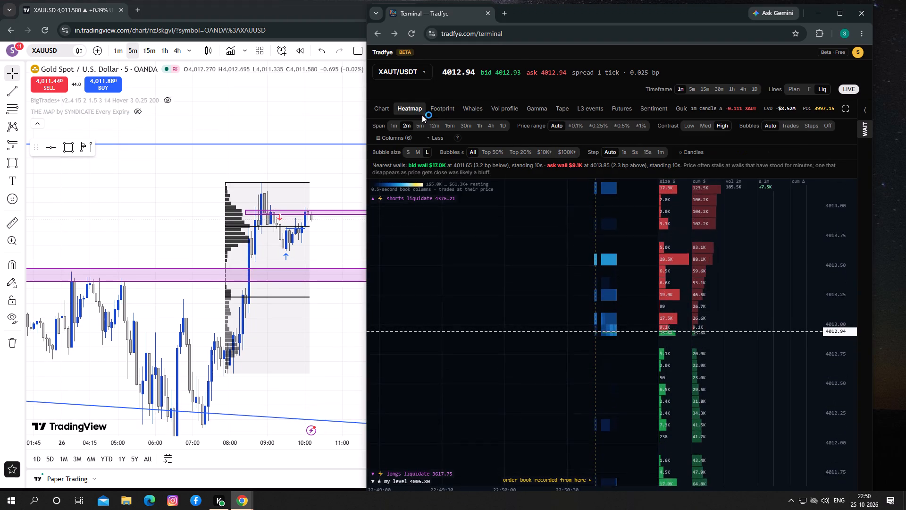
{"action": "left_click", "coordinate": [439, 104]}
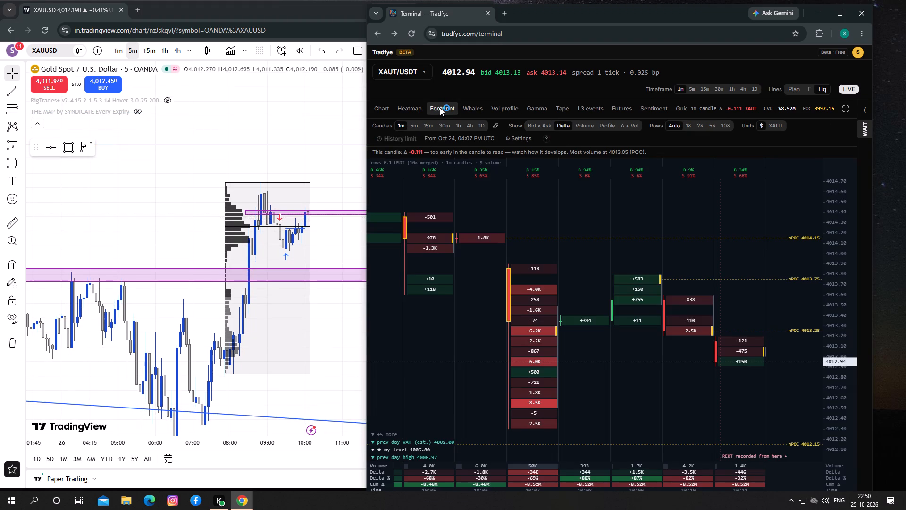
{"action": "left_click_drag", "start_coordinate": [640, 367], "coordinate": [633, 365]}
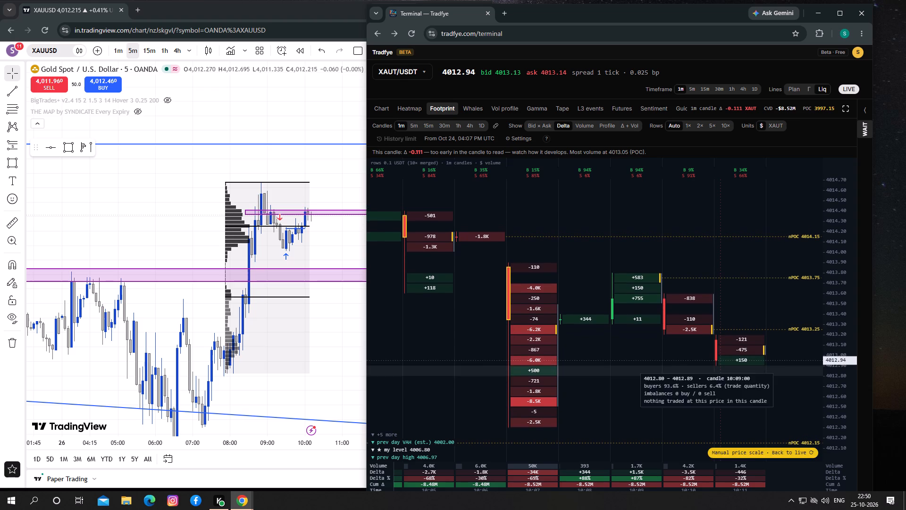
{"action": "left_click", "coordinate": [335, 330]}
{"action": "left_click_drag", "start_coordinate": [454, 284], "coordinate": [459, 301]}
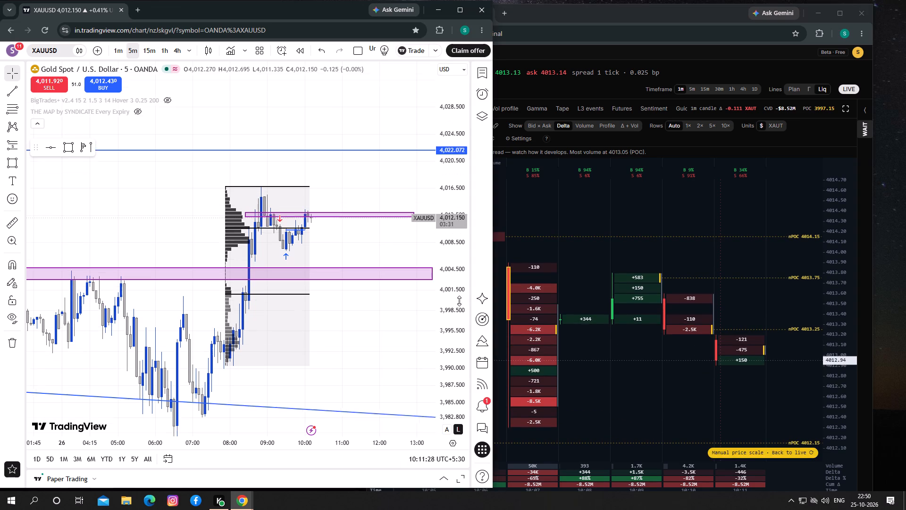
{"action": "left_click_drag", "start_coordinate": [459, 301], "coordinate": [459, 301]}
{"action": "left_click", "coordinate": [652, 391]}
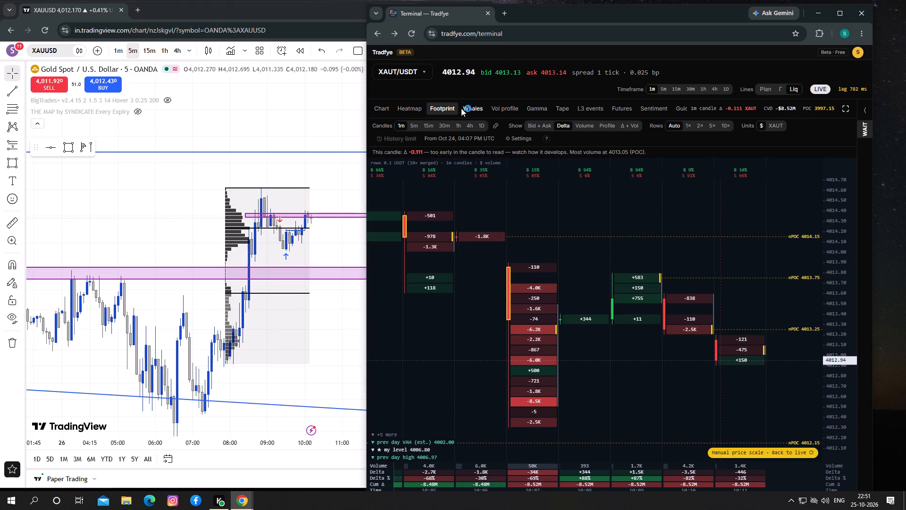
Return to XAUT/USDT's Whales view and inspect the latest candles around the upper whale-selling zone.
{"action": "left_click", "coordinate": [461, 104]}
{"action": "left_click_drag", "start_coordinate": [680, 351], "coordinate": [607, 364]}
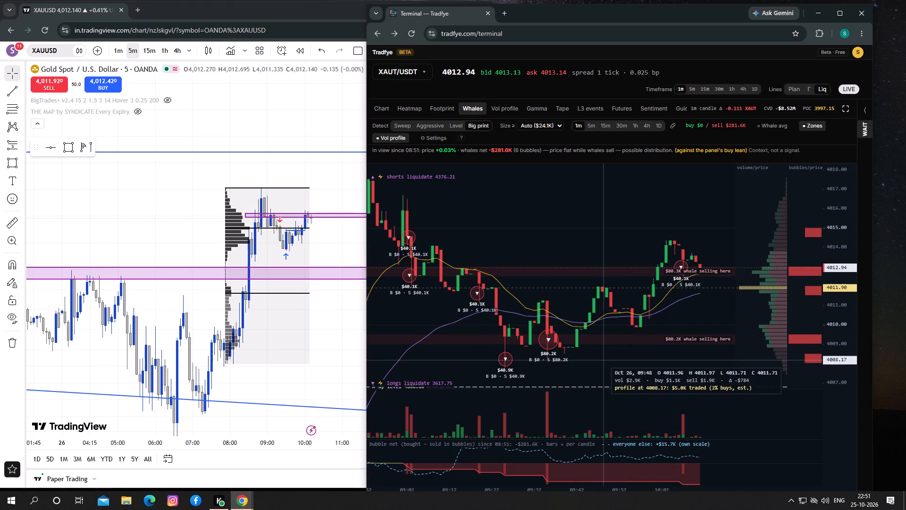
{"action": "left_click", "coordinate": [604, 360]}
{"action": "left_click_drag", "start_coordinate": [574, 289], "coordinate": [575, 315]}
{"action": "left_click_drag", "start_coordinate": [693, 260], "coordinate": [692, 266]}
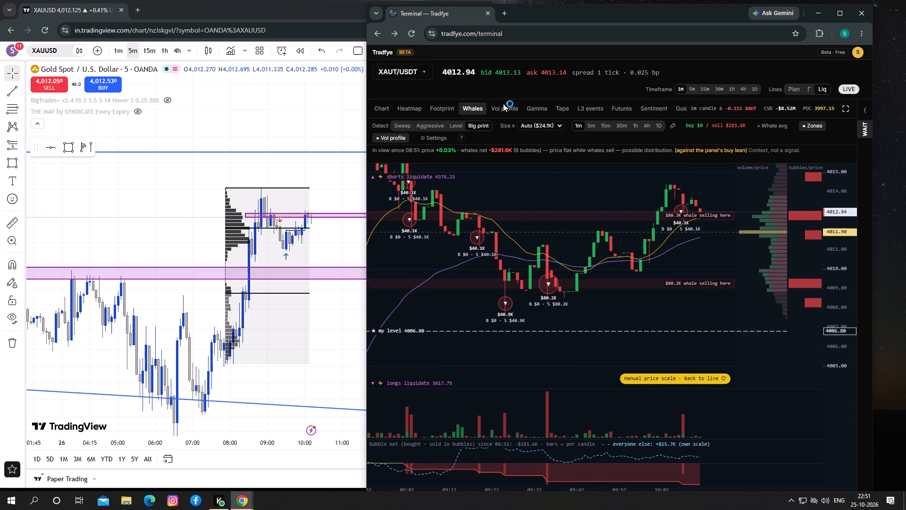
Compare XAUT/USDT's whale bubbles at minimum sizes of $100.0K, $50.0K and $10.0K, and restore the Auto size threshold.
{"action": "left_click", "coordinate": [536, 123]}
{"action": "left_click", "coordinate": [533, 170]}
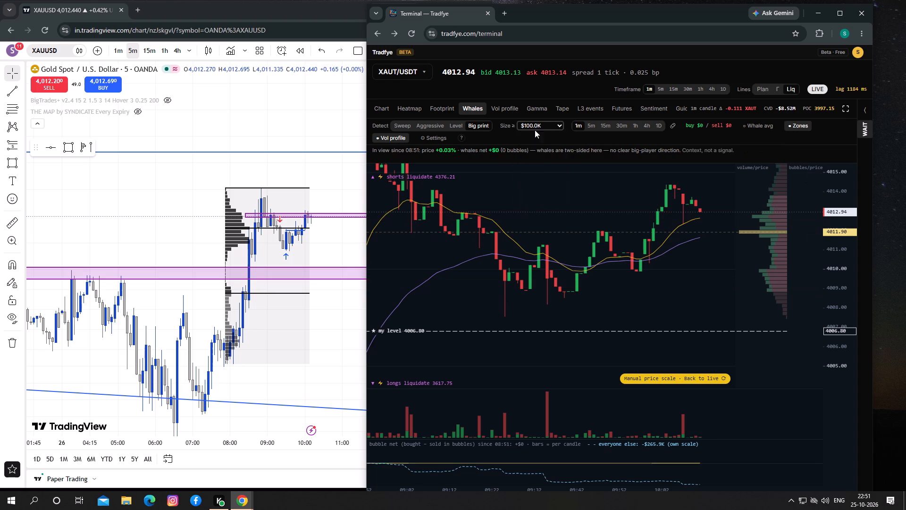
{"action": "left_click", "coordinate": [536, 123]}
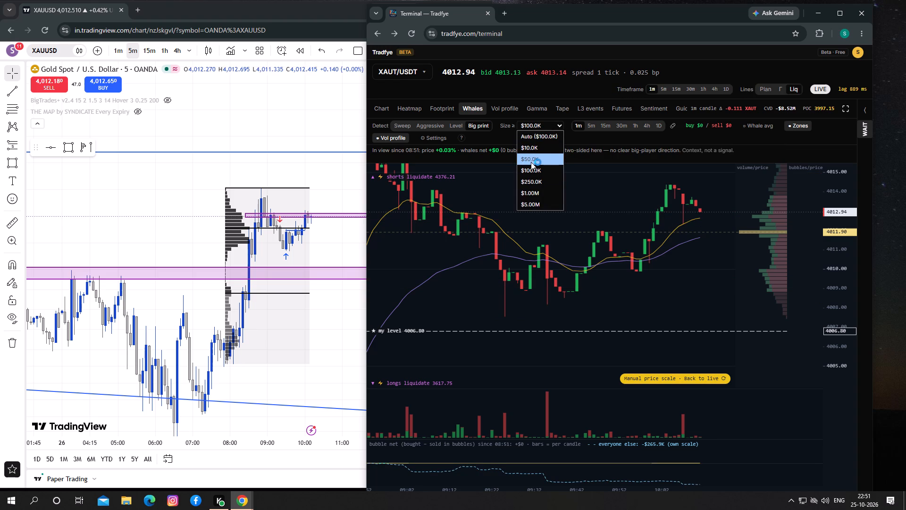
{"action": "left_click", "coordinate": [531, 158]}
{"action": "left_click", "coordinate": [534, 128]}
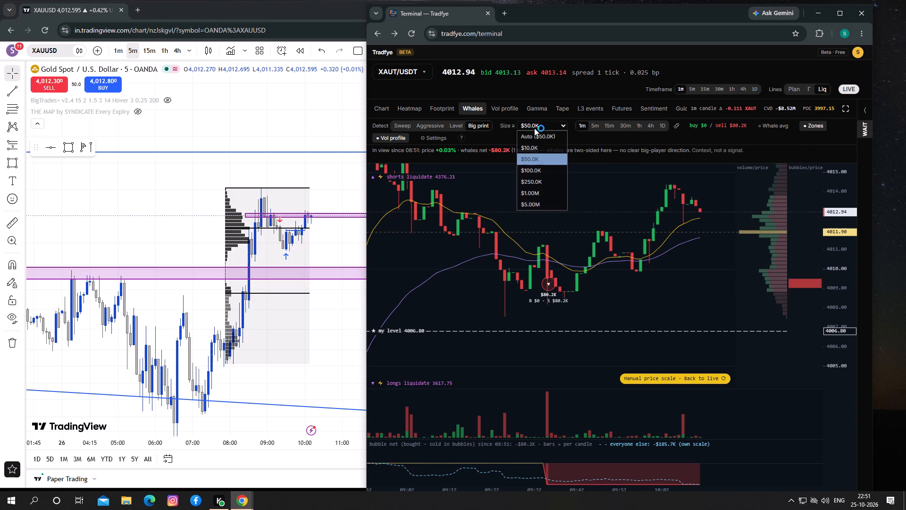
{"action": "left_click", "coordinate": [534, 160]}
{"action": "left_click", "coordinate": [540, 124]}
{"action": "left_click", "coordinate": [540, 147]}
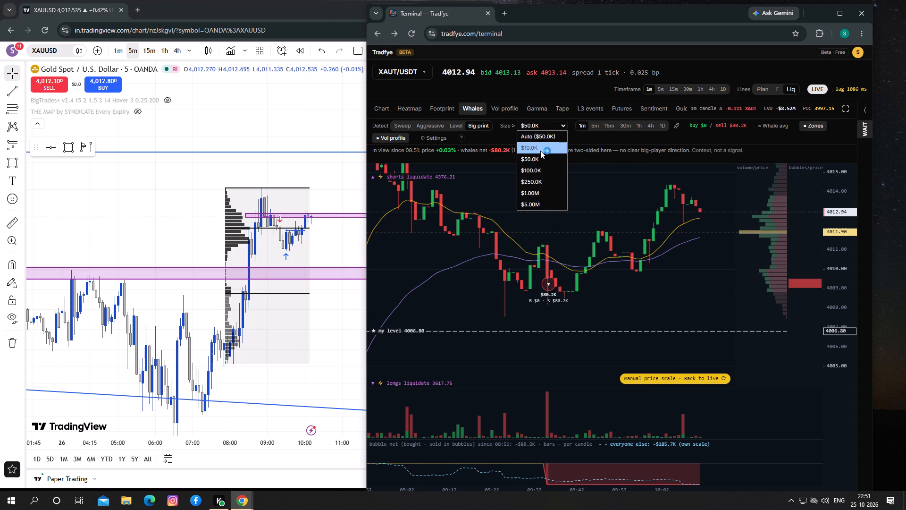
{"action": "left_click", "coordinate": [537, 122]}
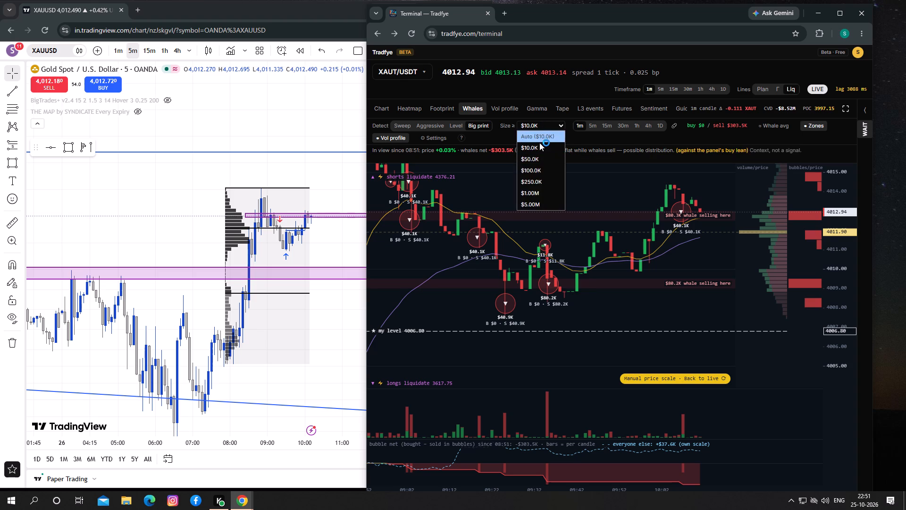
{"action": "left_click", "coordinate": [539, 139]}
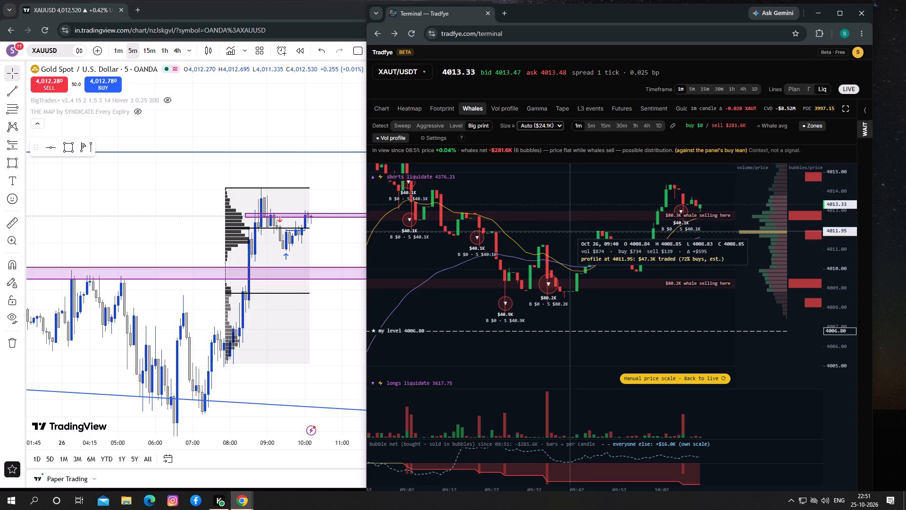
Compare XAUUSD's 5-minute candles around both purple zones with XAUT/USDT's 1-minute candlestick Chart.
{"action": "left_click", "coordinate": [648, 270]}
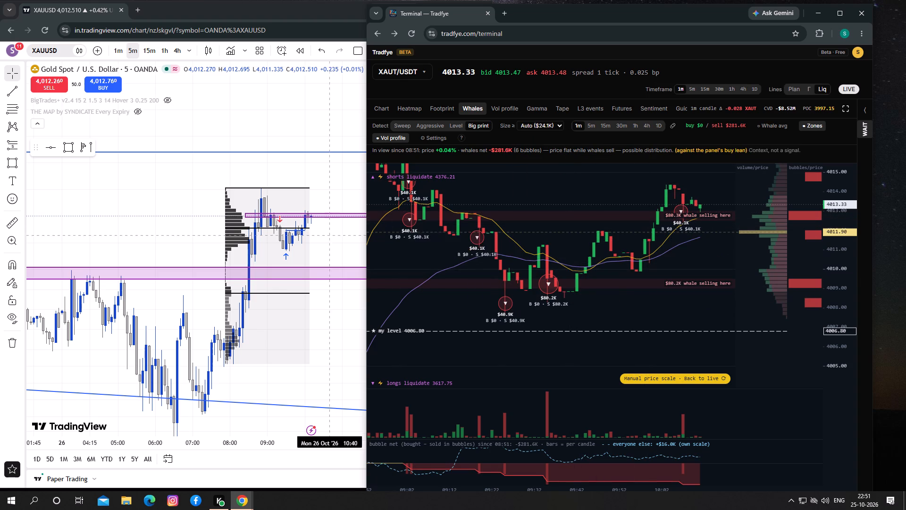
{"action": "left_click", "coordinate": [334, 241]}
{"action": "left_click_drag", "start_coordinate": [448, 244], "coordinate": [449, 253]}
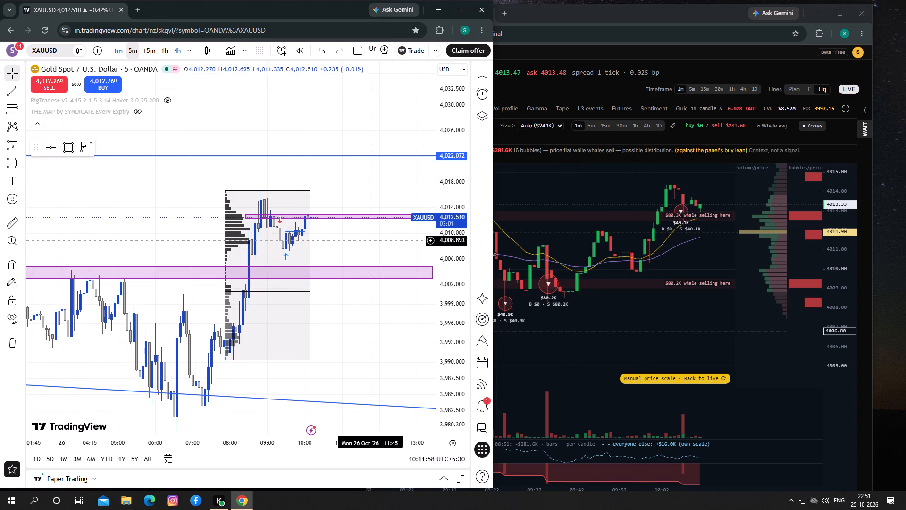
{"action": "left_click", "coordinate": [365, 238]}
{"action": "left_click", "coordinate": [551, 212]}
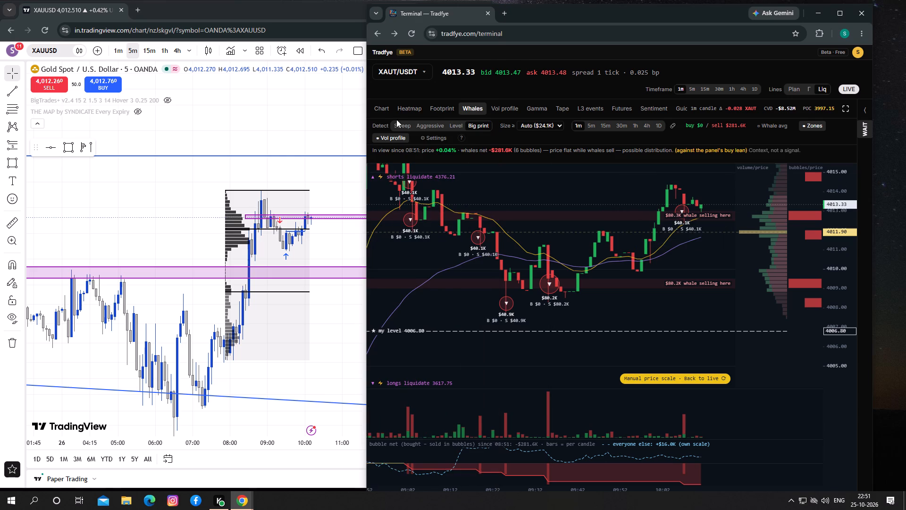
{"action": "left_click", "coordinate": [378, 107]}
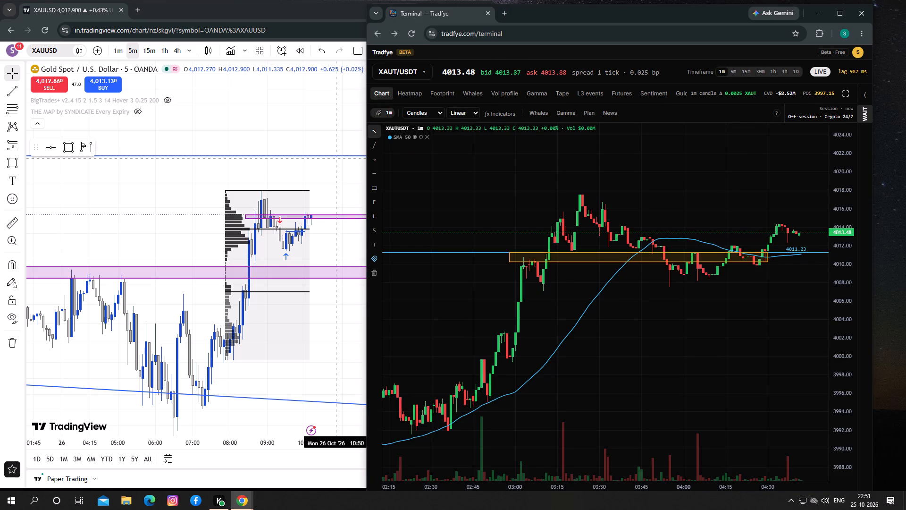
{"action": "left_click", "coordinate": [317, 244]}
{"action": "left_click_drag", "start_coordinate": [323, 241], "coordinate": [266, 226]}
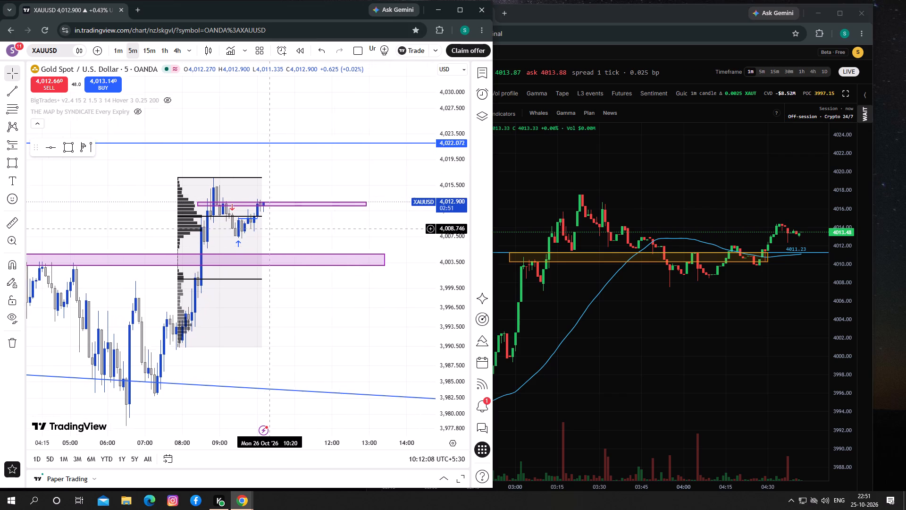
{"action": "left_click_drag", "start_coordinate": [266, 226], "coordinate": [260, 191]}
{"action": "left_click", "coordinate": [530, 179]}
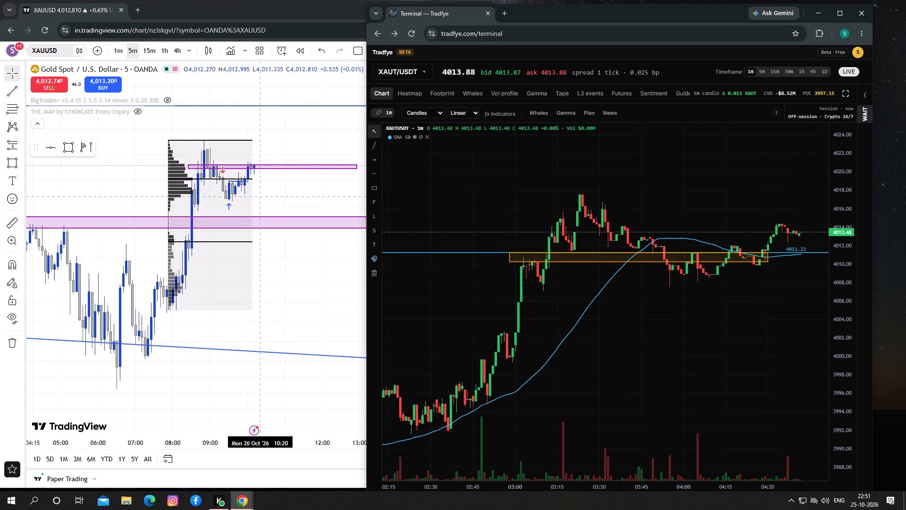
{"action": "left_click_drag", "start_coordinate": [259, 194], "coordinate": [260, 197]}
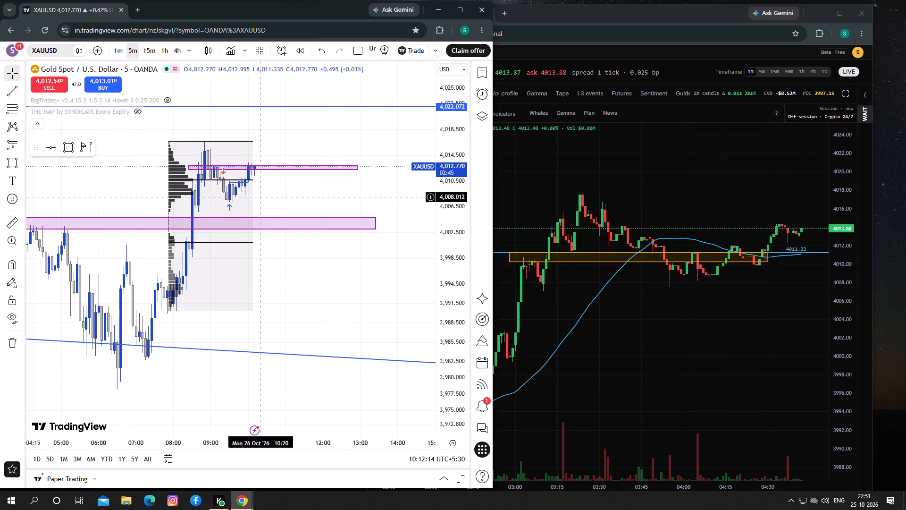
Switch XAUUSD to the 1-minute timeframe and extend the end of the volume profile range to the latest candle.
{"action": "left_click_drag", "start_coordinate": [260, 197], "coordinate": [263, 200]}
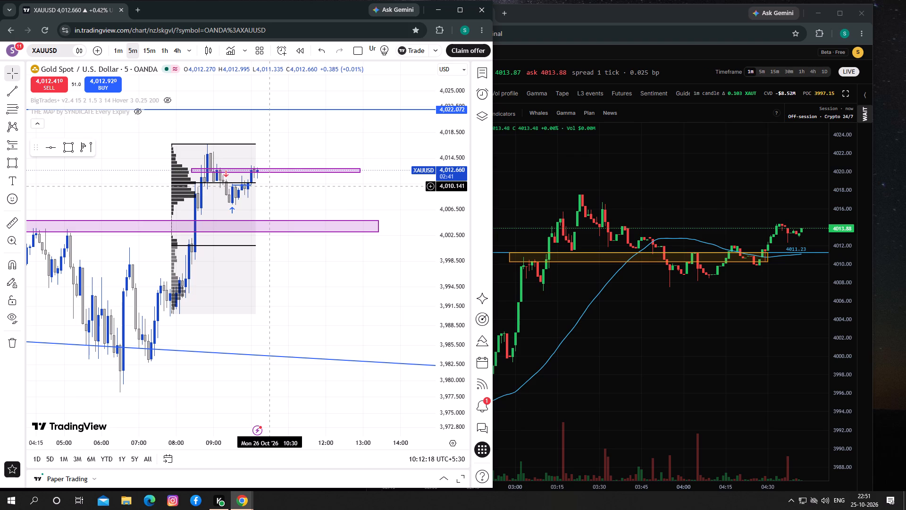
{"action": "left_click", "coordinate": [117, 52]}
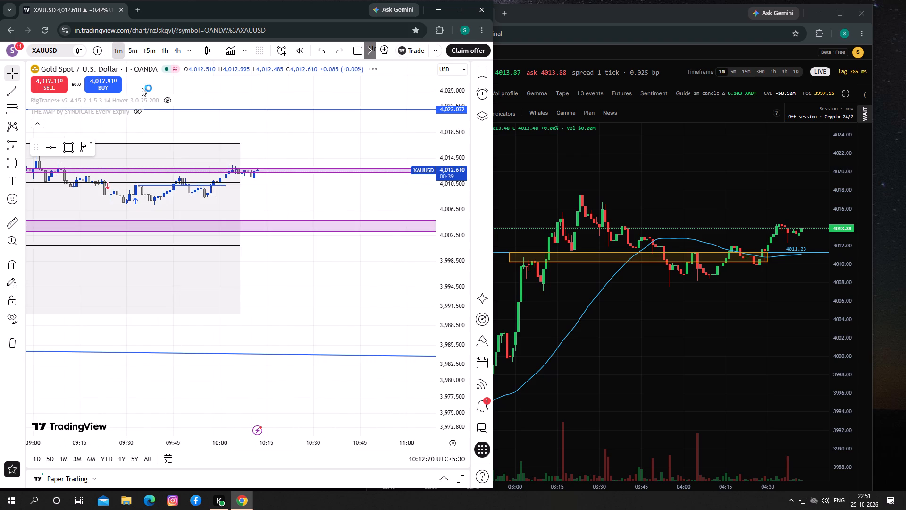
{"action": "left_click_drag", "start_coordinate": [453, 315], "coordinate": [446, 213]}
{"action": "left_click_drag", "start_coordinate": [285, 166], "coordinate": [384, 271]}
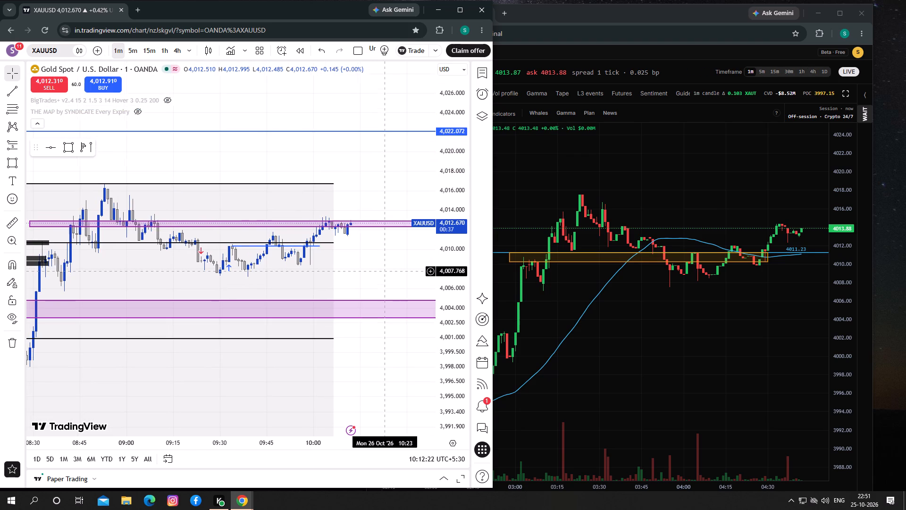
{"action": "left_click_drag", "start_coordinate": [384, 271], "coordinate": [384, 272]}
{"action": "left_click", "coordinate": [335, 263]}
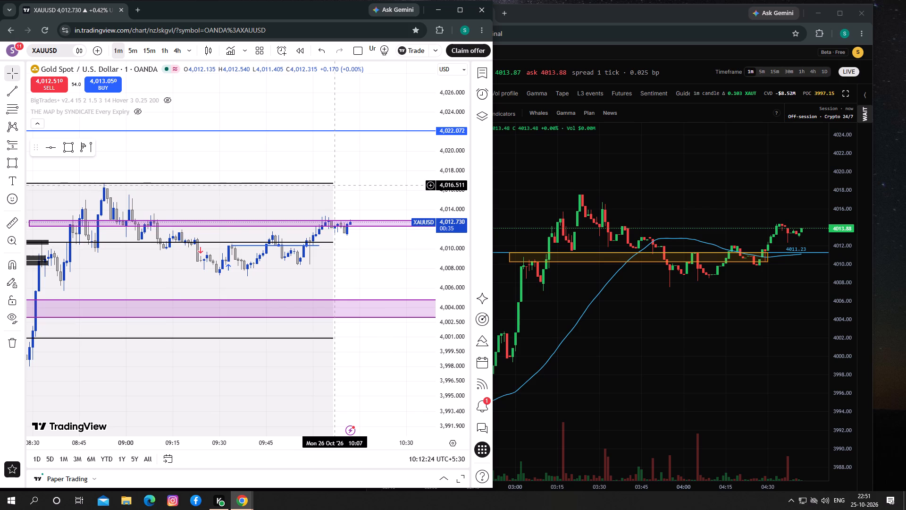
{"action": "left_click", "coordinate": [334, 185]}
{"action": "left_click_drag", "start_coordinate": [408, 392], "coordinate": [366, 217]}
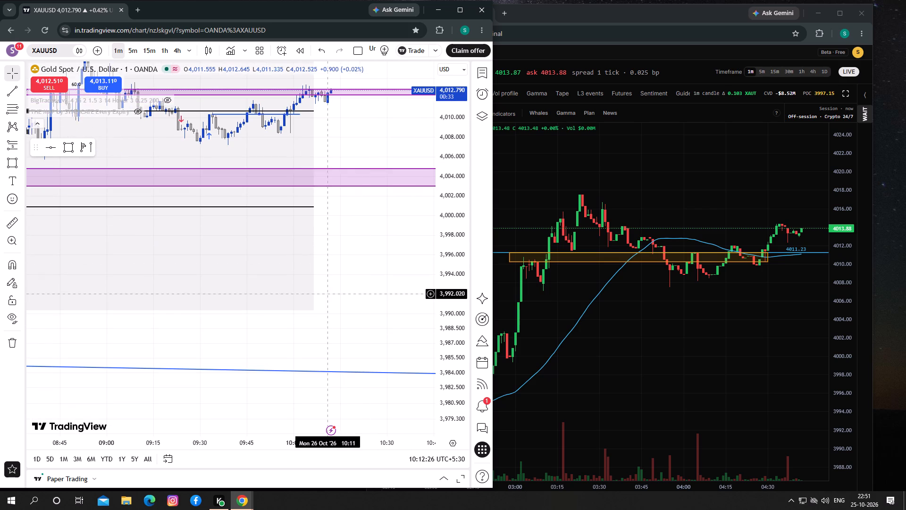
{"action": "left_click_drag", "start_coordinate": [313, 311], "coordinate": [336, 320]}
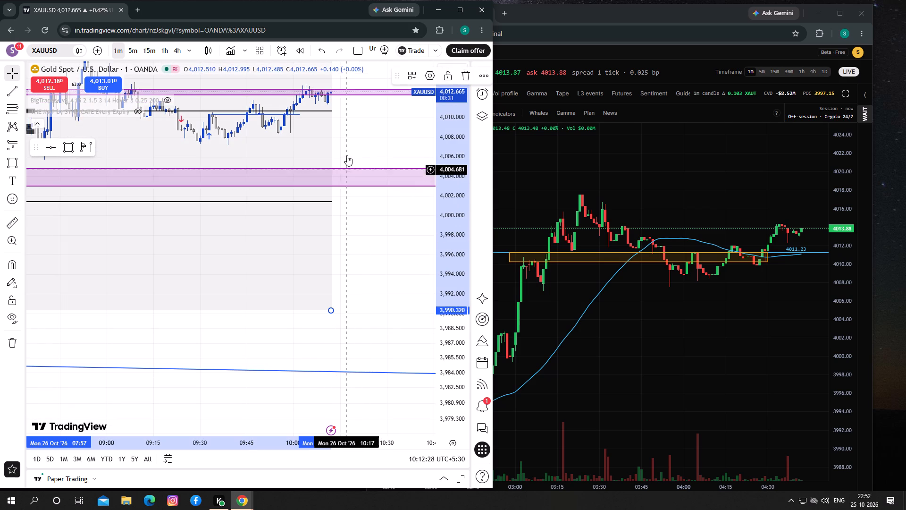
Examine XAUUSD's latest 1-minute candles at the upper purple zone and compare them with XAUT/USDT's 1-minute Chart.
{"action": "left_click_drag", "start_coordinate": [352, 136], "coordinate": [369, 225]}
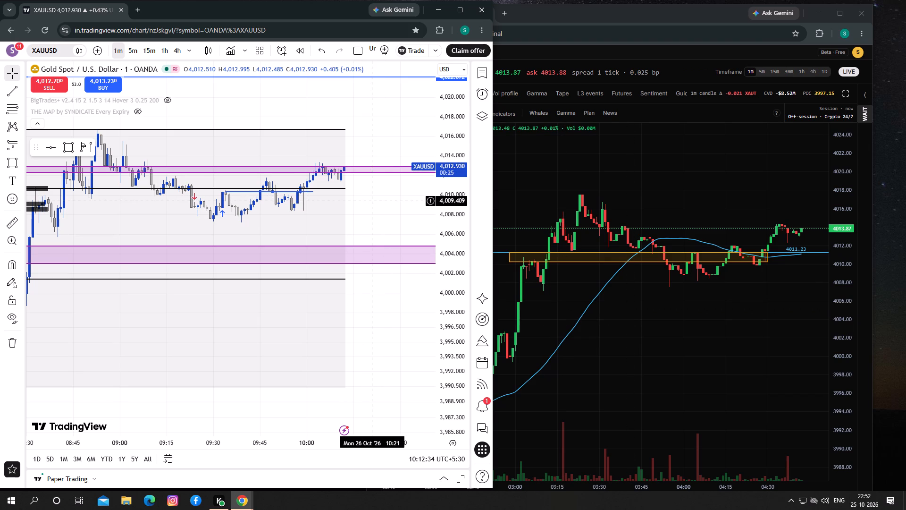
{"action": "left_click_drag", "start_coordinate": [373, 201], "coordinate": [416, 220]}
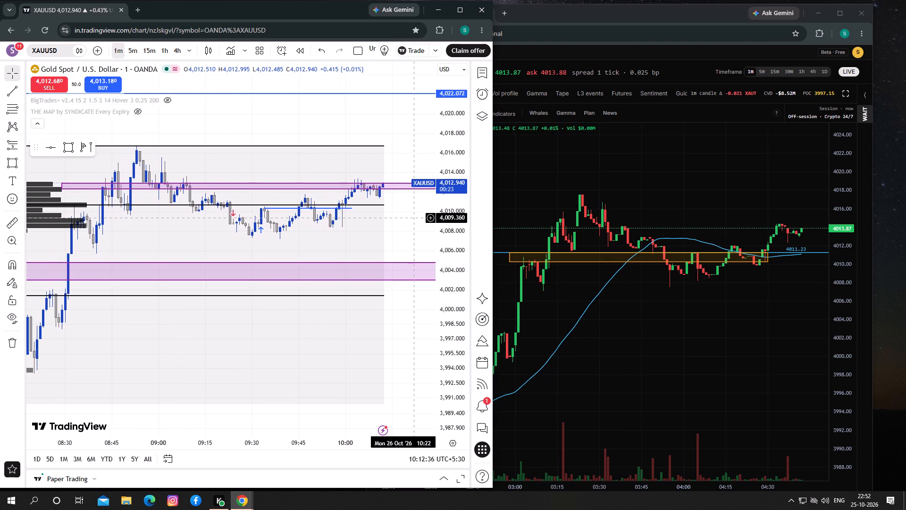
{"action": "left_click_drag", "start_coordinate": [416, 220], "coordinate": [371, 216]}
{"action": "left_click_drag", "start_coordinate": [373, 217], "coordinate": [412, 219]}
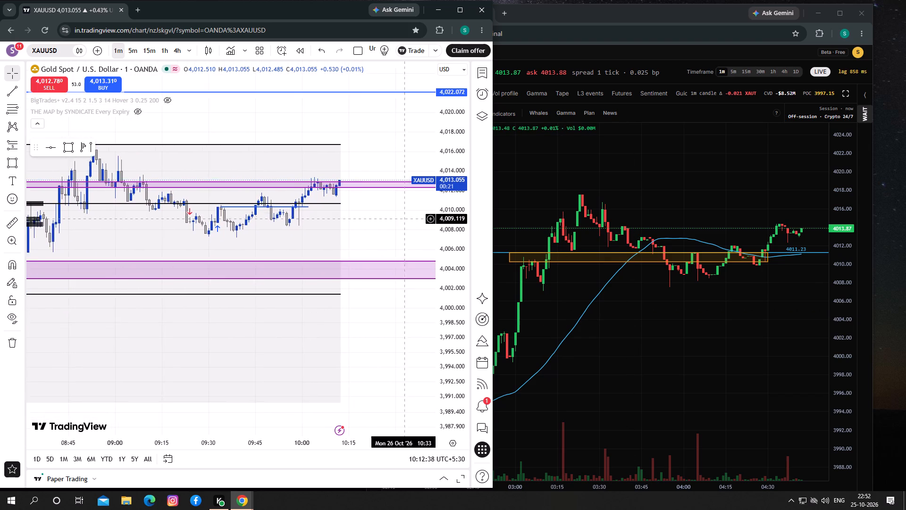
{"action": "left_click_drag", "start_coordinate": [412, 219], "coordinate": [462, 219]}
{"action": "left_click_drag", "start_coordinate": [518, 224], "coordinate": [540, 228]}
{"action": "left_click", "coordinate": [540, 228]}
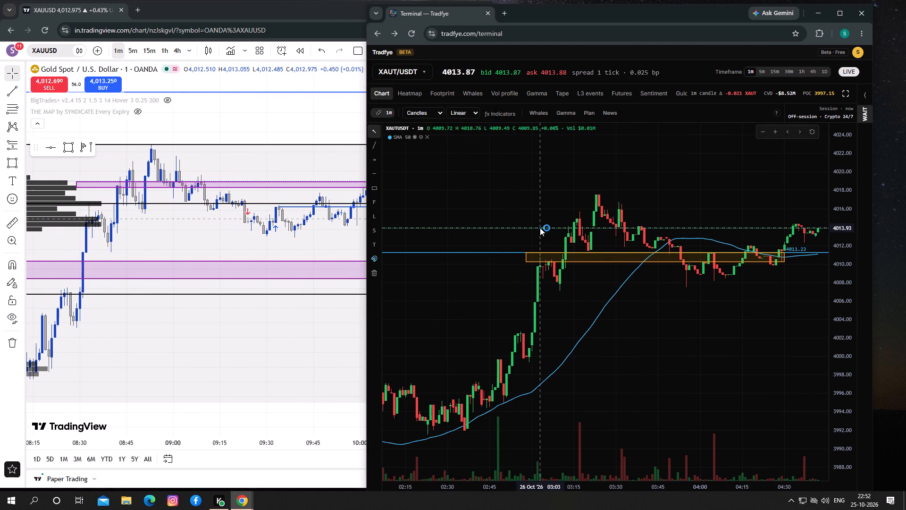
Examine XAUUSD's extended volume profile against both purple zones and the 1-minute price swings since 08:00.
{"action": "left_click", "coordinate": [343, 234]}
{"action": "left_click_drag", "start_coordinate": [326, 122], "coordinate": [362, 130]}
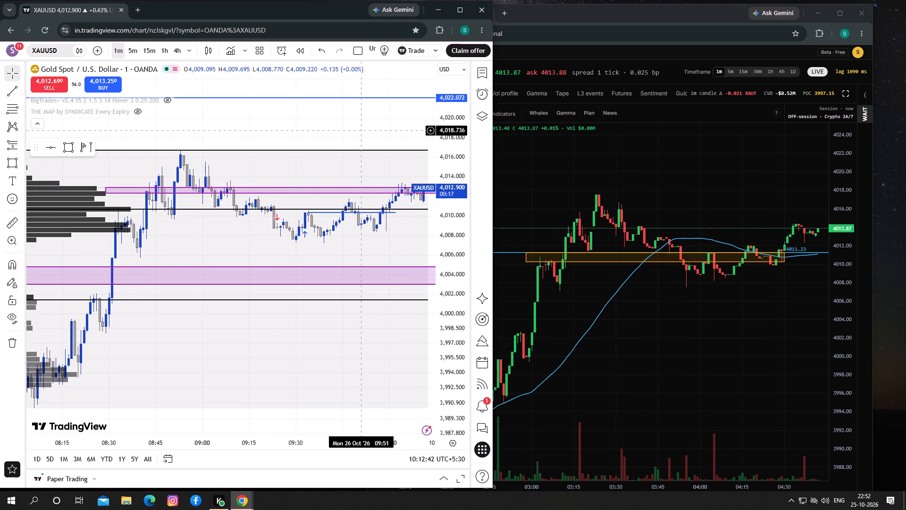
{"action": "left_click_drag", "start_coordinate": [362, 130], "coordinate": [418, 168]}
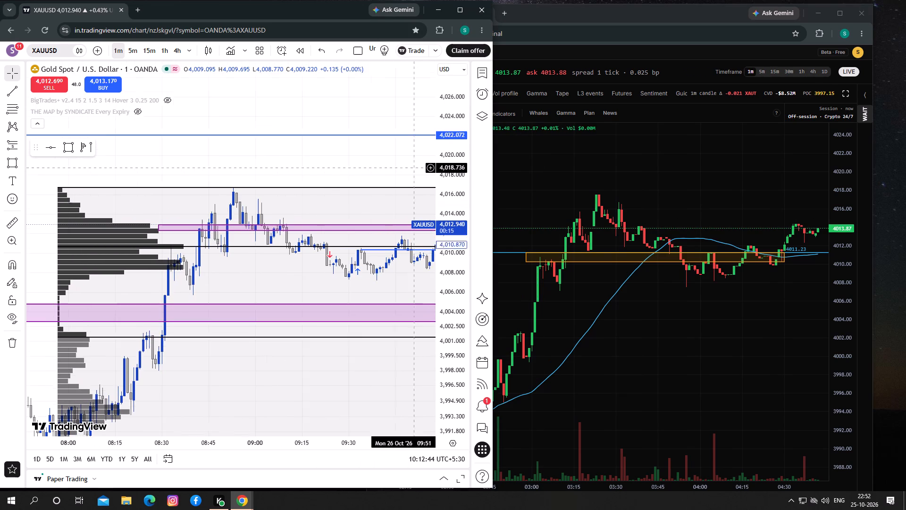
{"action": "left_click_drag", "start_coordinate": [418, 168], "coordinate": [404, 162]}
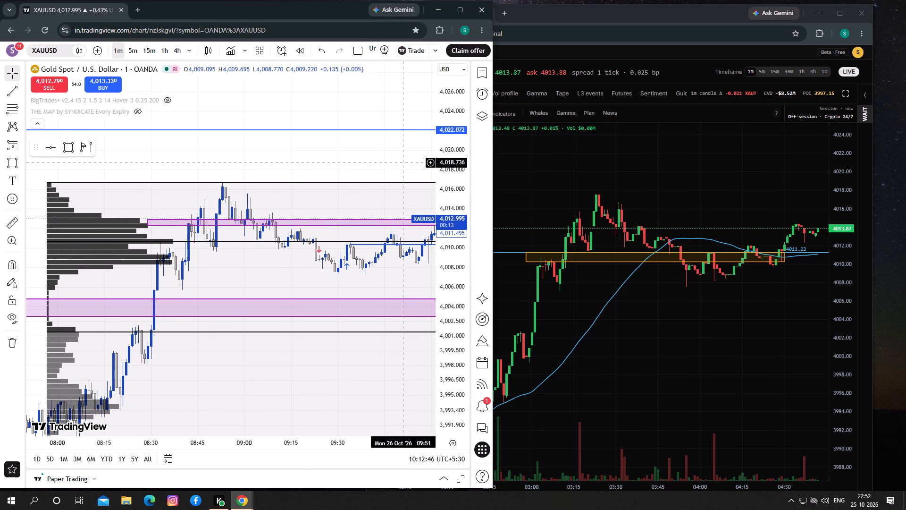
{"action": "left_click_drag", "start_coordinate": [404, 162], "coordinate": [381, 158]}
{"action": "left_click", "coordinate": [381, 158]}
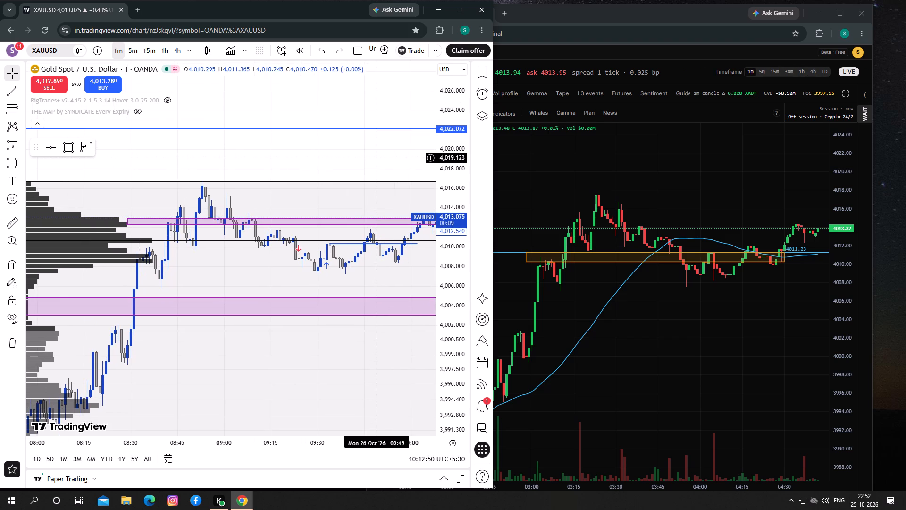
{"action": "left_click_drag", "start_coordinate": [377, 158], "coordinate": [369, 159]}
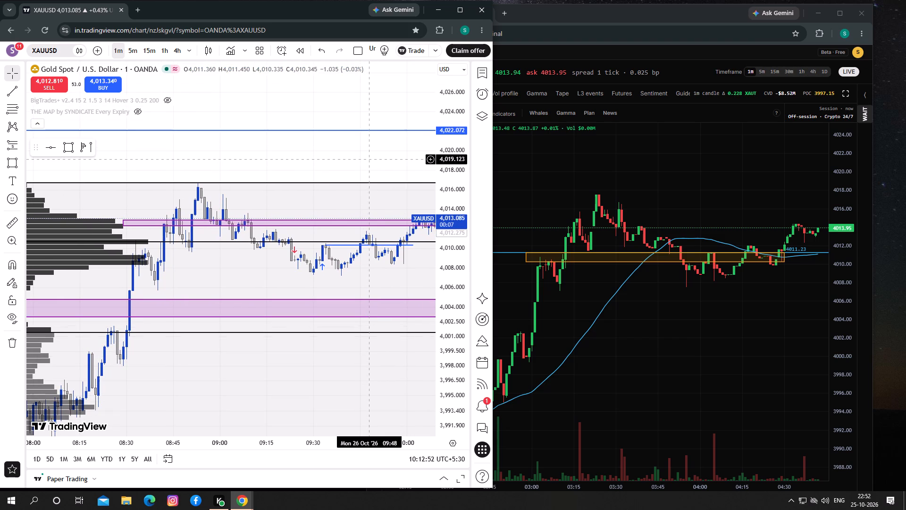
{"action": "left_click_drag", "start_coordinate": [369, 159], "coordinate": [408, 166]}
{"action": "left_click", "coordinate": [372, 164]}
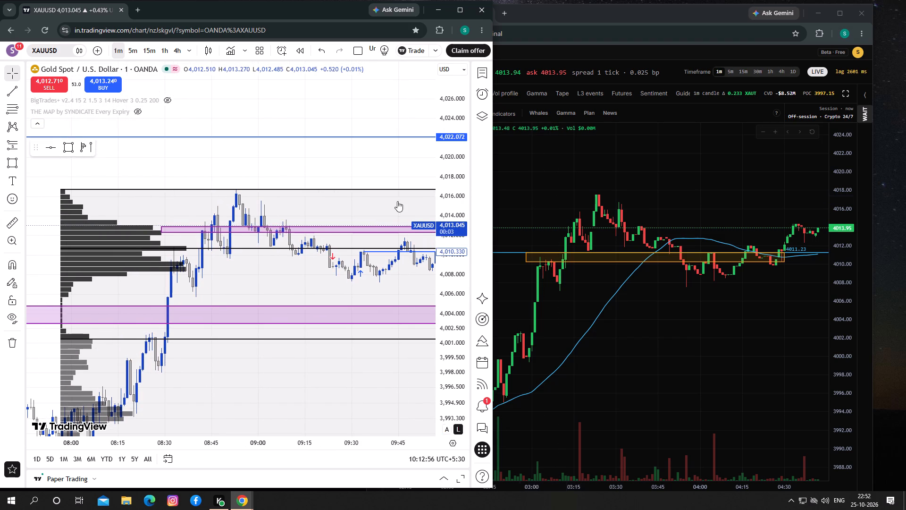
{"action": "left_click_drag", "start_coordinate": [378, 184], "coordinate": [290, 161]}
{"action": "left_click", "coordinate": [280, 160]}
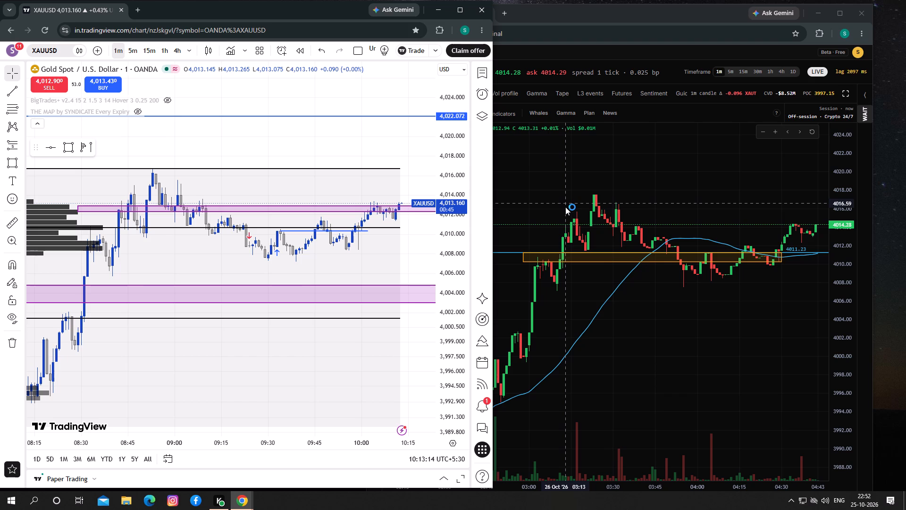
{"action": "left_click", "coordinate": [411, 253]}
{"action": "left_click_drag", "start_coordinate": [411, 253], "coordinate": [411, 253]}
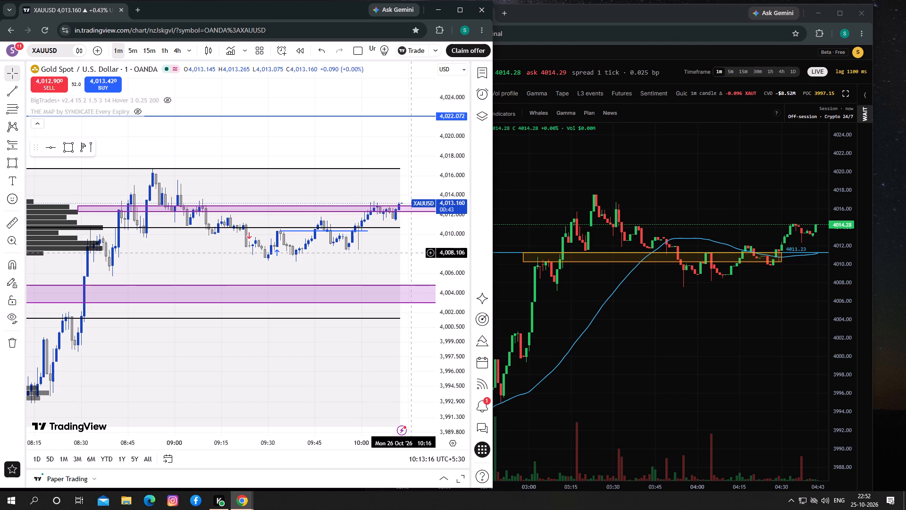
{"action": "left_click_drag", "start_coordinate": [411, 253], "coordinate": [372, 246]}
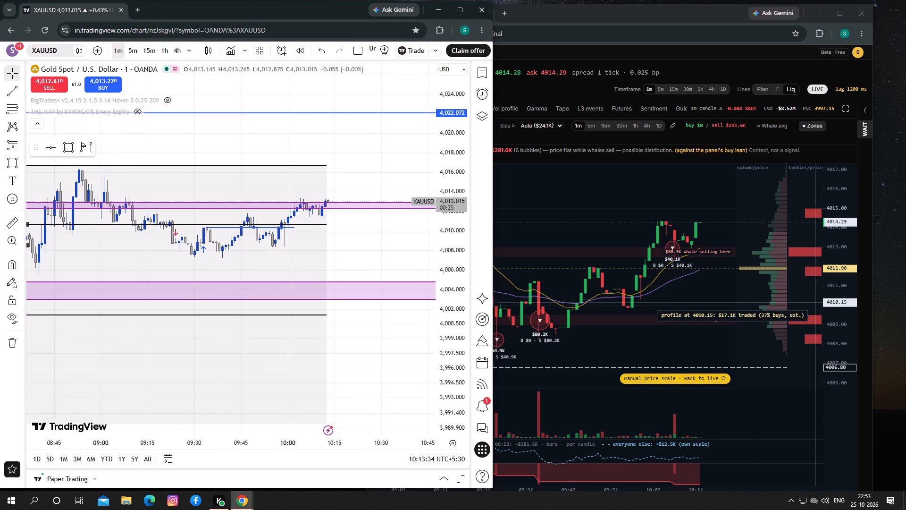
{"action": "left_click", "coordinate": [829, 309]}
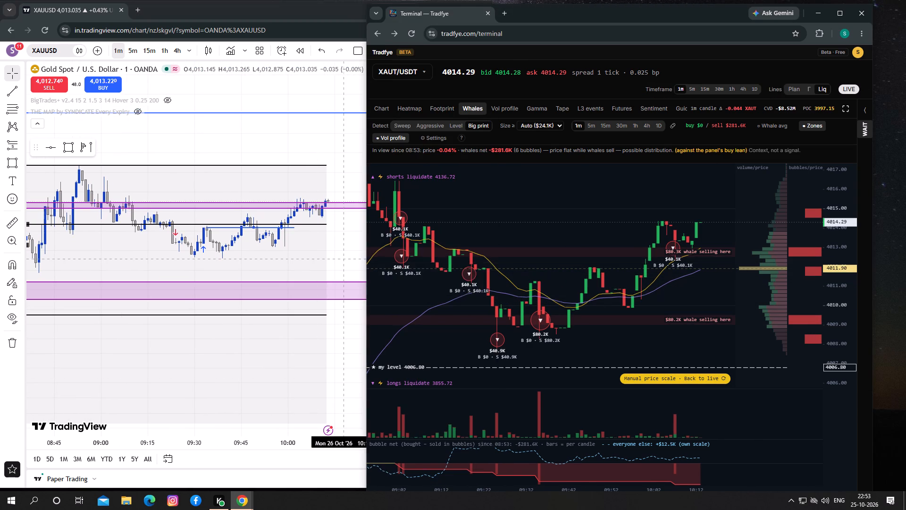
{"action": "left_click", "coordinate": [343, 259]}
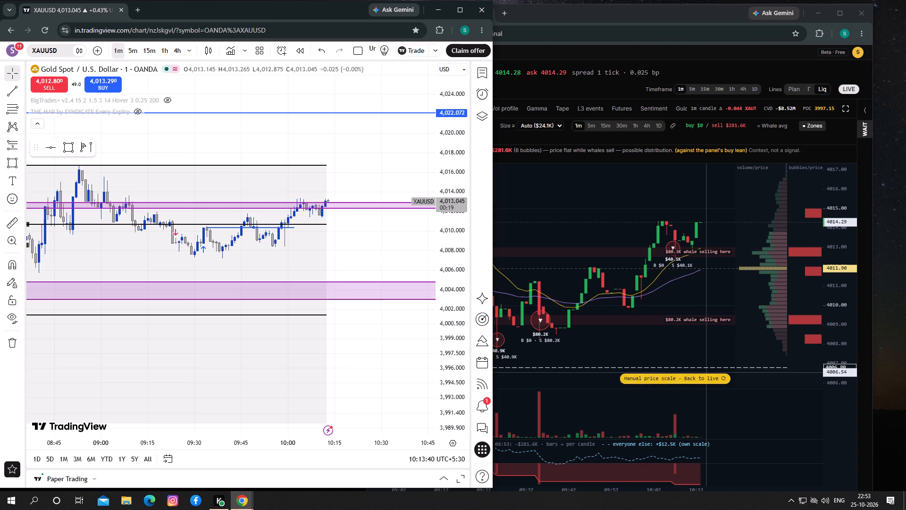
{"action": "left_click", "coordinate": [722, 378]}
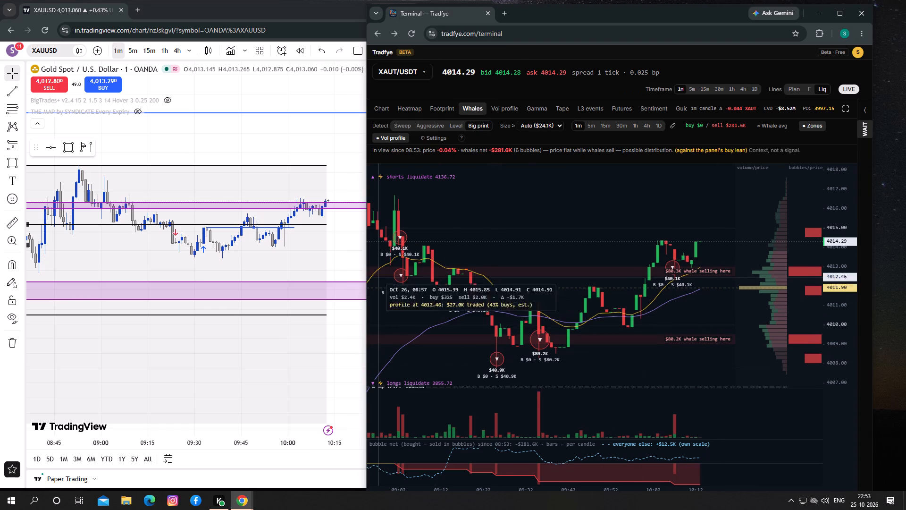
{"action": "left_click", "coordinate": [343, 251]}
{"action": "left_click", "coordinate": [133, 51]}
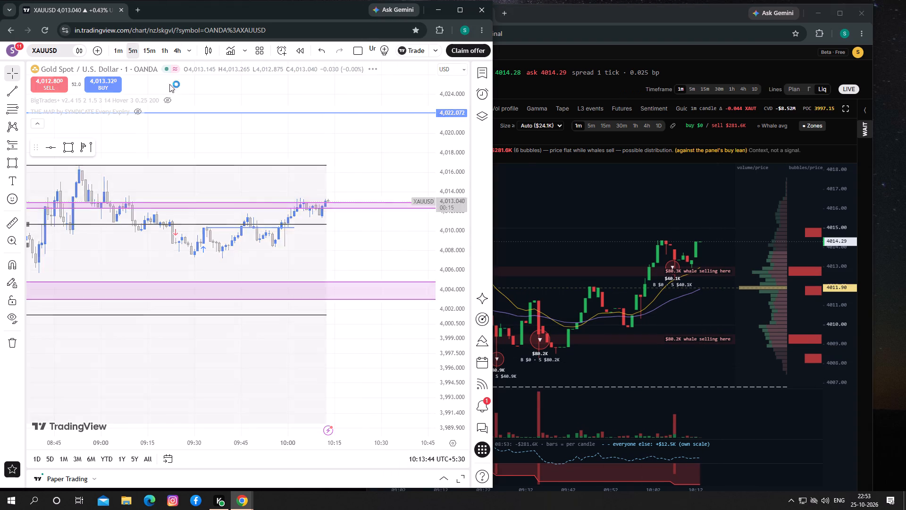
{"action": "left_click_drag", "start_coordinate": [452, 235], "coordinate": [453, 300]}
{"action": "left_click", "coordinate": [363, 247]}
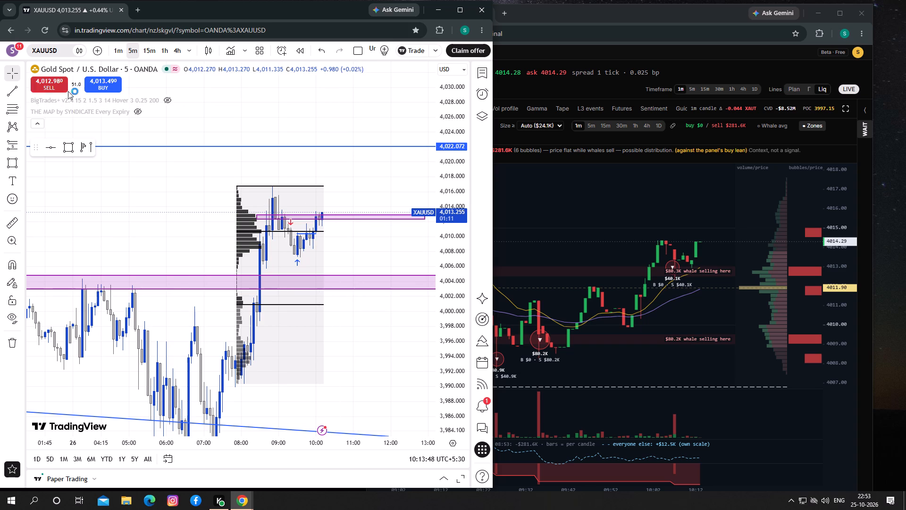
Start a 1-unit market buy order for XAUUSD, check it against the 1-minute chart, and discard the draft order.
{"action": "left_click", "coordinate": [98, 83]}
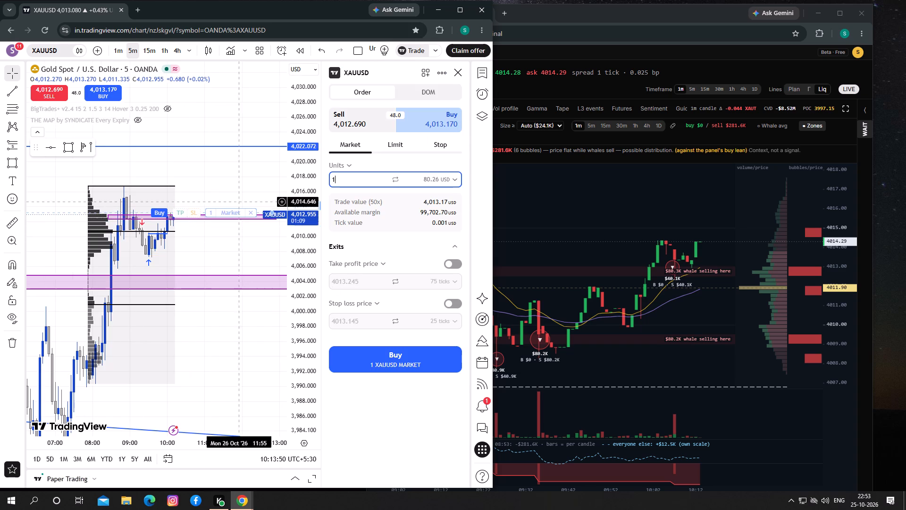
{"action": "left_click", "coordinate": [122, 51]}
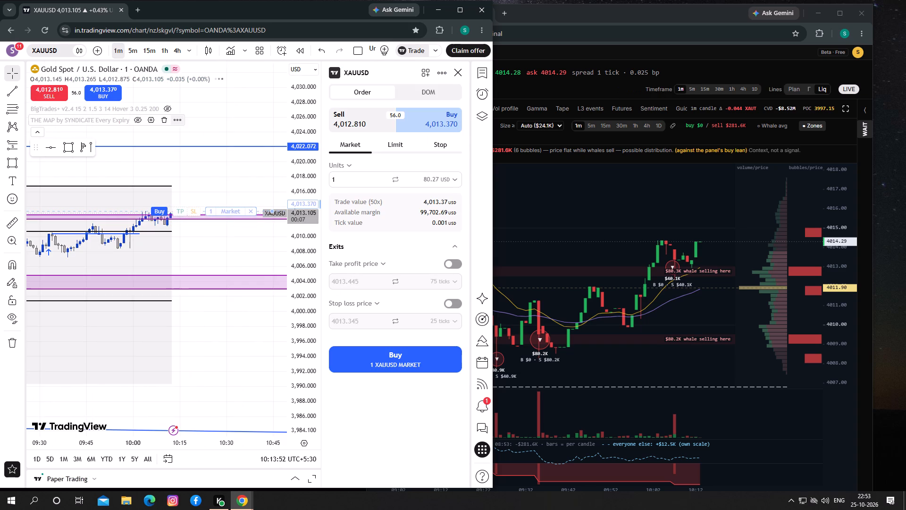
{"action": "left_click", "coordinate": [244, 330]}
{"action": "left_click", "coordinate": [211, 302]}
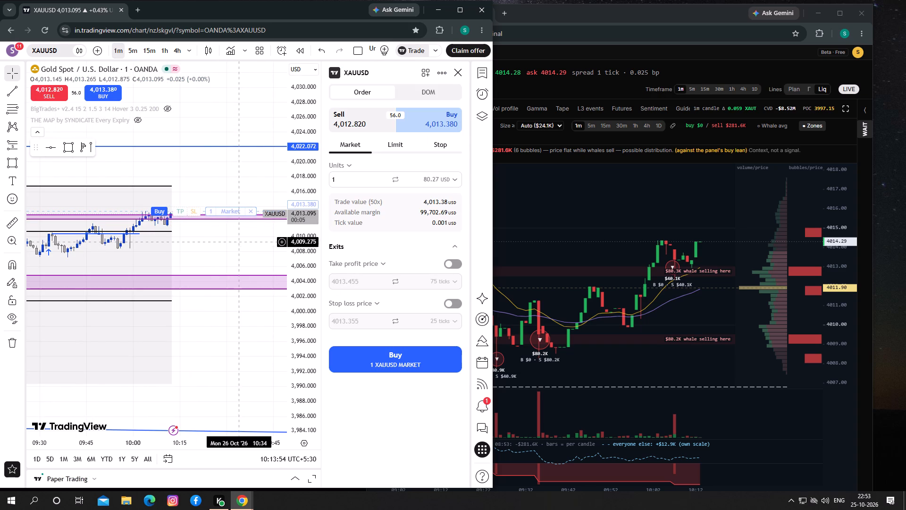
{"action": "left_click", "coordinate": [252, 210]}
Examine XAUUSD's latest 1-minute candles around the upper purple zone and the distance down to the lower purple zone.
{"action": "left_click_drag", "start_coordinate": [306, 318], "coordinate": [302, 268]}
{"action": "left_click_drag", "start_coordinate": [203, 241], "coordinate": [207, 246]}
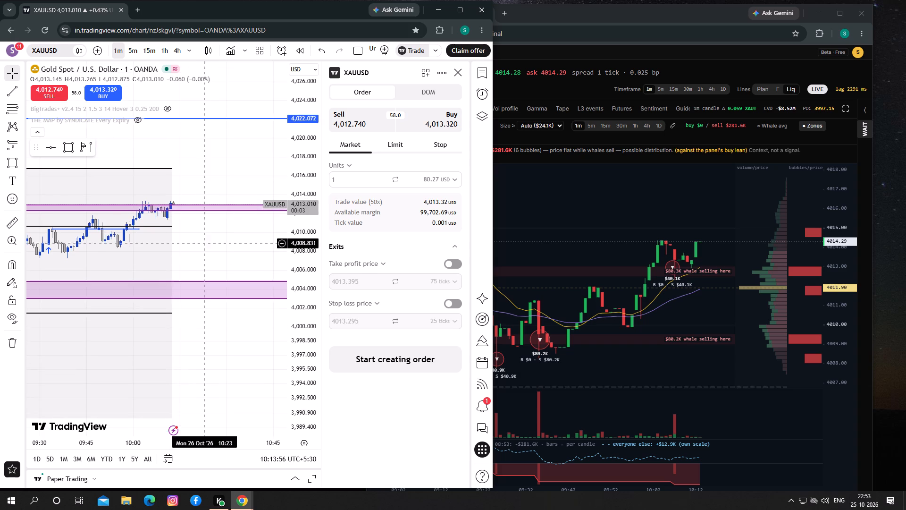
{"action": "left_click_drag", "start_coordinate": [207, 246], "coordinate": [222, 266]}
{"action": "left_click_drag", "start_coordinate": [302, 301], "coordinate": [297, 249]}
{"action": "left_click_drag", "start_coordinate": [201, 260], "coordinate": [237, 272]}
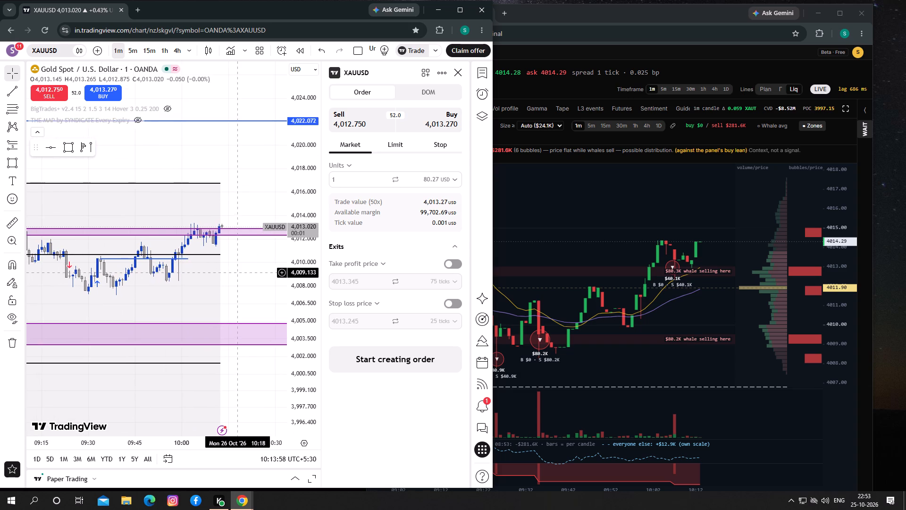
{"action": "left_click_drag", "start_coordinate": [237, 272], "coordinate": [215, 269]}
{"action": "left_click_drag", "start_coordinate": [309, 306], "coordinate": [310, 291]}
{"action": "left_click_drag", "start_coordinate": [229, 293], "coordinate": [239, 291]}
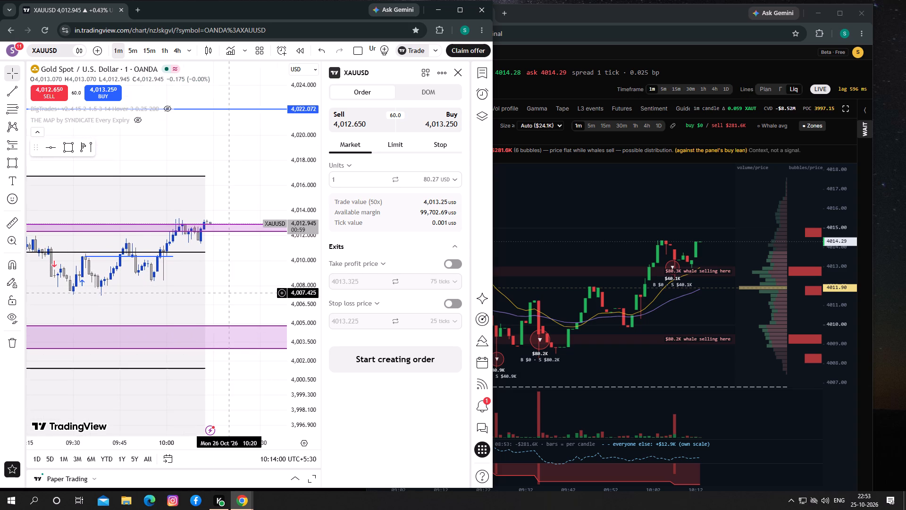
{"action": "left_click_drag", "start_coordinate": [239, 291], "coordinate": [243, 266]}
{"action": "left_click", "coordinate": [298, 289]}
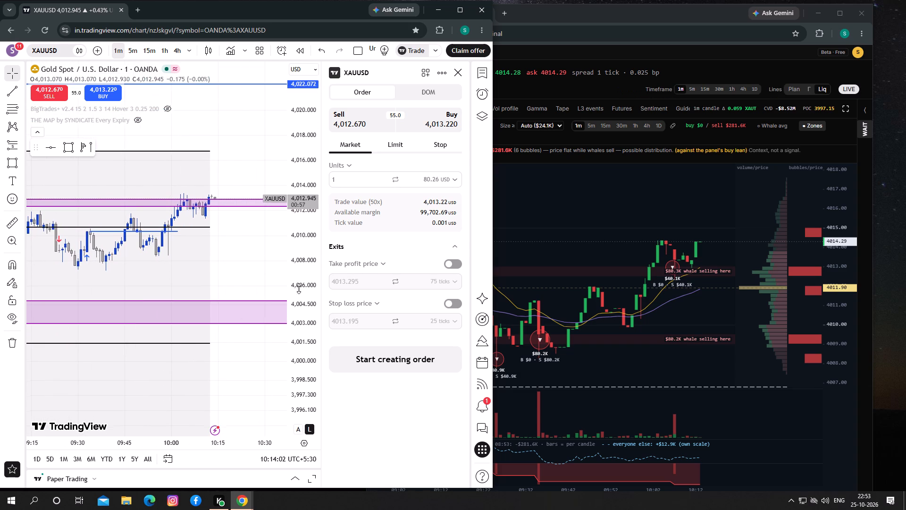
Close XAUUSD's order ticket and review the wider 1-minute chart with its volume profile and purple zones.
{"action": "left_click", "coordinate": [461, 73]}
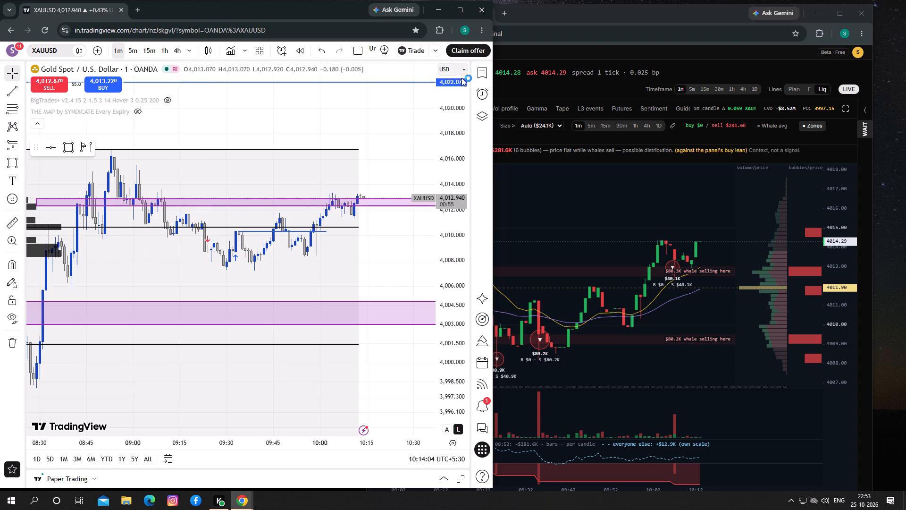
{"action": "left_click_drag", "start_coordinate": [376, 264], "coordinate": [361, 253]}
Examine the earlier whale-selling bubbles, zones and volume profile in XAUT/USDT's 1-minute Whales view against XAUUSD's chart.
{"action": "left_click", "coordinate": [635, 242]}
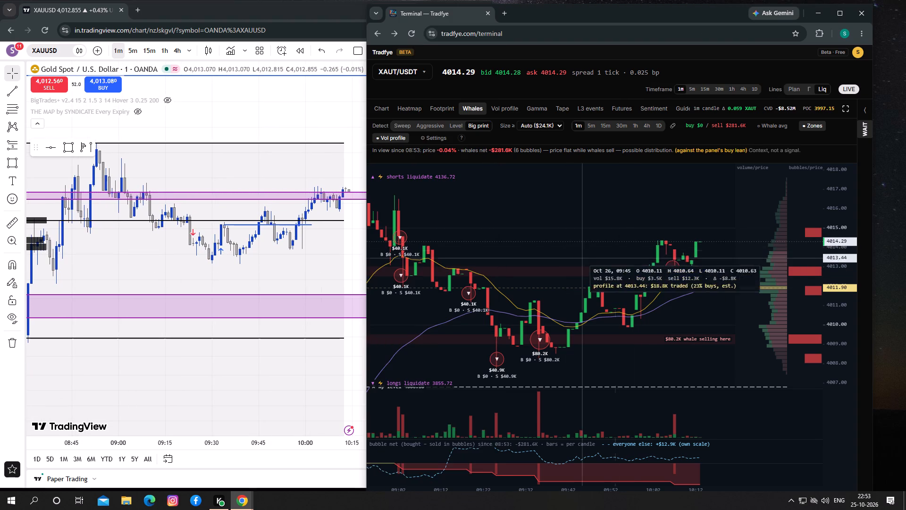
{"action": "left_click_drag", "start_coordinate": [564, 260], "coordinate": [589, 269]}
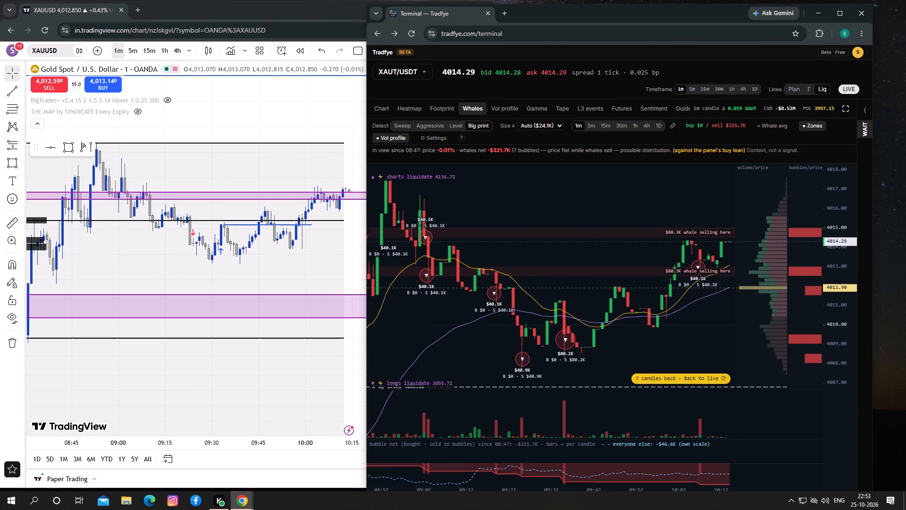
{"action": "left_click_drag", "start_coordinate": [589, 269], "coordinate": [570, 263]}
{"action": "left_click_drag", "start_coordinate": [541, 241], "coordinate": [580, 216]}
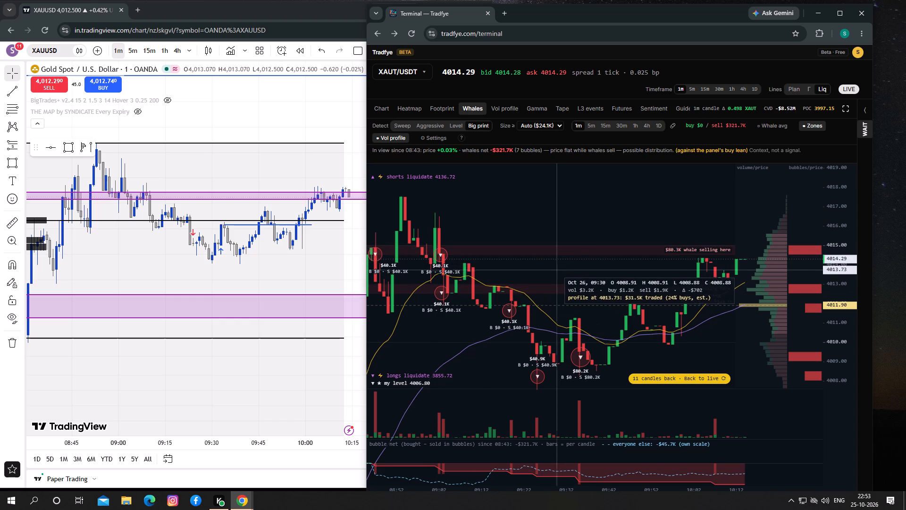
{"action": "left_click_drag", "start_coordinate": [545, 268], "coordinate": [521, 248]}
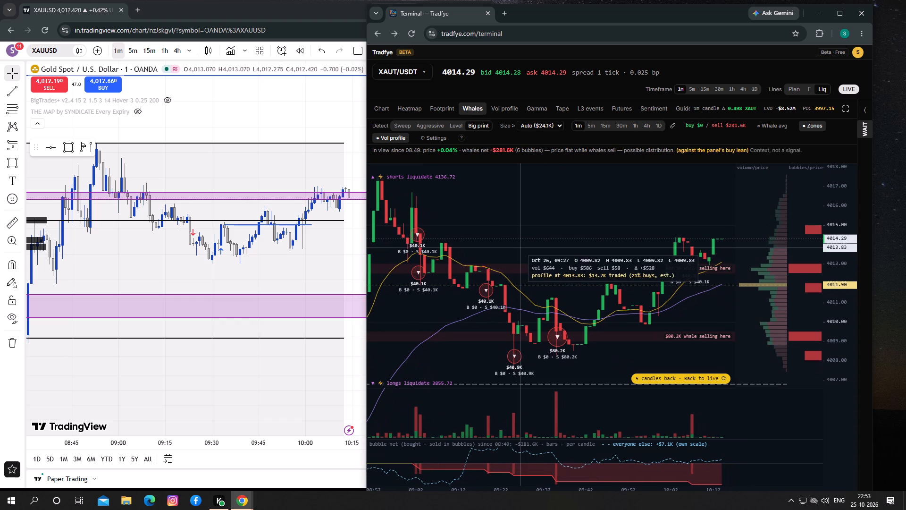
{"action": "left_click", "coordinate": [528, 187]}
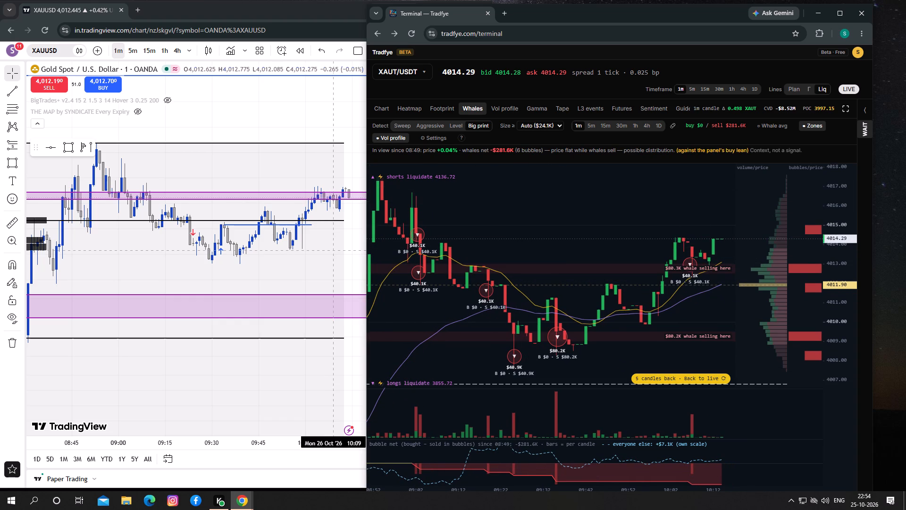
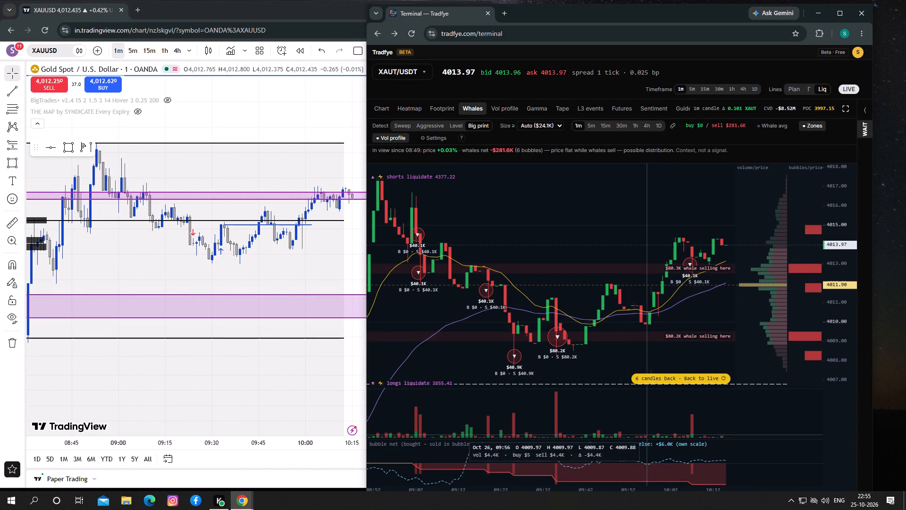
Compare the one-minute XAUUSD price action in TradingView with the XAUT/USDT whale bubbles in Tradfye.
{"action": "left_click", "coordinate": [650, 369]}
{"action": "left_click", "coordinate": [354, 252]}
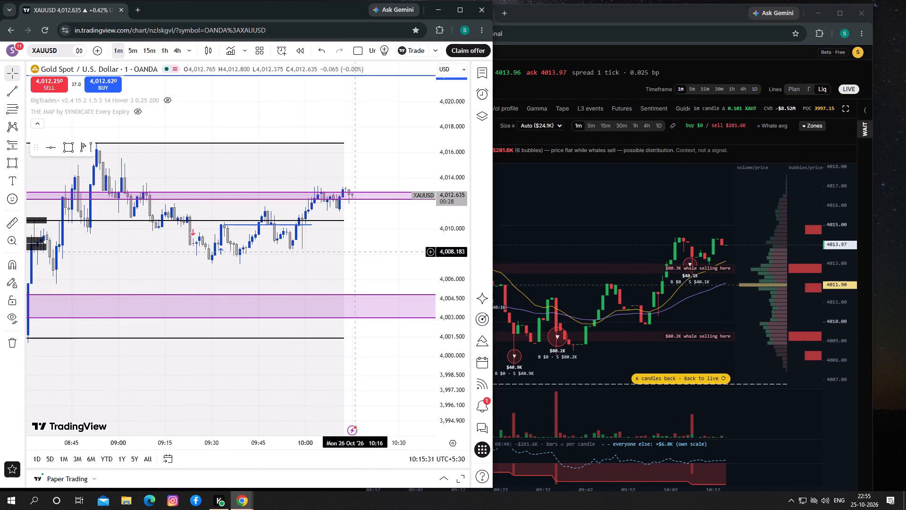
{"action": "left_click", "coordinate": [569, 266]}
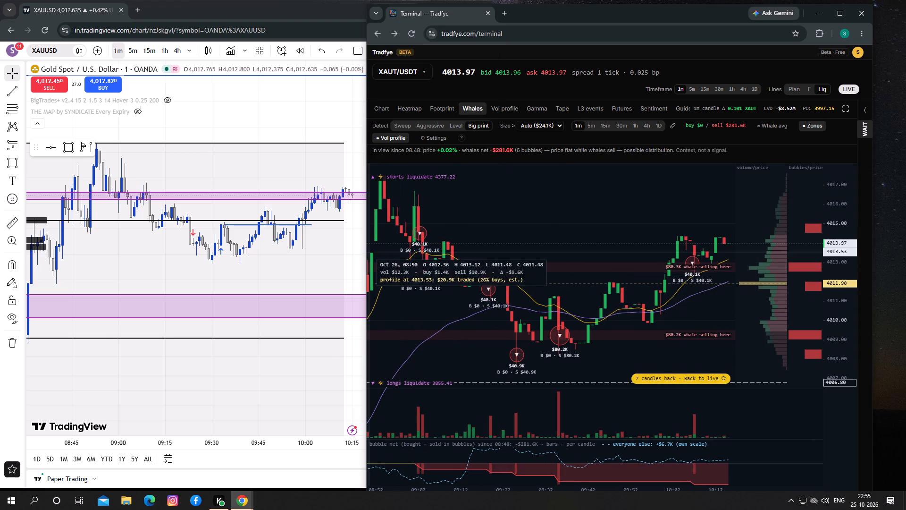
{"action": "left_click", "coordinate": [348, 257]}
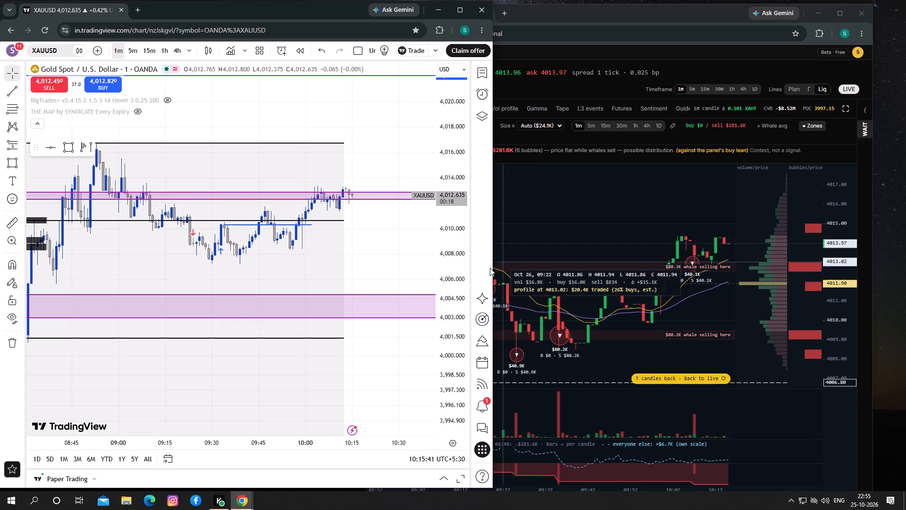
{"action": "left_click_drag", "start_coordinate": [450, 279], "coordinate": [455, 261]}
{"action": "left_click", "coordinate": [455, 261]}
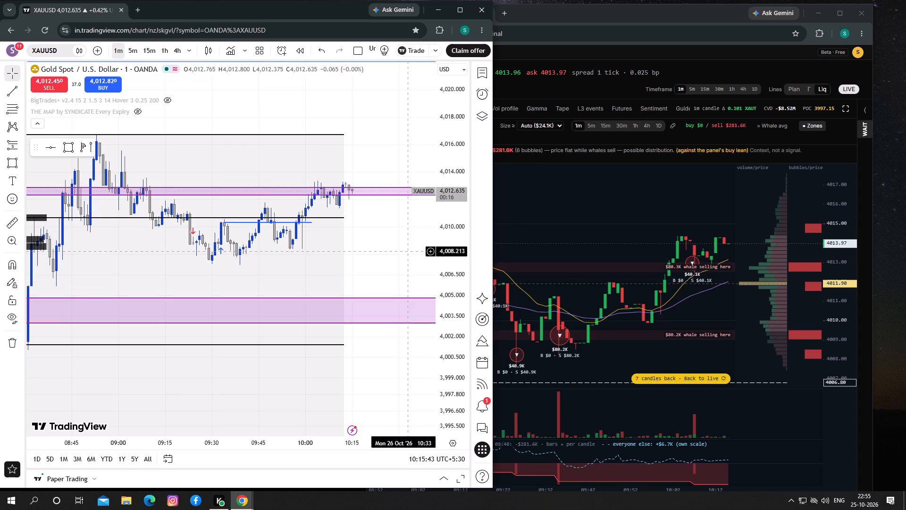
{"action": "left_click_drag", "start_coordinate": [405, 244], "coordinate": [429, 243]}
{"action": "left_click_drag", "start_coordinate": [431, 242], "coordinate": [417, 247]}
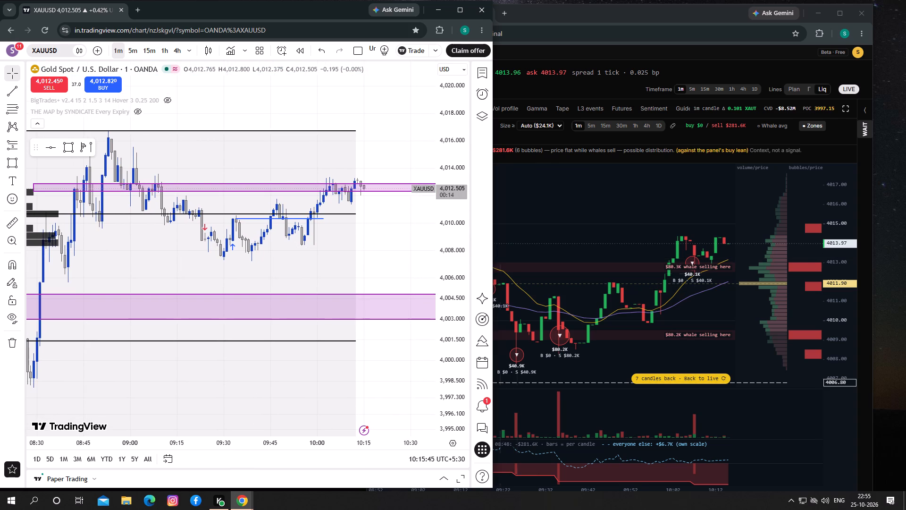
{"action": "left_click", "coordinate": [550, 240]}
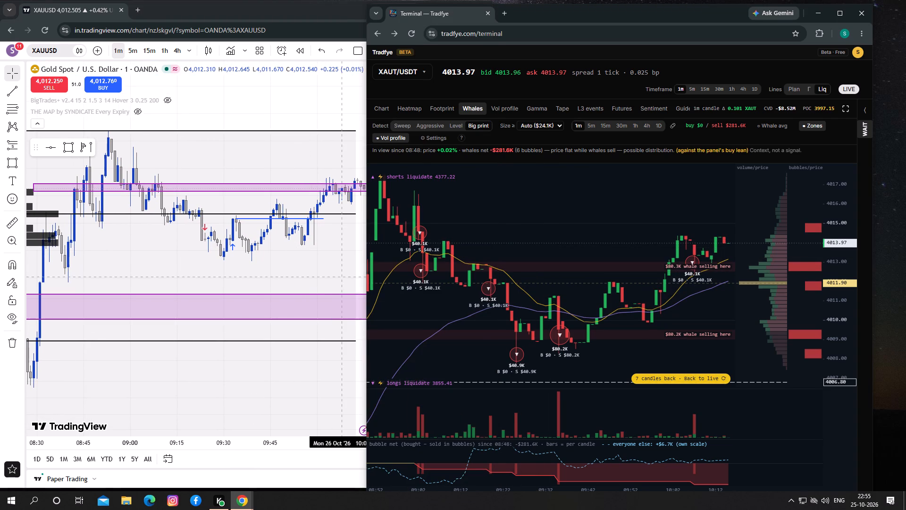
{"action": "left_click", "coordinate": [343, 274]}
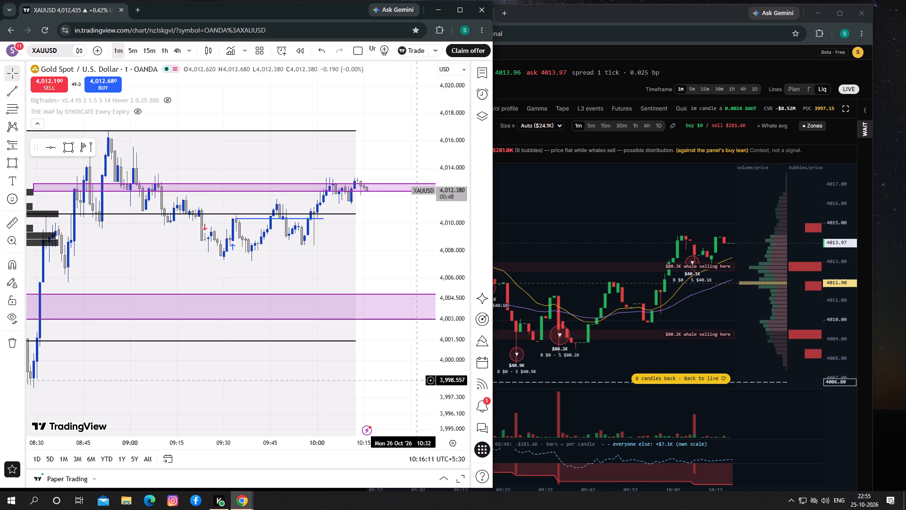
Examine the whale-selling zones and big-print bubbles on the Tradfye XAUT/USDT chart against the recent one-minute XAUUSD candles.
{"action": "left_click_drag", "start_coordinate": [595, 238], "coordinate": [622, 244]}
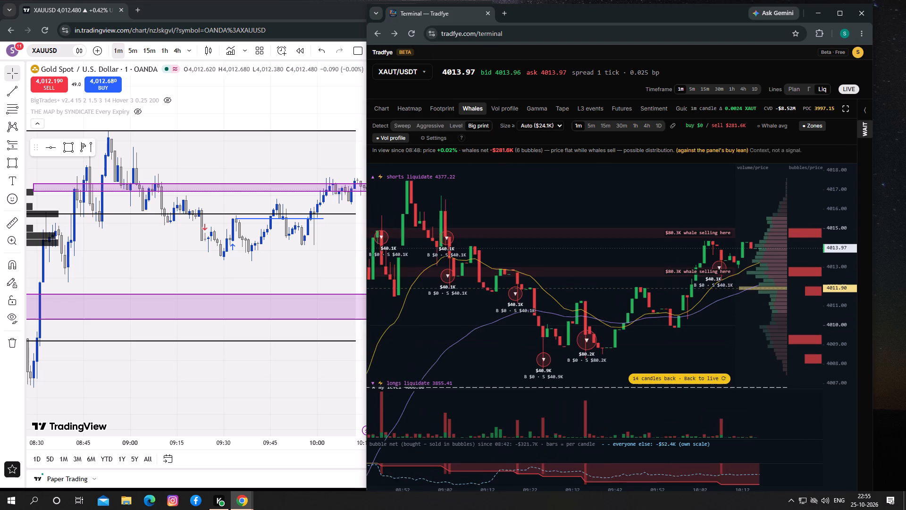
{"action": "left_click_drag", "start_coordinate": [622, 244], "coordinate": [587, 246]}
{"action": "left_click_drag", "start_coordinate": [596, 242], "coordinate": [624, 234]}
{"action": "left_click_drag", "start_coordinate": [613, 216], "coordinate": [611, 217]}
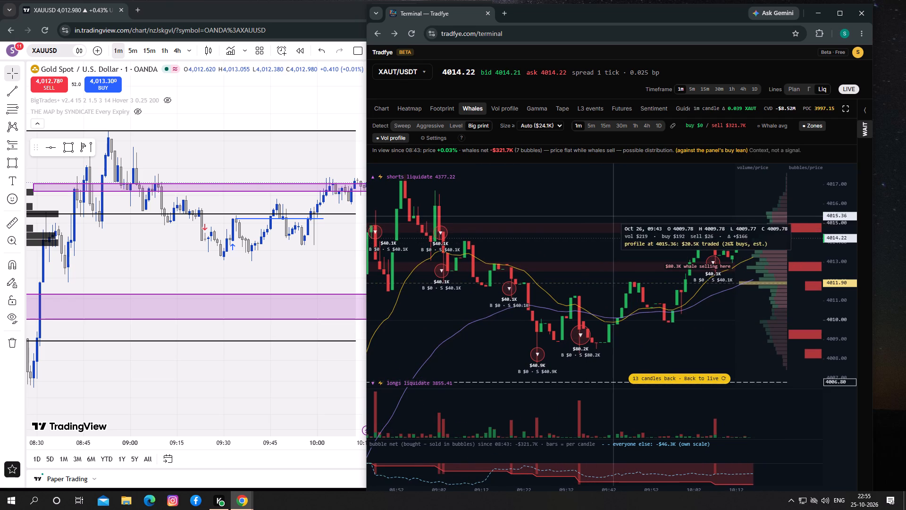
{"action": "left_click_drag", "start_coordinate": [611, 217], "coordinate": [573, 218]}
{"action": "left_click", "coordinate": [357, 263]}
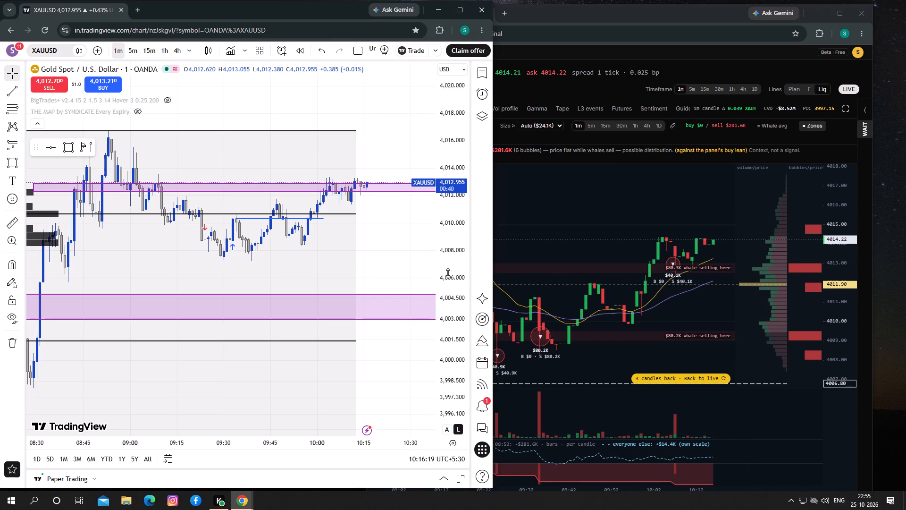
{"action": "left_click_drag", "start_coordinate": [448, 273], "coordinate": [448, 263]}
{"action": "left_click_drag", "start_coordinate": [398, 262], "coordinate": [391, 272]}
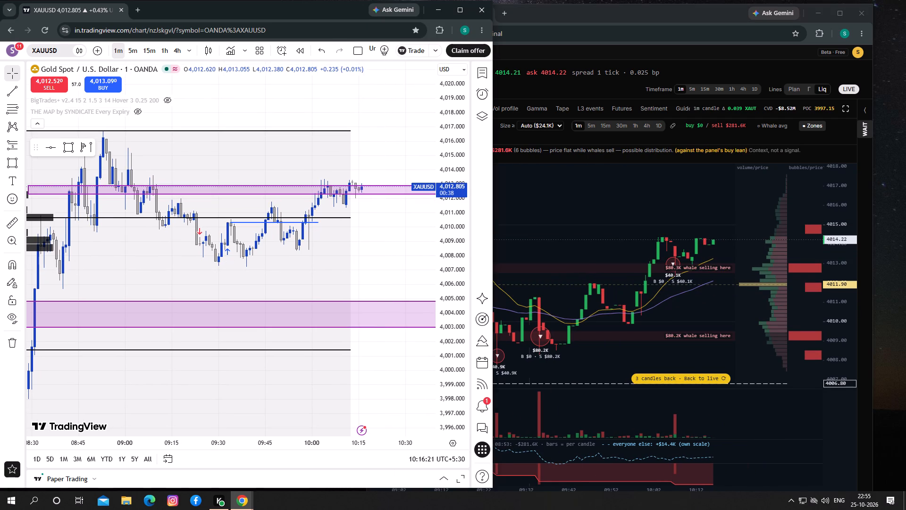
{"action": "left_click_drag", "start_coordinate": [545, 259], "coordinate": [555, 251]}
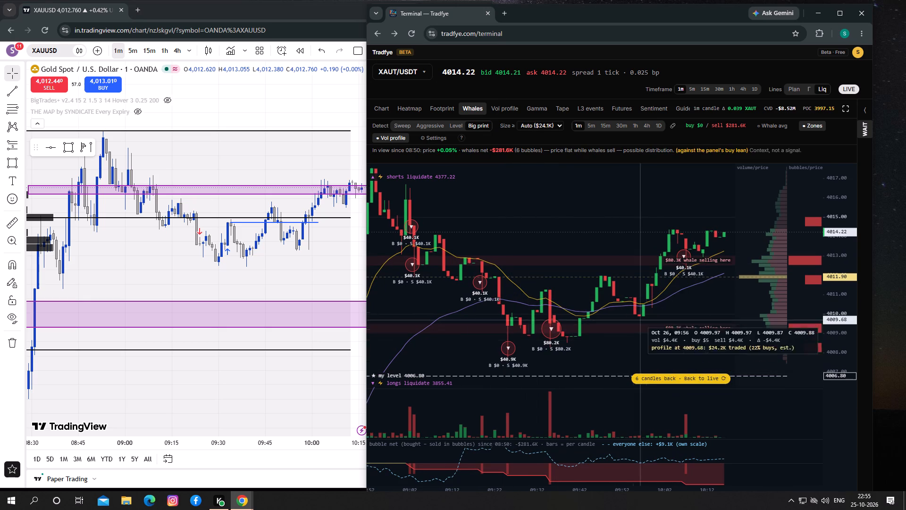
{"action": "left_click", "coordinate": [581, 340]}
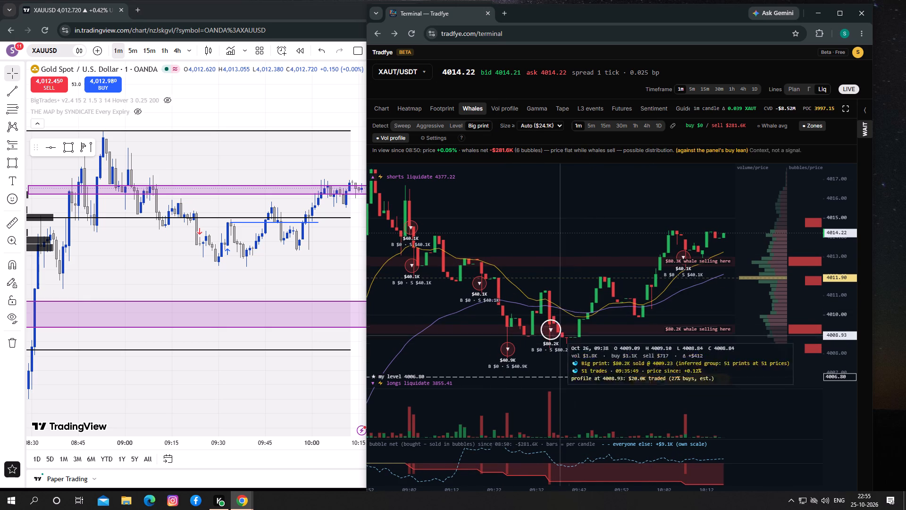
{"action": "left_click", "coordinate": [357, 280]}
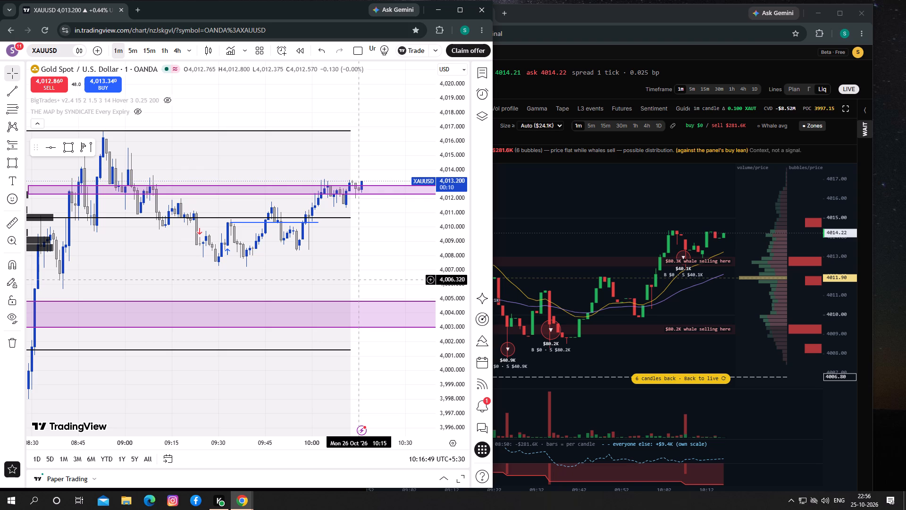
{"action": "left_click", "coordinate": [375, 276]}
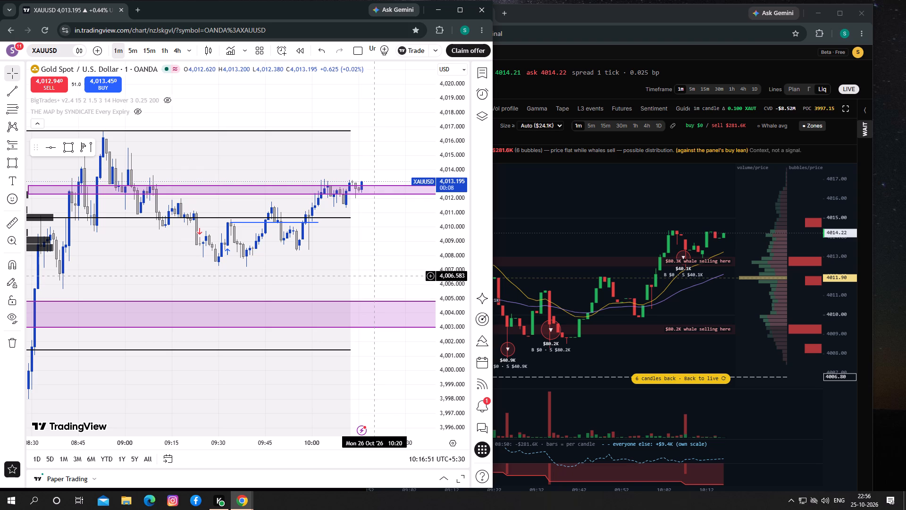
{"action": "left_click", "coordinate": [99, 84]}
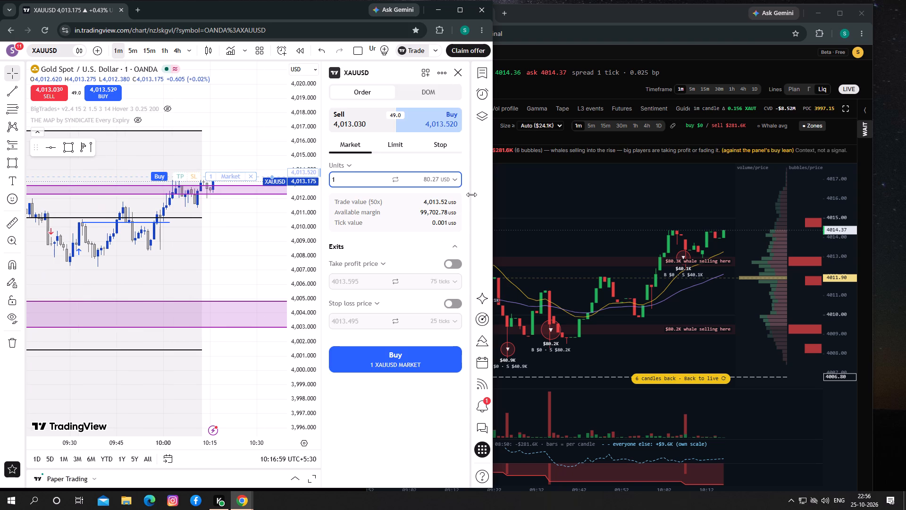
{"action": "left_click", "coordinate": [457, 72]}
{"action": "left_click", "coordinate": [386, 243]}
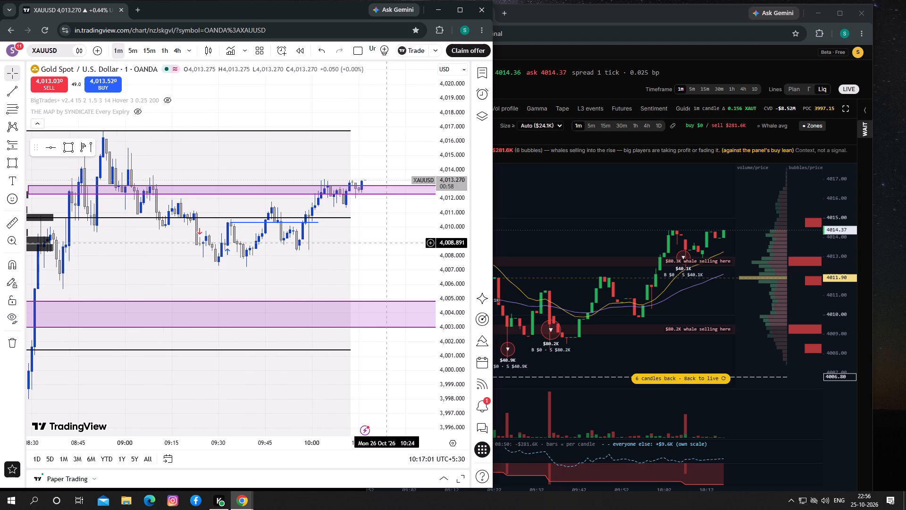
Inspect the latest one-minute XAUUSD candles around the upper purple zone and the wider price range.
{"action": "left_click_drag", "start_coordinate": [377, 246], "coordinate": [395, 237]}
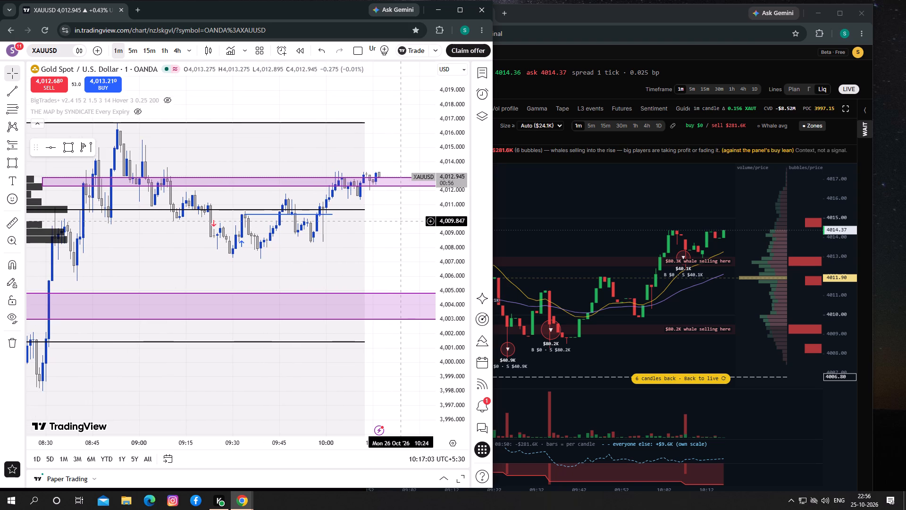
{"action": "left_click_drag", "start_coordinate": [388, 246], "coordinate": [385, 233]}
{"action": "left_click_drag", "start_coordinate": [384, 234], "coordinate": [384, 241]}
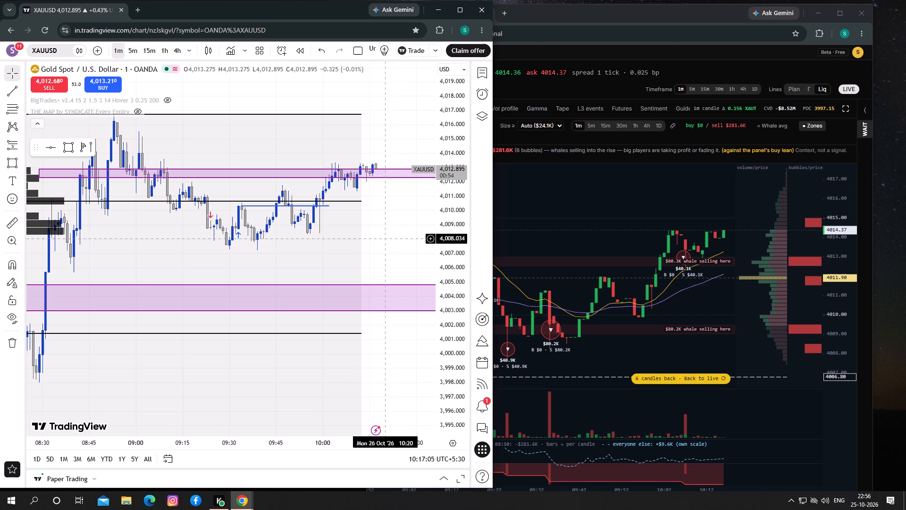
{"action": "left_click_drag", "start_coordinate": [384, 241], "coordinate": [390, 231]}
{"action": "left_click_drag", "start_coordinate": [449, 224], "coordinate": [449, 279]}
{"action": "left_click_drag", "start_coordinate": [386, 270], "coordinate": [392, 267]}
Examine XAUUSD on the 1-hour timeframe around the 4,022.072 level and the lower descending trendline.
{"action": "left_click", "coordinate": [146, 50]}
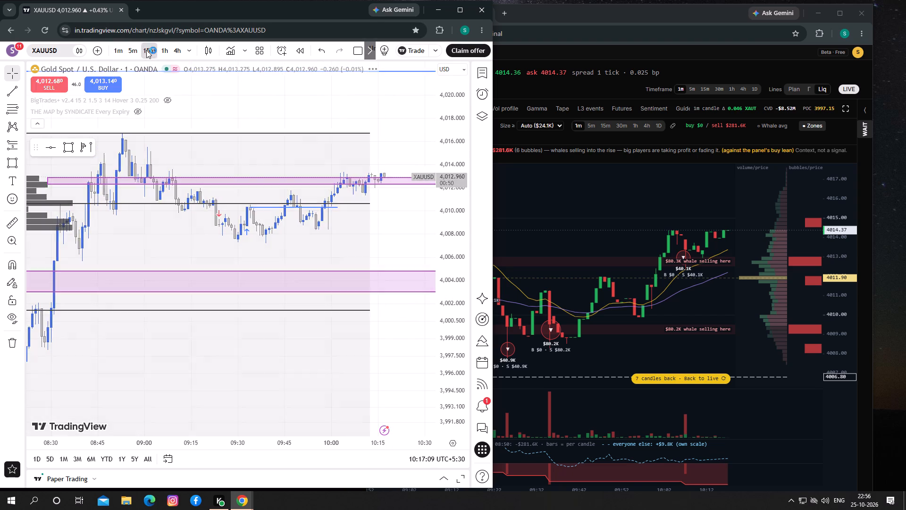
{"action": "left_click", "coordinate": [164, 48]}
{"action": "left_click_drag", "start_coordinate": [443, 168], "coordinate": [455, 364]}
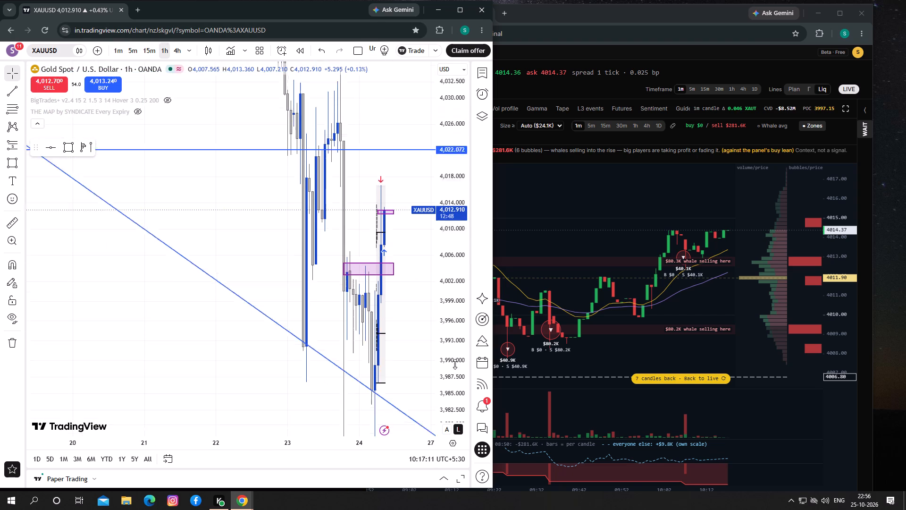
{"action": "left_click_drag", "start_coordinate": [455, 364], "coordinate": [451, 432]}
{"action": "left_click_drag", "start_coordinate": [404, 407], "coordinate": [332, 361]}
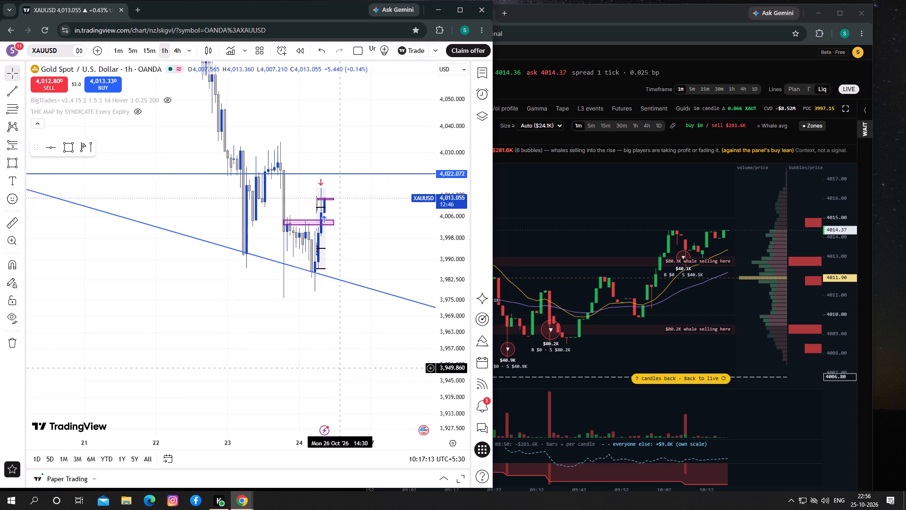
{"action": "left_click_drag", "start_coordinate": [332, 361], "coordinate": [329, 359]}
Examine the 4-hour XAUUSD chart, covering the descending channel, the purple supply zones and the 4,022.072 level.
{"action": "left_click", "coordinate": [178, 53]}
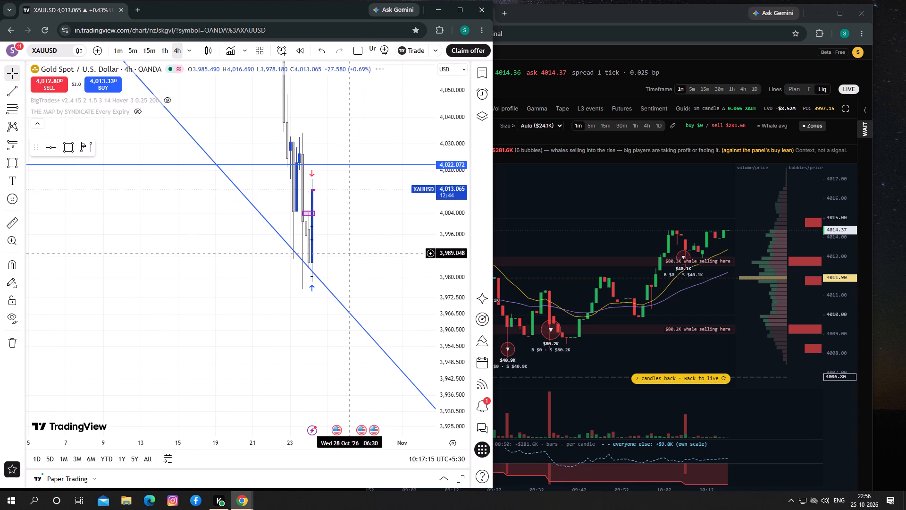
{"action": "left_click_drag", "start_coordinate": [457, 189], "coordinate": [462, 420]}
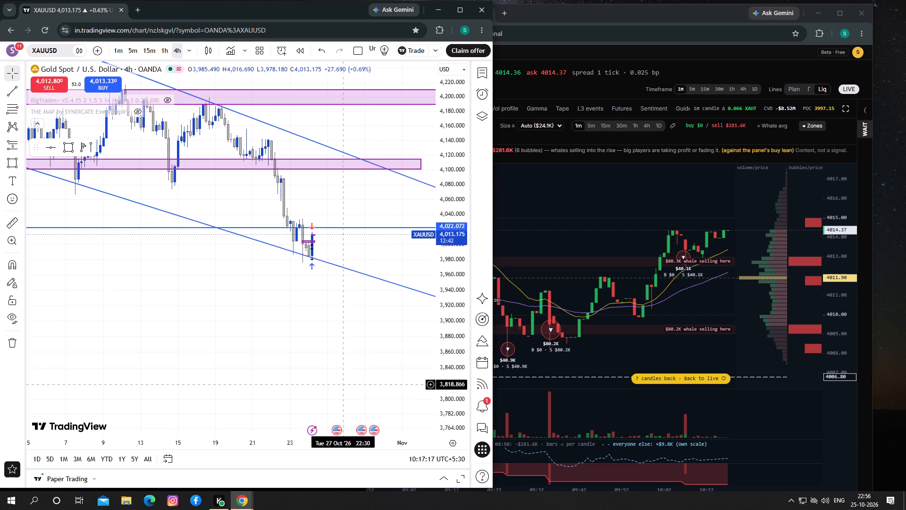
{"action": "left_click_drag", "start_coordinate": [284, 326], "coordinate": [295, 327]}
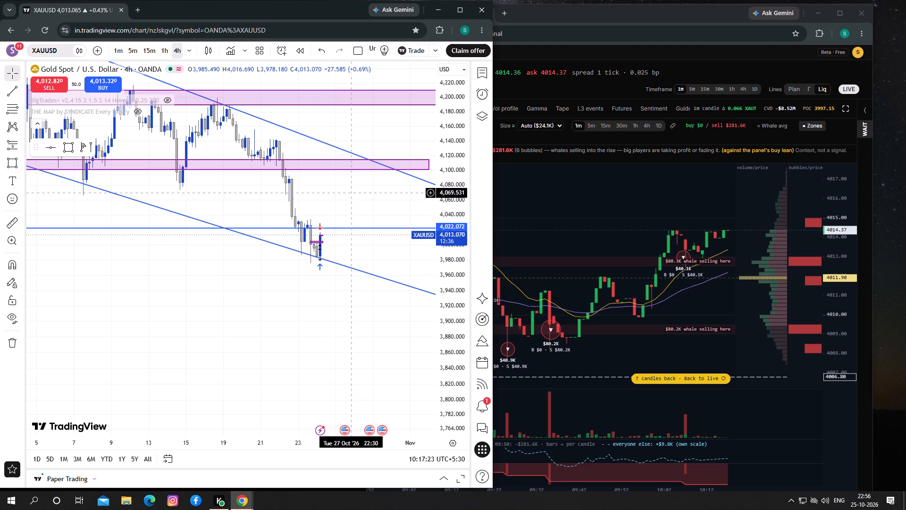
{"action": "left_click_drag", "start_coordinate": [359, 187], "coordinate": [353, 215]}
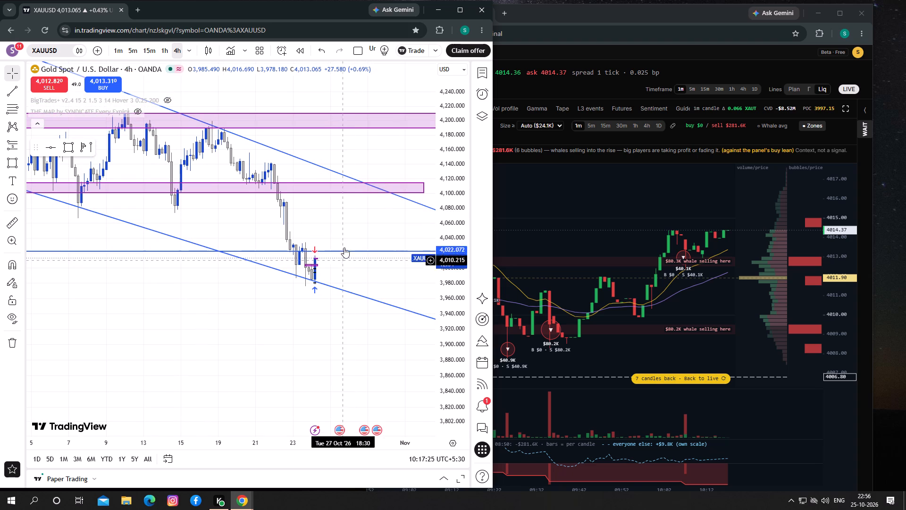
{"action": "left_click_drag", "start_coordinate": [182, 309], "coordinate": [234, 316]}
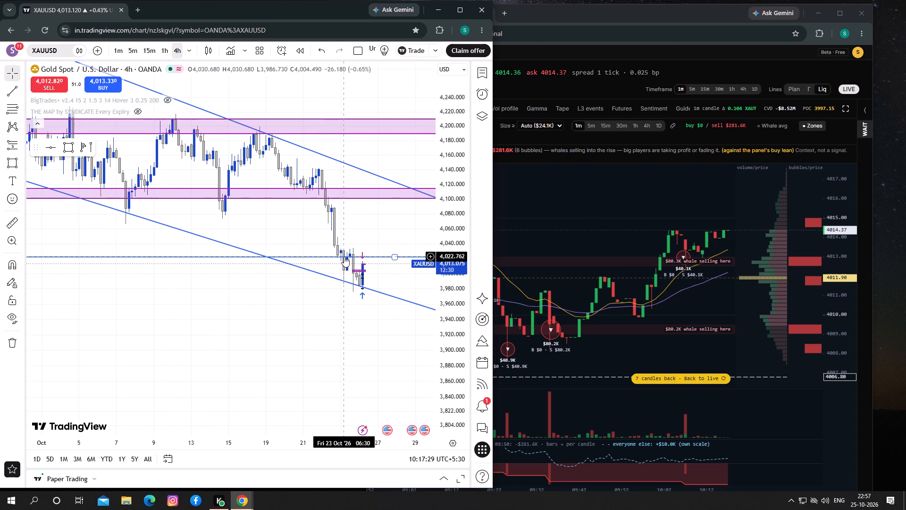
{"action": "left_click", "coordinate": [381, 233]}
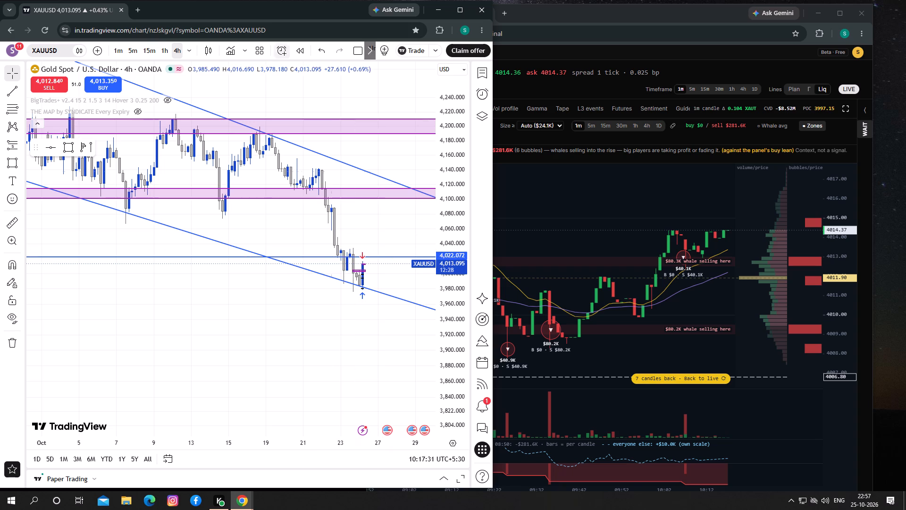
Examine the latest move on the 1-hour XAUUSD chart between the lower trendline and the 4,022.072 level.
{"action": "left_click", "coordinate": [160, 50]}
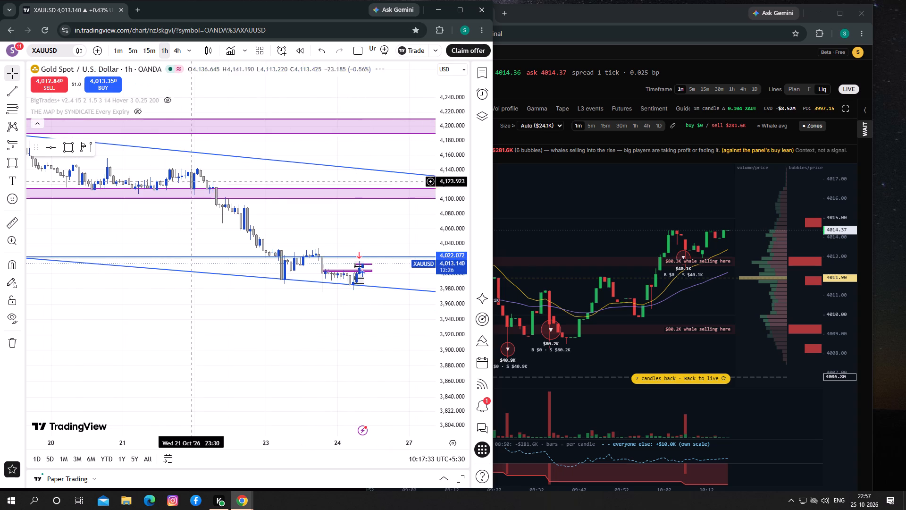
{"action": "left_click_drag", "start_coordinate": [447, 361], "coordinate": [447, 261]}
{"action": "left_click_drag", "start_coordinate": [391, 285], "coordinate": [344, 289]}
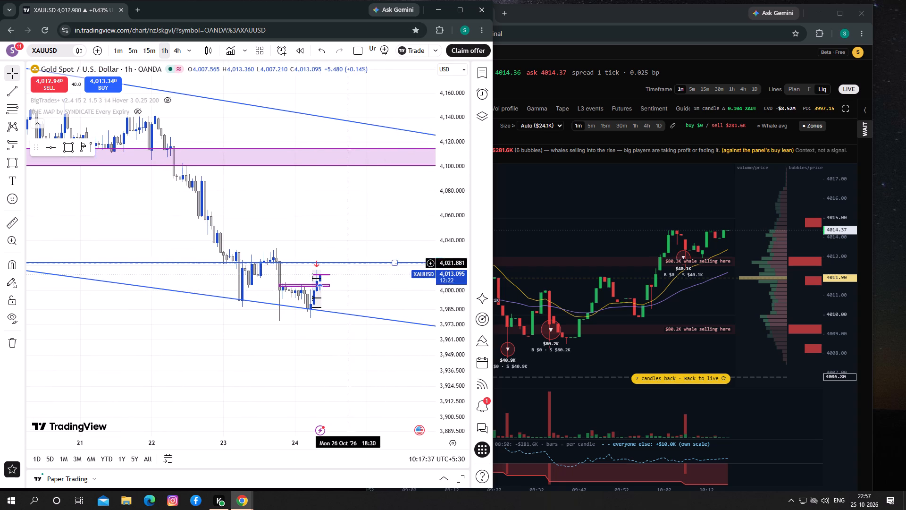
{"action": "left_click", "coordinate": [360, 291]}
{"action": "left_click_drag", "start_coordinate": [363, 290], "coordinate": [360, 296]}
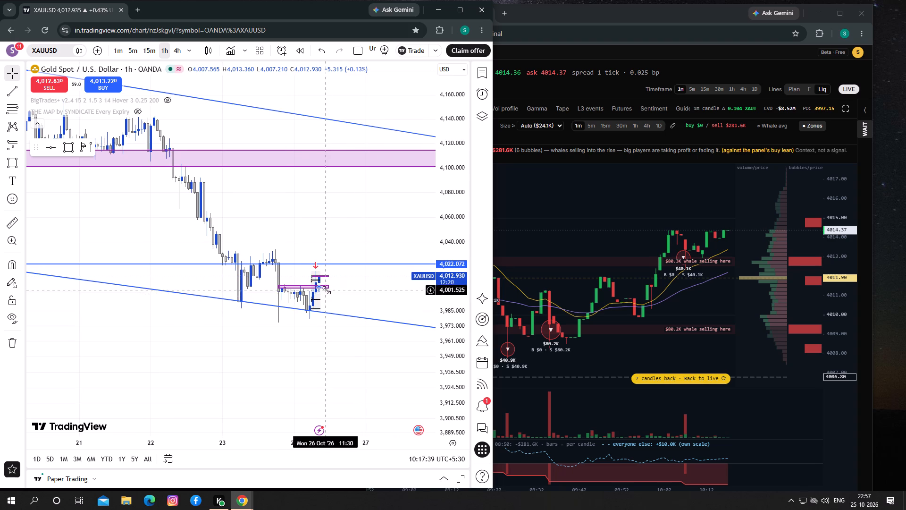
{"action": "left_click", "coordinate": [351, 290]}
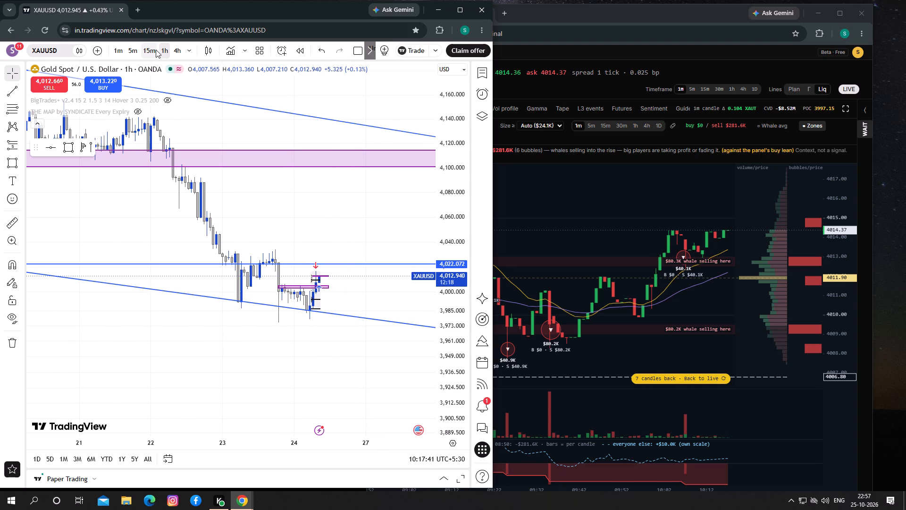
Examine the 15-minute XAUUSD chart around the two small purple zones below the 4,022.072 level.
{"action": "left_click", "coordinate": [156, 50]}
{"action": "left_click_drag", "start_coordinate": [463, 361], "coordinate": [463, 278]}
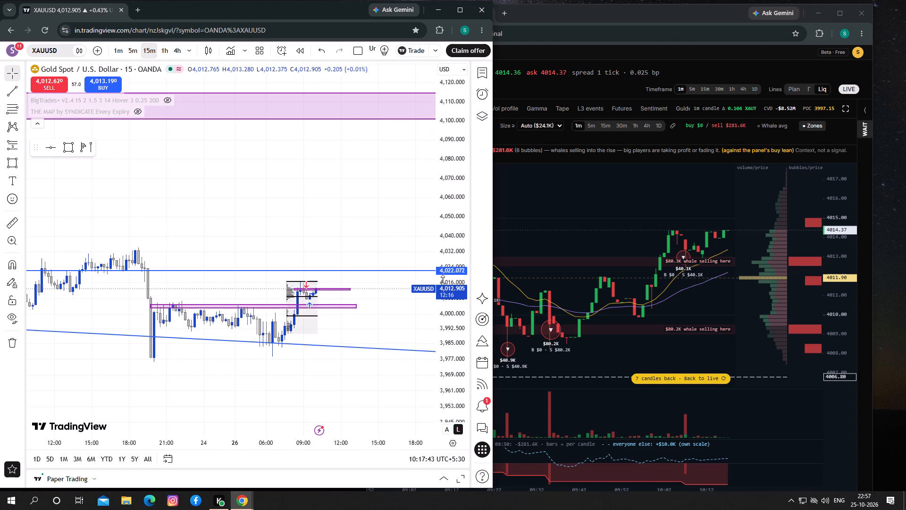
{"action": "left_click_drag", "start_coordinate": [365, 320], "coordinate": [356, 306]}
{"action": "left_click", "coordinate": [343, 299]}
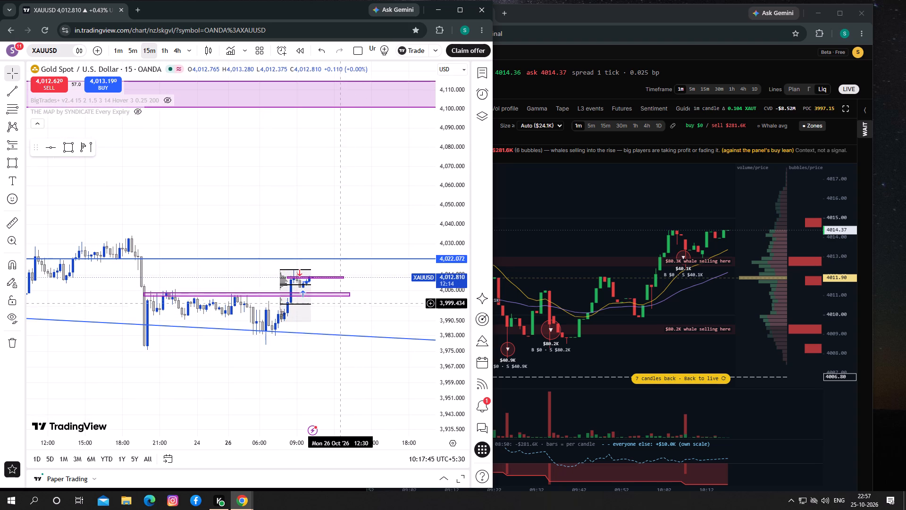
{"action": "left_click", "coordinate": [344, 317]}
{"action": "left_click_drag", "start_coordinate": [344, 314], "coordinate": [355, 311]}
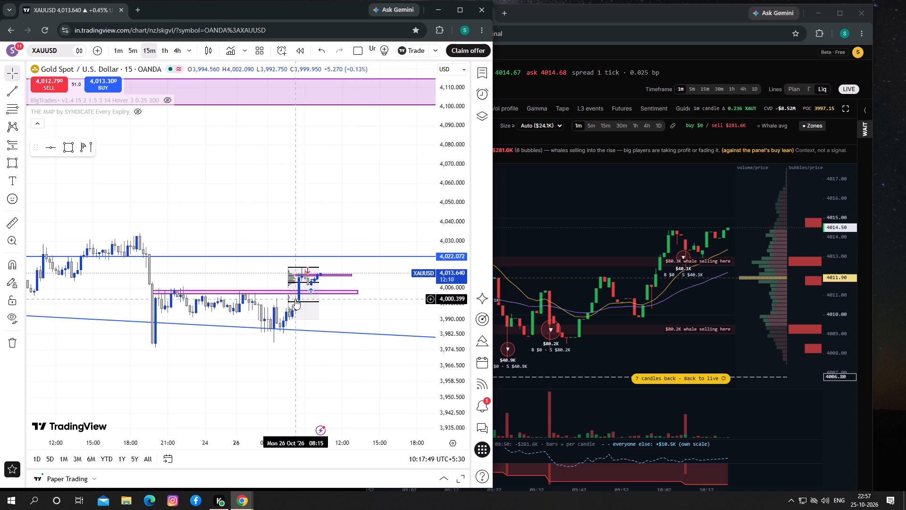
Examine the 5-minute XAUUSD chart around the volume profile range, the purple zones and the 4,022.072 level.
{"action": "left_click", "coordinate": [136, 51]}
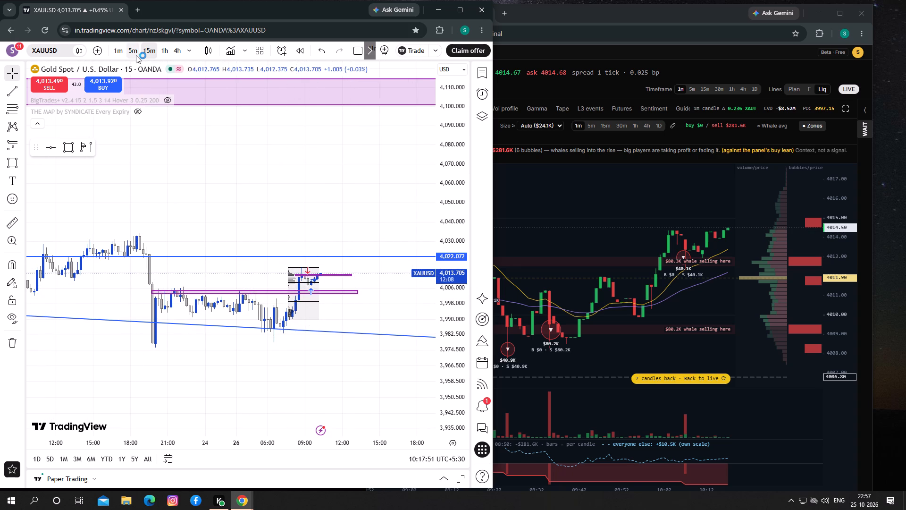
{"action": "left_click_drag", "start_coordinate": [450, 348], "coordinate": [453, 259]}
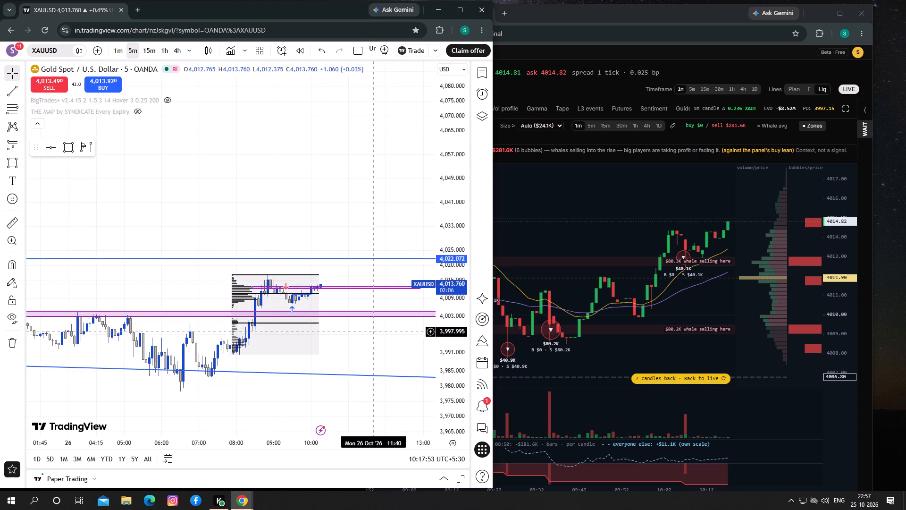
{"action": "left_click_drag", "start_coordinate": [374, 333], "coordinate": [362, 226]}
{"action": "left_click_drag", "start_coordinate": [453, 341], "coordinate": [459, 267]}
{"action": "left_click_drag", "start_coordinate": [387, 259], "coordinate": [387, 302]}
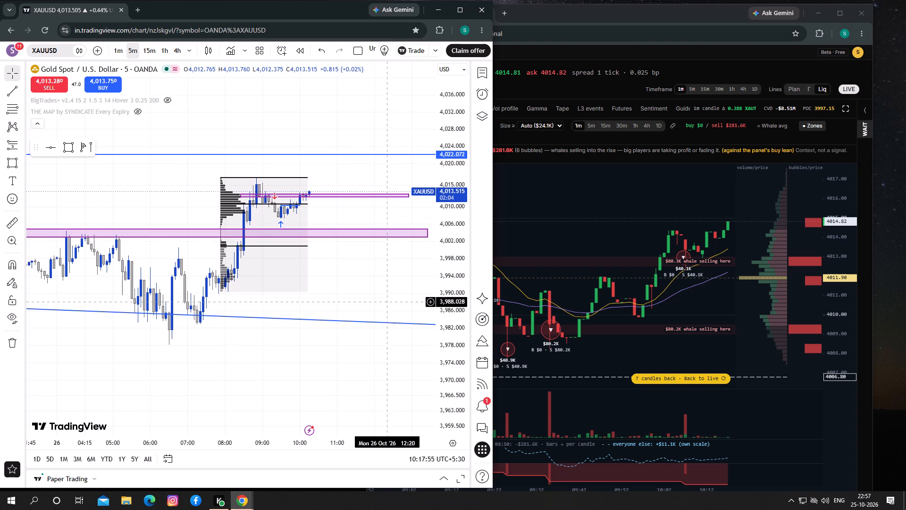
{"action": "left_click_drag", "start_coordinate": [462, 324], "coordinate": [453, 280]}
{"action": "left_click_drag", "start_coordinate": [391, 295], "coordinate": [345, 307]}
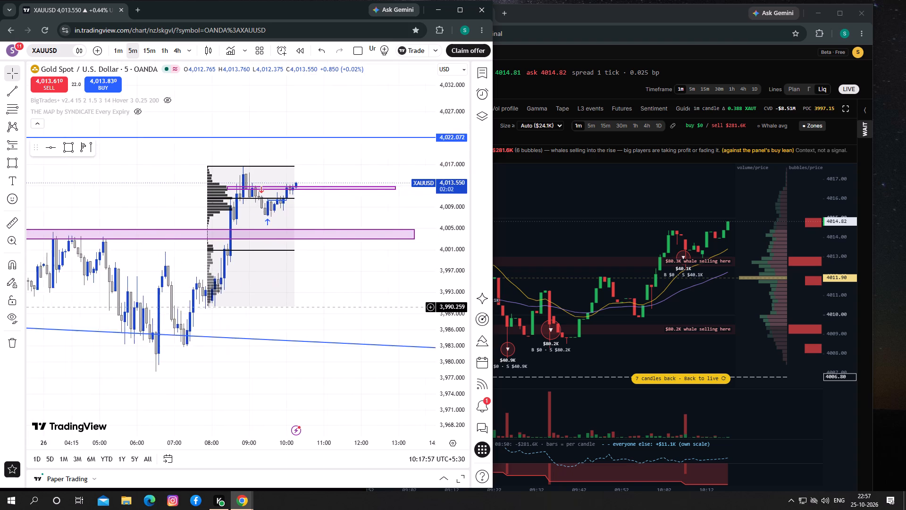
{"action": "left_click_drag", "start_coordinate": [345, 307], "coordinate": [340, 307]}
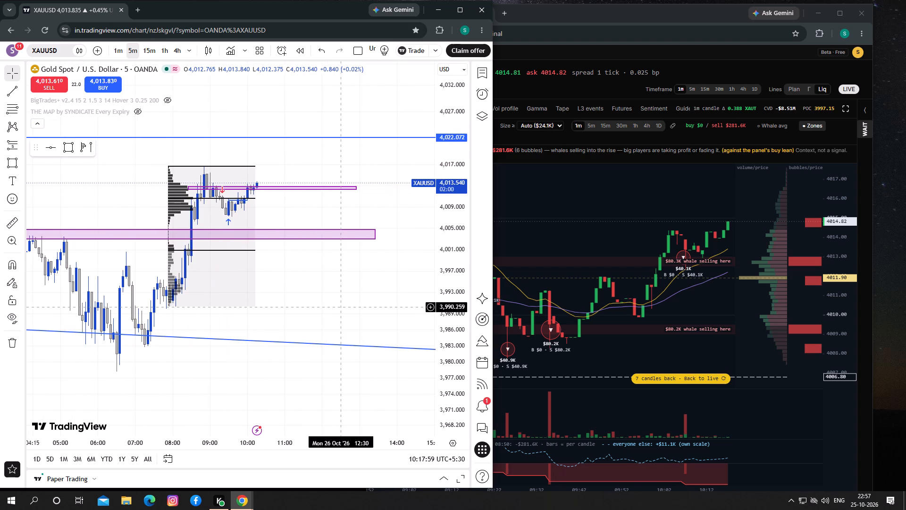
Examine the XAUT/USDT whale bubbles in Tradfye on the 5-minute timeframe, including the whale-selling zones below the 4006.80 level.
{"action": "left_click", "coordinate": [607, 329]}
{"action": "left_click", "coordinate": [534, 245]}
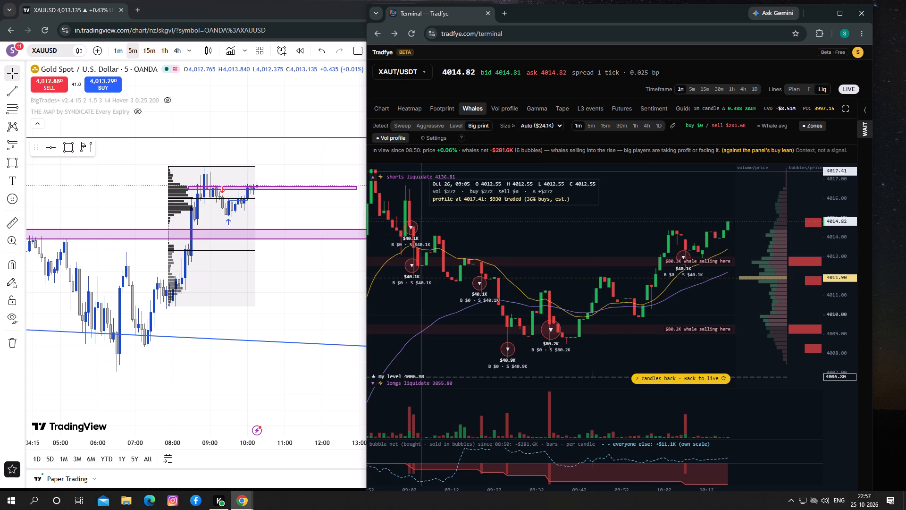
{"action": "left_click", "coordinate": [586, 125]}
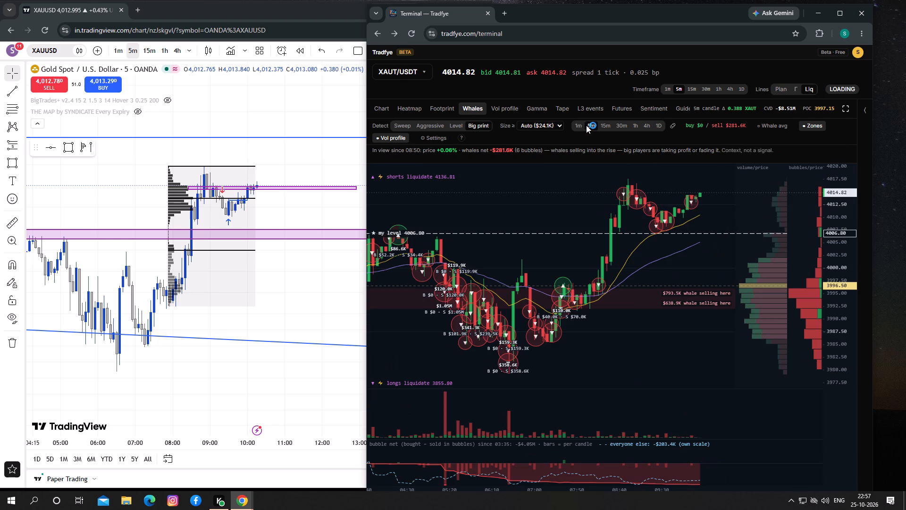
{"action": "left_click", "coordinate": [713, 219]}
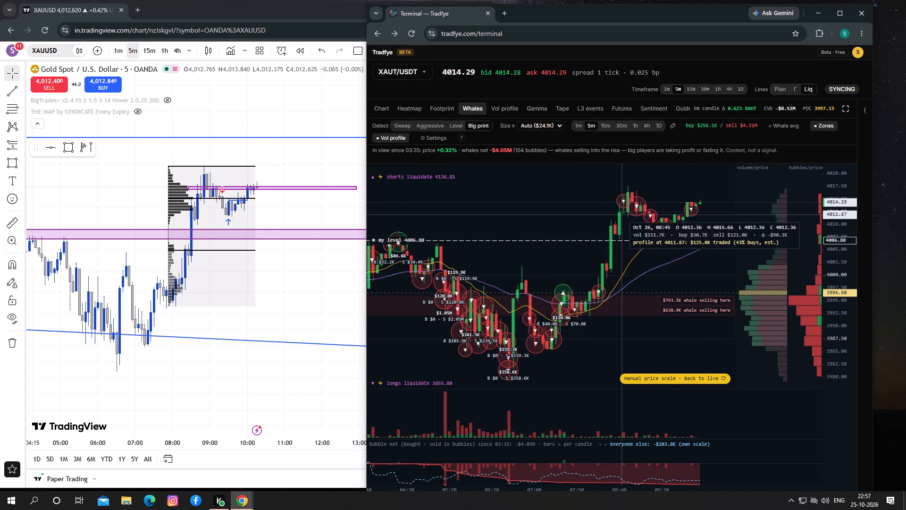
{"action": "left_click_drag", "start_coordinate": [569, 360], "coordinate": [602, 336]}
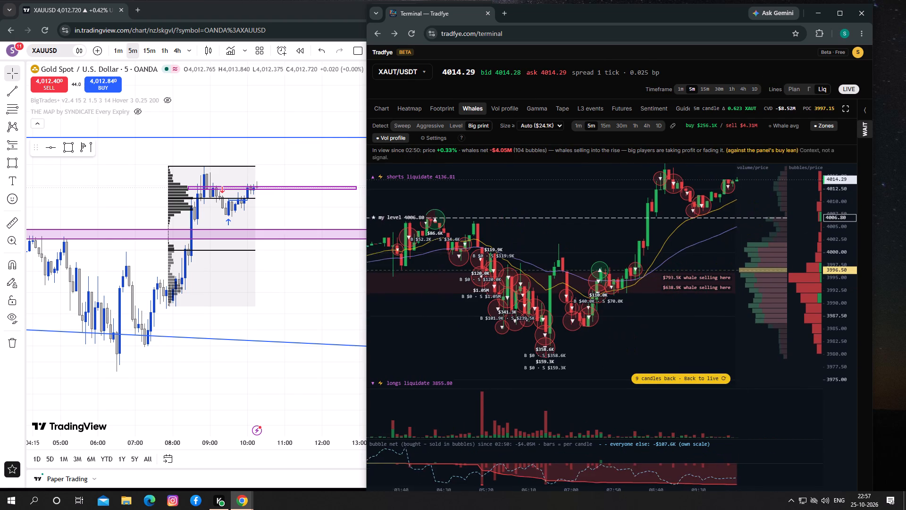
{"action": "left_click_drag", "start_coordinate": [602, 336], "coordinate": [588, 328]}
{"action": "left_click", "coordinate": [581, 297]}
{"action": "left_click_drag", "start_coordinate": [619, 301], "coordinate": [619, 291]}
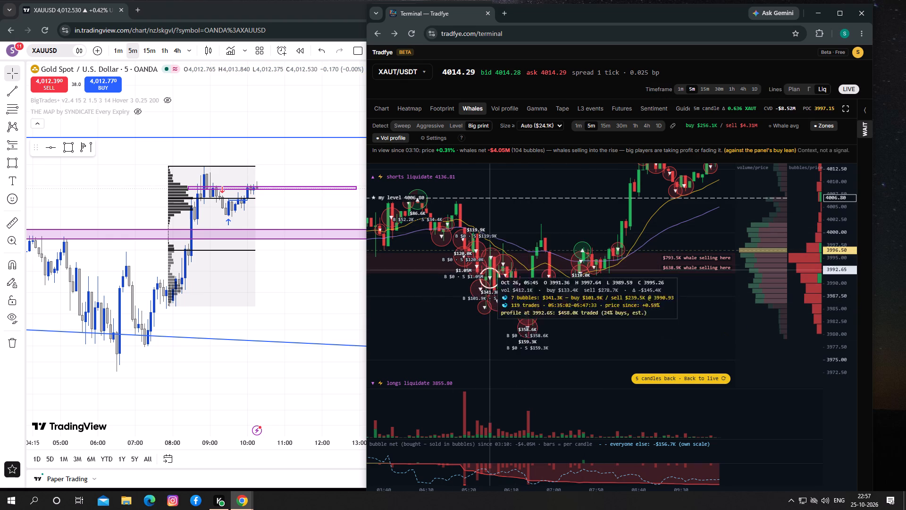
{"action": "left_click_drag", "start_coordinate": [560, 309], "coordinate": [543, 309]}
{"action": "left_click_drag", "start_coordinate": [565, 310], "coordinate": [553, 314]}
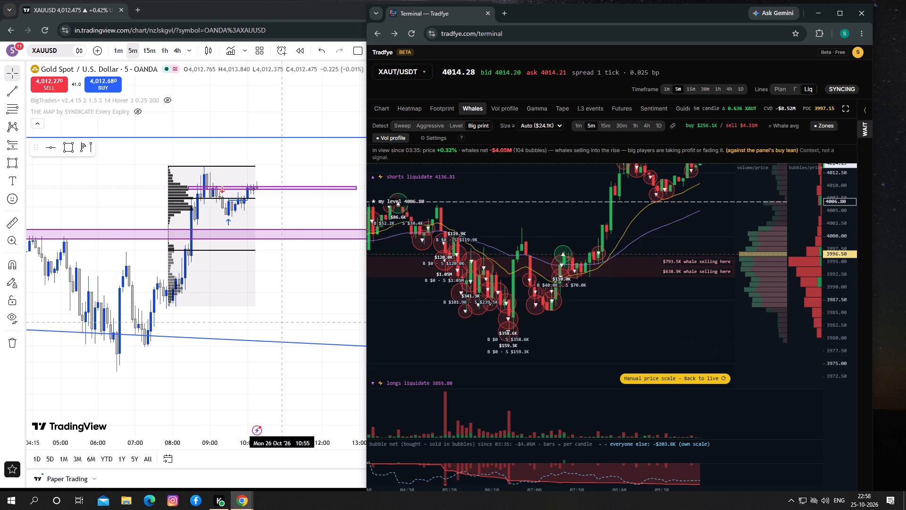
{"action": "left_click_drag", "start_coordinate": [481, 327], "coordinate": [516, 331]}
Compare the latest rise on the 5-minute XAUUSD chart with Tradfye's 5-minute whale bubbles around the recent highs.
{"action": "left_click_drag", "start_coordinate": [278, 320], "coordinate": [329, 324]}
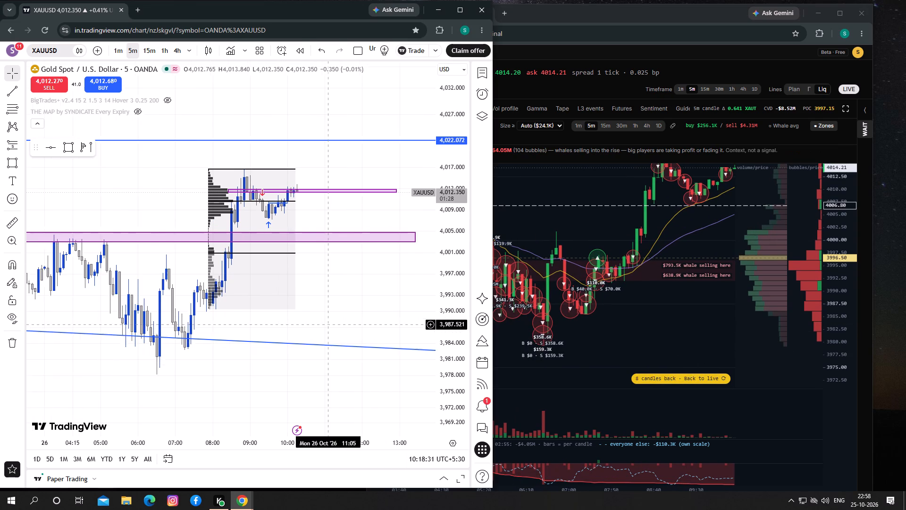
{"action": "left_click_drag", "start_coordinate": [329, 324], "coordinate": [260, 318]}
{"action": "left_click", "coordinate": [579, 304]}
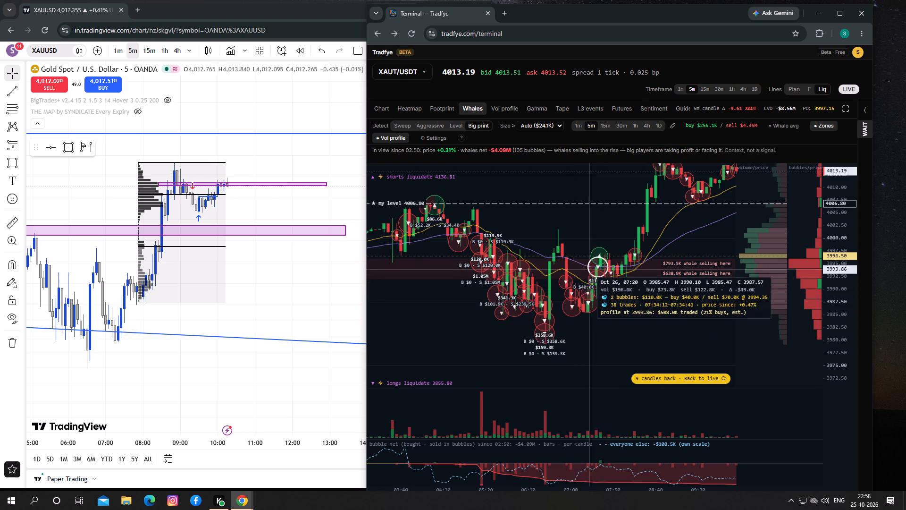
{"action": "left_click_drag", "start_coordinate": [619, 251], "coordinate": [591, 259]}
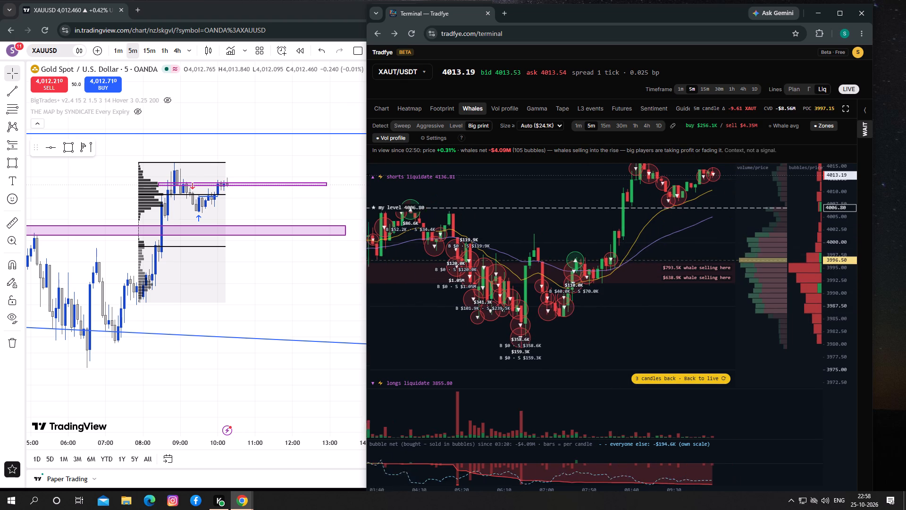
{"action": "left_click_drag", "start_coordinate": [591, 259], "coordinate": [559, 292]}
{"action": "left_click", "coordinate": [290, 309]}
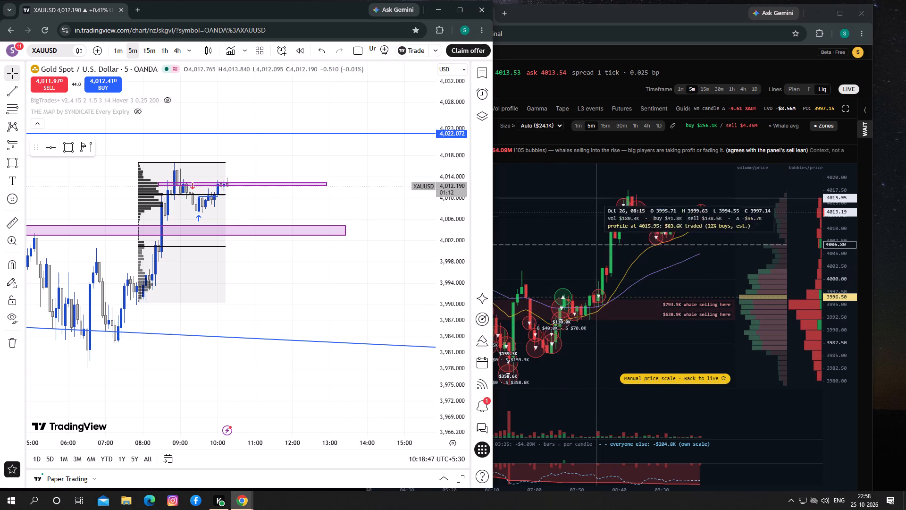
{"action": "left_click_drag", "start_coordinate": [565, 221], "coordinate": [560, 217]}
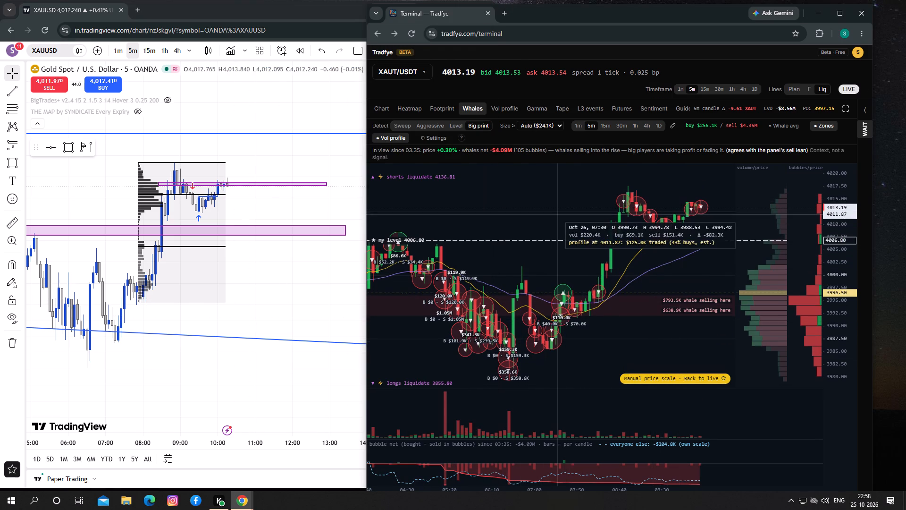
{"action": "left_click_drag", "start_coordinate": [634, 272], "coordinate": [634, 277]}
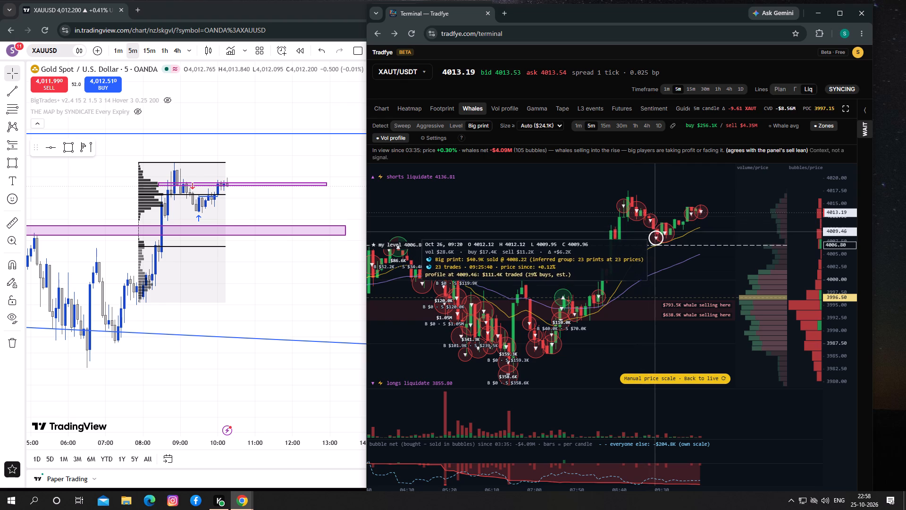
{"action": "left_click", "coordinate": [316, 276]}
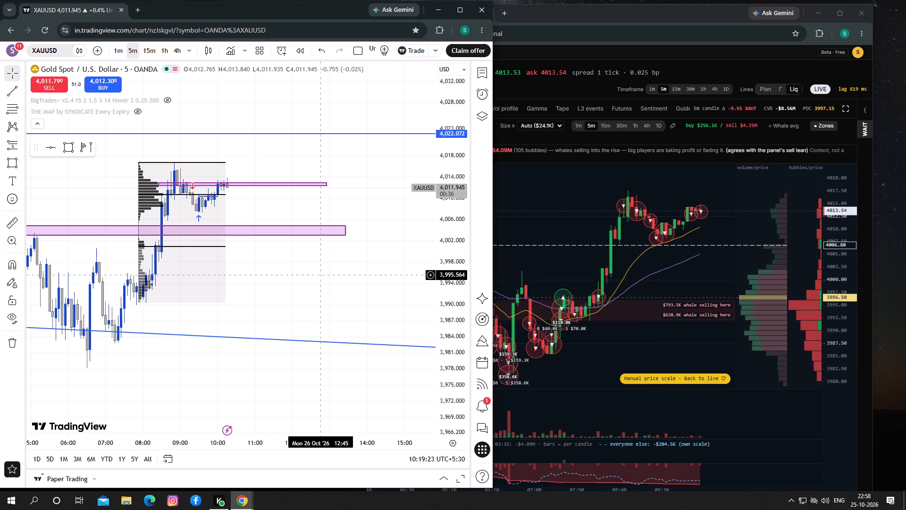
{"action": "left_click_drag", "start_coordinate": [313, 265], "coordinate": [327, 265]}
{"action": "left_click", "coordinate": [663, 259]}
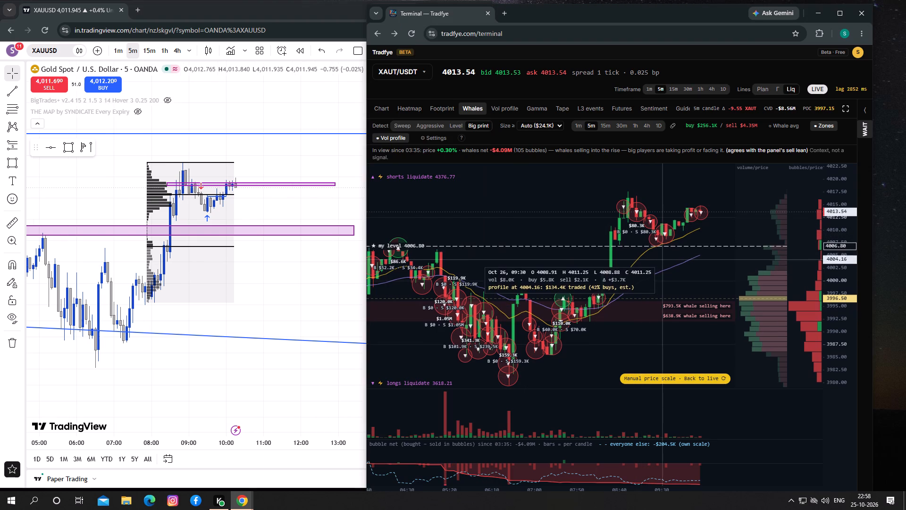
{"action": "left_click", "coordinate": [717, 237]}
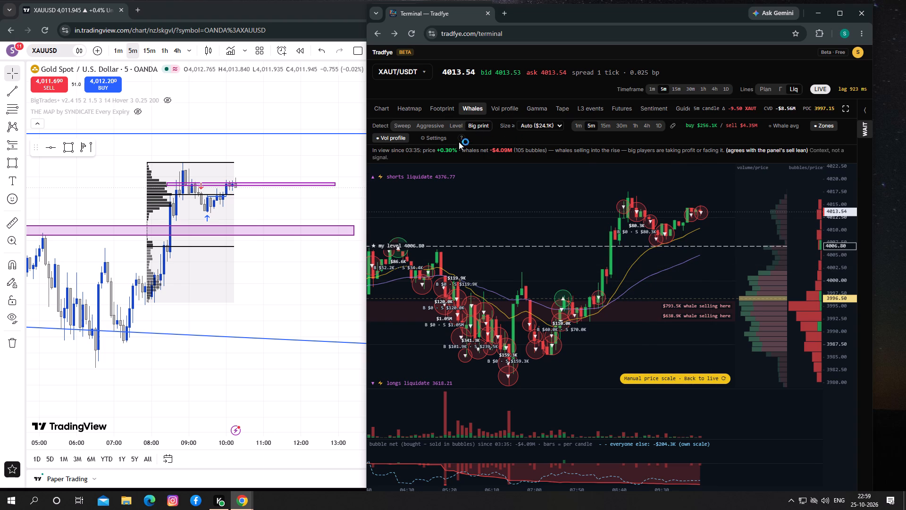
Examine Tradfye's XAUT/USDT whale bubbles and whale-selling zones on the 1-minute timeframe.
{"action": "left_click", "coordinate": [576, 126]}
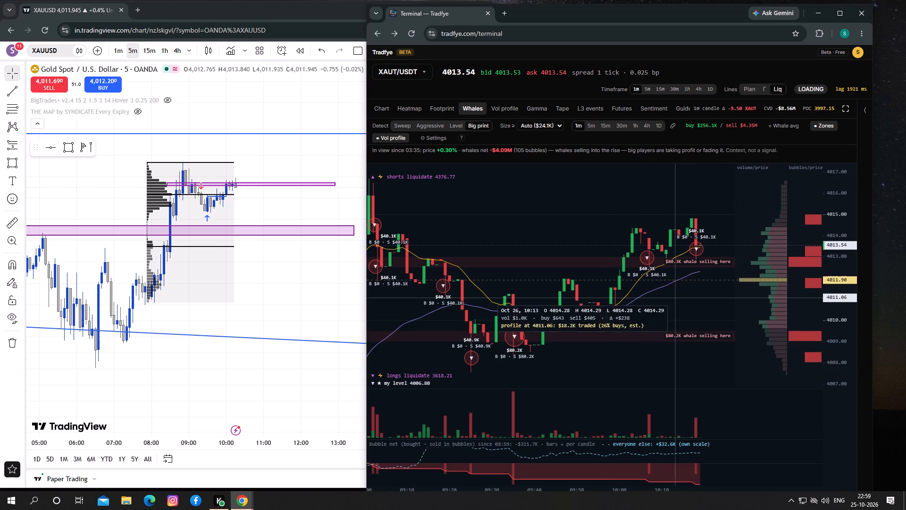
{"action": "left_click", "coordinate": [676, 299]}
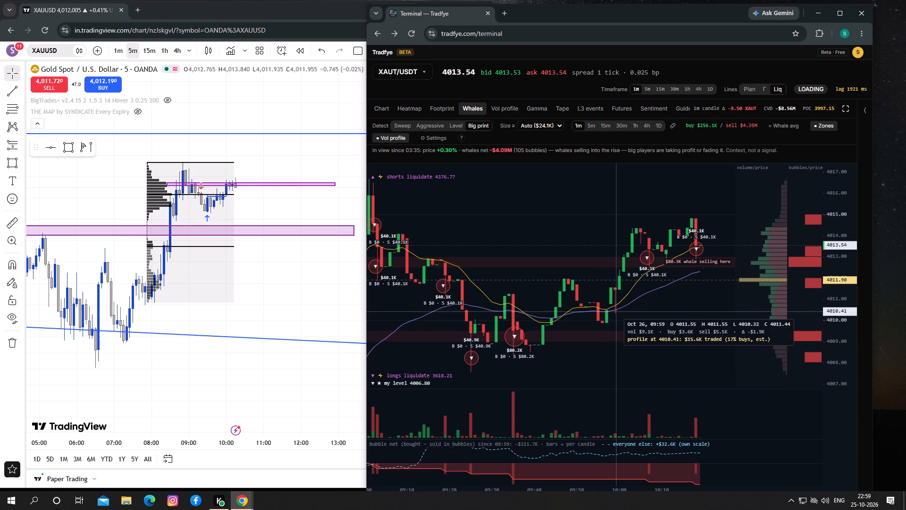
{"action": "left_click_drag", "start_coordinate": [600, 375], "coordinate": [600, 369]}
{"action": "left_click_drag", "start_coordinate": [666, 288], "coordinate": [657, 301]}
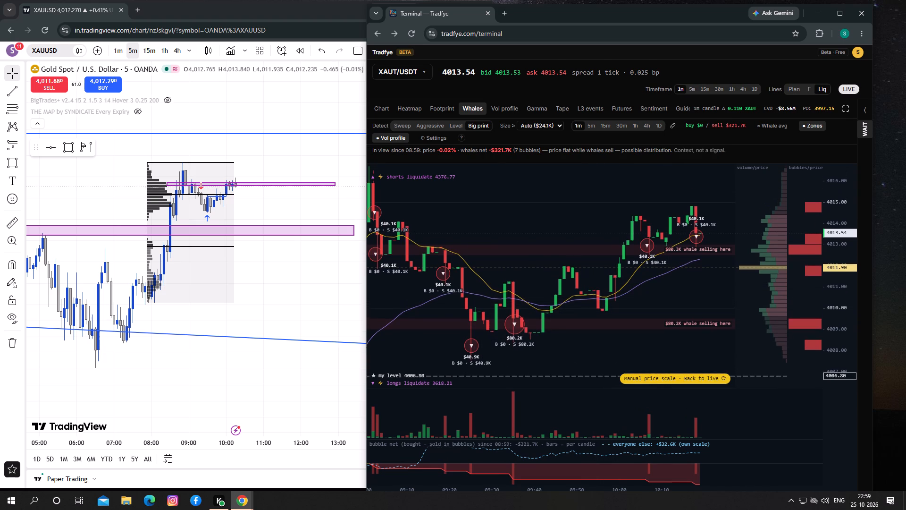
{"action": "left_click_drag", "start_coordinate": [657, 301], "coordinate": [656, 305]}
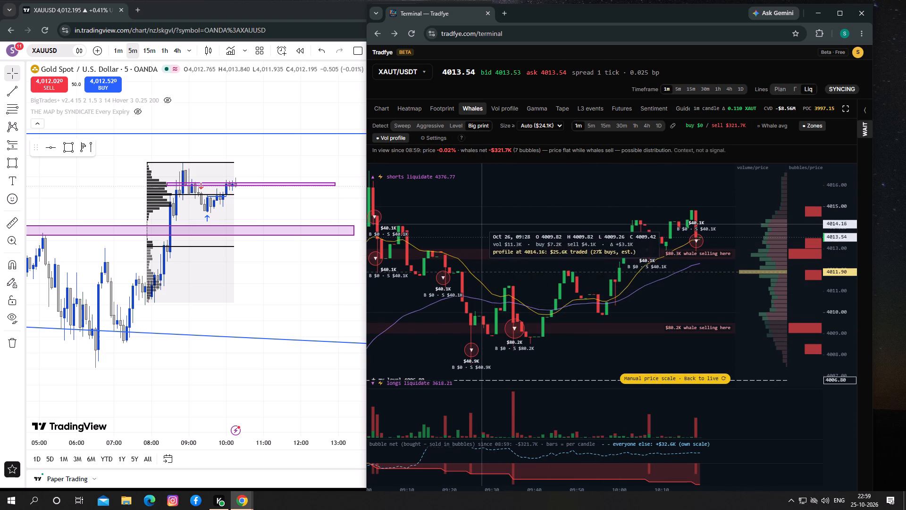
{"action": "left_click_drag", "start_coordinate": [478, 232], "coordinate": [545, 238]}
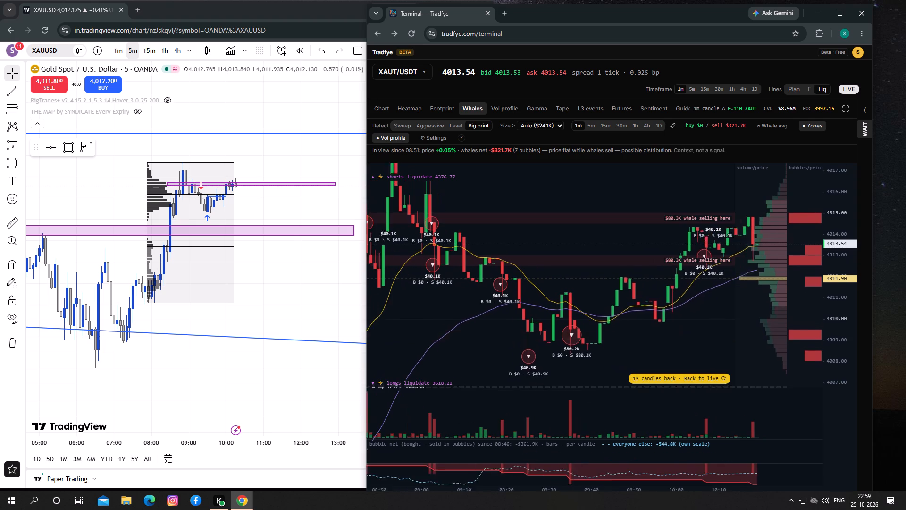
{"action": "left_click_drag", "start_coordinate": [545, 238], "coordinate": [469, 223]}
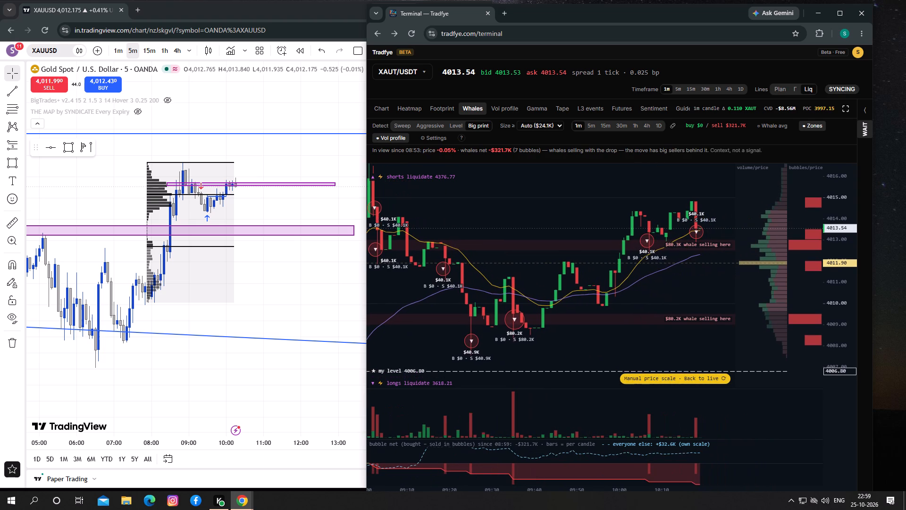
{"action": "left_click_drag", "start_coordinate": [469, 223], "coordinate": [447, 224]}
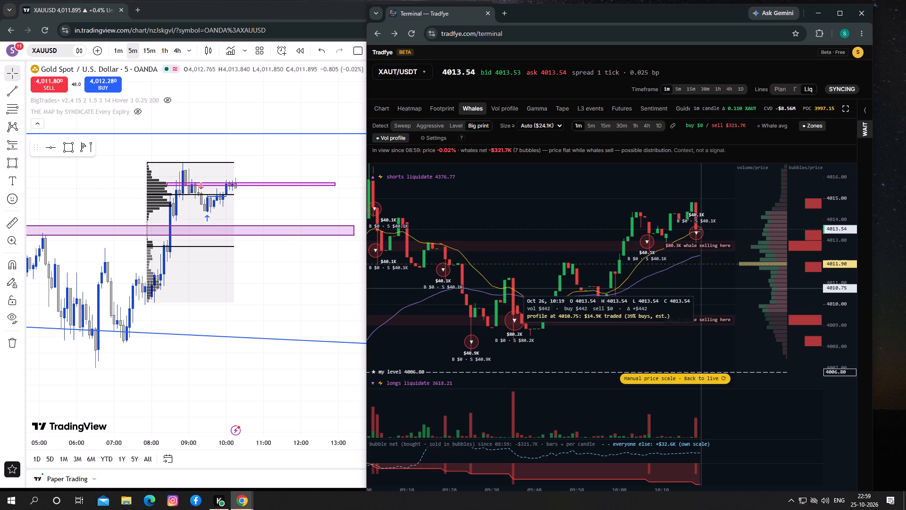
Compare the 5-minute XAUUSD chart with Tradfye's 1-minute whale chart, and return the whale chart to its live view.
{"action": "left_click_drag", "start_coordinate": [307, 299], "coordinate": [320, 291]}
{"action": "left_click_drag", "start_coordinate": [445, 229], "coordinate": [452, 256]}
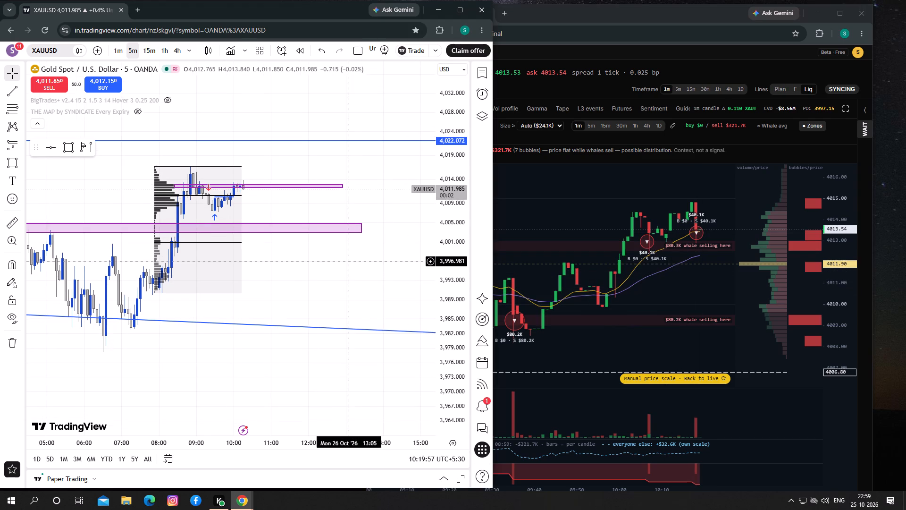
{"action": "left_click_drag", "start_coordinate": [391, 252], "coordinate": [398, 249]}
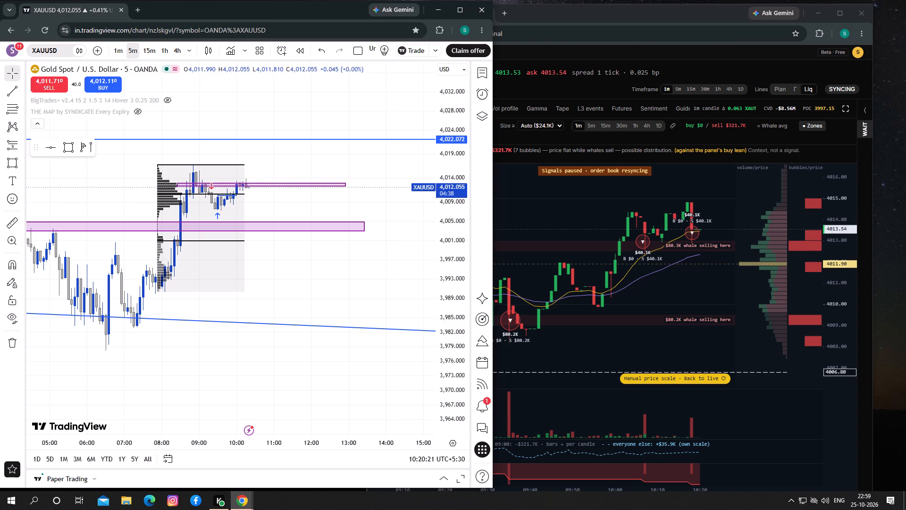
{"action": "left_click", "coordinate": [562, 193]}
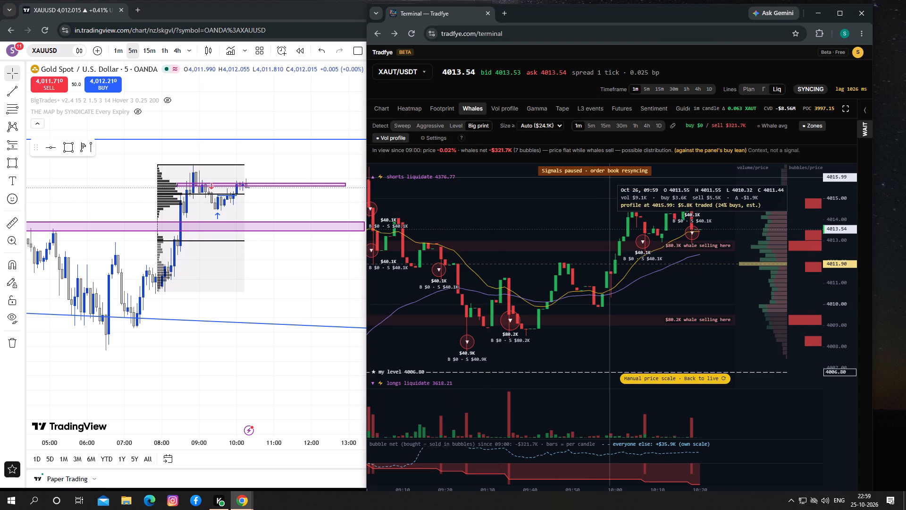
{"action": "left_click", "coordinate": [612, 176]}
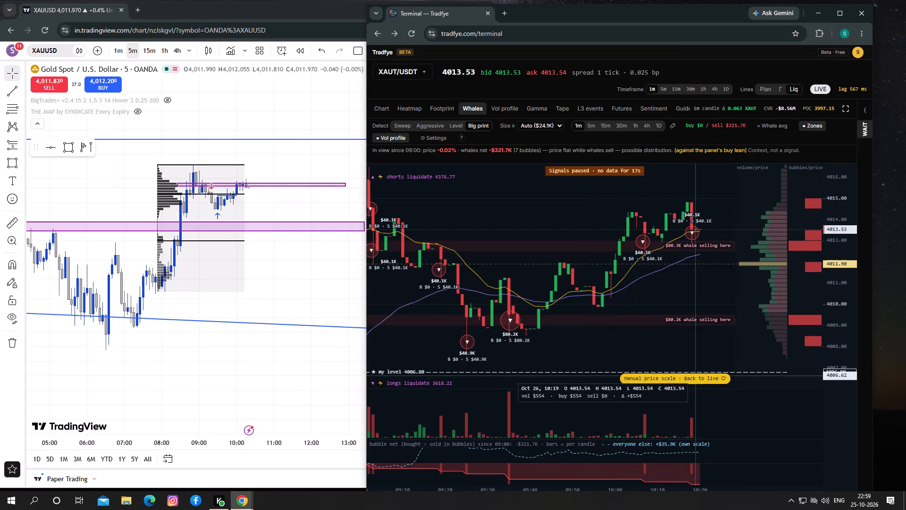
{"action": "left_click", "coordinate": [726, 378]}
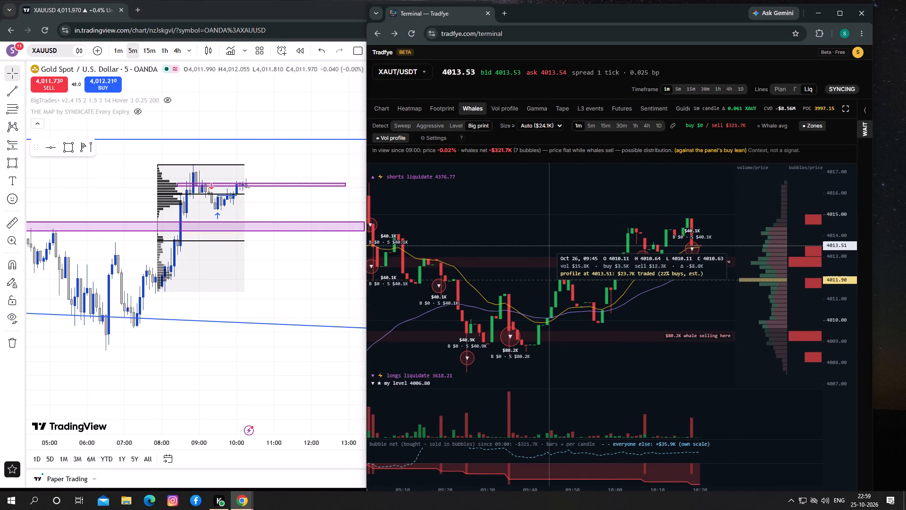
Check the XAUT/USDT order-book heatmap for resting bid and ask walls near the current price.
{"action": "left_click", "coordinate": [408, 108]}
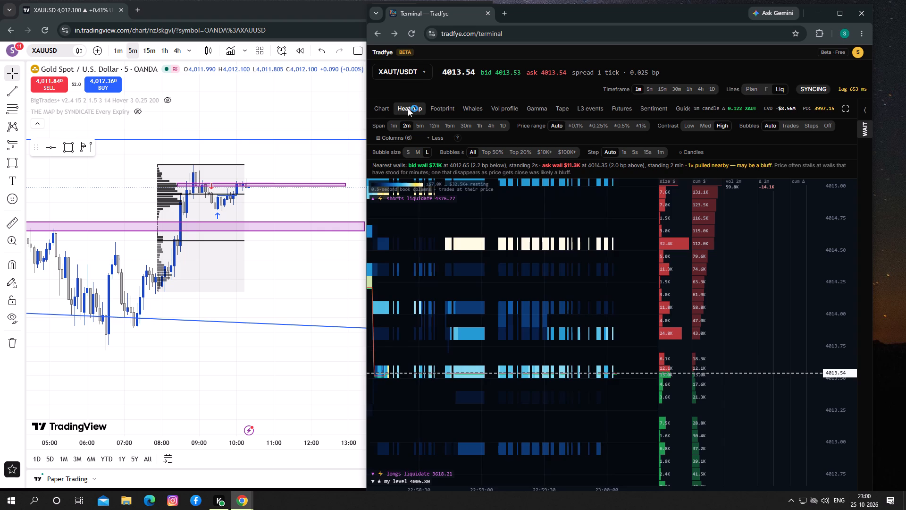
Check the XAUT/USDT 1-minute footprint deltas in the candles around the current price.
{"action": "left_click", "coordinate": [434, 104]}
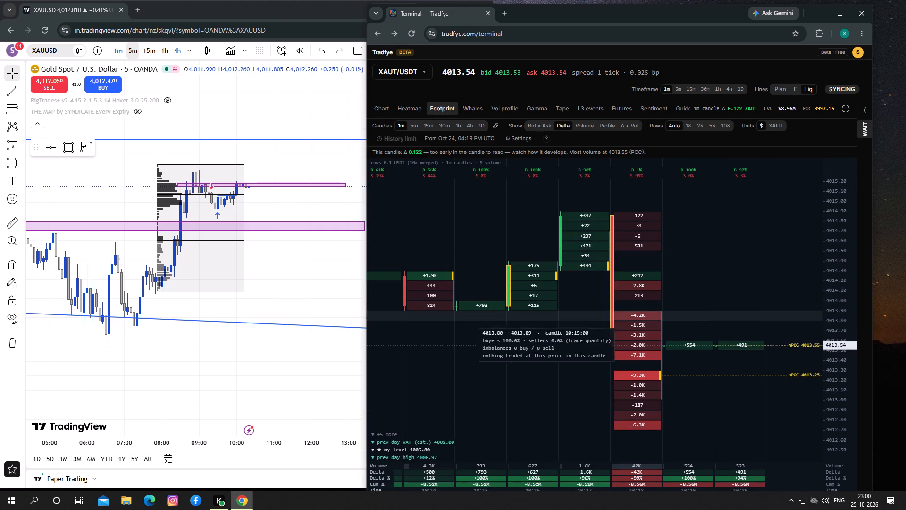
{"action": "left_click_drag", "start_coordinate": [583, 422], "coordinate": [562, 394]}
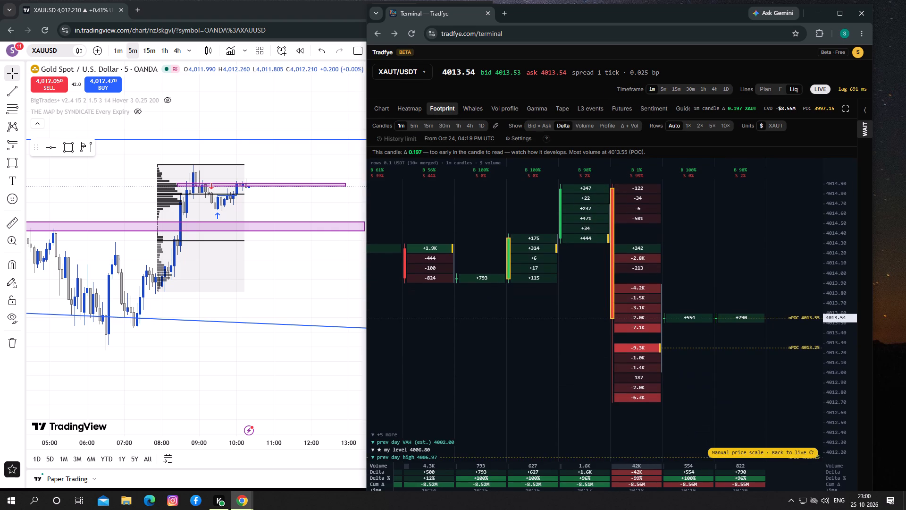
{"action": "left_click_drag", "start_coordinate": [562, 394], "coordinate": [565, 405]}
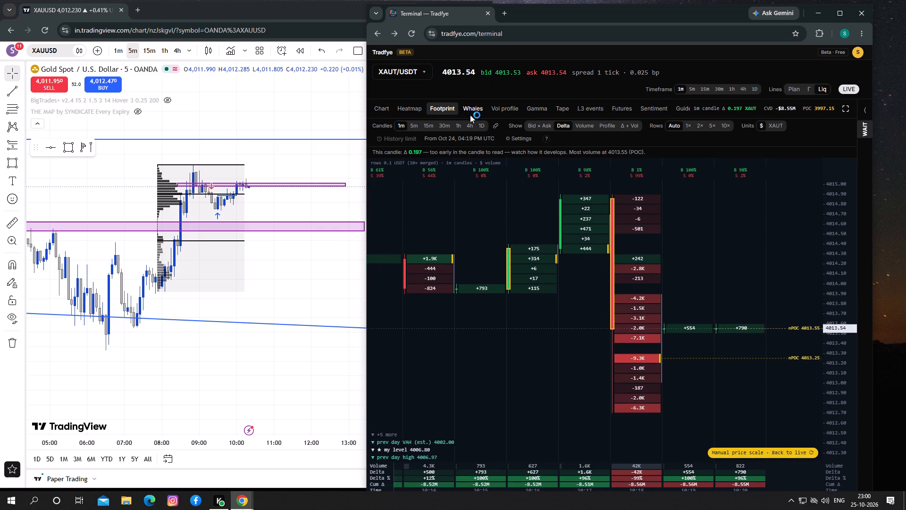
Compare Tradfye's XAUT/USDT whale bubbles on the 5-minute and 1-minute timeframes.
{"action": "left_click", "coordinate": [470, 111]}
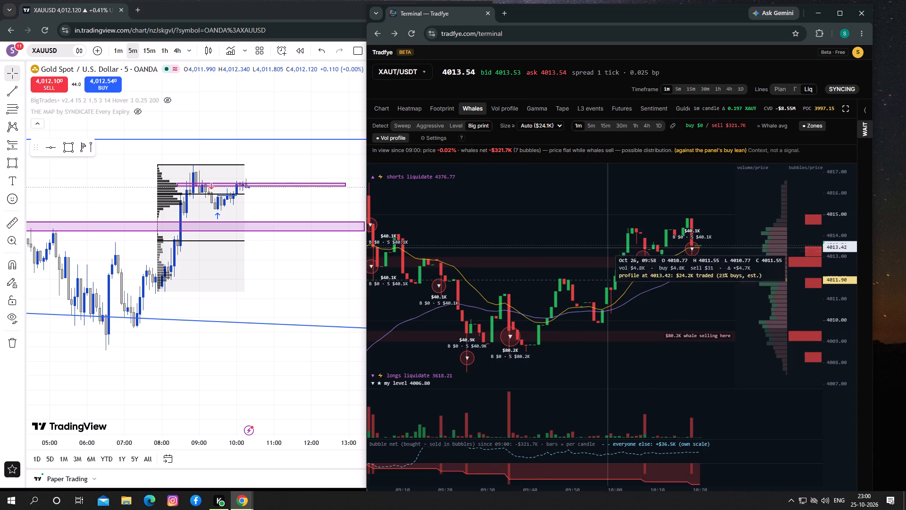
{"action": "left_click", "coordinate": [588, 123]}
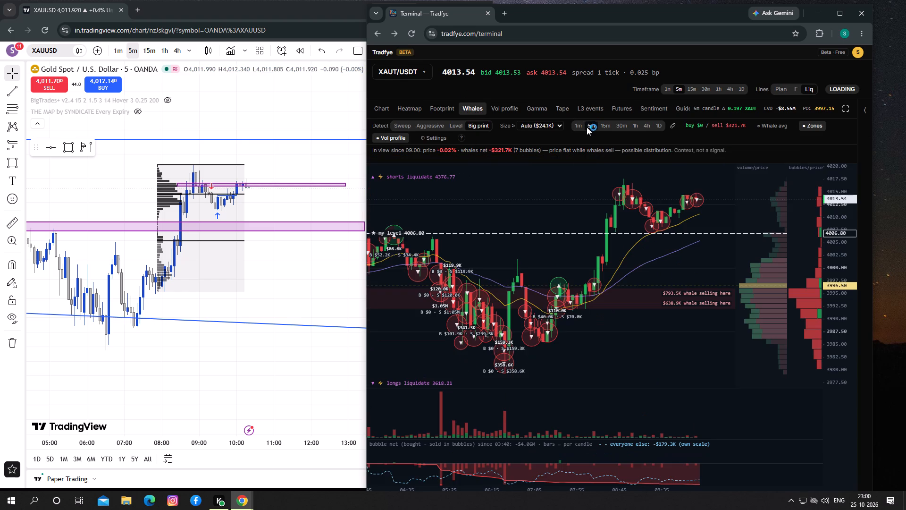
{"action": "left_click", "coordinate": [575, 126]}
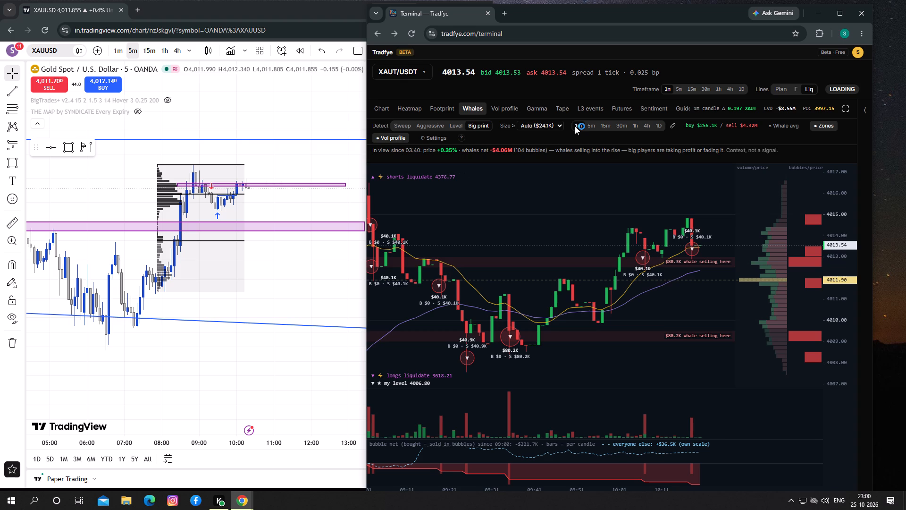
Examine the latest price action around the upper purple zone on the 5-minute XAUUSD chart.
{"action": "left_click", "coordinate": [297, 257]}
{"action": "left_click_drag", "start_coordinate": [455, 302], "coordinate": [452, 226]}
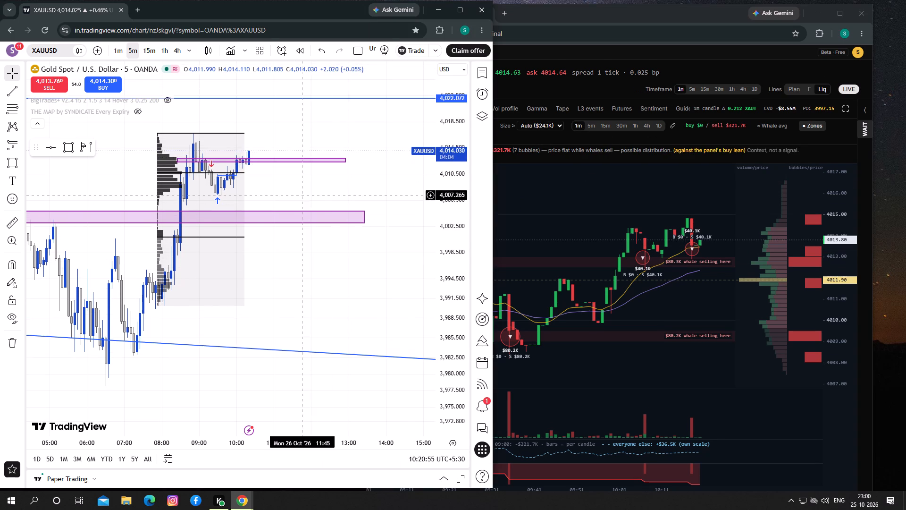
{"action": "left_click_drag", "start_coordinate": [301, 195], "coordinate": [306, 219]}
{"action": "left_click_drag", "start_coordinate": [285, 206], "coordinate": [287, 217]}
{"action": "left_click_drag", "start_coordinate": [292, 218], "coordinate": [297, 222]}
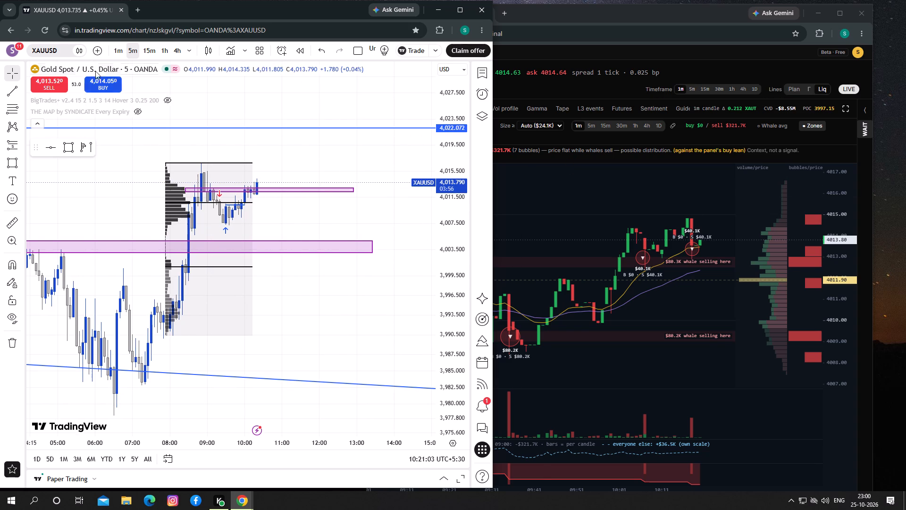
Switch the XAUUSD chart to the 1-minute timeframe and examine the latest candles around the upper purple zone.
{"action": "left_click", "coordinate": [123, 51]}
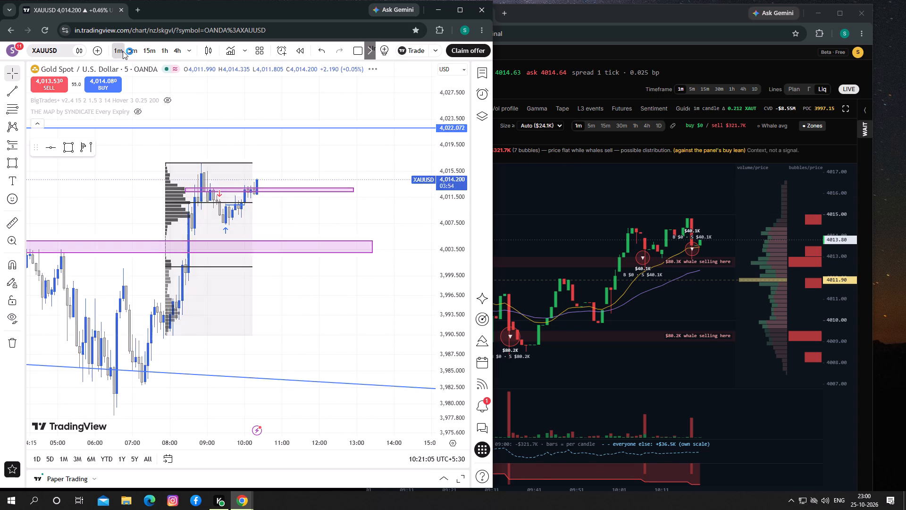
{"action": "left_click_drag", "start_coordinate": [454, 290], "coordinate": [461, 173]}
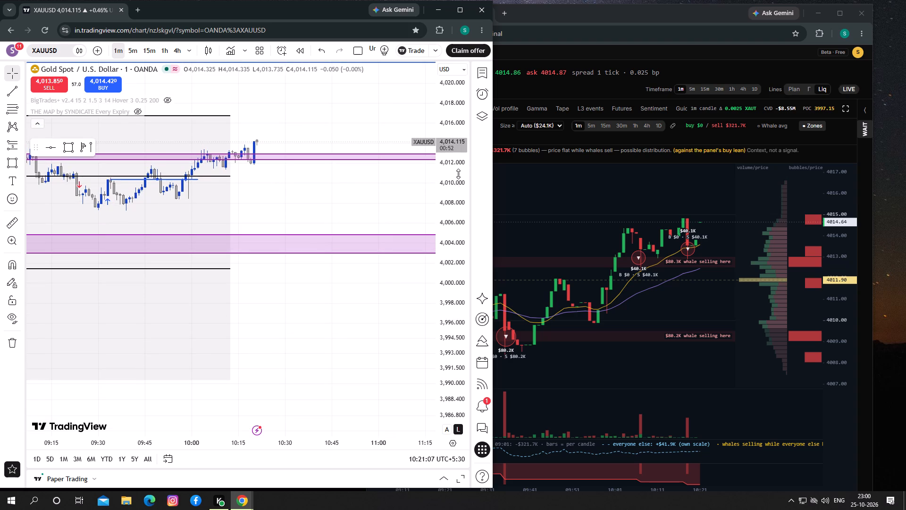
{"action": "left_click_drag", "start_coordinate": [368, 194], "coordinate": [370, 211]}
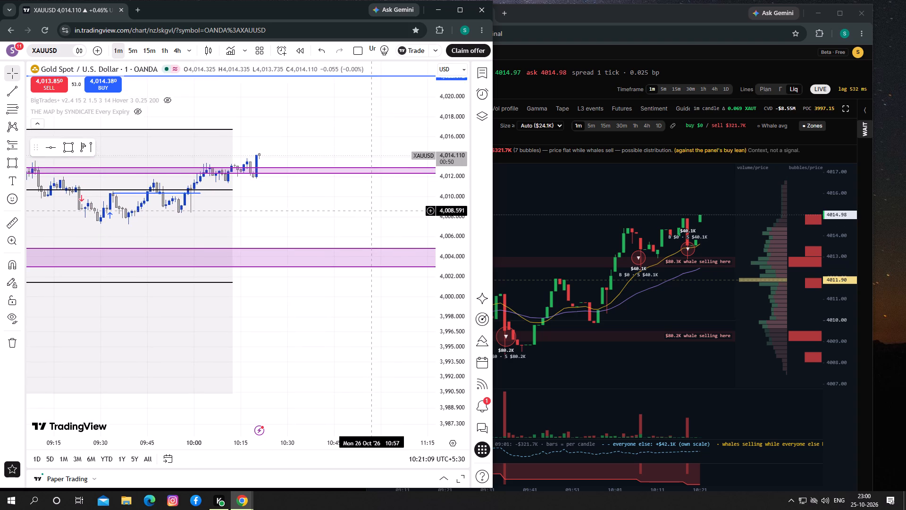
{"action": "left_click_drag", "start_coordinate": [370, 211], "coordinate": [382, 238]}
{"action": "left_click", "coordinate": [367, 238]}
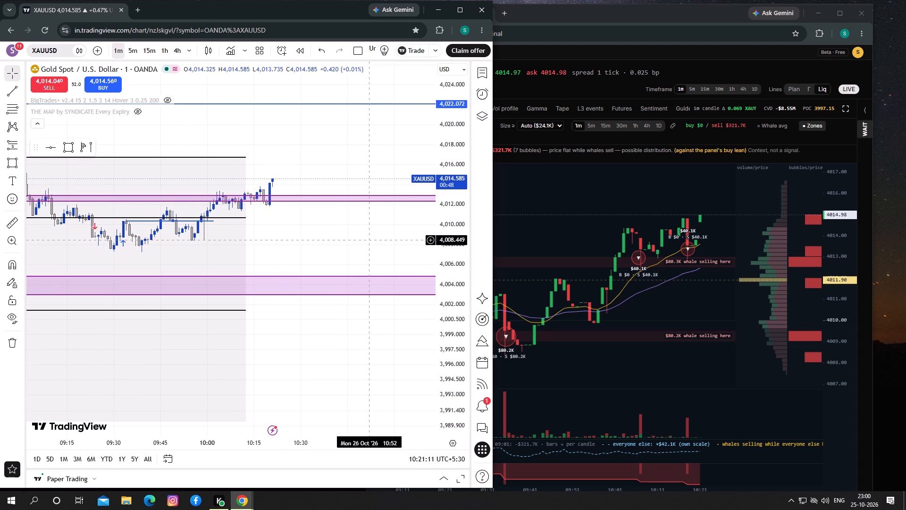
Place a paper-trading market buy order for 1 unit of XAUUSD.
{"action": "left_click", "coordinate": [113, 87]}
{"action": "left_click", "coordinate": [398, 358]}
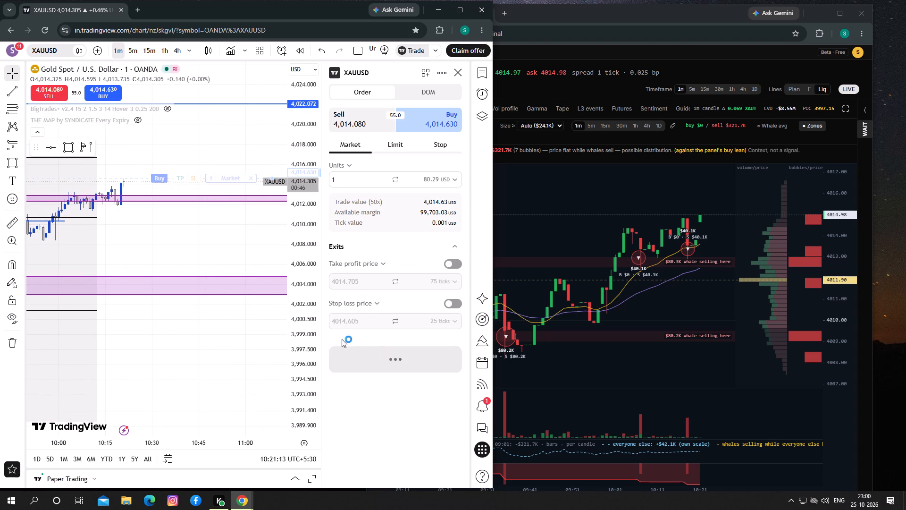
{"action": "left_click", "coordinate": [194, 237]}
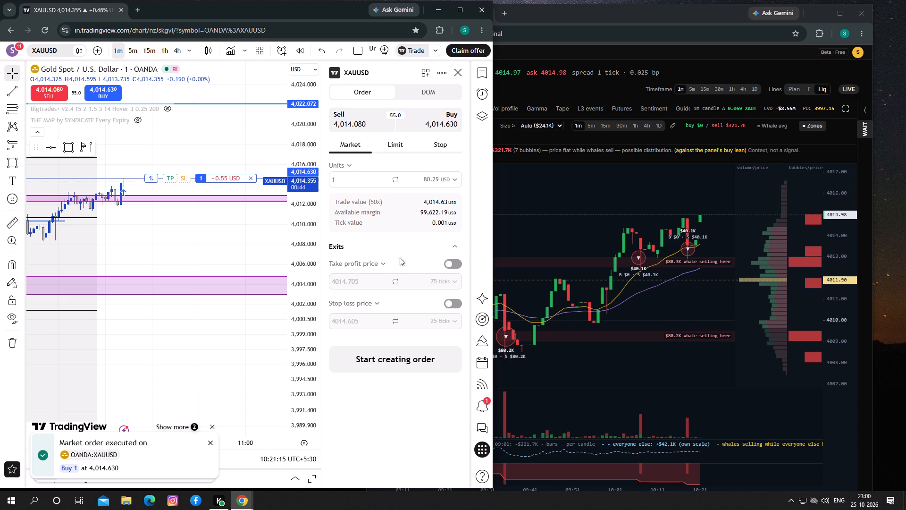
{"action": "left_click", "coordinate": [247, 223]}
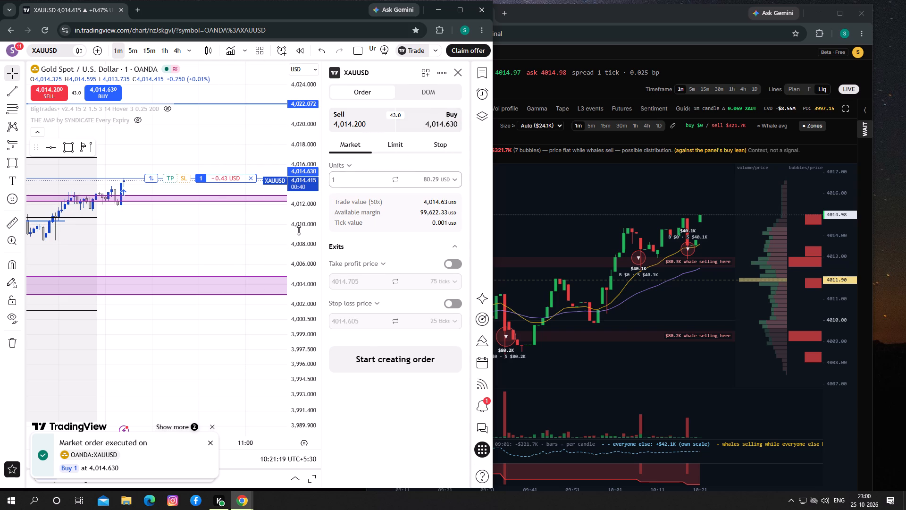
{"action": "left_click", "coordinate": [241, 232]}
{"action": "left_click", "coordinate": [252, 143]}
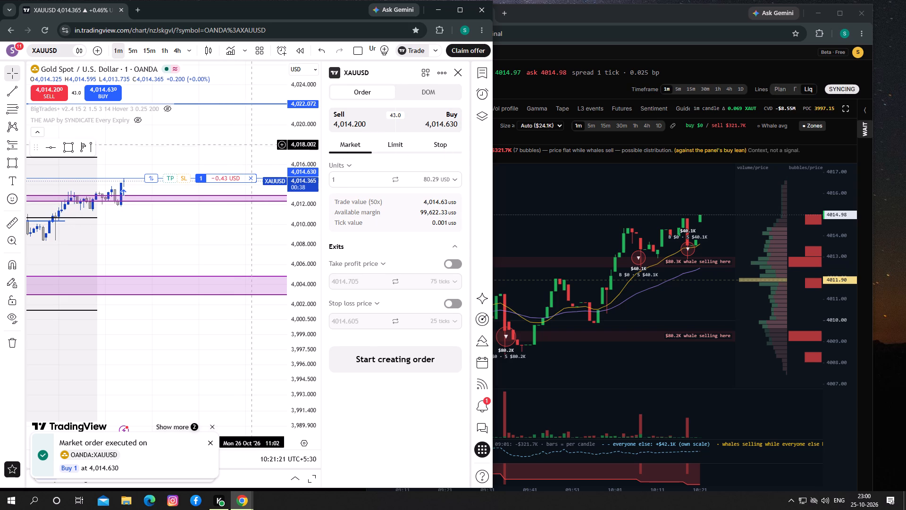
Attach a stop loss at 4011.899 and a take profit at 4019.470 to the open XAUUSD long position.
{"action": "left_click_drag", "start_coordinate": [184, 180], "coordinate": [189, 201]}
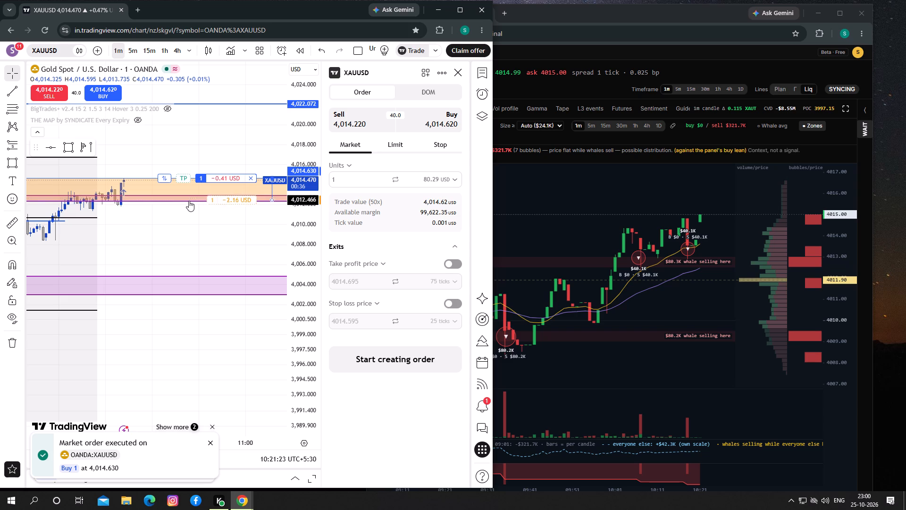
{"action": "left_click_drag", "start_coordinate": [189, 201], "coordinate": [190, 205]}
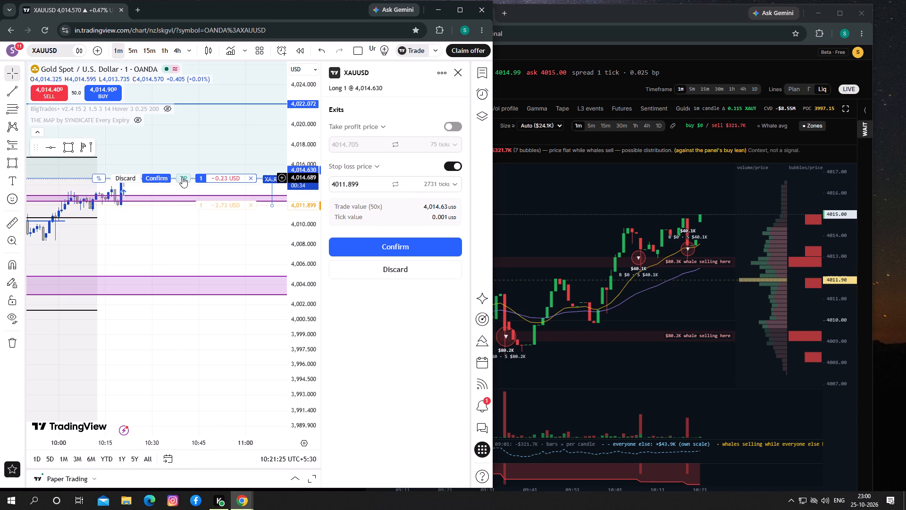
{"action": "left_click_drag", "start_coordinate": [182, 177], "coordinate": [218, 131]}
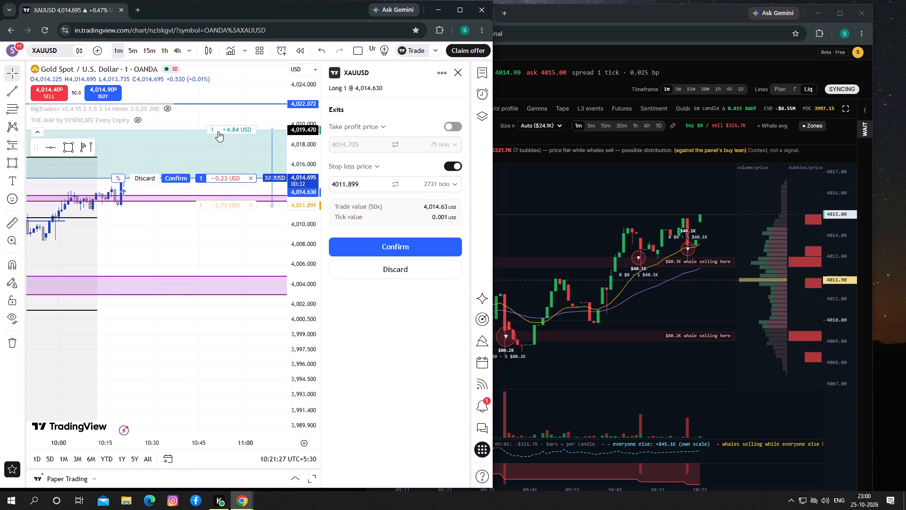
{"action": "left_click_drag", "start_coordinate": [218, 131], "coordinate": [220, 130]}
{"action": "left_click_drag", "start_coordinate": [185, 243], "coordinate": [209, 234]}
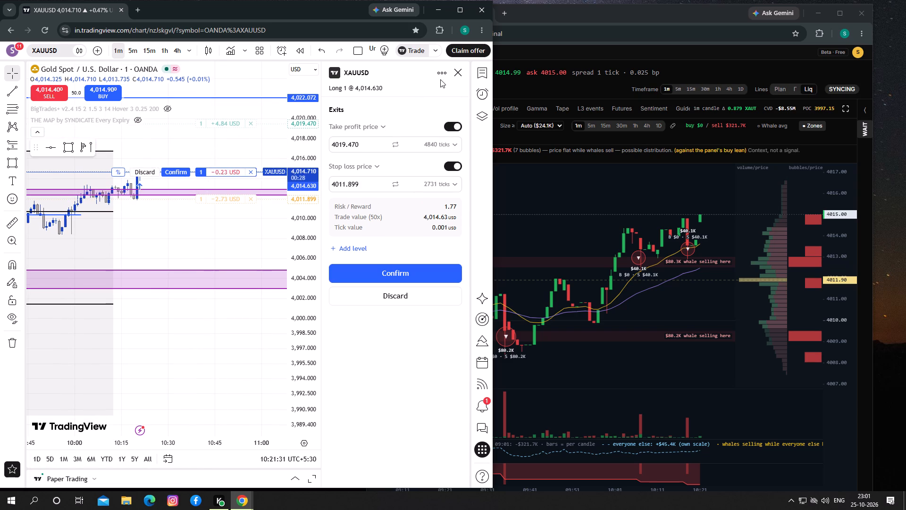
{"action": "left_click", "coordinate": [459, 73]}
{"action": "left_click_drag", "start_coordinate": [358, 247], "coordinate": [354, 248]}
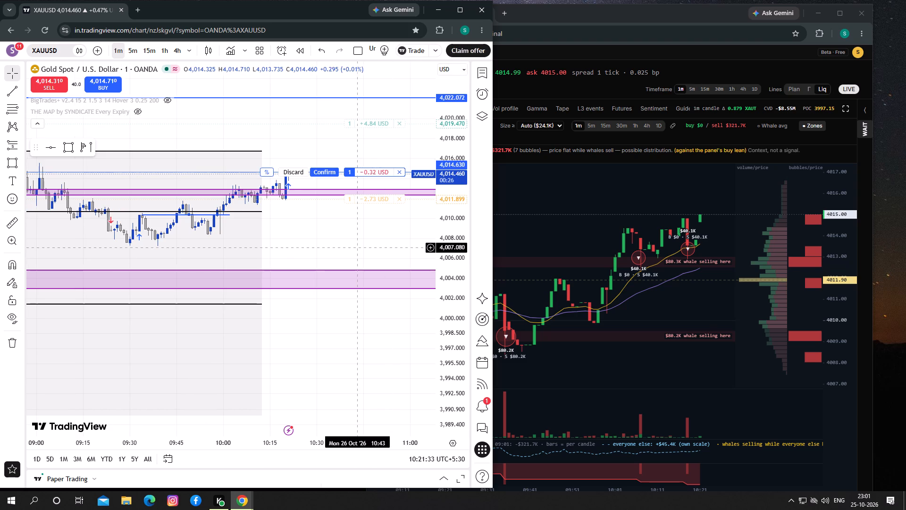
{"action": "left_click_drag", "start_coordinate": [354, 248], "coordinate": [324, 251]}
{"action": "left_click", "coordinate": [330, 181]}
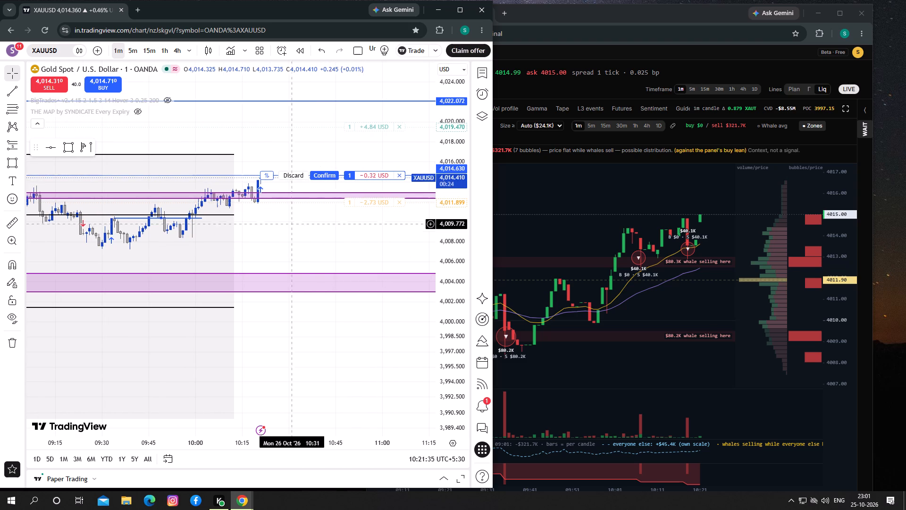
{"action": "left_click", "coordinate": [327, 177]}
Check Tradfye's 1-minute whale bubbles and whale-selling zones below the latest XAUT/USDT rise.
{"action": "left_click_drag", "start_coordinate": [550, 231], "coordinate": [541, 220]}
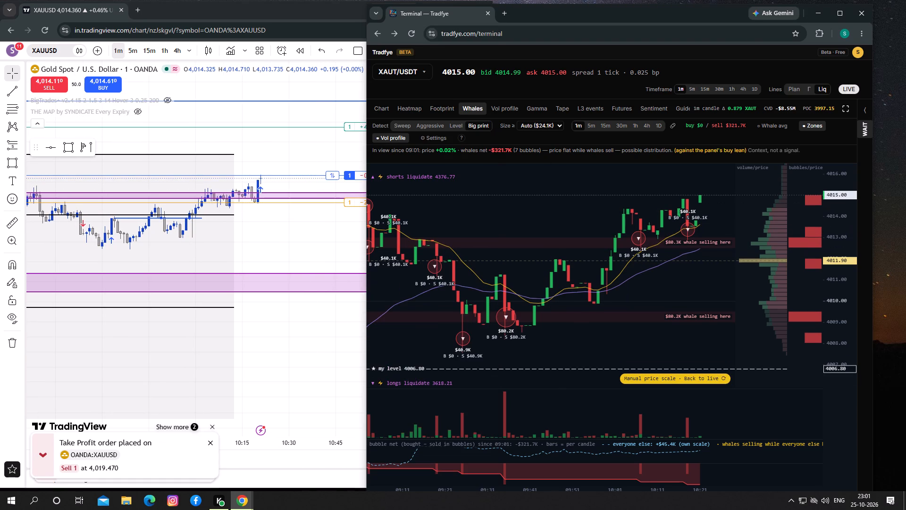
{"action": "left_click_drag", "start_coordinate": [541, 220], "coordinate": [539, 232]}
{"action": "left_click_drag", "start_coordinate": [596, 285], "coordinate": [597, 303]}
{"action": "left_click_drag", "start_coordinate": [552, 257], "coordinate": [553, 263]}
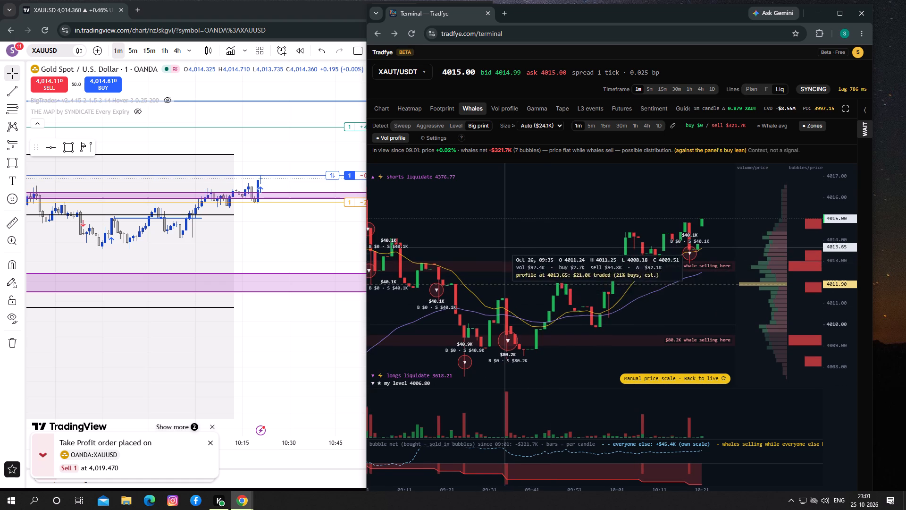
Extend the end of the shaded volume profile range on the 1-minute XAUUSD chart to the latest candle.
{"action": "left_click_drag", "start_coordinate": [296, 233], "coordinate": [292, 241]}
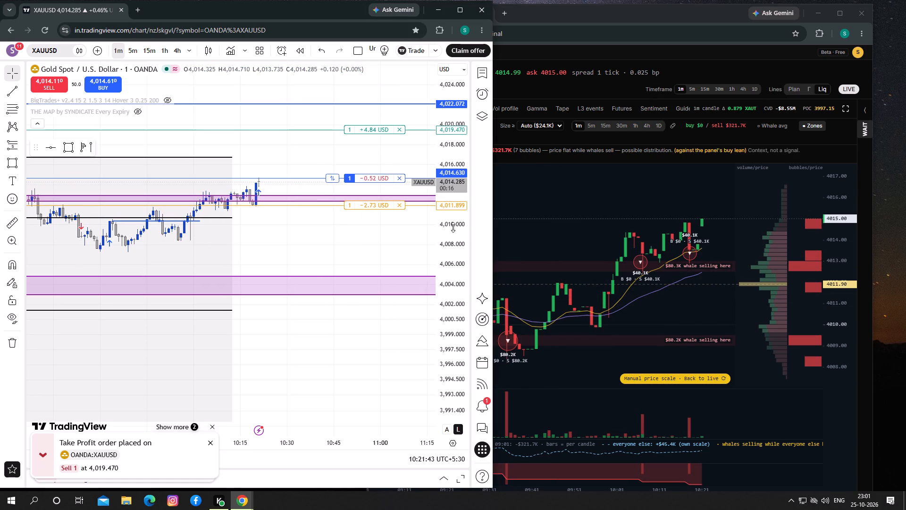
{"action": "left_click_drag", "start_coordinate": [453, 227], "coordinate": [454, 258]}
{"action": "left_click_drag", "start_coordinate": [308, 248], "coordinate": [362, 248]}
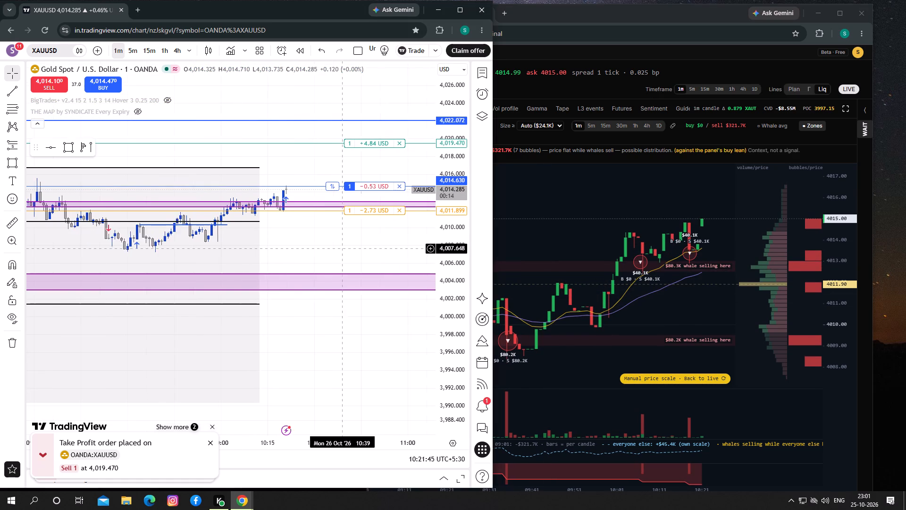
{"action": "left_click_drag", "start_coordinate": [362, 248], "coordinate": [373, 248]}
{"action": "left_click_drag", "start_coordinate": [448, 288], "coordinate": [449, 271]}
{"action": "left_click_drag", "start_coordinate": [339, 248], "coordinate": [377, 248]}
{"action": "left_click_drag", "start_coordinate": [382, 359], "coordinate": [343, 263]}
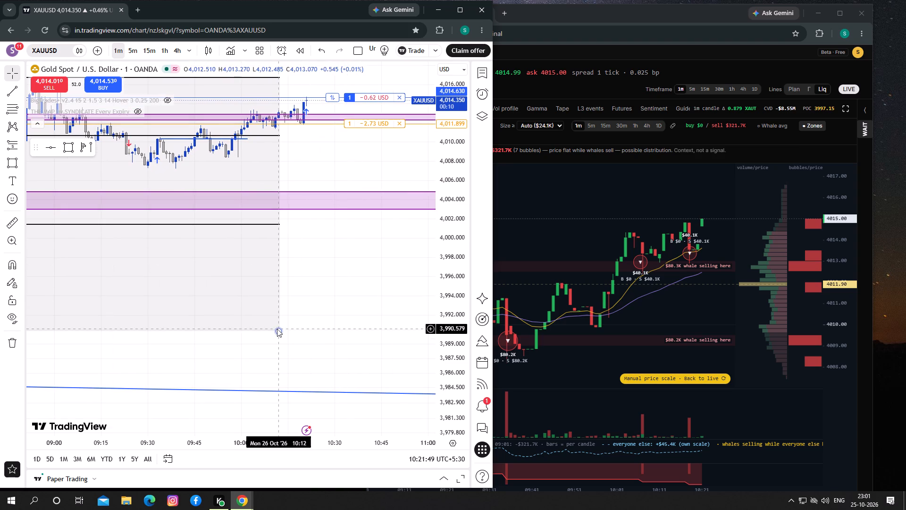
{"action": "left_click_drag", "start_coordinate": [277, 329], "coordinate": [312, 338]}
Compare the open long's entry, stop and target levels on the 1-minute XAUUSD chart with Tradfye's whale chart.
{"action": "left_click_drag", "start_coordinate": [330, 160], "coordinate": [343, 205]}
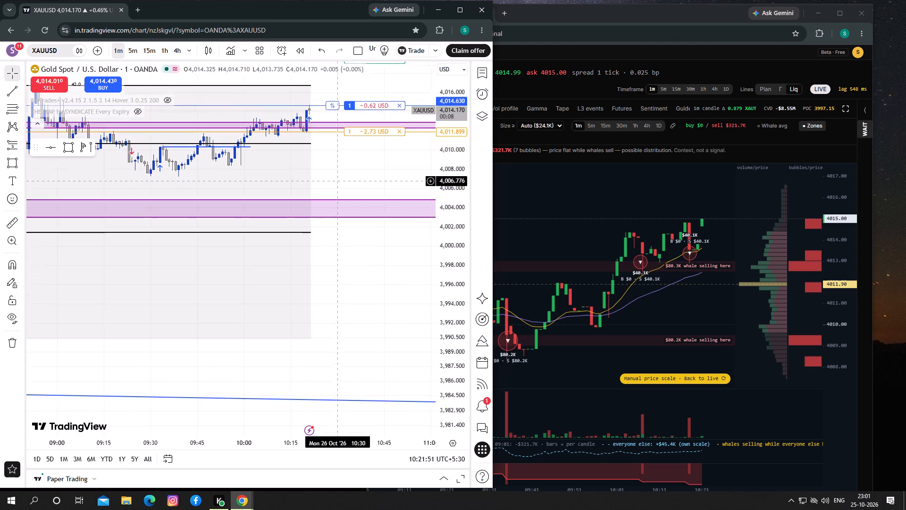
{"action": "left_click_drag", "start_coordinate": [343, 205], "coordinate": [274, 268]}
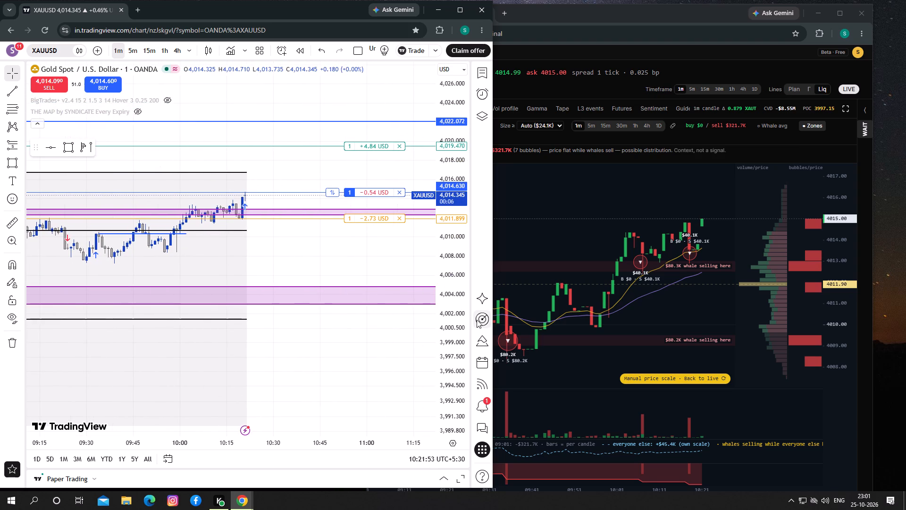
{"action": "left_click_drag", "start_coordinate": [447, 317], "coordinate": [458, 266]}
{"action": "left_click_drag", "start_coordinate": [308, 266], "coordinate": [319, 280]}
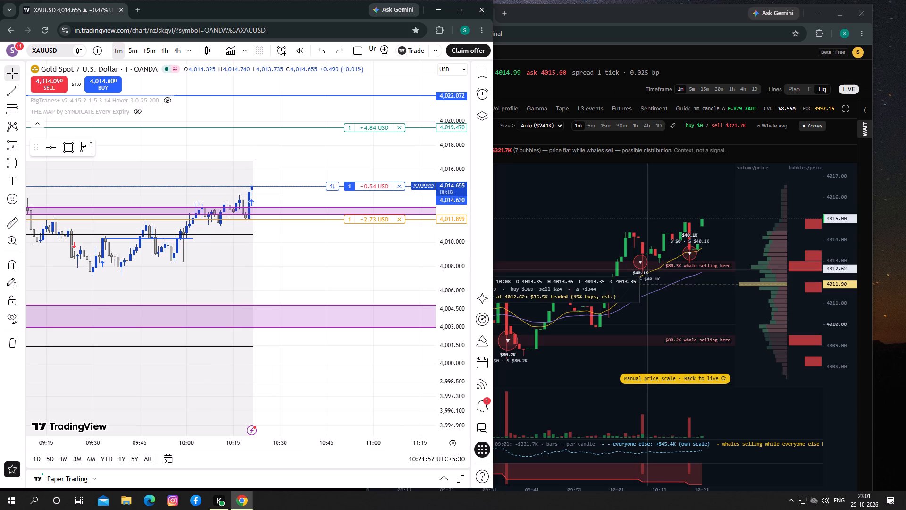
{"action": "left_click", "coordinate": [609, 291]}
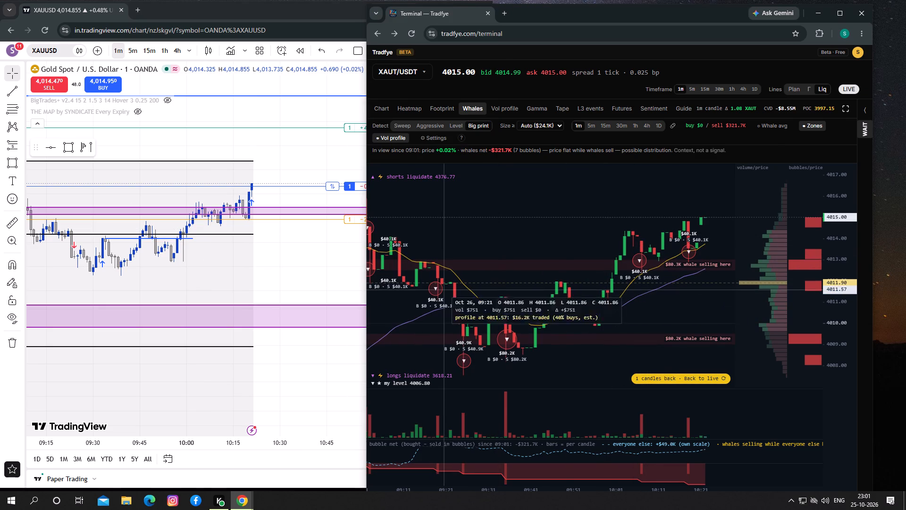
{"action": "left_click", "coordinate": [276, 291]}
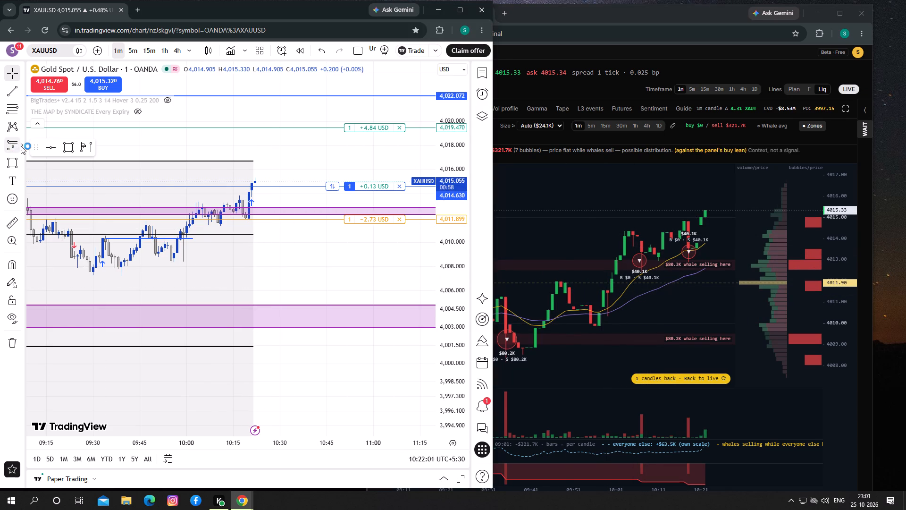
Draw a long position projection at the 10:20 candle with entry at about 4,014.63 and target at about 4,019.47.
{"action": "left_click", "coordinate": [23, 144]}
{"action": "left_click", "coordinate": [47, 153]}
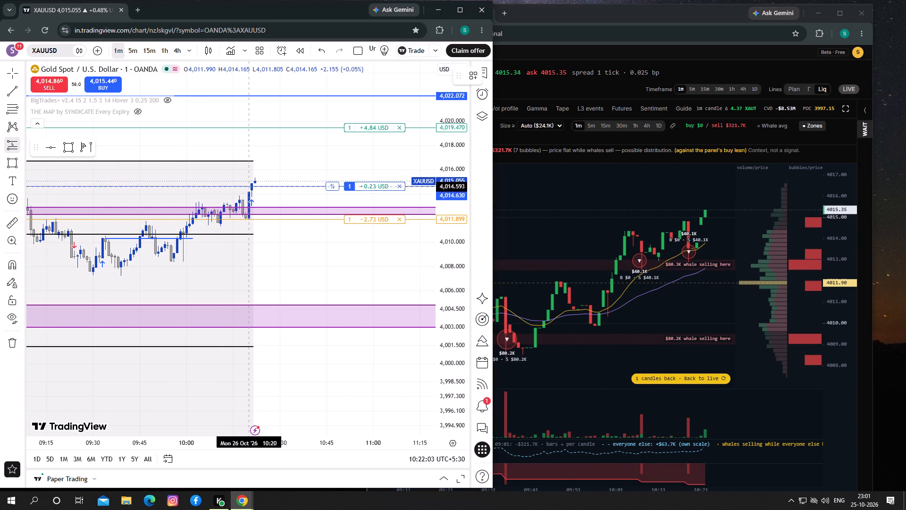
{"action": "left_click", "coordinate": [249, 186]}
{"action": "left_click_drag", "start_coordinate": [250, 167], "coordinate": [288, 132]}
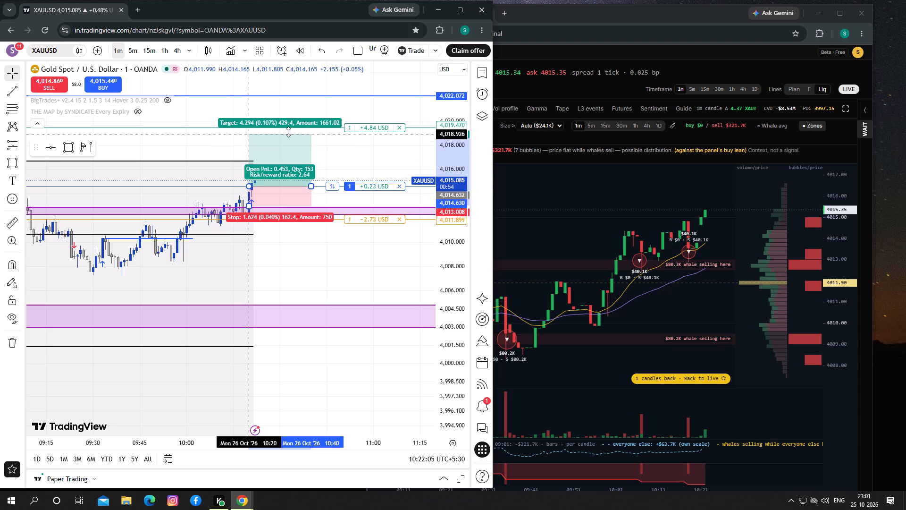
{"action": "left_click_drag", "start_coordinate": [288, 132], "coordinate": [298, 127]}
{"action": "left_click", "coordinate": [298, 127]}
{"action": "left_click", "coordinate": [290, 263]}
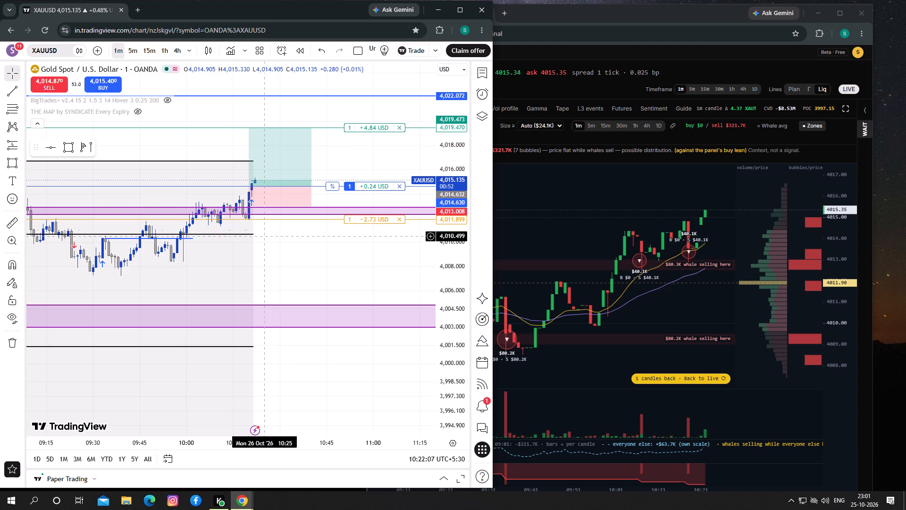
Move the open long's stop loss up to 4,012.331, at the lower edge of the narrow purple zone on the 1-minute XAUUSD chart.
{"action": "left_click_drag", "start_coordinate": [297, 252], "coordinate": [302, 248]}
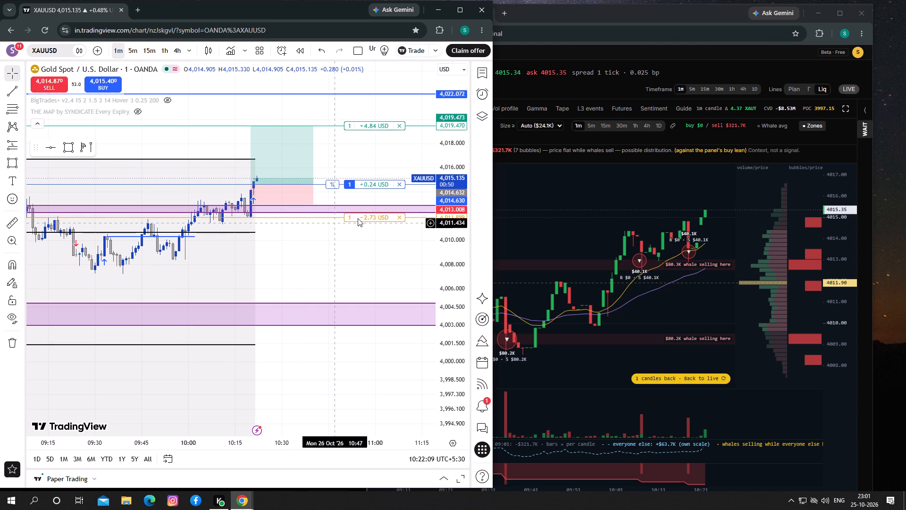
{"action": "left_click", "coordinate": [362, 213]}
{"action": "left_click_drag", "start_coordinate": [363, 215], "coordinate": [369, 214]}
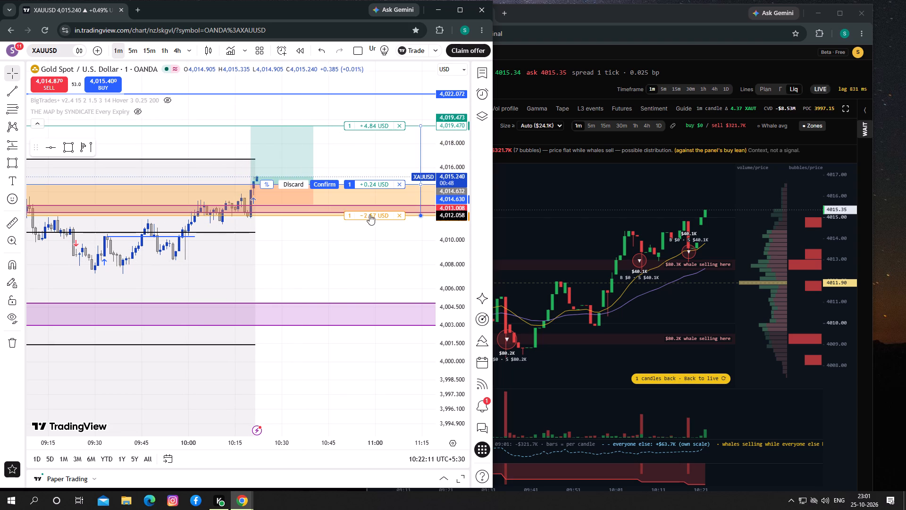
{"action": "left_click_drag", "start_coordinate": [369, 214], "coordinate": [381, 212]}
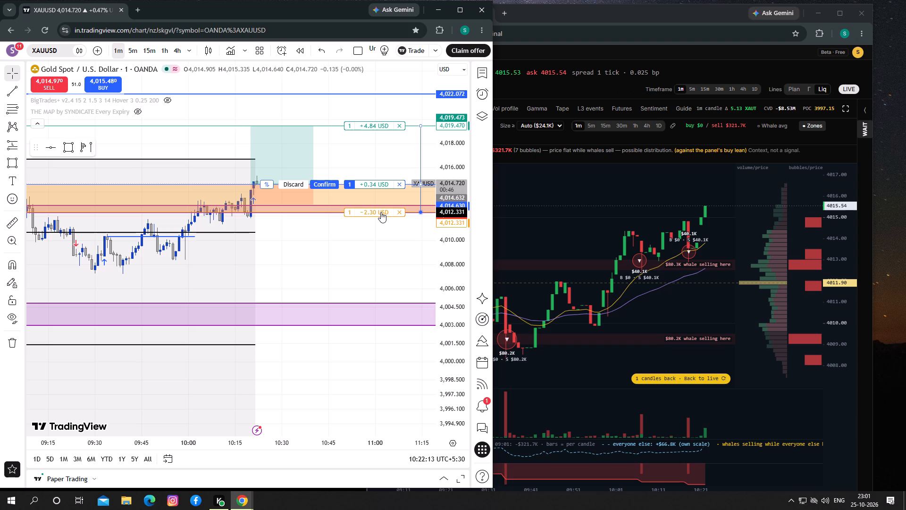
{"action": "left_click_drag", "start_coordinate": [381, 212], "coordinate": [381, 212]}
Review the long's entry, stop and target against the wider 5-minute XAUUSD structure and volume profile, returning to the 1-minute view.
{"action": "left_click_drag", "start_coordinate": [327, 252], "coordinate": [313, 249]}
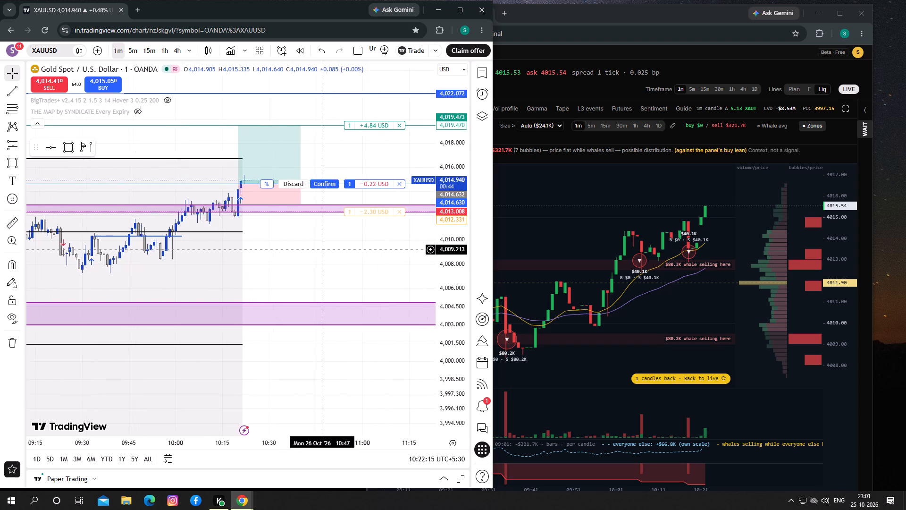
{"action": "left_click_drag", "start_coordinate": [313, 249], "coordinate": [274, 266]}
{"action": "left_click_drag", "start_coordinate": [274, 266], "coordinate": [308, 252]}
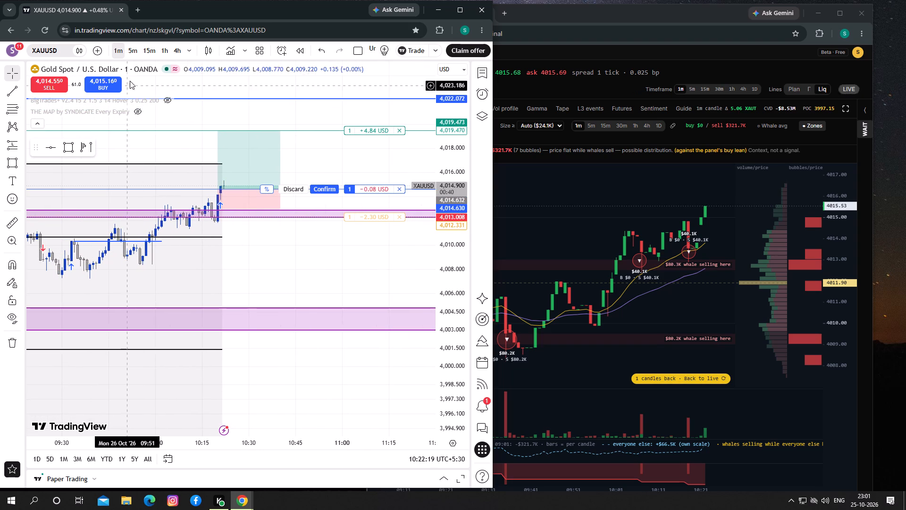
{"action": "left_click", "coordinate": [136, 52]}
{"action": "left_click_drag", "start_coordinate": [449, 235], "coordinate": [453, 364]}
{"action": "left_click_drag", "start_coordinate": [355, 327], "coordinate": [367, 319]}
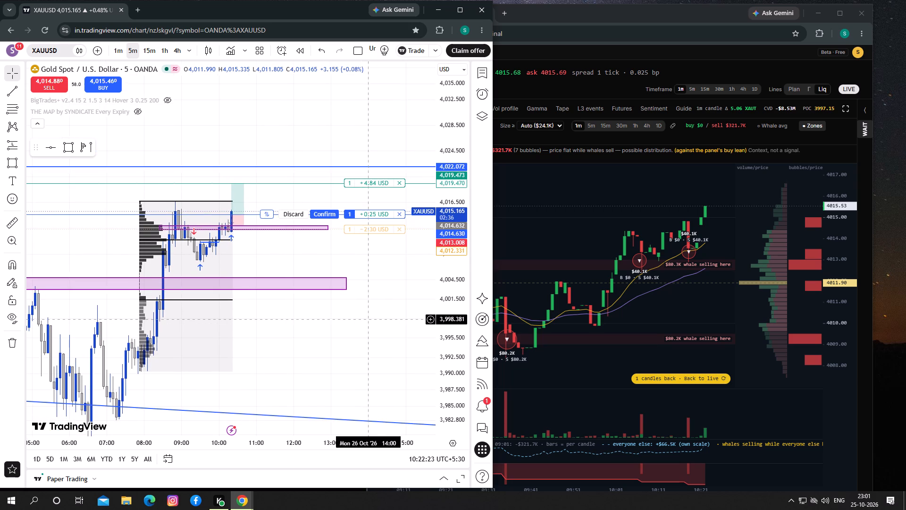
{"action": "left_click_drag", "start_coordinate": [367, 319], "coordinate": [352, 312]}
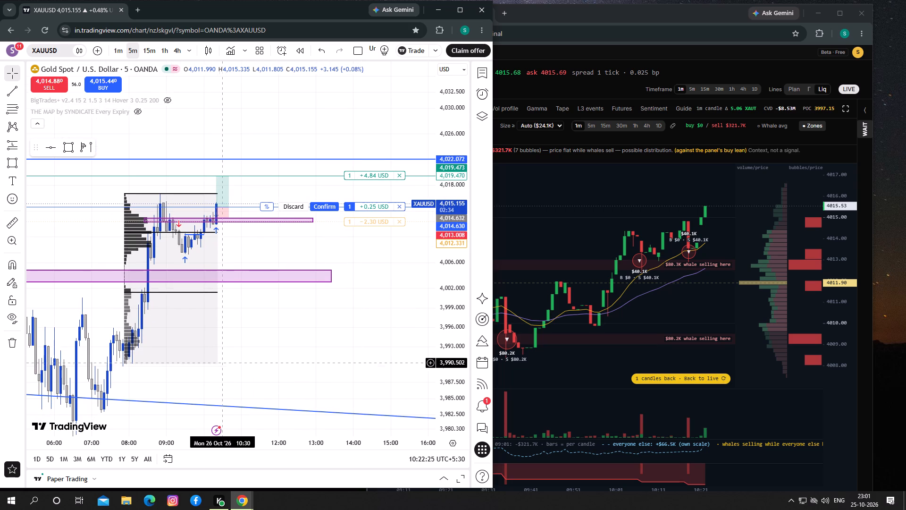
{"action": "left_click_drag", "start_coordinate": [215, 362], "coordinate": [236, 362]}
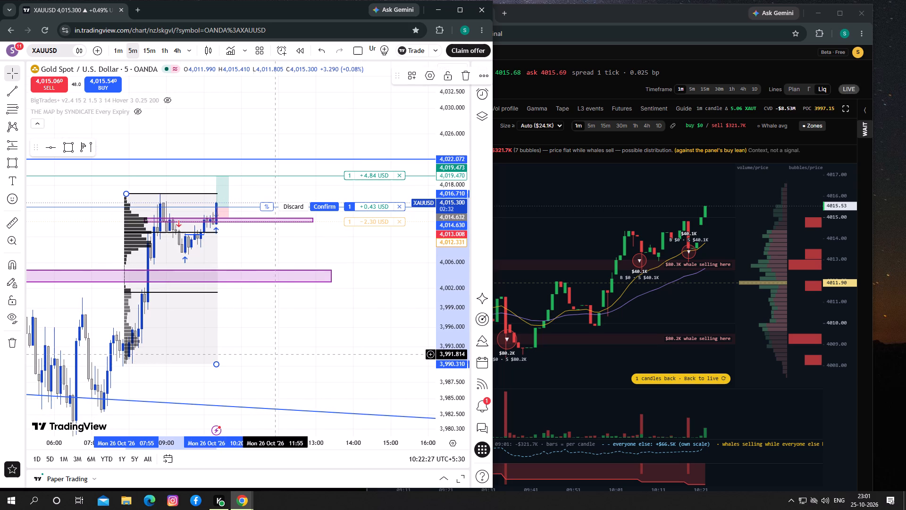
{"action": "left_click_drag", "start_coordinate": [279, 354], "coordinate": [284, 360]}
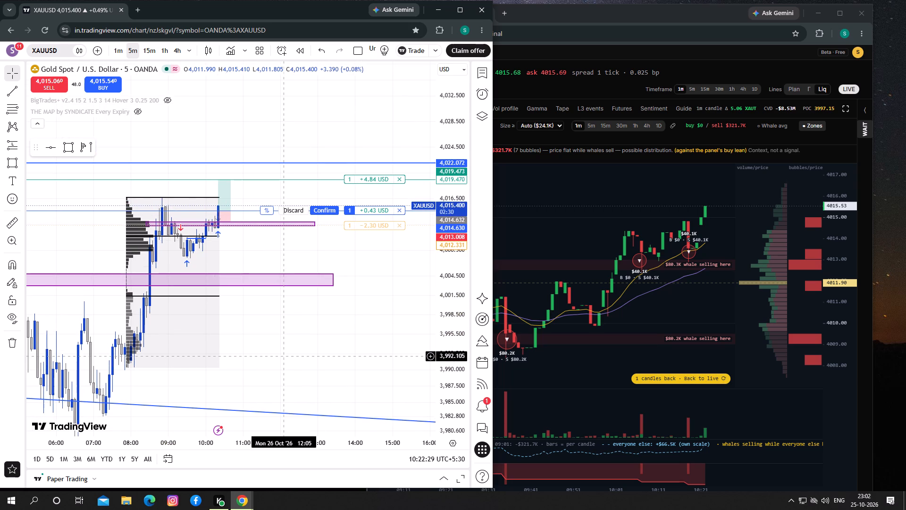
{"action": "left_click", "coordinate": [116, 49]}
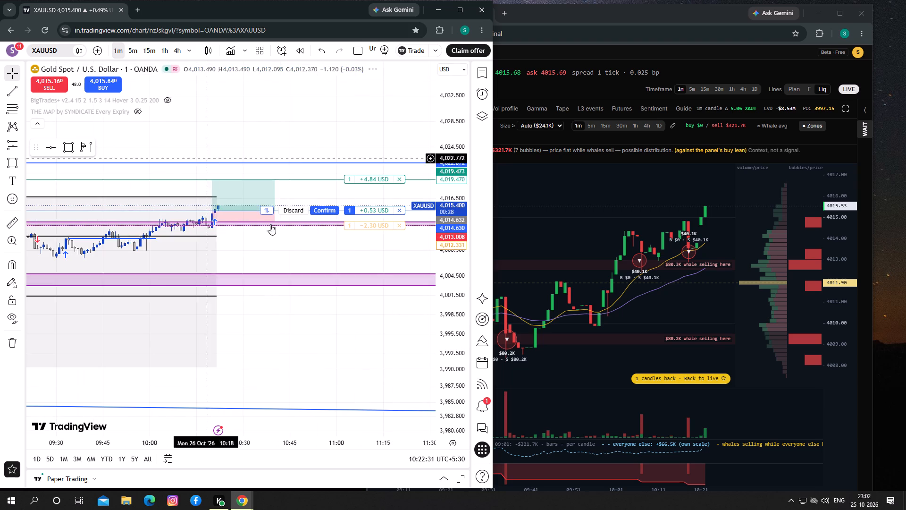
{"action": "left_click_drag", "start_coordinate": [453, 349], "coordinate": [460, 229]}
{"action": "left_click_drag", "start_coordinate": [300, 256], "coordinate": [306, 287]}
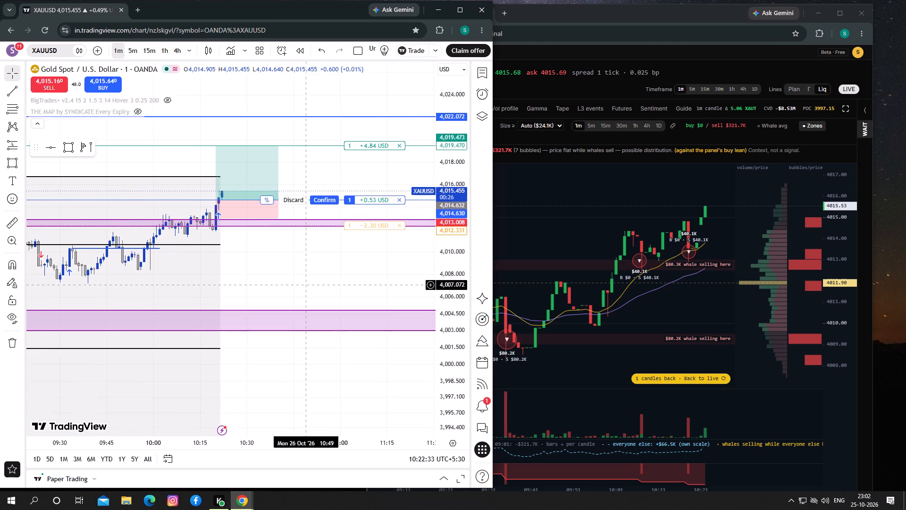
Confirm the pending stop loss modification on the open XAUUSD long.
{"action": "left_click_drag", "start_coordinate": [306, 287], "coordinate": [289, 273]}
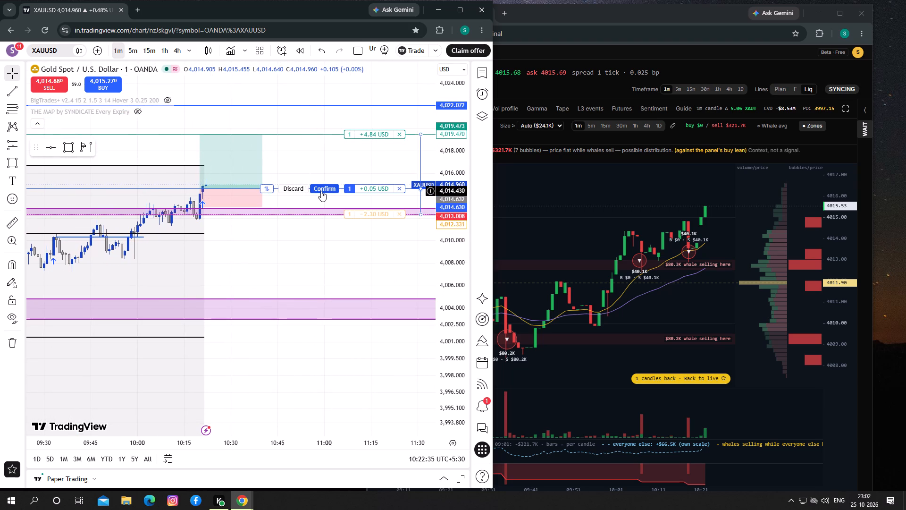
{"action": "left_click", "coordinate": [321, 191]}
{"action": "left_click_drag", "start_coordinate": [293, 264], "coordinate": [336, 253]}
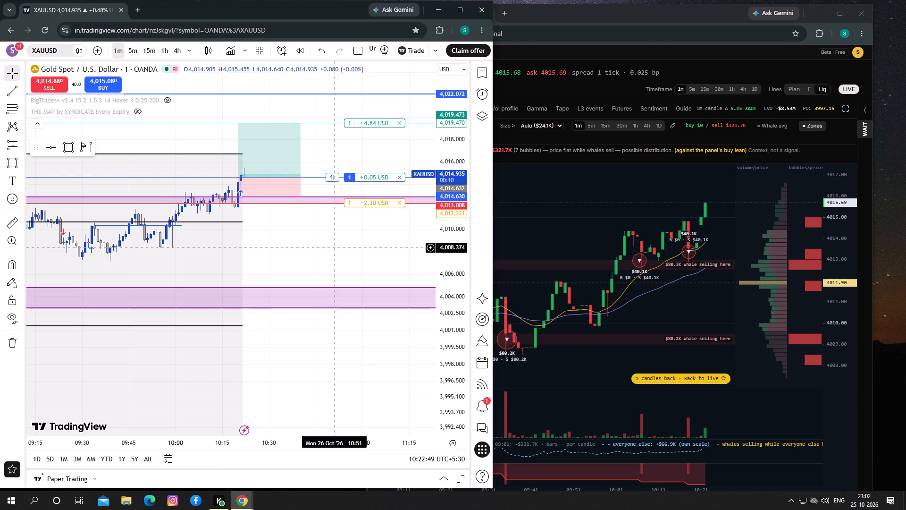
{"action": "left_click", "coordinate": [278, 234]}
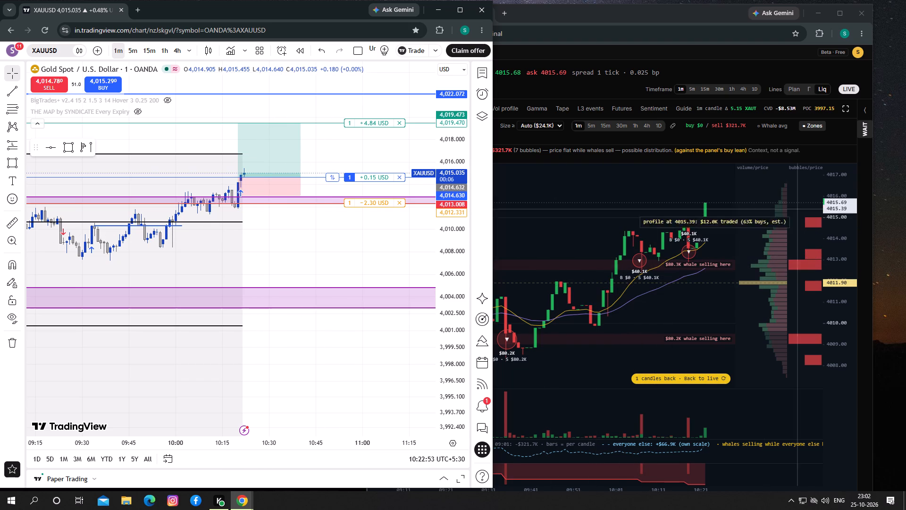
Bring up Tradfye's XAUT/USDT price chart and examine the recent 1-minute candles against the moving average.
{"action": "left_click_drag", "start_coordinate": [839, 214], "coordinate": [846, 253]}
{"action": "left_click", "coordinate": [382, 104]}
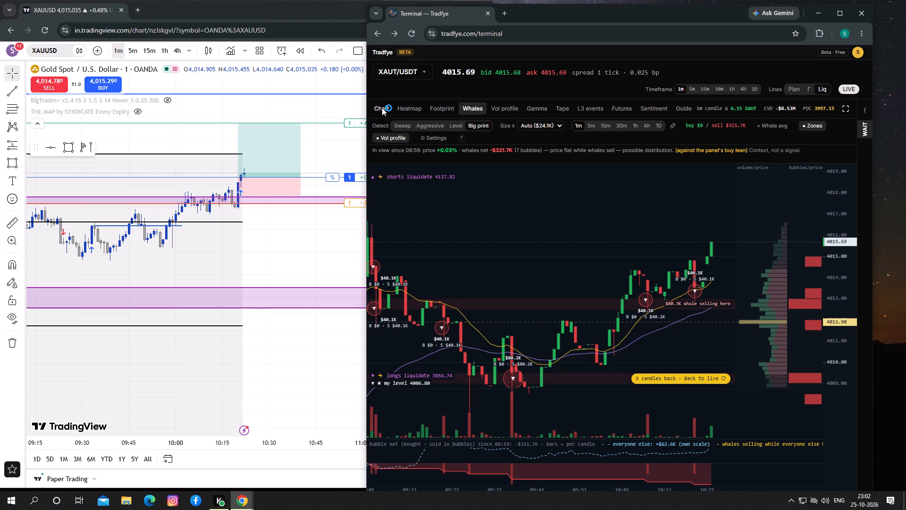
{"action": "left_click_drag", "start_coordinate": [470, 293], "coordinate": [450, 282]}
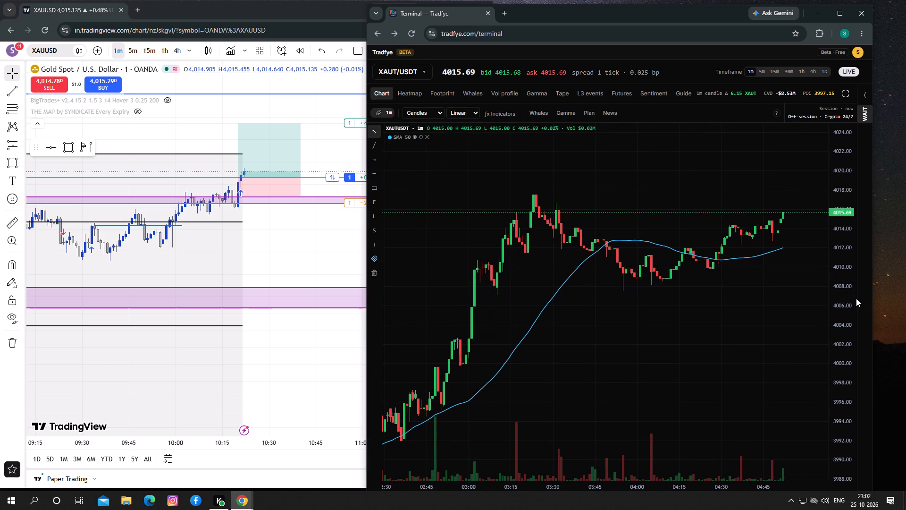
{"action": "left_click_drag", "start_coordinate": [848, 310], "coordinate": [842, 273]}
{"action": "left_click", "coordinate": [842, 267]}
{"action": "left_click_drag", "start_coordinate": [783, 299], "coordinate": [792, 348]}
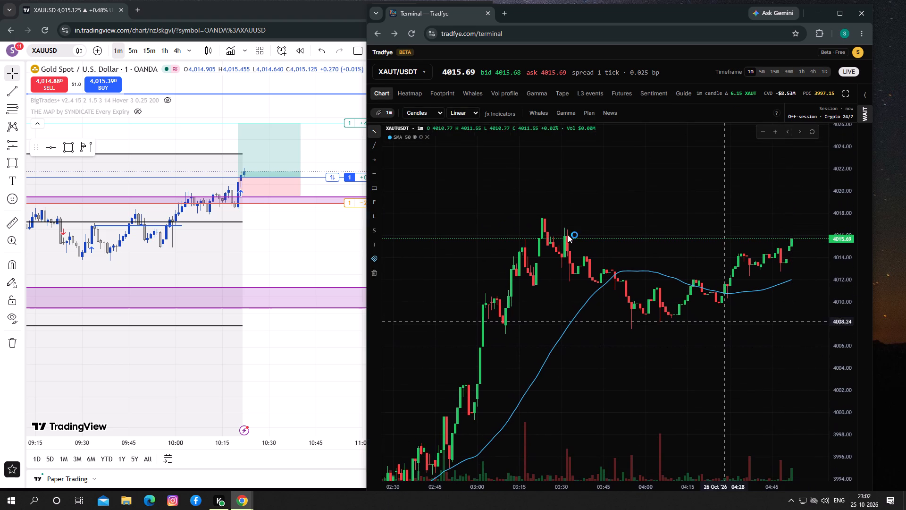
Examine the earlier and recent price swings on Tradfye's XAUT/USDT chart at the 5-minute timeframe.
{"action": "left_click", "coordinate": [765, 71]}
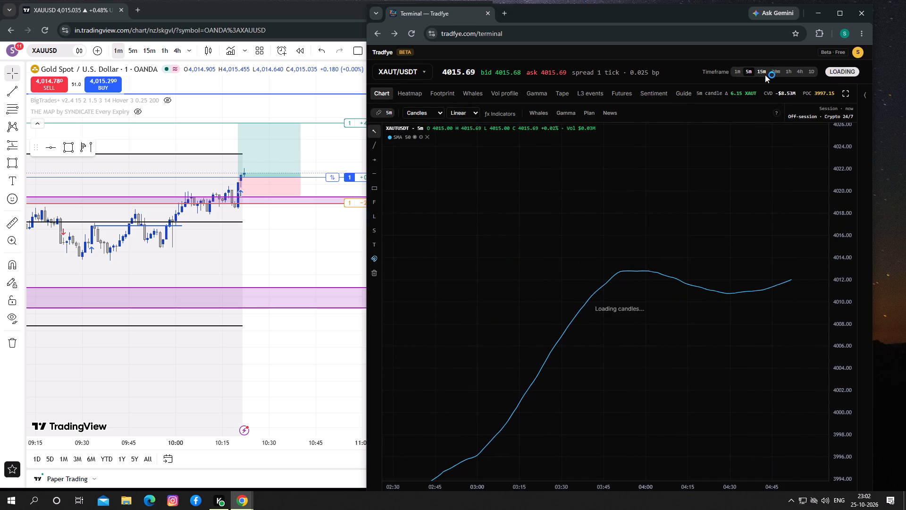
{"action": "left_click_drag", "start_coordinate": [848, 193], "coordinate": [833, 311]}
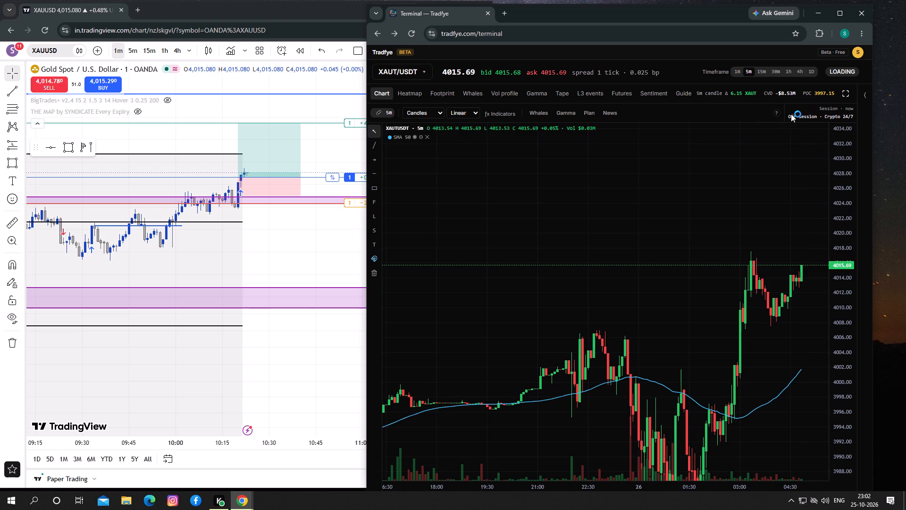
{"action": "triple_click", "coordinate": [767, 132]}
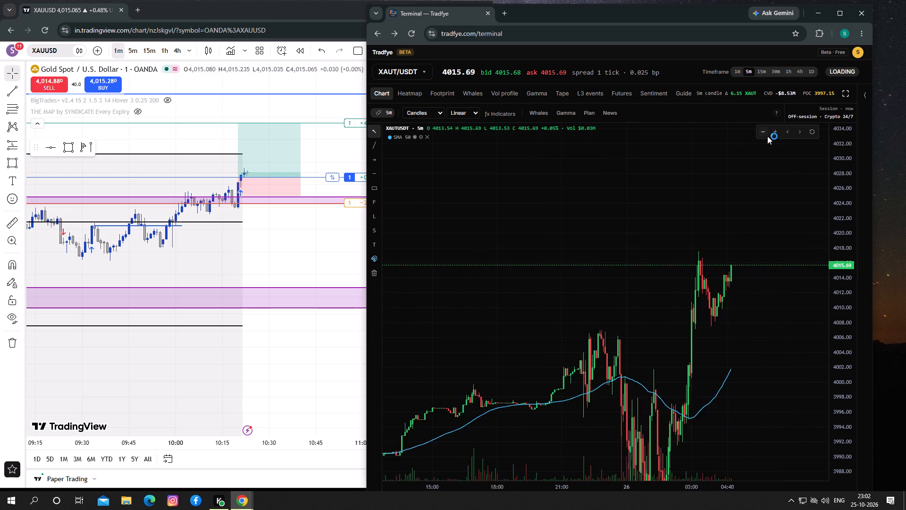
{"action": "left_click", "coordinate": [767, 132]}
{"action": "left_click_drag", "start_coordinate": [835, 176], "coordinate": [837, 362]}
{"action": "left_click_drag", "start_coordinate": [745, 333], "coordinate": [801, 263]}
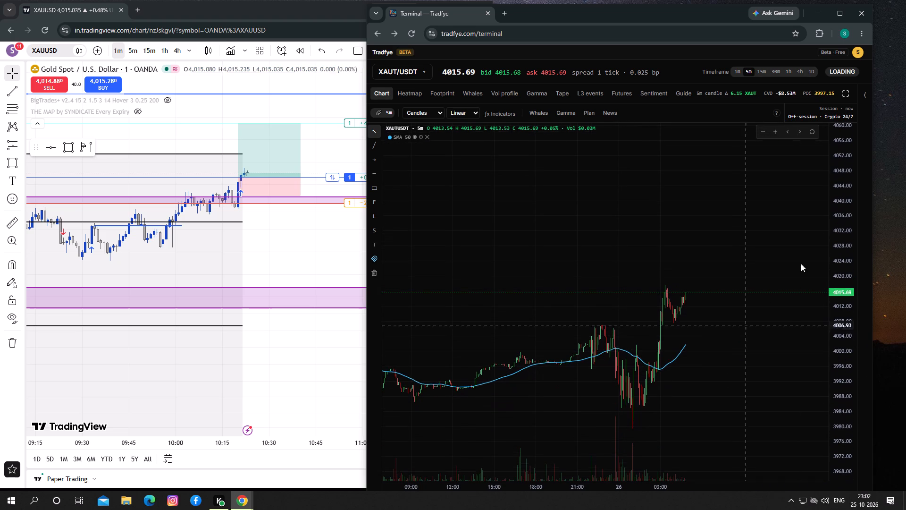
{"action": "left_click_drag", "start_coordinate": [801, 263], "coordinate": [849, 257]}
{"action": "left_click_drag", "start_coordinate": [470, 238], "coordinate": [677, 265]}
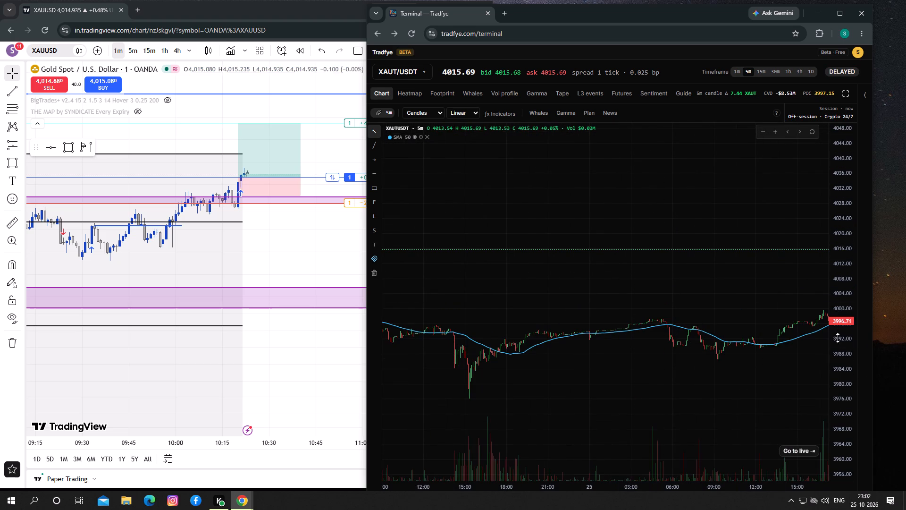
{"action": "left_click_drag", "start_coordinate": [838, 343], "coordinate": [823, 204]}
{"action": "left_click_drag", "start_coordinate": [839, 320], "coordinate": [839, 203]}
{"action": "left_click_drag", "start_coordinate": [762, 296], "coordinate": [520, 253]}
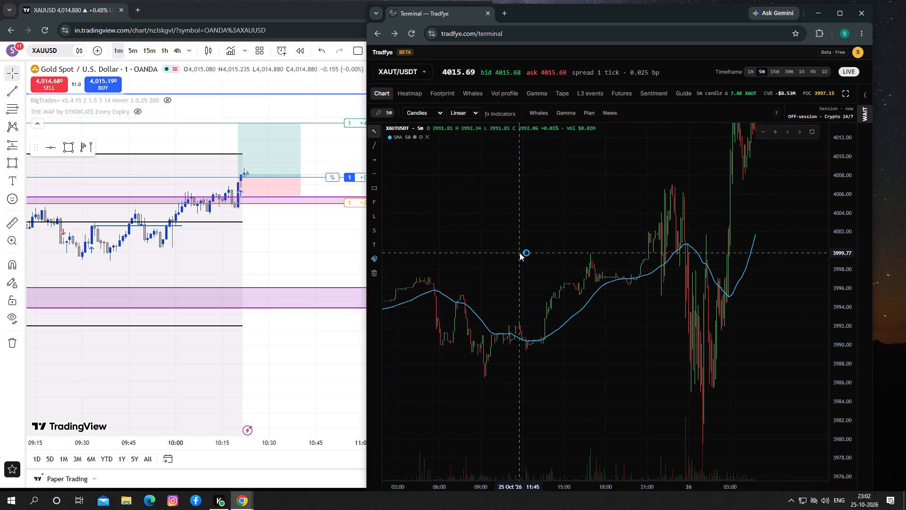
{"action": "left_click_drag", "start_coordinate": [520, 253], "coordinate": [472, 278]}
{"action": "left_click_drag", "start_coordinate": [761, 261], "coordinate": [767, 311]}
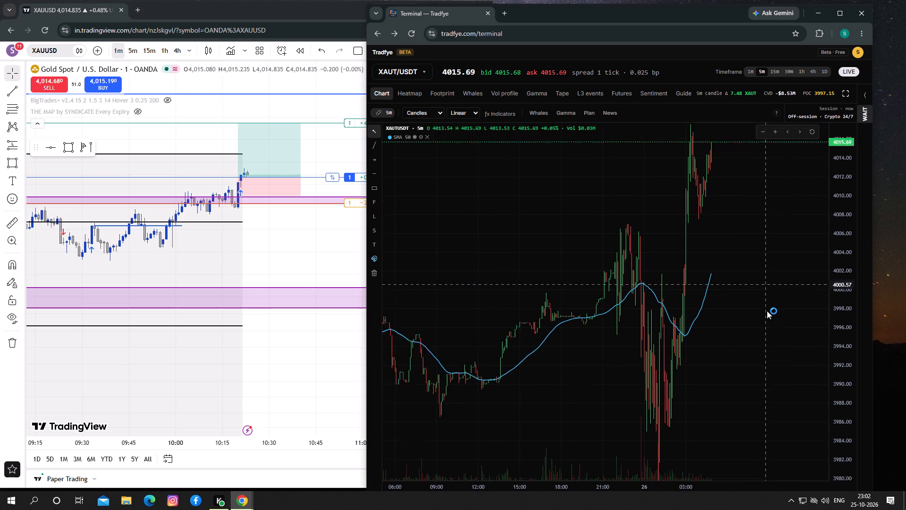
{"action": "left_click_drag", "start_coordinate": [767, 311], "coordinate": [768, 308]}
{"action": "left_click_drag", "start_coordinate": [837, 243], "coordinate": [841, 304]}
{"action": "left_click_drag", "start_coordinate": [769, 305], "coordinate": [700, 319]}
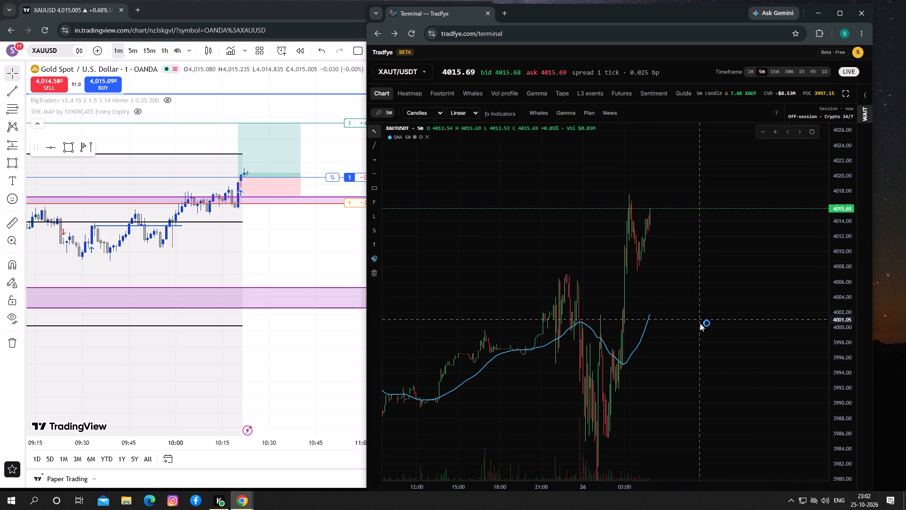
Draw a horizontal line at about 4016.29 on the recent swing high of Tradfye's 5-minute XAUT/USDT chart.
{"action": "triple_click", "coordinate": [776, 133]}
{"action": "triple_click", "coordinate": [776, 133]}
{"action": "left_click", "coordinate": [776, 133]}
{"action": "left_click_drag", "start_coordinate": [800, 305], "coordinate": [792, 307]}
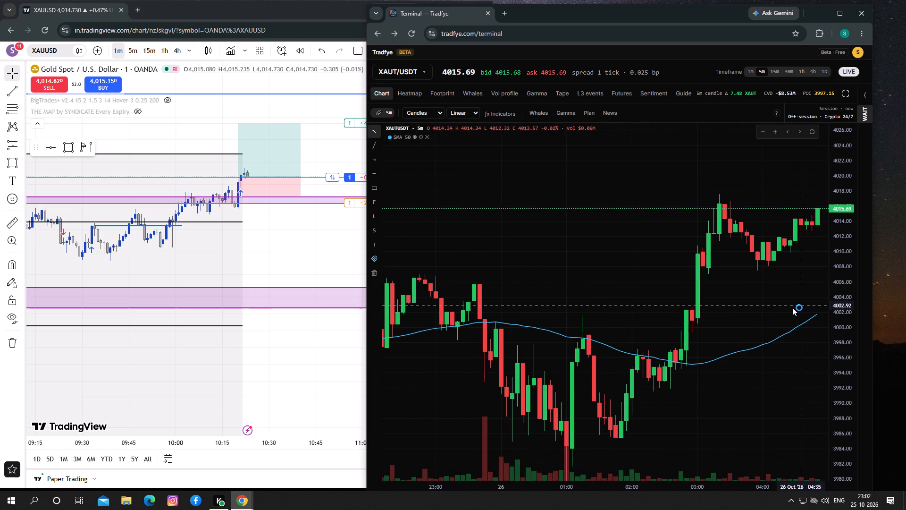
{"action": "left_click_drag", "start_coordinate": [792, 307], "coordinate": [698, 306]}
{"action": "left_click_drag", "start_coordinate": [839, 308], "coordinate": [836, 284]}
{"action": "left_click_drag", "start_coordinate": [751, 262], "coordinate": [748, 278]}
{"action": "left_click", "coordinate": [376, 175]}
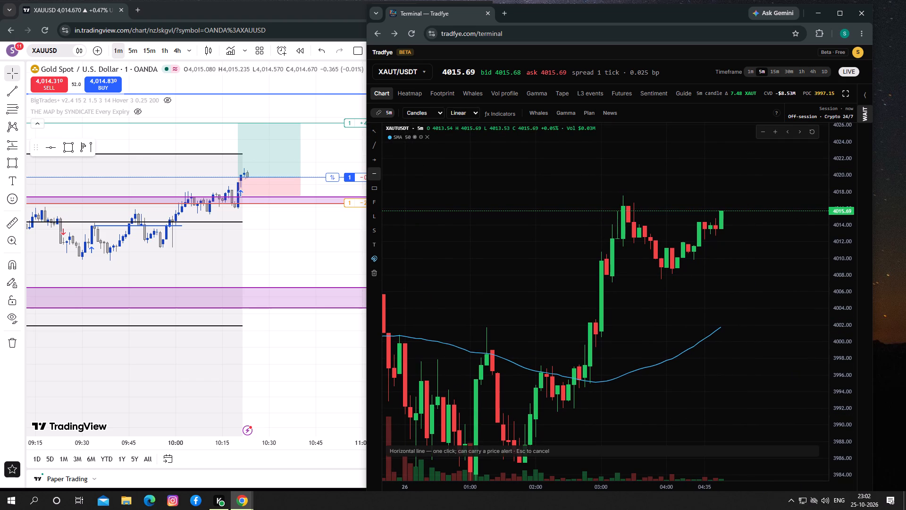
{"action": "left_click", "coordinate": [623, 205]}
{"action": "left_click_drag", "start_coordinate": [533, 243], "coordinate": [485, 240]}
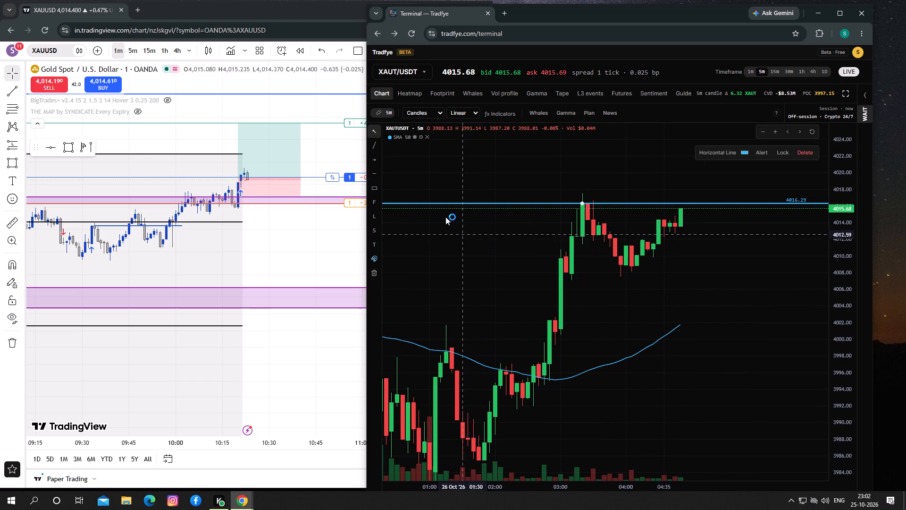
{"action": "left_click", "coordinate": [434, 169]}
Compare the open XAUUSD long with price near the 4016.29 line on Tradfye's 1-minute XAUT/USDT chart.
{"action": "left_click_drag", "start_coordinate": [349, 243], "coordinate": [342, 243]}
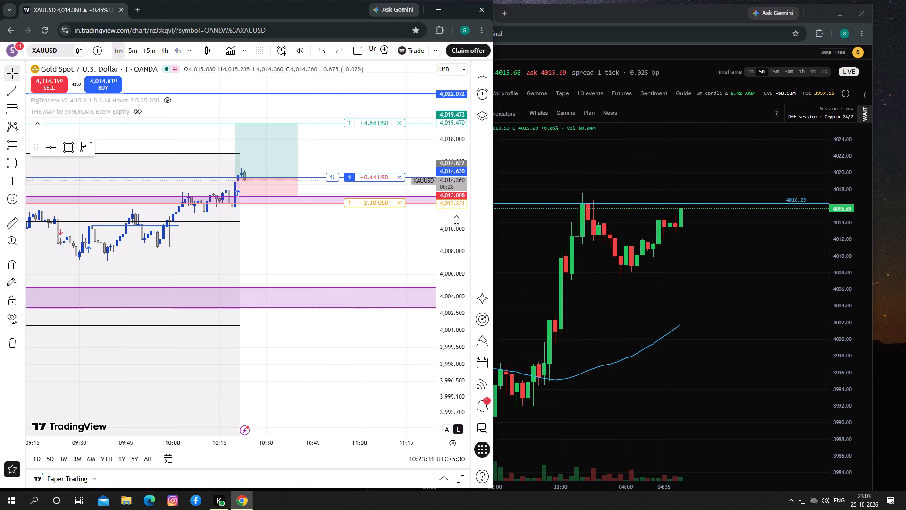
{"action": "left_click_drag", "start_coordinate": [561, 240], "coordinate": [571, 246]}
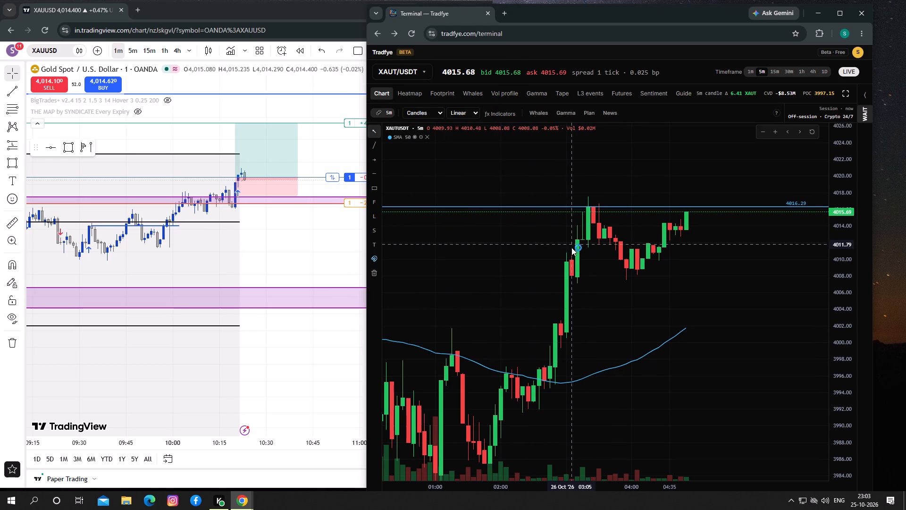
{"action": "left_click", "coordinate": [751, 71]}
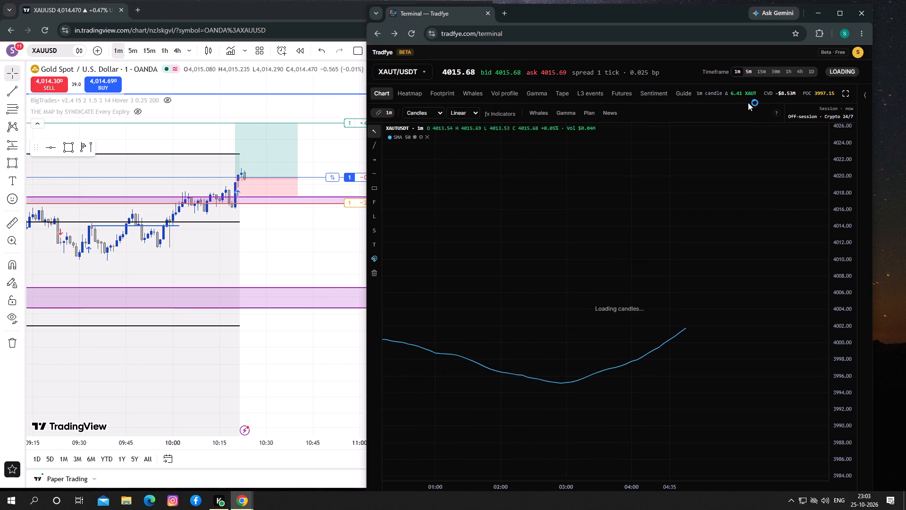
{"action": "left_click_drag", "start_coordinate": [852, 300], "coordinate": [839, 202]}
{"action": "left_click_drag", "start_coordinate": [768, 203], "coordinate": [696, 234]}
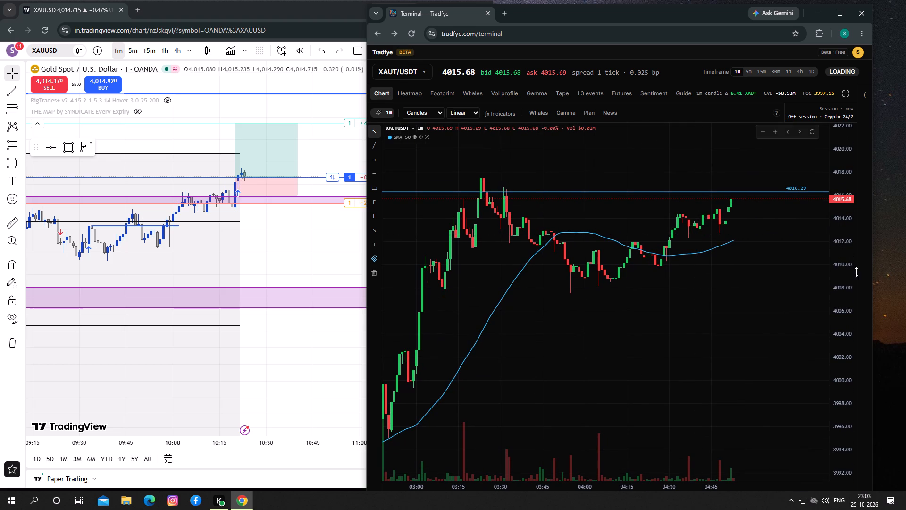
{"action": "left_click_drag", "start_coordinate": [852, 274], "coordinate": [847, 255]}
{"action": "left_click", "coordinate": [847, 255]}
{"action": "left_click_drag", "start_coordinate": [765, 235], "coordinate": [765, 243]}
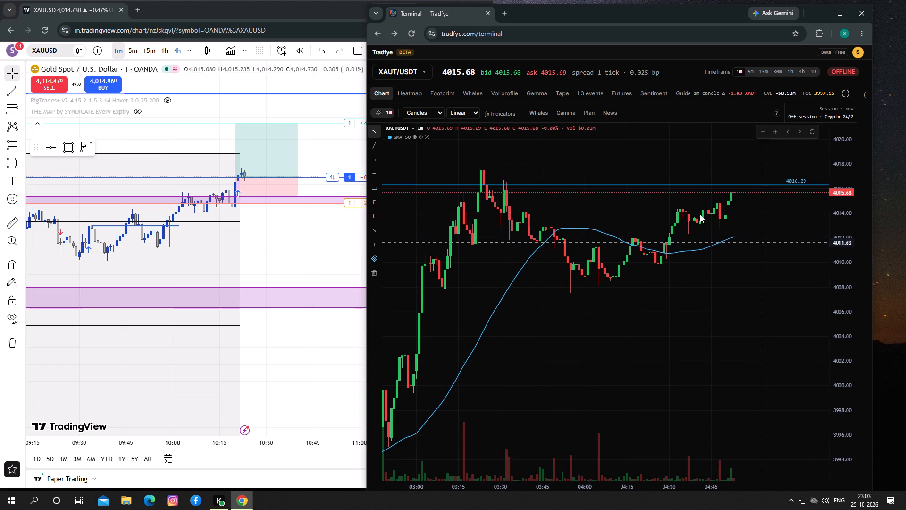
Check the buy and sell delta of the latest 1-minute candles in Tradfye's XAUT/USDT footprint view.
{"action": "left_click", "coordinate": [440, 93]}
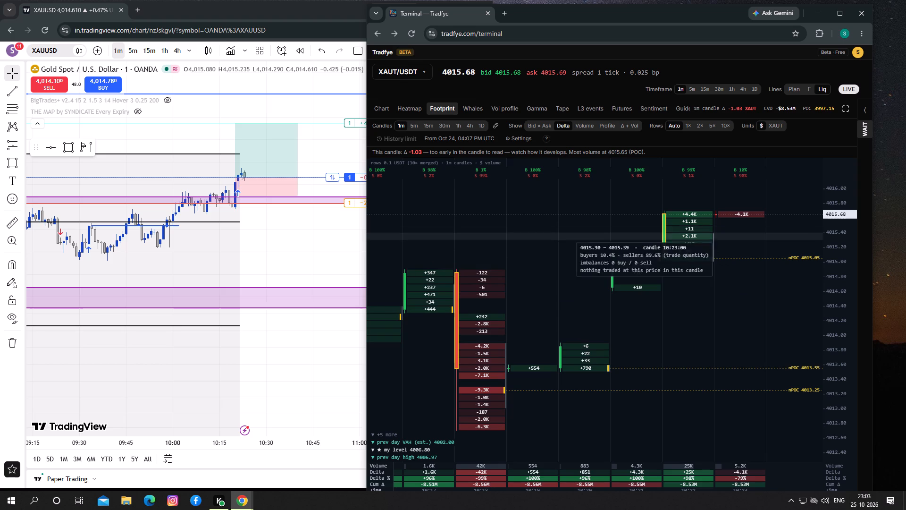
{"action": "left_click", "coordinate": [732, 313]}
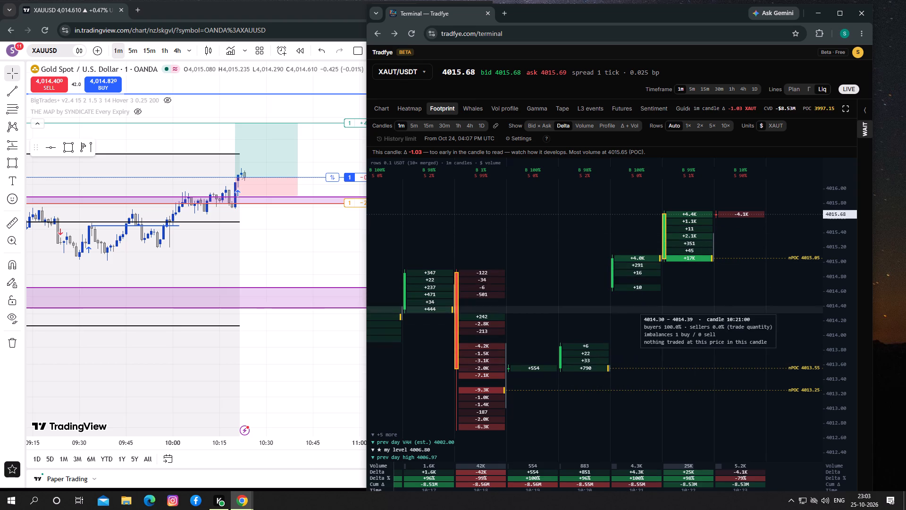
Check the resting bid and ask walls near the current price in Tradfye's XAUT/USDT heatmap.
{"action": "left_click", "coordinate": [411, 107]}
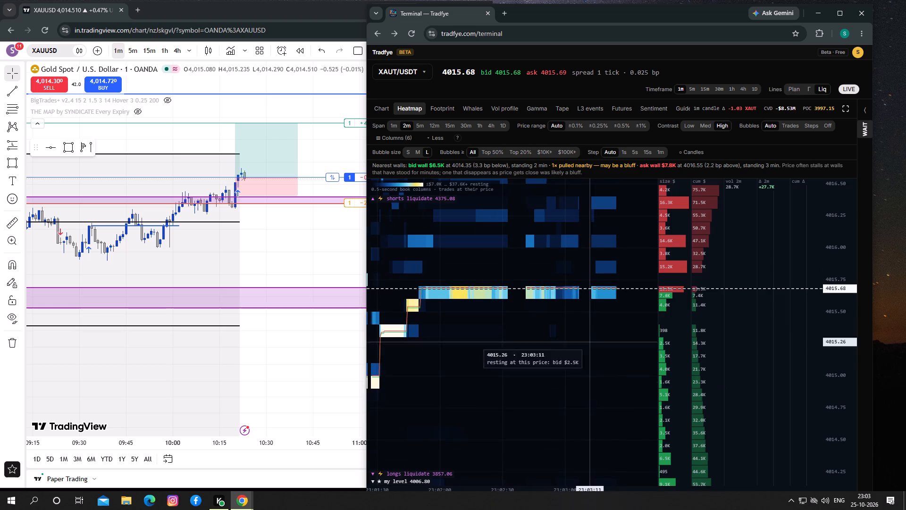
{"action": "left_click", "coordinate": [589, 382]}
Review Tradfye's XAUT/USDT tape for trades of $1K+ over the 1M, 5M, 15M and 1H windows, plus all trades over 5M.
{"action": "left_click", "coordinate": [558, 110]}
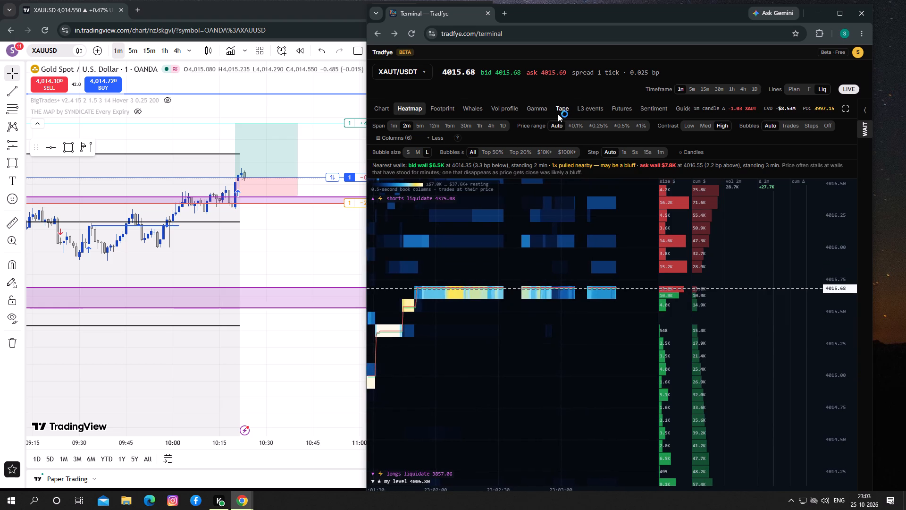
{"action": "left_click", "coordinate": [741, 118]}
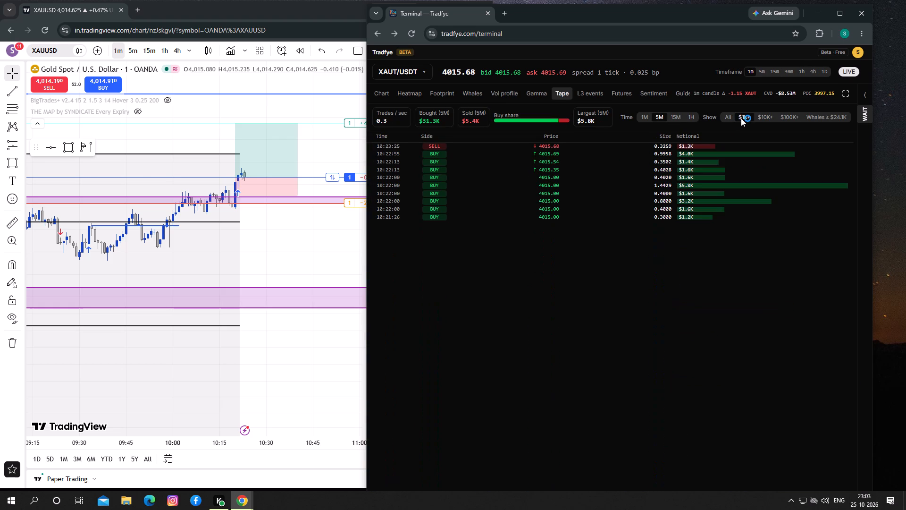
{"action": "left_click", "coordinate": [646, 116]}
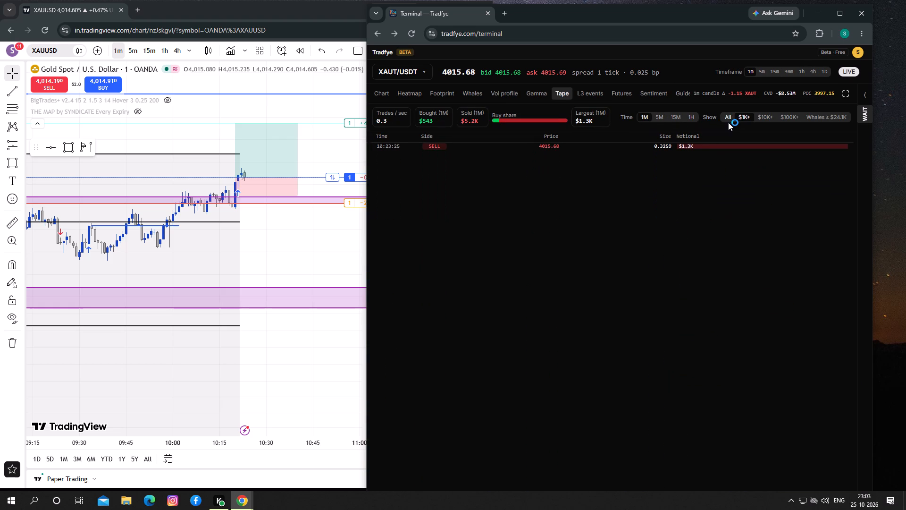
{"action": "left_click", "coordinate": [658, 116]}
{"action": "left_click", "coordinate": [682, 116]}
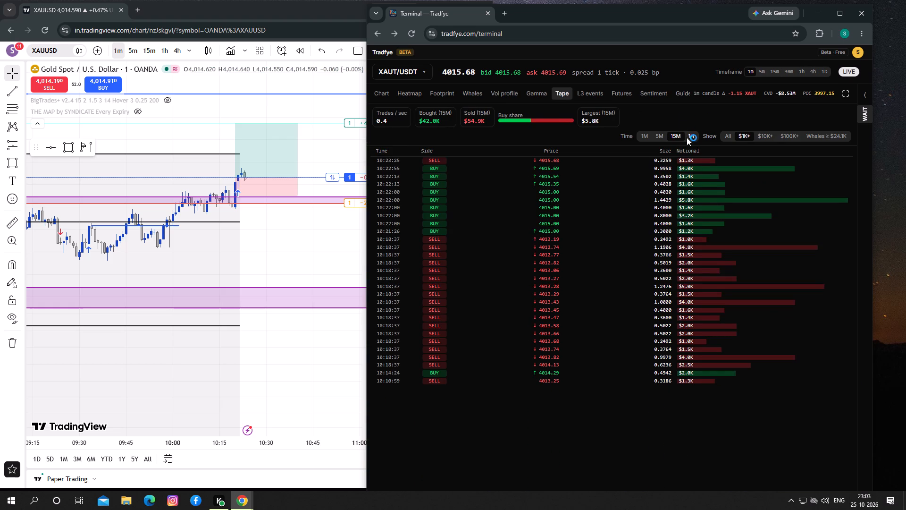
{"action": "left_click", "coordinate": [687, 134]}
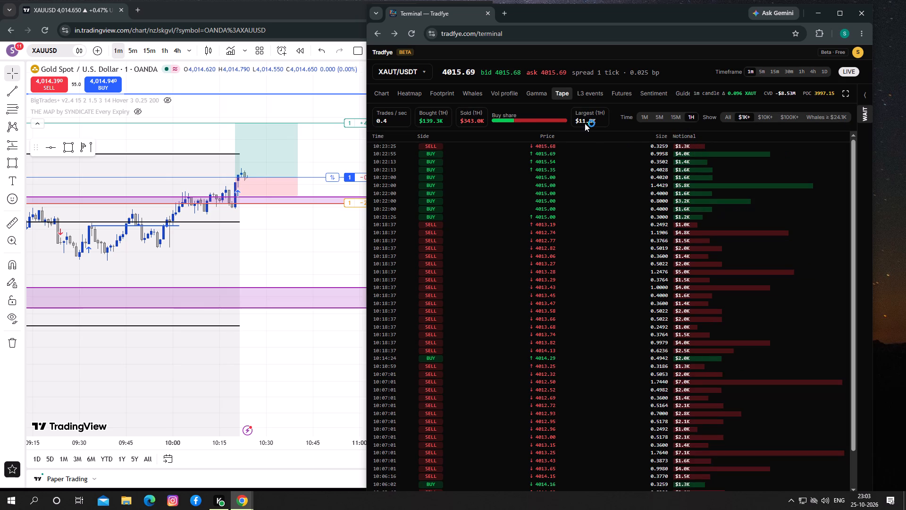
{"action": "left_click", "coordinate": [655, 118]}
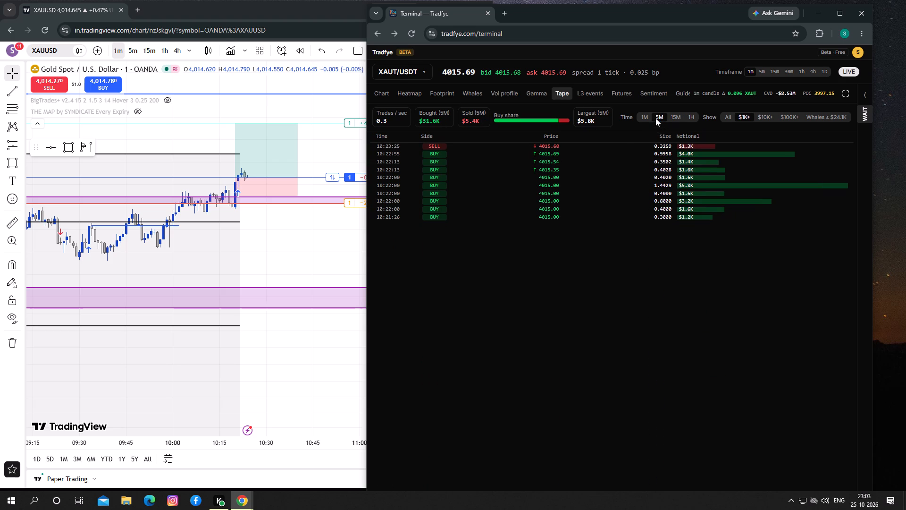
{"action": "left_click", "coordinate": [642, 116]}
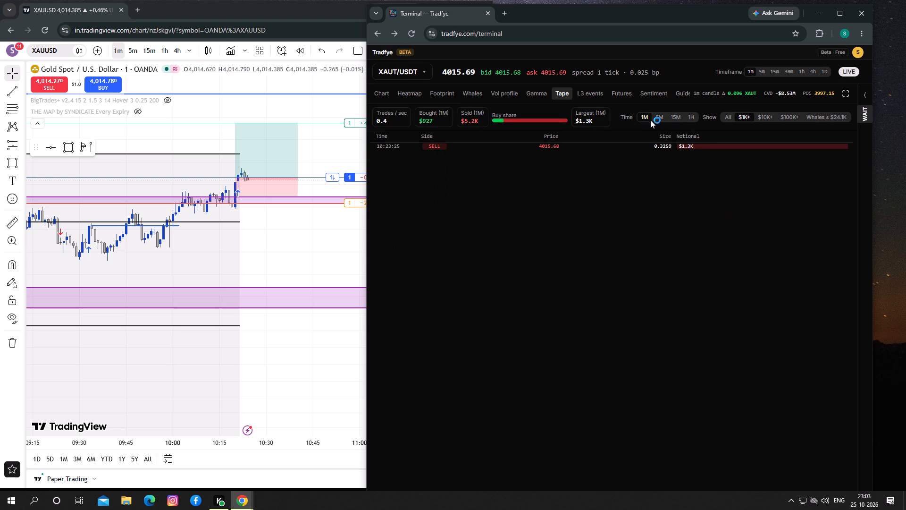
{"action": "left_click", "coordinate": [652, 116]}
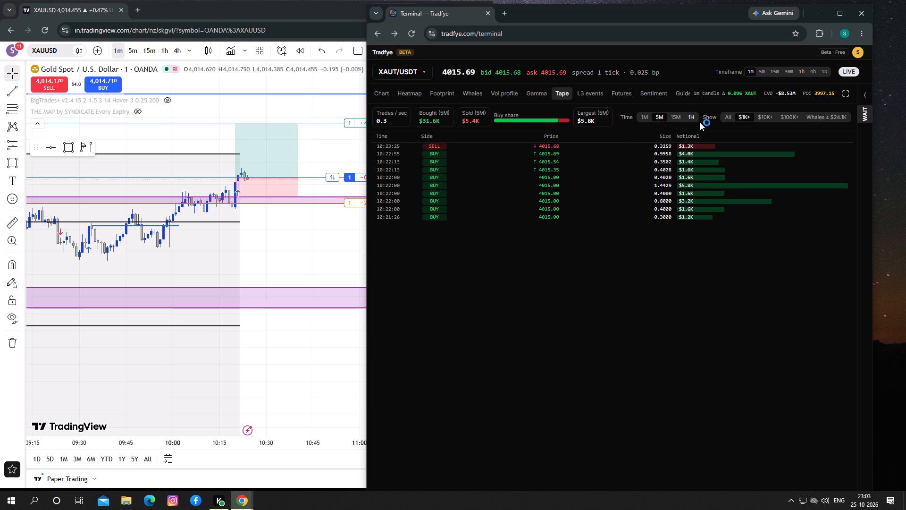
{"action": "left_click", "coordinate": [724, 116]}
{"action": "left_click", "coordinate": [703, 195]}
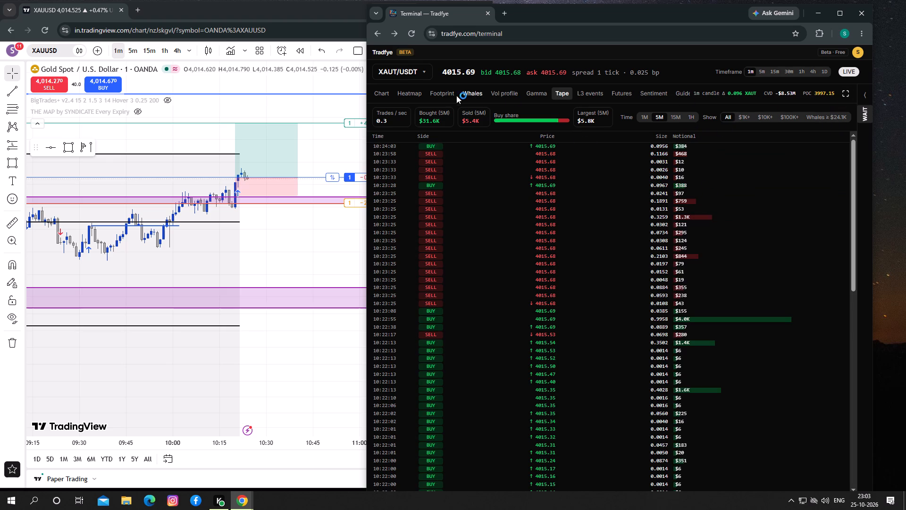
Recheck the XAUT/USDT heatmap and examine the big-print whale bubbles against the recent 1-minute candles in Tradfye.
{"action": "left_click", "coordinate": [402, 94]}
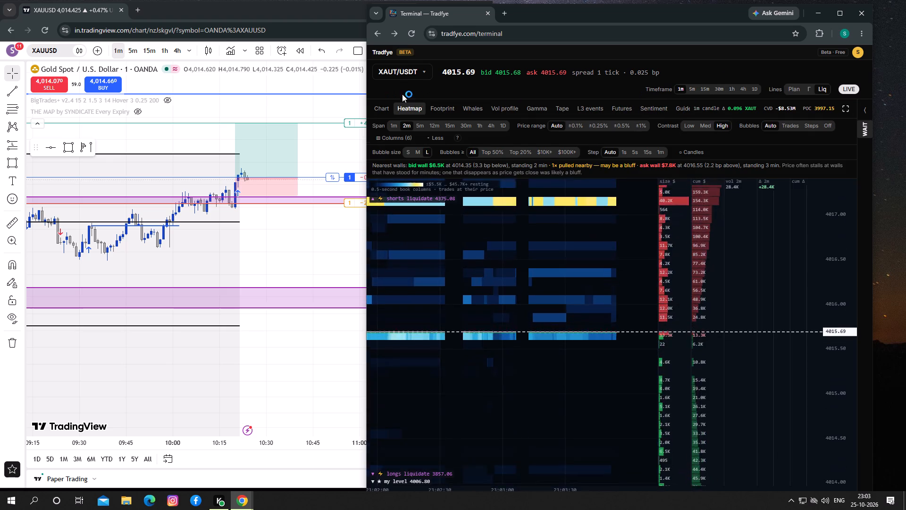
{"action": "left_click", "coordinate": [473, 103]}
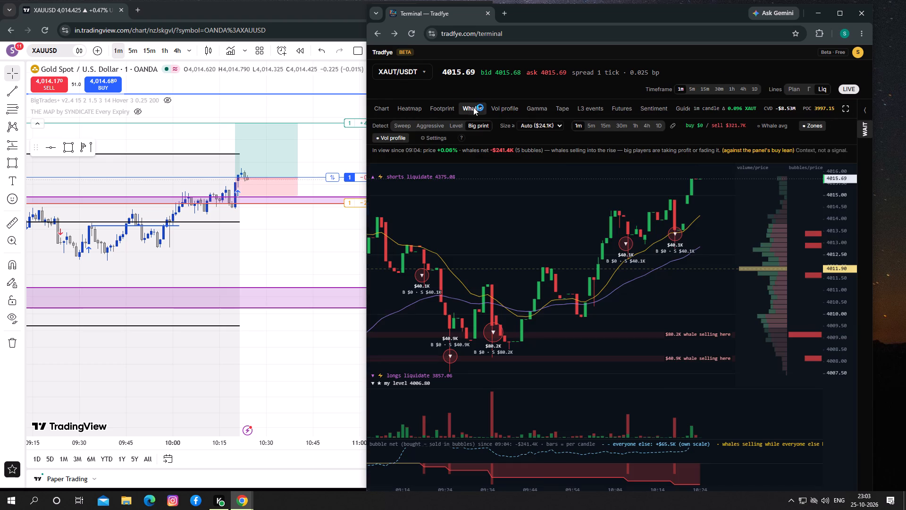
{"action": "left_click_drag", "start_coordinate": [712, 274], "coordinate": [677, 270]}
{"action": "left_click_drag", "start_coordinate": [692, 271], "coordinate": [695, 282]}
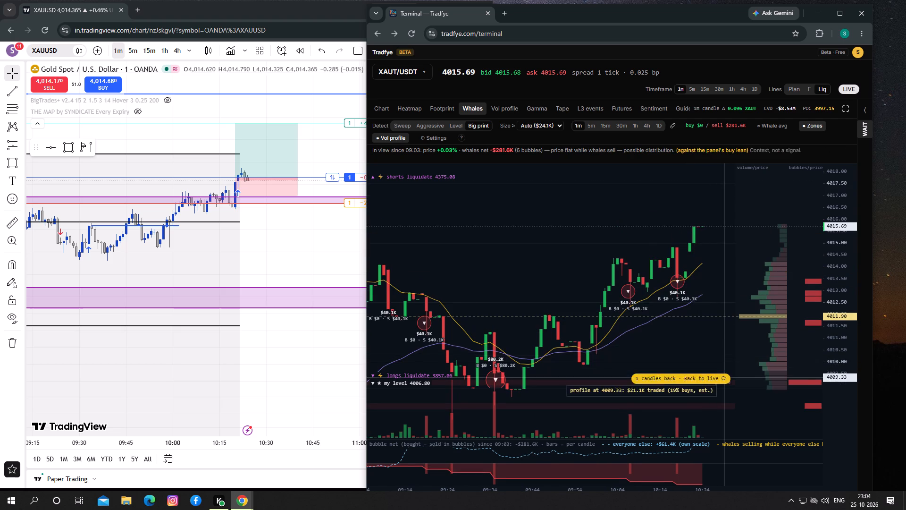
{"action": "left_click", "coordinate": [724, 378]}
{"action": "left_click_drag", "start_coordinate": [697, 299], "coordinate": [693, 306]}
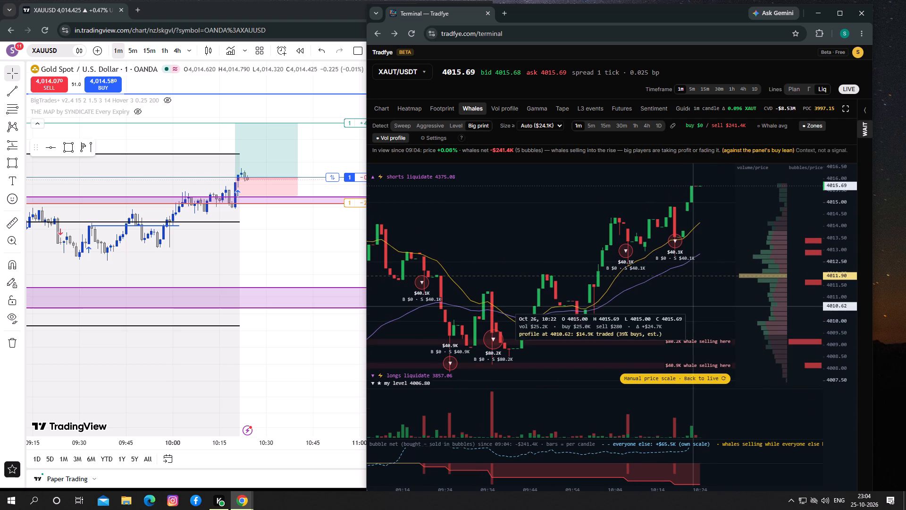
Examine the big-print whale bubbles and whale selling zones on Tradfye's 5-minute XAUT/USDT whale chart.
{"action": "left_click", "coordinate": [591, 124]}
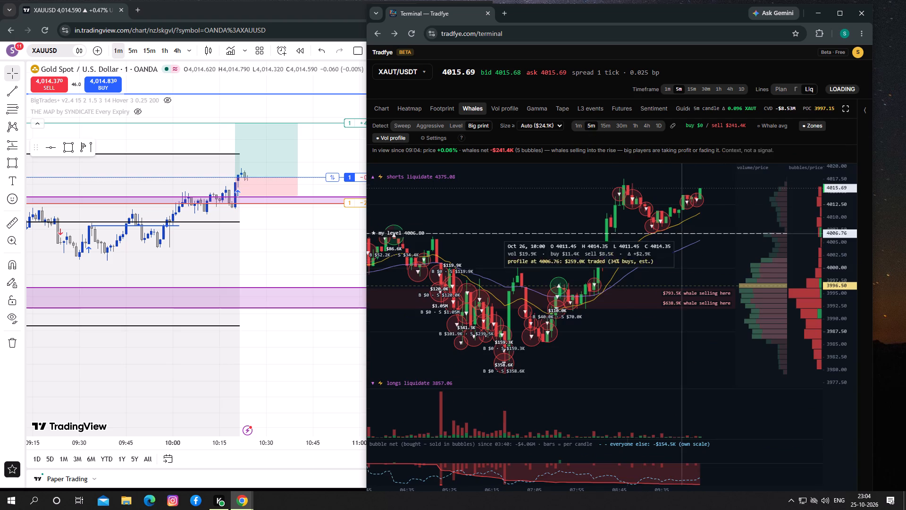
{"action": "left_click", "coordinate": [841, 301]}
{"action": "left_click_drag", "start_coordinate": [742, 251], "coordinate": [703, 259]}
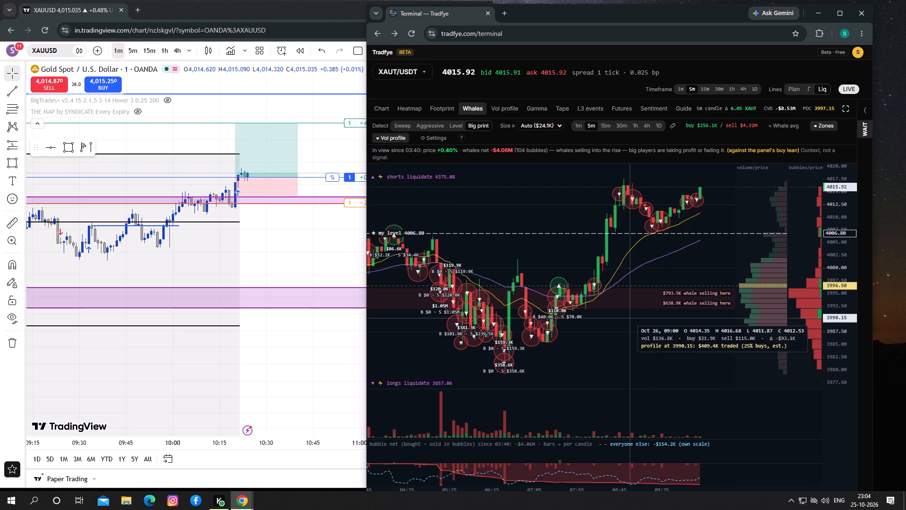
{"action": "left_click_drag", "start_coordinate": [631, 324], "coordinate": [590, 313]}
{"action": "left_click_drag", "start_coordinate": [638, 264], "coordinate": [656, 270]}
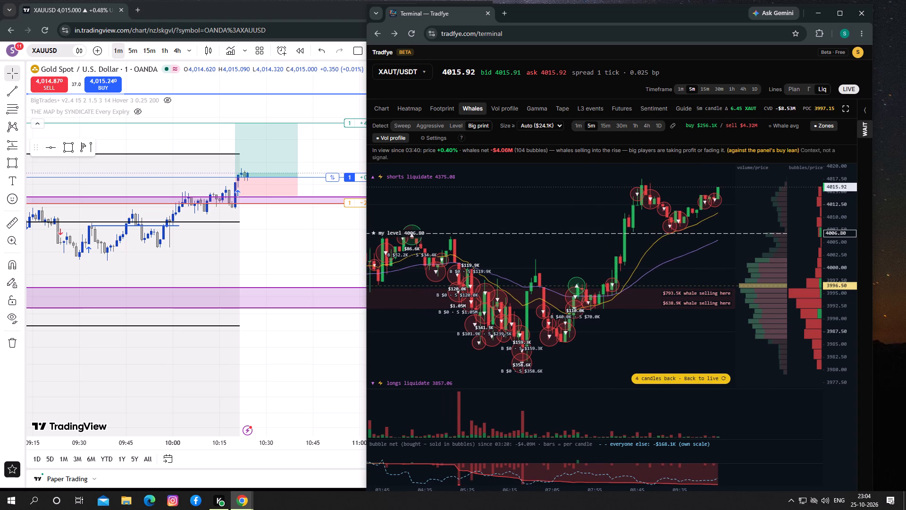
{"action": "left_click_drag", "start_coordinate": [656, 270], "coordinate": [654, 271]}
{"action": "left_click_drag", "start_coordinate": [657, 326], "coordinate": [647, 331]}
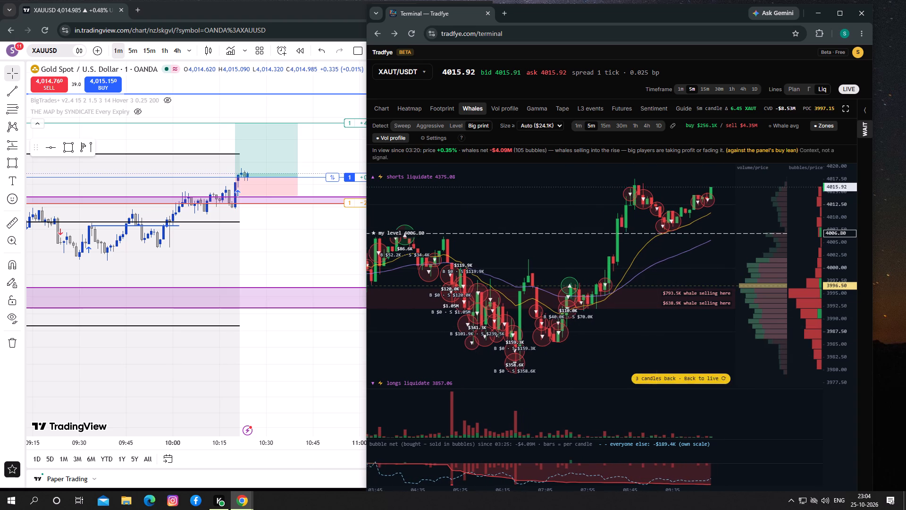
{"action": "left_click_drag", "start_coordinate": [647, 331], "coordinate": [641, 333]}
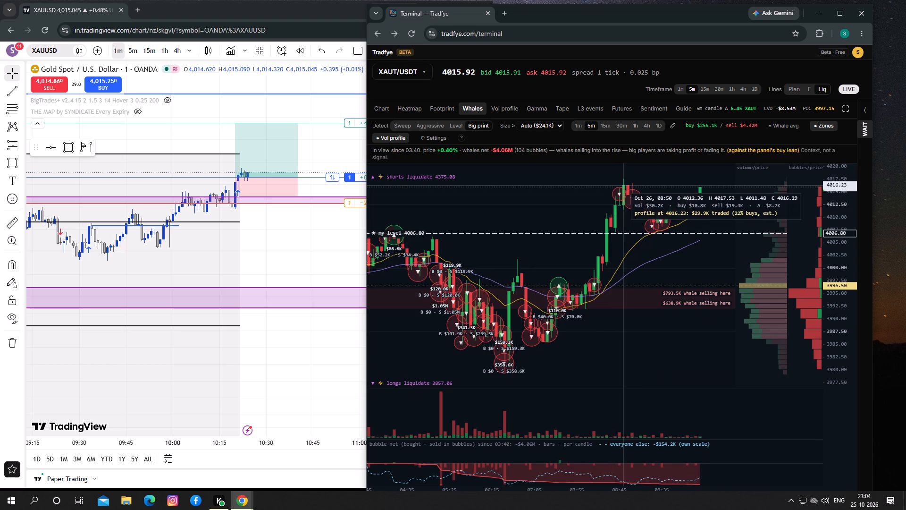
Switch to TradingView and review the open XAUUSD long against the earlier swings on the 1-minute chart.
{"action": "left_click_drag", "start_coordinate": [318, 250], "coordinate": [318, 251]}
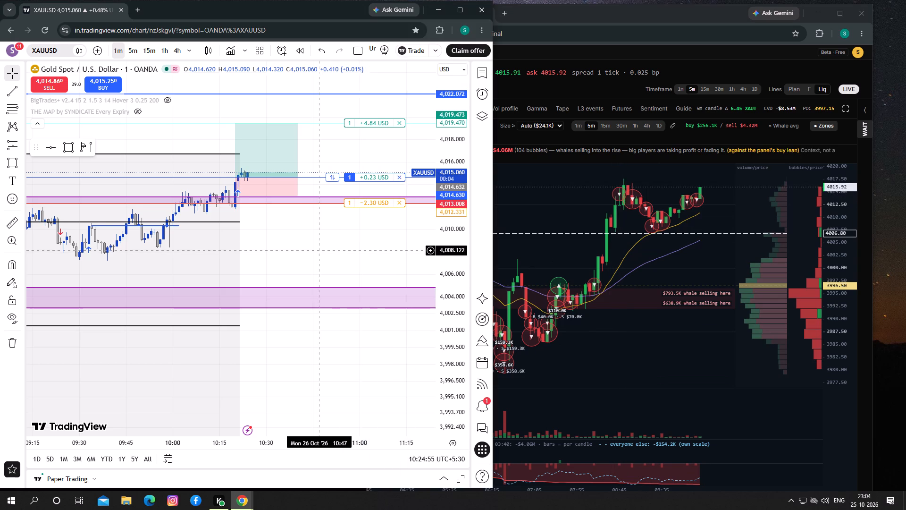
{"action": "left_click_drag", "start_coordinate": [318, 251], "coordinate": [454, 265]}
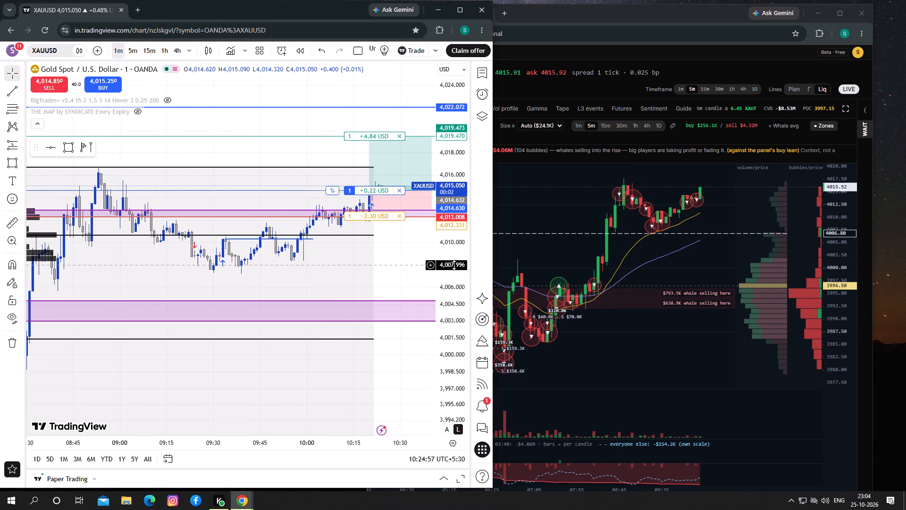
{"action": "left_click_drag", "start_coordinate": [454, 265], "coordinate": [400, 262]}
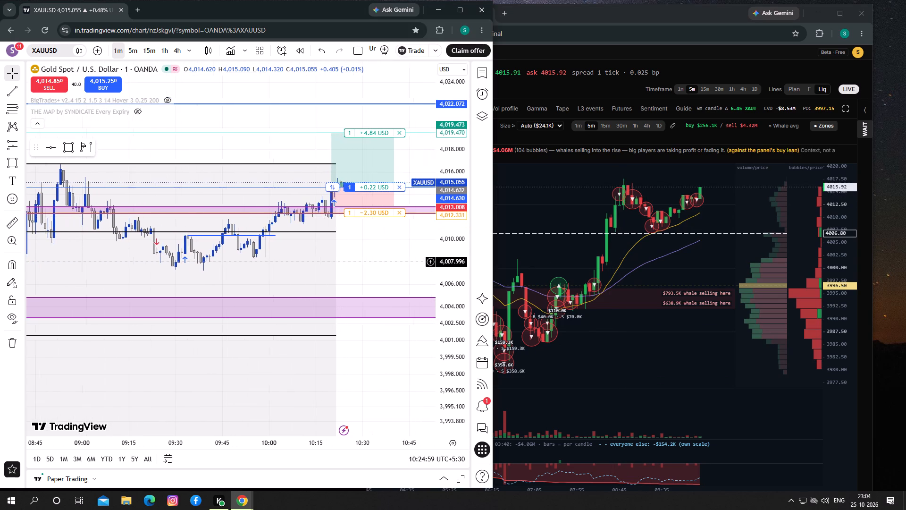
{"action": "left_click_drag", "start_coordinate": [400, 262], "coordinate": [444, 288]}
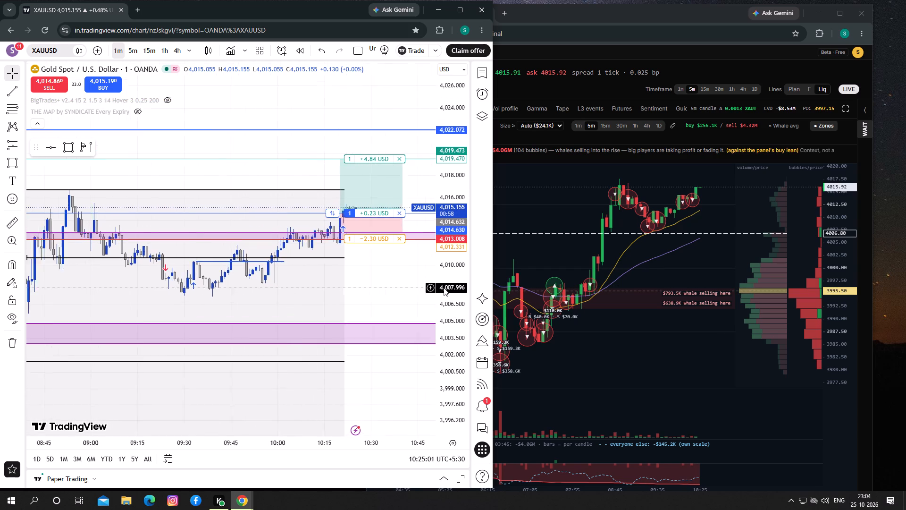
{"action": "left_click_drag", "start_coordinate": [444, 288], "coordinate": [336, 261]}
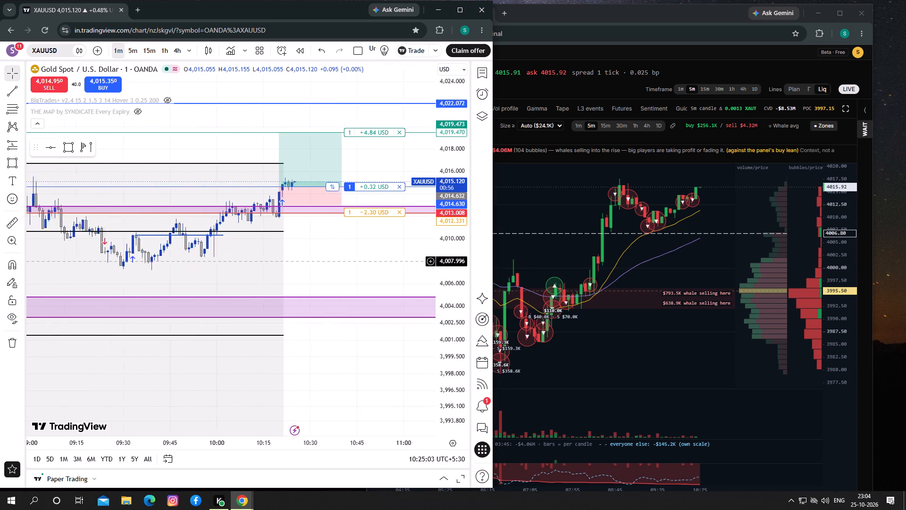
{"action": "left_click_drag", "start_coordinate": [336, 261], "coordinate": [303, 277]}
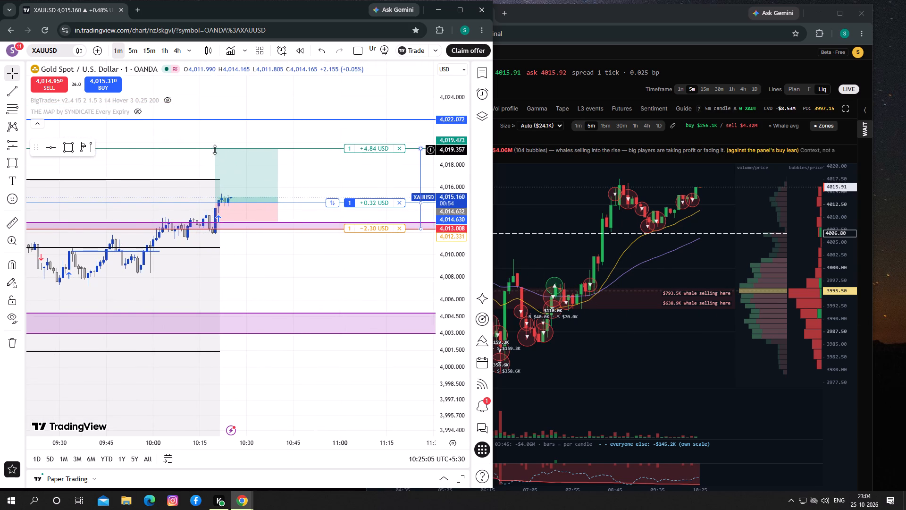
Review the XAUUSD long, its volume profile and the wider price range on TradingView's 5-minute chart.
{"action": "left_click", "coordinate": [134, 46]}
{"action": "left_click_drag", "start_coordinate": [447, 213], "coordinate": [454, 276]}
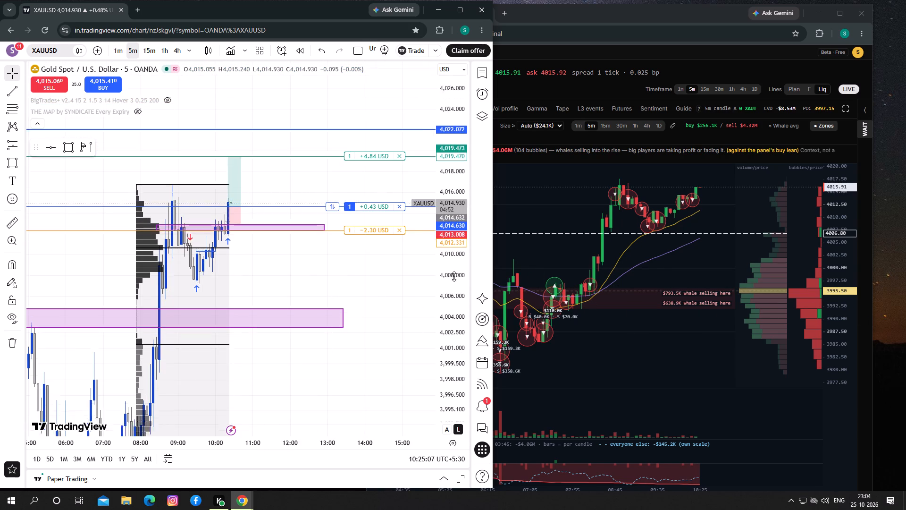
{"action": "left_click_drag", "start_coordinate": [454, 276], "coordinate": [451, 383]}
{"action": "left_click_drag", "start_coordinate": [306, 335], "coordinate": [466, 324]}
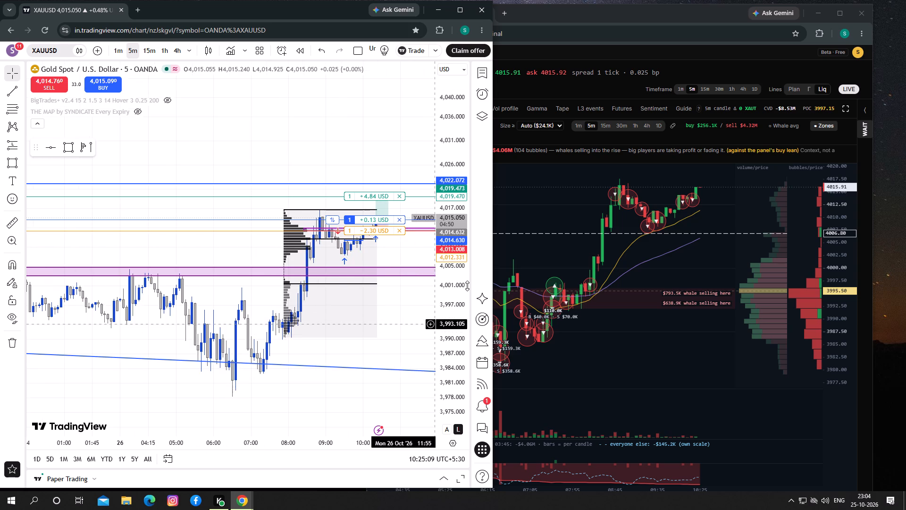
{"action": "left_click_drag", "start_coordinate": [436, 253], "coordinate": [439, 290]}
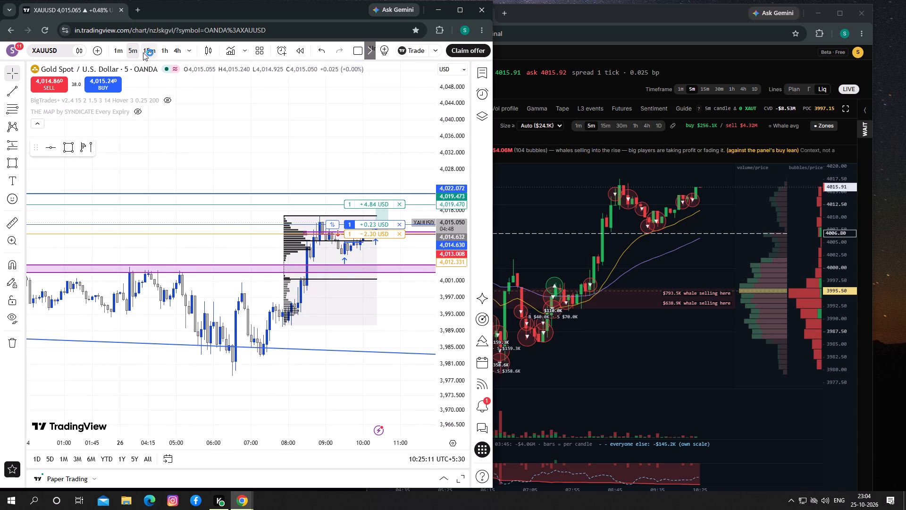
Examine the XAUUSD long against the purple zone, the trendline and earlier swings on TradingView's 15-minute chart.
{"action": "left_click", "coordinate": [143, 48]}
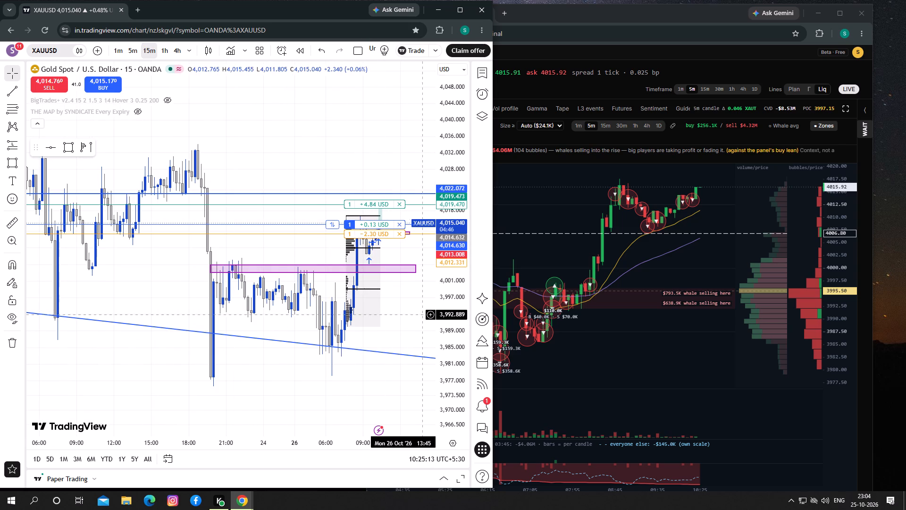
{"action": "left_click_drag", "start_coordinate": [404, 311], "coordinate": [333, 298]}
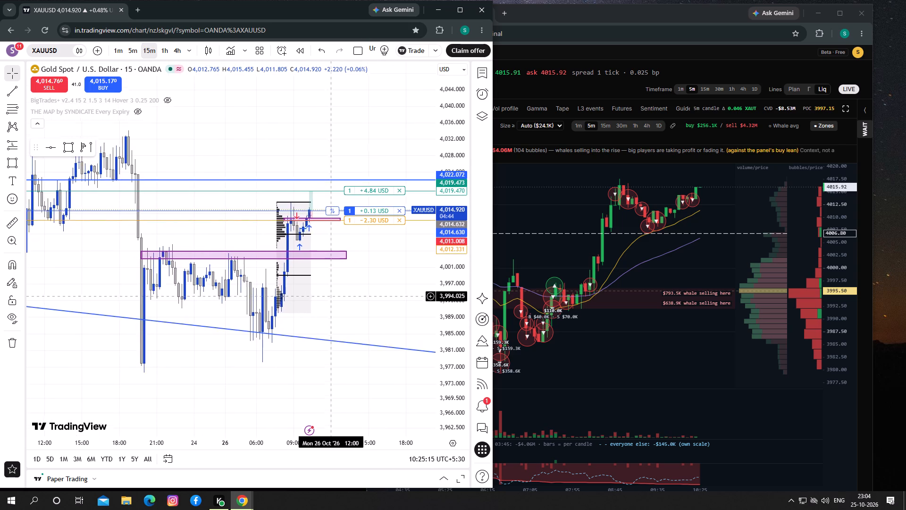
{"action": "left_click_drag", "start_coordinate": [333, 298], "coordinate": [441, 297]}
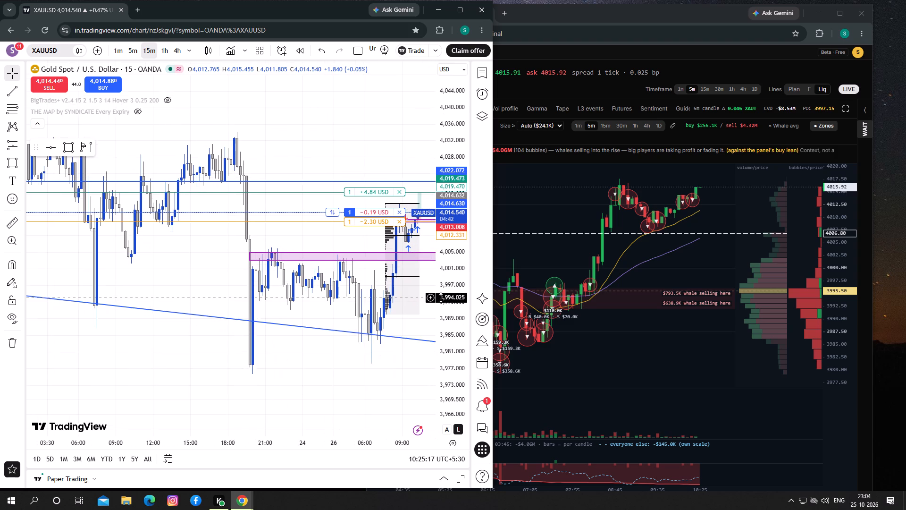
{"action": "left_click_drag", "start_coordinate": [441, 297], "coordinate": [370, 289]}
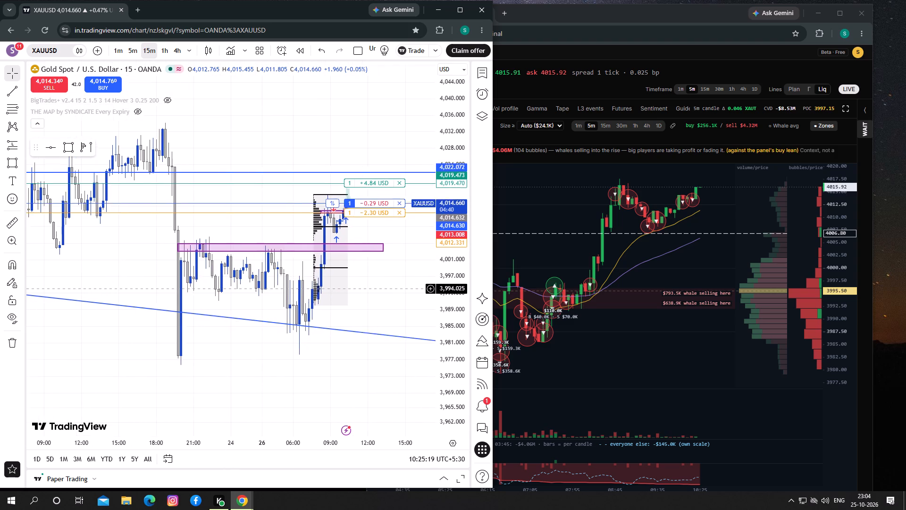
{"action": "left_click_drag", "start_coordinate": [370, 289], "coordinate": [352, 297]}
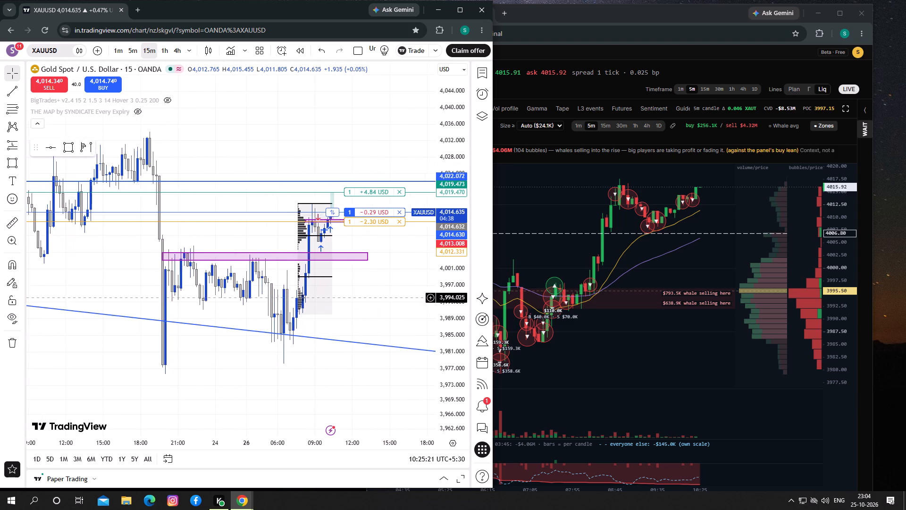
{"action": "left_click_drag", "start_coordinate": [352, 297], "coordinate": [448, 308]}
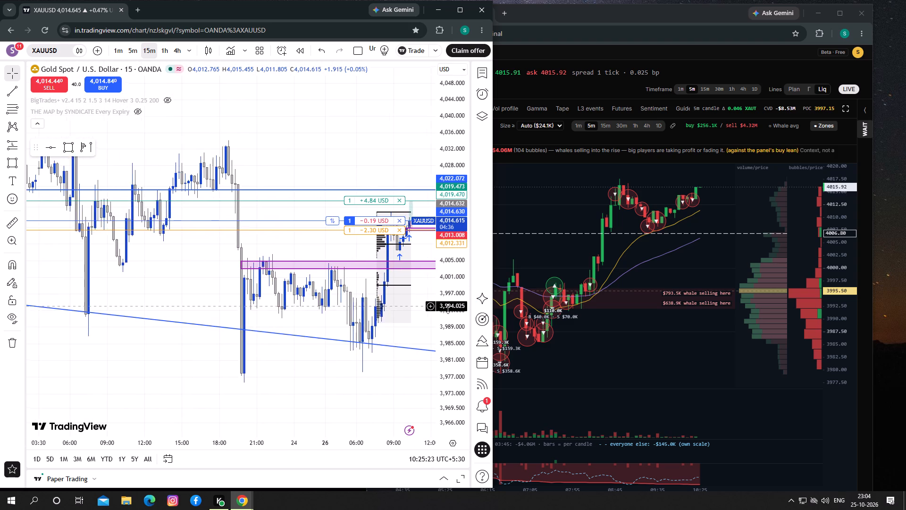
{"action": "left_click_drag", "start_coordinate": [448, 308], "coordinate": [323, 303]}
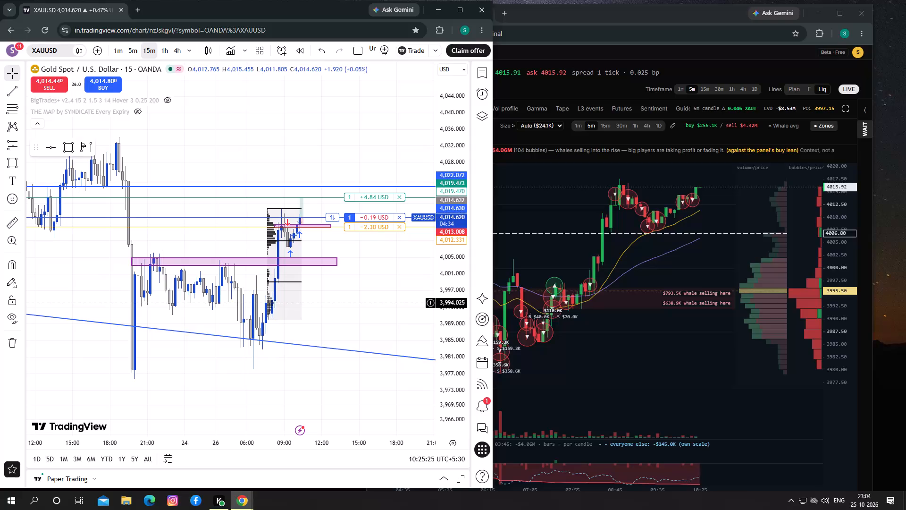
Compare the open XAUUSD long with the purple zone, the descending trendline and the 23 October swings on the 15-minute chart.
{"action": "left_click_drag", "start_coordinate": [323, 303], "coordinate": [331, 303]}
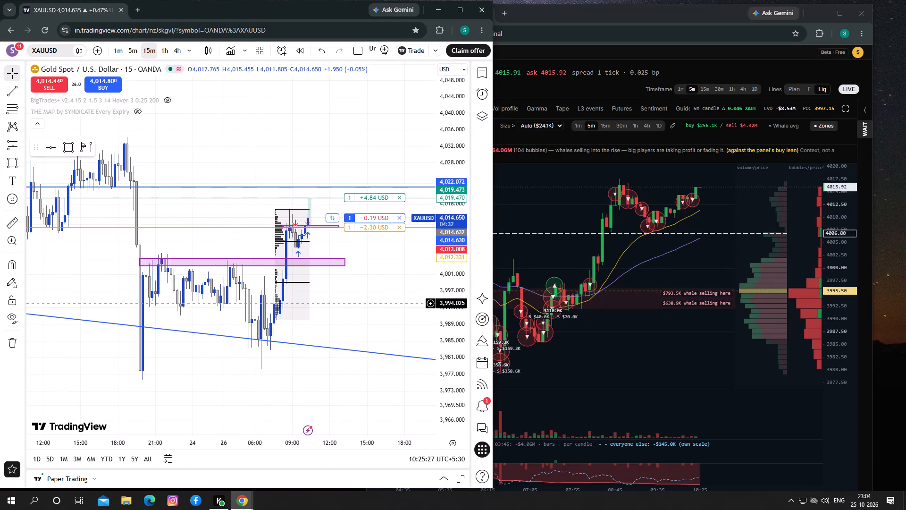
{"action": "left_click_drag", "start_coordinate": [331, 303], "coordinate": [410, 315]}
{"action": "left_click_drag", "start_coordinate": [181, 279], "coordinate": [329, 302]}
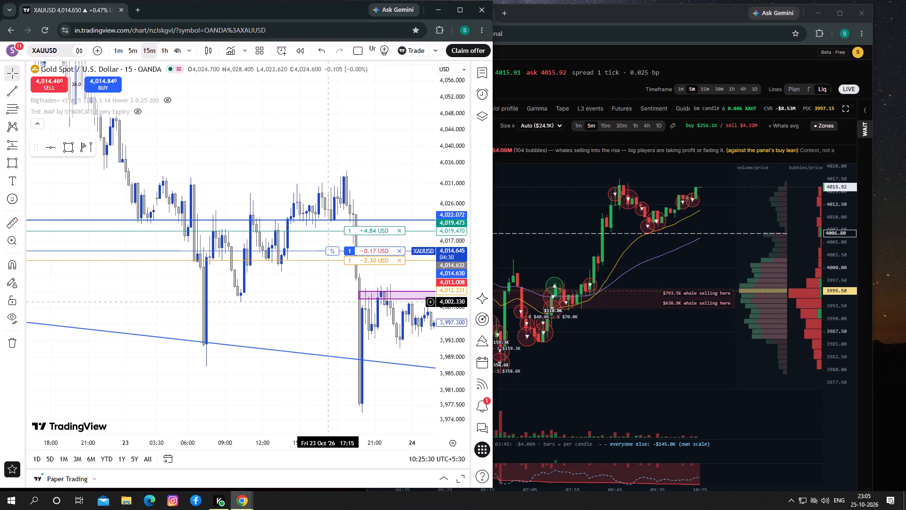
{"action": "left_click_drag", "start_coordinate": [329, 302], "coordinate": [154, 275]}
{"action": "left_click_drag", "start_coordinate": [369, 311], "coordinate": [321, 305]}
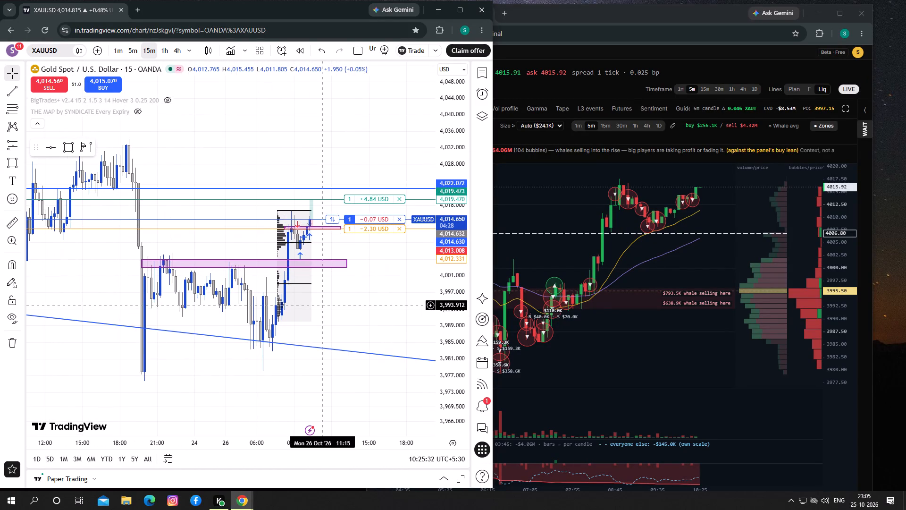
{"action": "left_click_drag", "start_coordinate": [321, 305], "coordinate": [320, 305]}
{"action": "left_click_drag", "start_coordinate": [449, 281], "coordinate": [456, 340]}
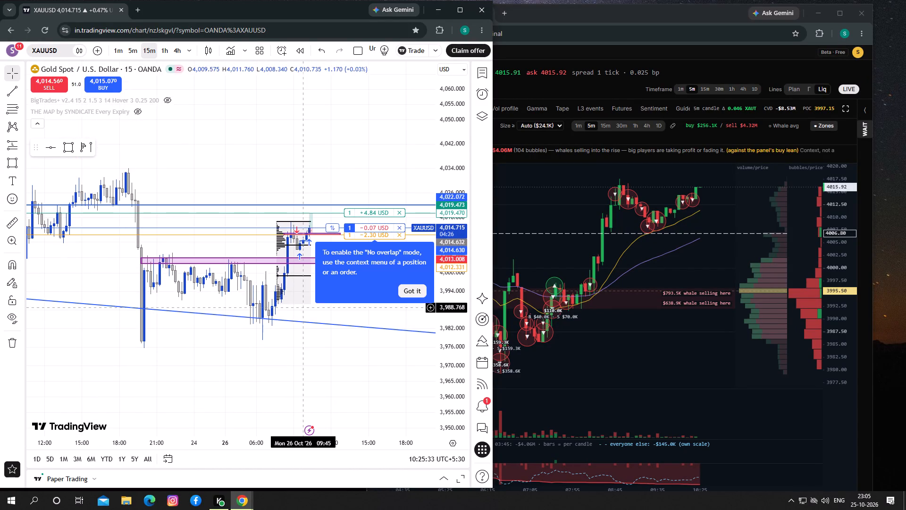
{"action": "left_click", "coordinate": [305, 351]}
{"action": "left_click", "coordinate": [300, 350]}
{"action": "left_click", "coordinate": [408, 294]}
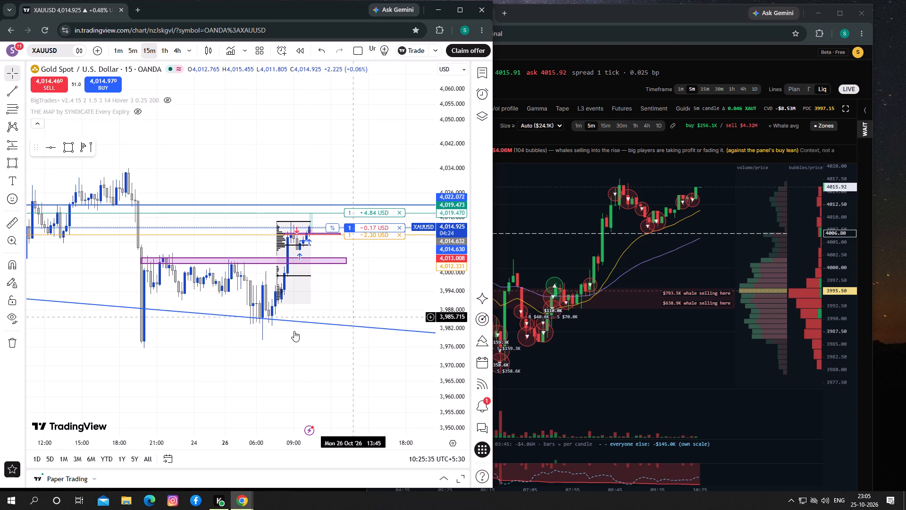
{"action": "left_click_drag", "start_coordinate": [255, 341], "coordinate": [337, 338]}
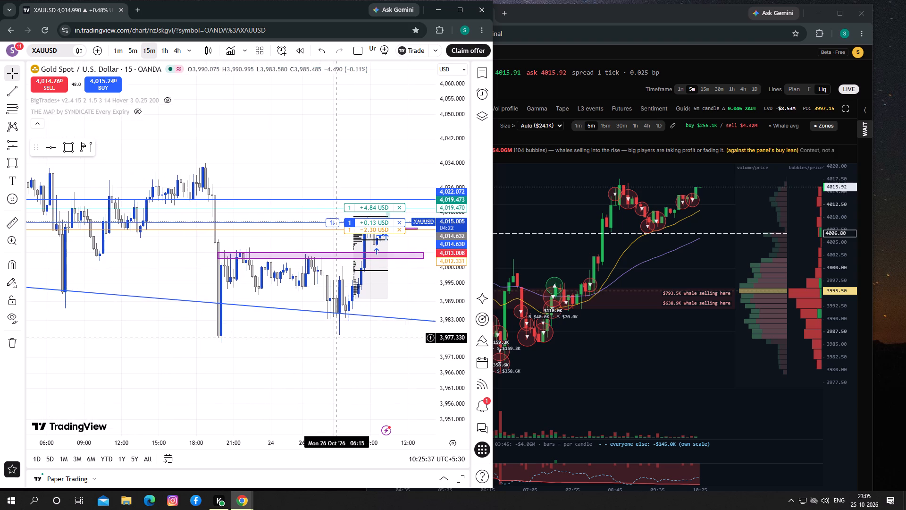
{"action": "left_click_drag", "start_coordinate": [337, 338], "coordinate": [257, 327]}
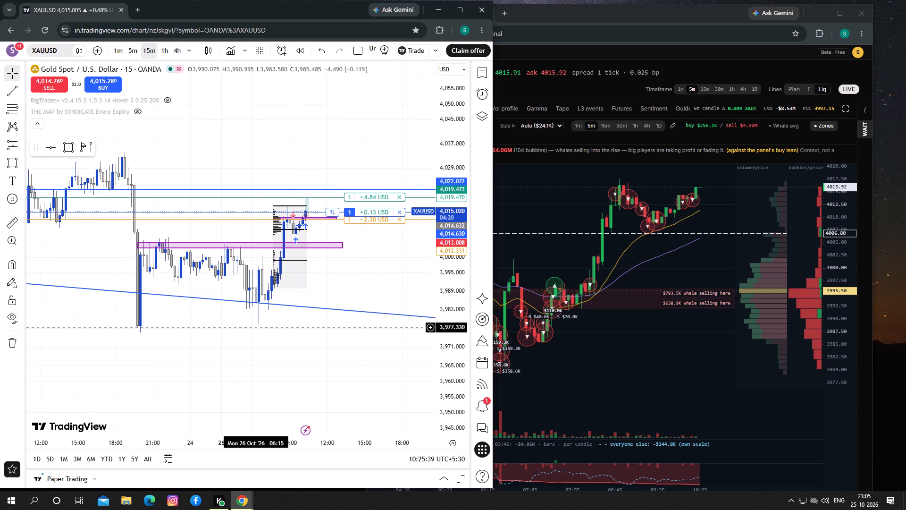
{"action": "left_click_drag", "start_coordinate": [257, 327], "coordinate": [248, 324]}
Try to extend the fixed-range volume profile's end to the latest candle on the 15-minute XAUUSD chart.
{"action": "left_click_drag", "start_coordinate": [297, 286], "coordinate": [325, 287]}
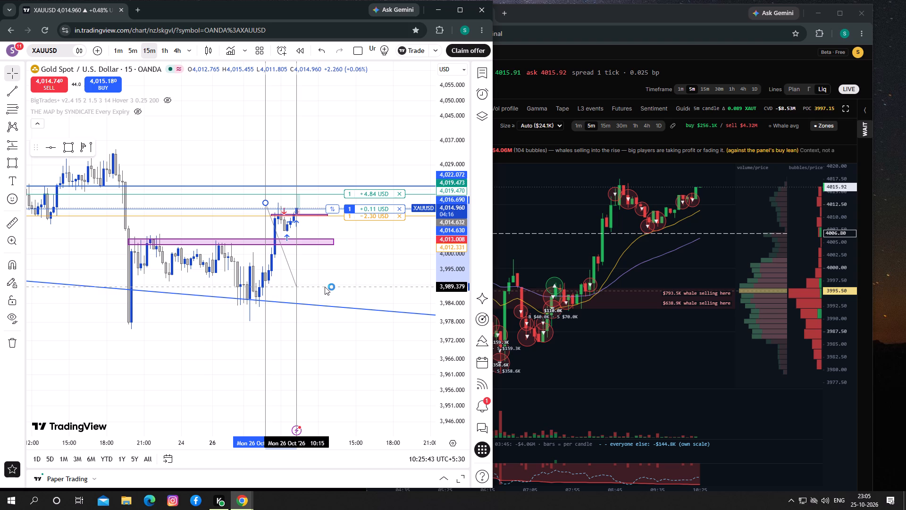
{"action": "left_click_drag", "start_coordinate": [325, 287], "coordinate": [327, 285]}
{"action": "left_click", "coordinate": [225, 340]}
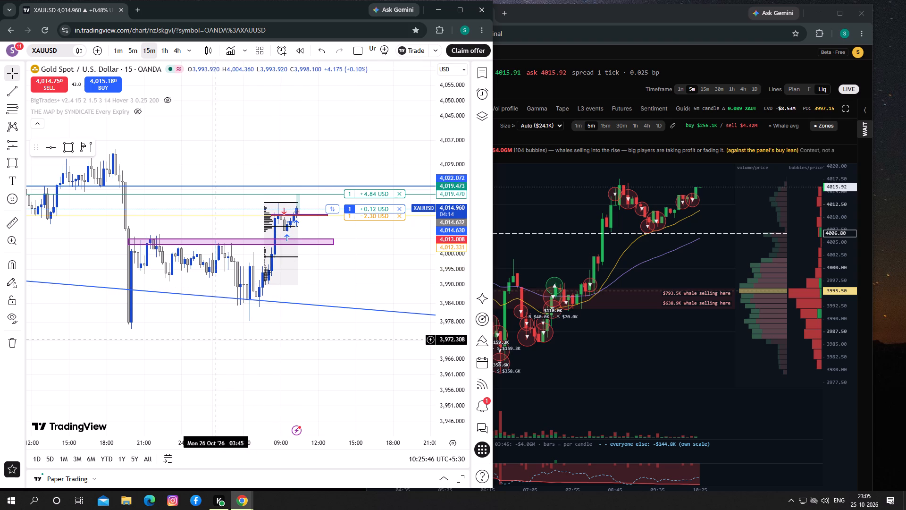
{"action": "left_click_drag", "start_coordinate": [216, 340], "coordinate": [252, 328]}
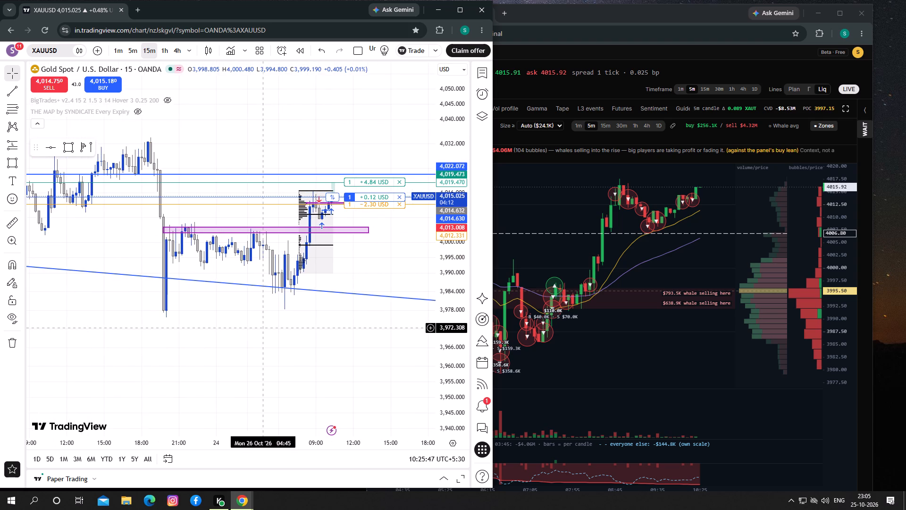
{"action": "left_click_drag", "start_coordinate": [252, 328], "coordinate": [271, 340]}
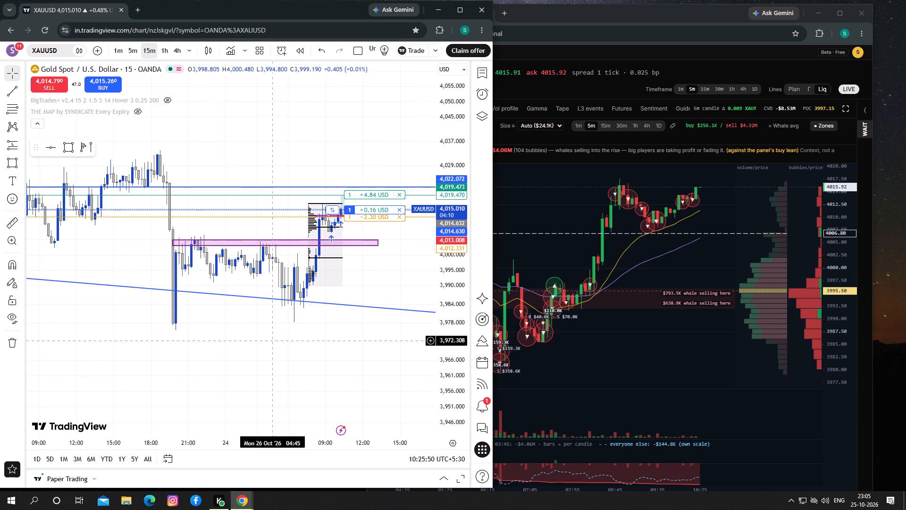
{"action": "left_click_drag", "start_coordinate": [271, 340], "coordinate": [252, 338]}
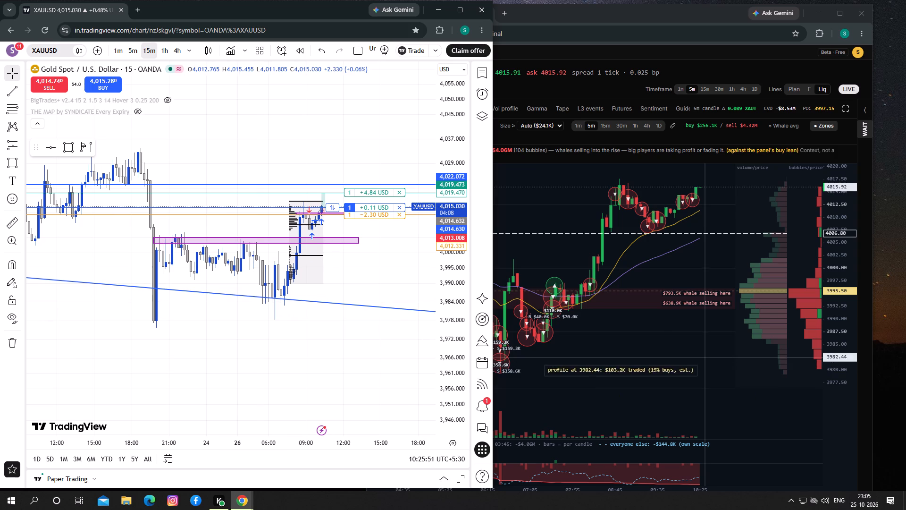
Switch to Tradfye and examine the big-print whale bubbles and selling zones on the 1-minute XAUT/USDT whale chart.
{"action": "left_click", "coordinate": [655, 287]}
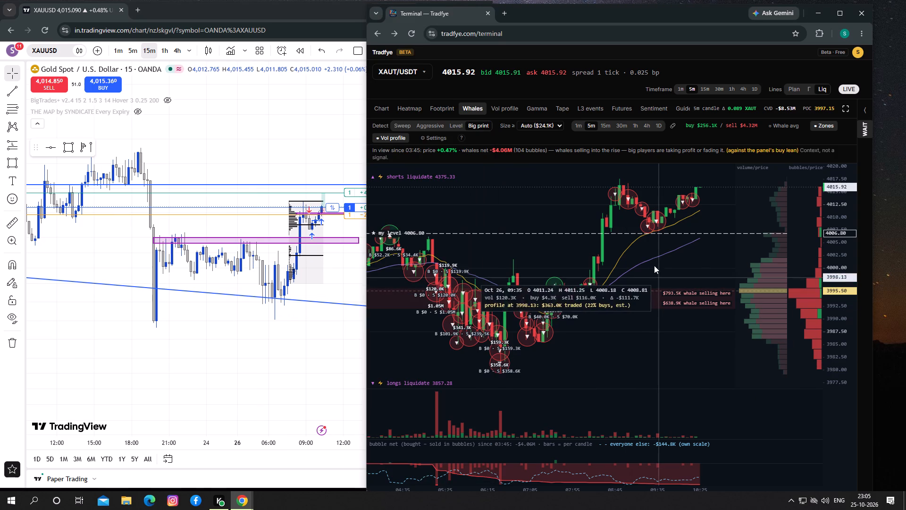
{"action": "left_click", "coordinate": [679, 91]}
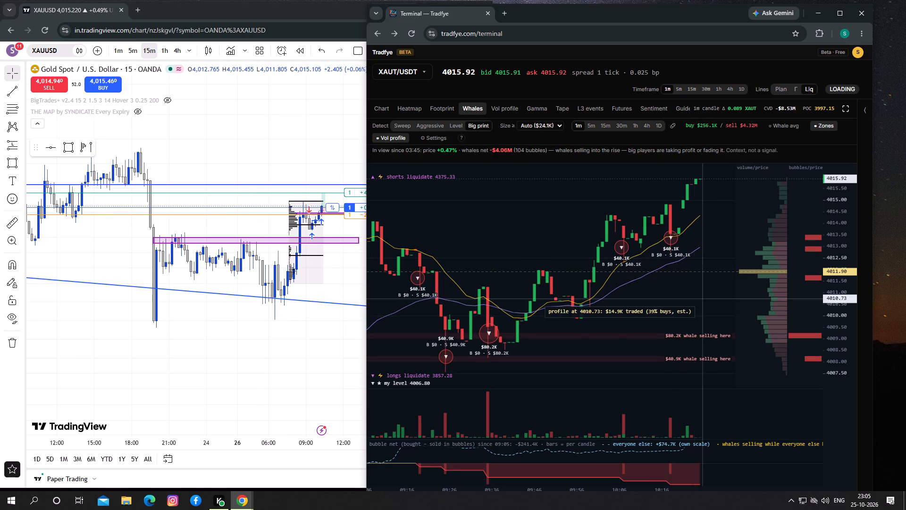
{"action": "left_click", "coordinate": [671, 309]}
{"action": "left_click_drag", "start_coordinate": [656, 305], "coordinate": [656, 308]}
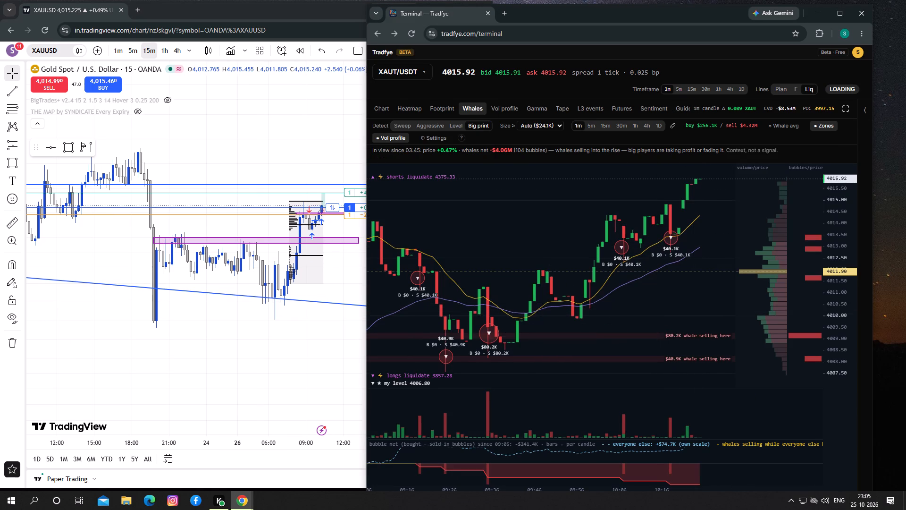
{"action": "left_click_drag", "start_coordinate": [656, 308], "coordinate": [656, 312]}
{"action": "left_click", "coordinate": [531, 254]}
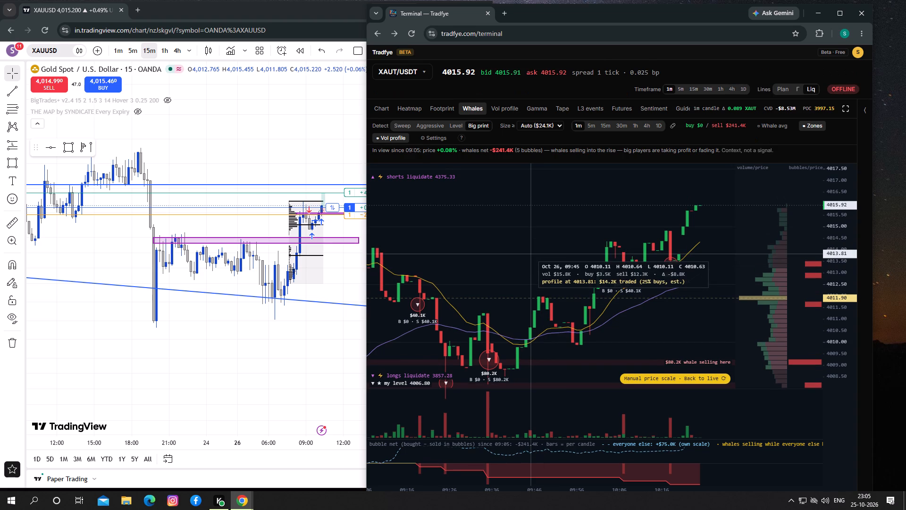
Switch to TradingView and review the XAUUSD long and its volume profile on the 5-minute chart.
{"action": "left_click", "coordinate": [347, 259]}
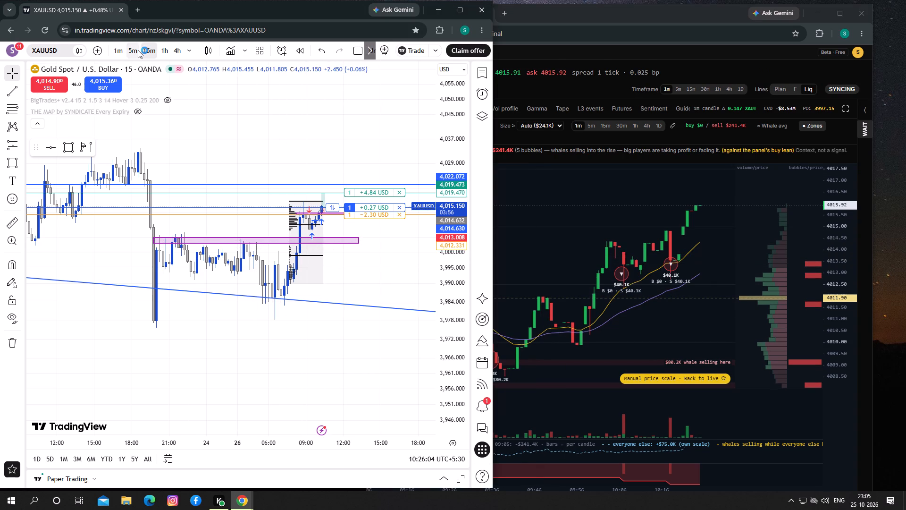
{"action": "left_click", "coordinate": [138, 50]}
{"action": "left_click_drag", "start_coordinate": [452, 280], "coordinate": [450, 203]}
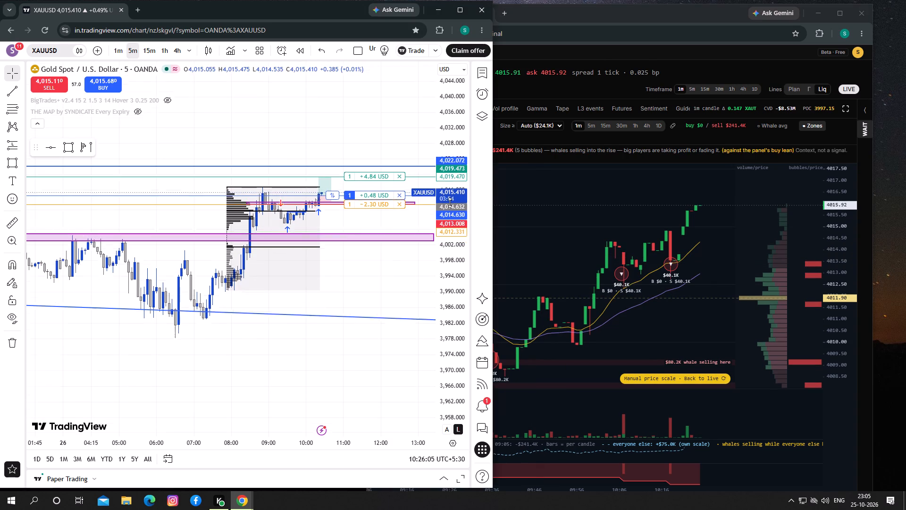
{"action": "left_click_drag", "start_coordinate": [450, 203], "coordinate": [450, 188]}
{"action": "left_click_drag", "start_coordinate": [370, 270], "coordinate": [364, 286]}
Review the XAUUSD long against its stop loss, take profit and the purple zones on the 1-minute chart.
{"action": "left_click", "coordinate": [121, 51]}
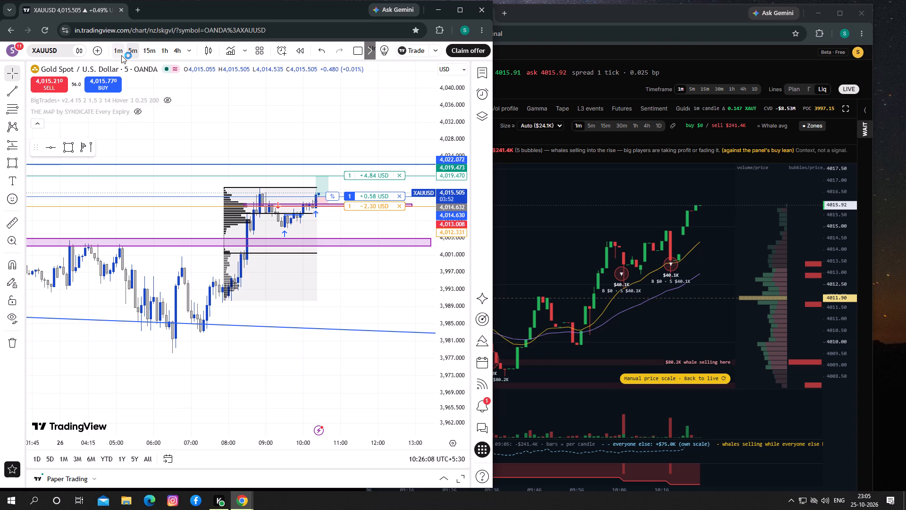
{"action": "left_click_drag", "start_coordinate": [449, 309], "coordinate": [448, 169]}
{"action": "left_click_drag", "start_coordinate": [450, 250], "coordinate": [453, 147]}
{"action": "left_click_drag", "start_coordinate": [352, 182], "coordinate": [302, 270]}
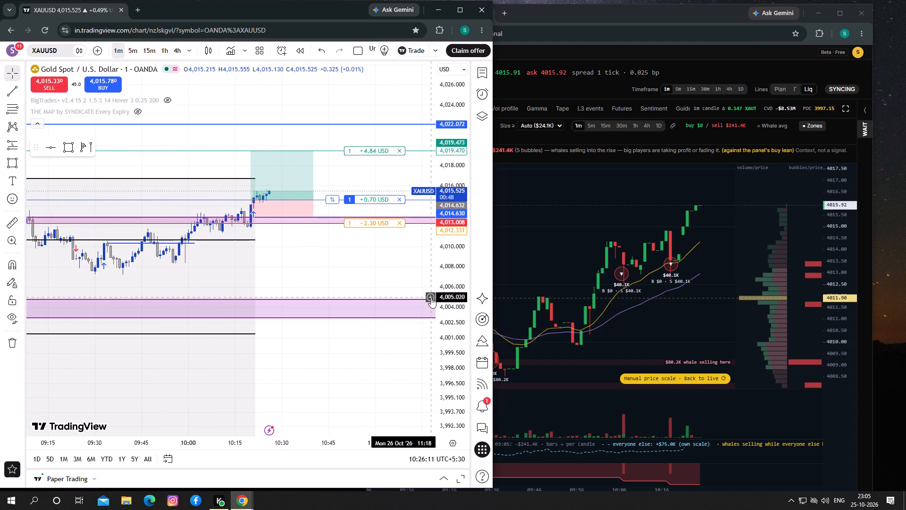
{"action": "left_click_drag", "start_coordinate": [451, 291], "coordinate": [453, 263]}
{"action": "left_click_drag", "start_coordinate": [353, 264], "coordinate": [316, 273]}
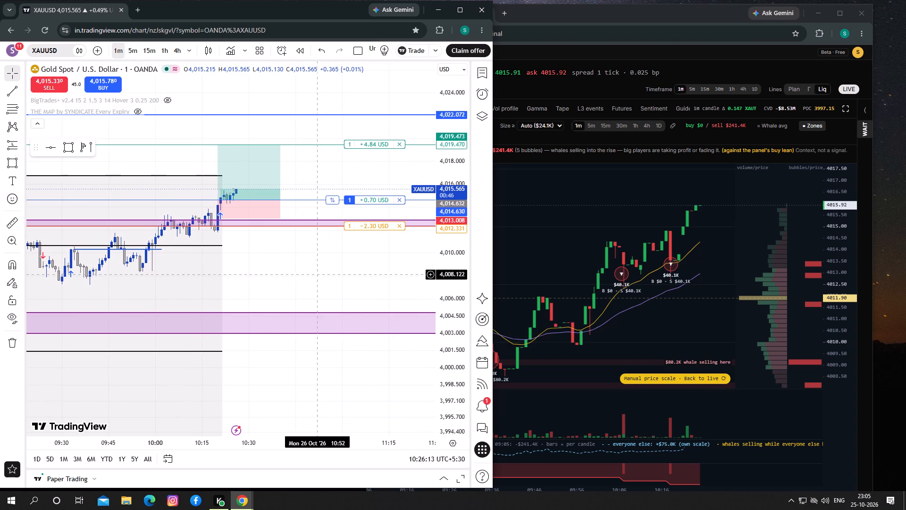
{"action": "left_click_drag", "start_coordinate": [447, 302], "coordinate": [450, 289]}
Extend the fixed-range volume profile's end to the latest candle on the 1-minute XAUUSD chart.
{"action": "left_click_drag", "start_coordinate": [260, 280], "coordinate": [260, 272]}
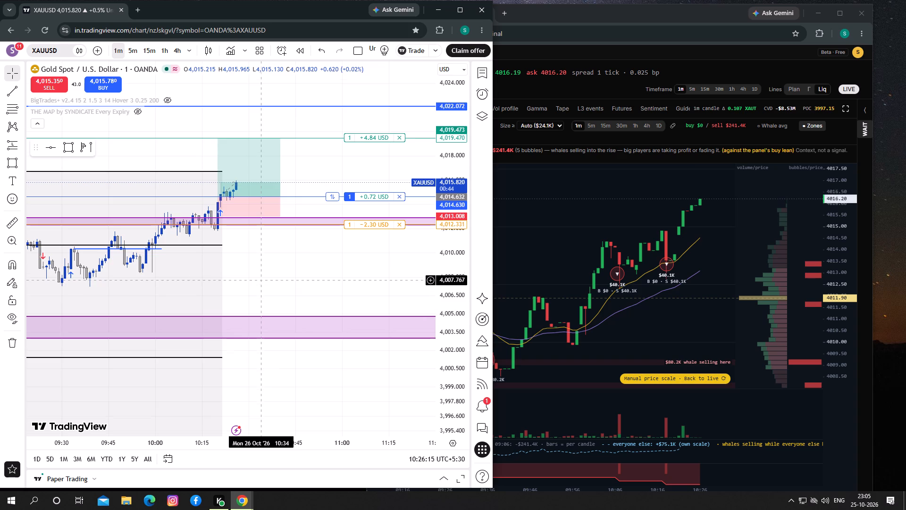
{"action": "left_click_drag", "start_coordinate": [260, 272], "coordinate": [261, 219]}
{"action": "left_click_drag", "start_coordinate": [245, 389], "coordinate": [285, 243]}
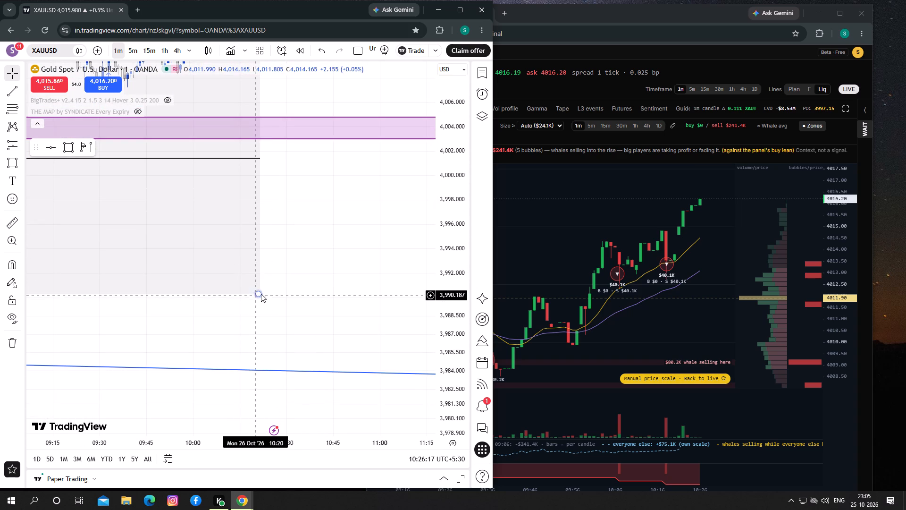
{"action": "left_click_drag", "start_coordinate": [260, 293], "coordinate": [285, 297]}
{"action": "left_click_drag", "start_coordinate": [302, 287], "coordinate": [303, 287]}
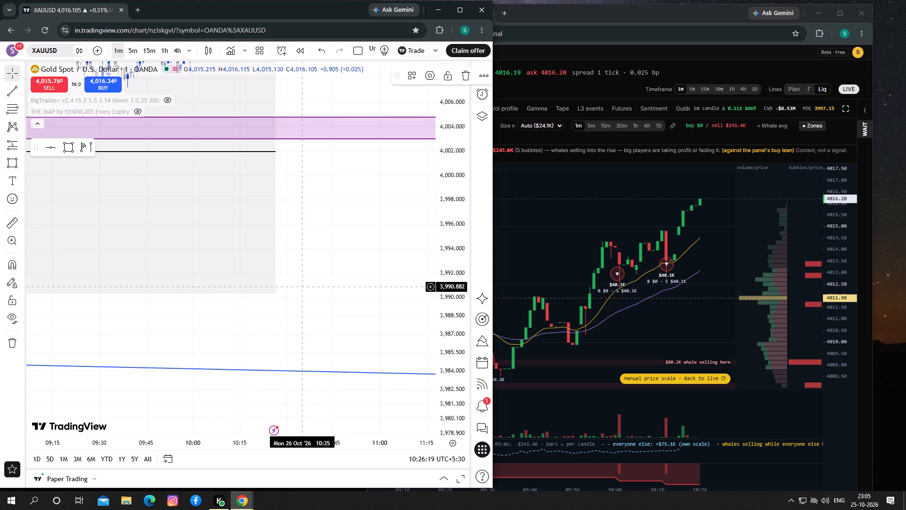
Monitor the XAUUSD long against the volume profile's upper line and the earlier swing high on the 1-minute chart.
{"action": "left_click_drag", "start_coordinate": [303, 287], "coordinate": [284, 422]}
{"action": "left_click_drag", "start_coordinate": [313, 221], "coordinate": [331, 297]}
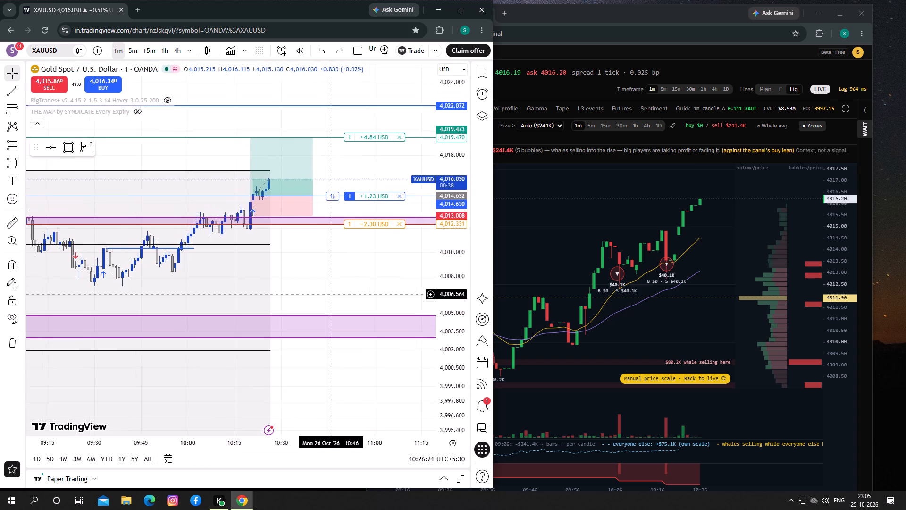
{"action": "left_click_drag", "start_coordinate": [331, 297], "coordinate": [333, 302]}
{"action": "left_click_drag", "start_coordinate": [331, 301], "coordinate": [461, 307]}
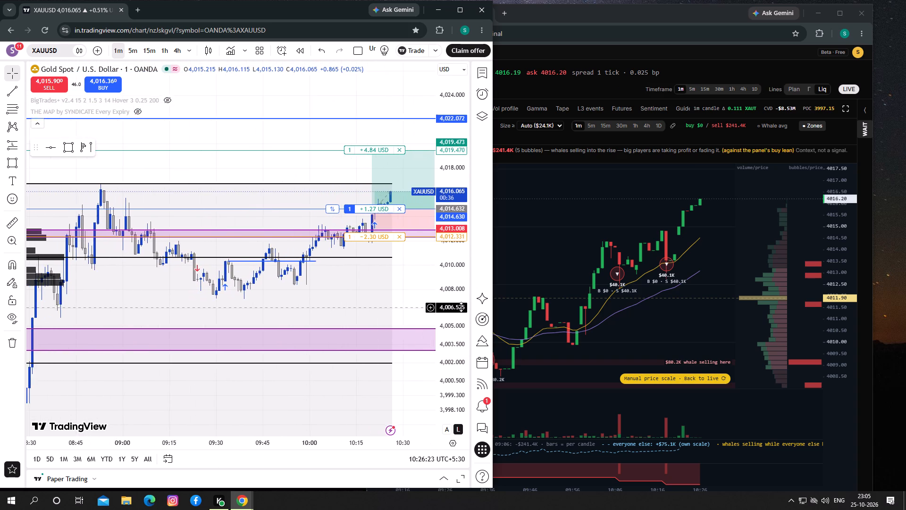
{"action": "left_click_drag", "start_coordinate": [461, 307], "coordinate": [320, 303]}
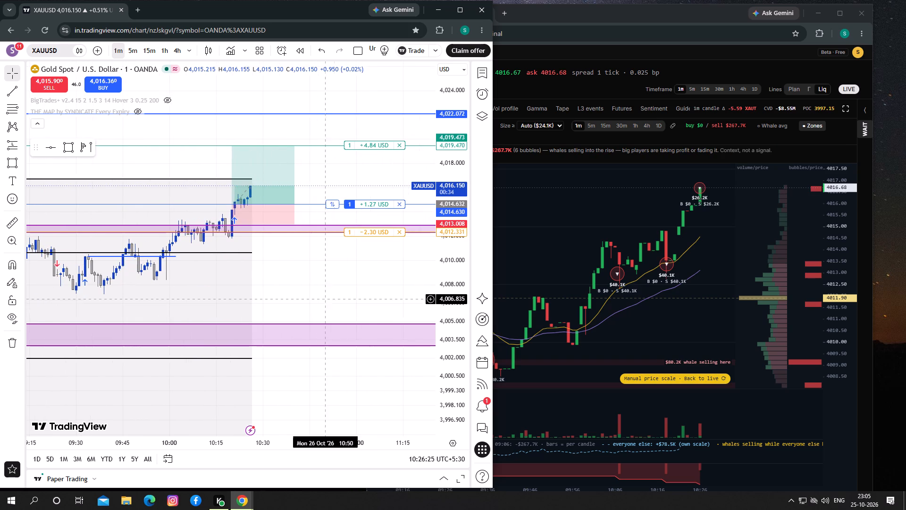
{"action": "left_click_drag", "start_coordinate": [336, 295], "coordinate": [316, 295]}
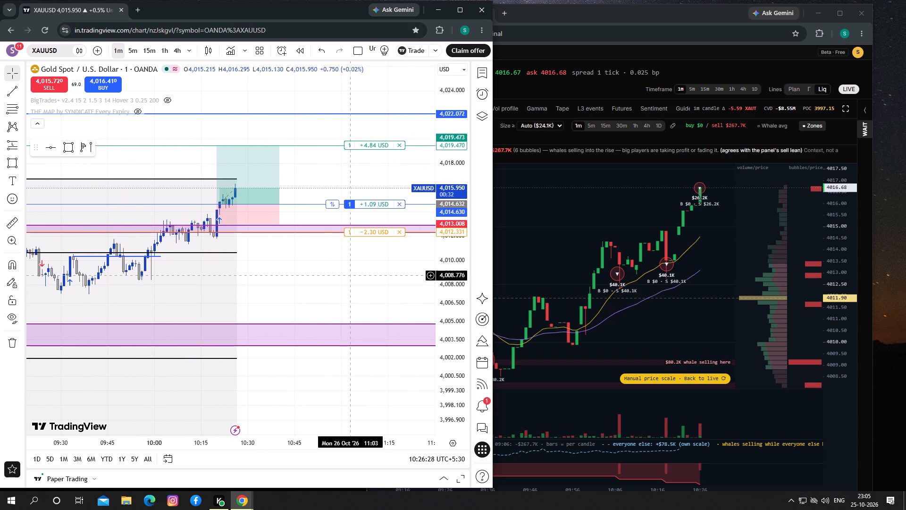
{"action": "left_click_drag", "start_coordinate": [350, 275], "coordinate": [344, 279]}
{"action": "left_click_drag", "start_coordinate": [351, 284], "coordinate": [345, 283]}
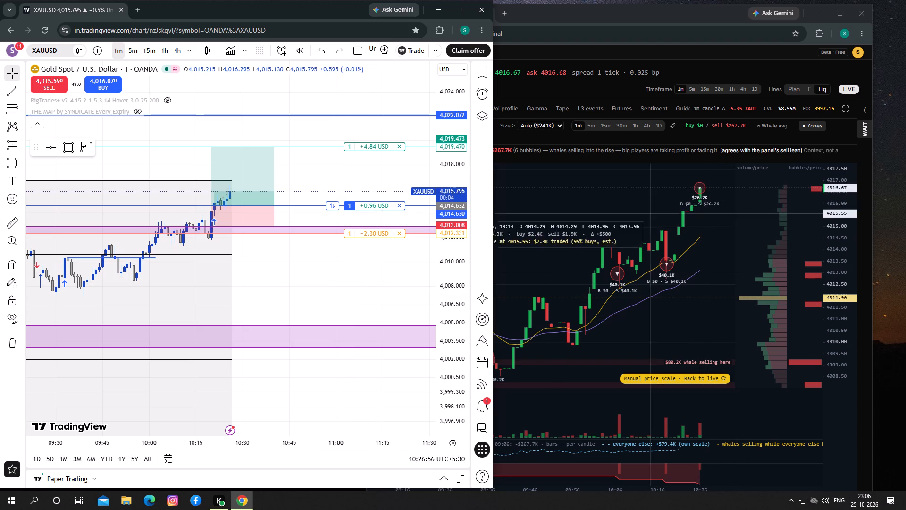
Switch to Tradfye and examine the latest big-print whale bubbles on the 5-minute XAUT/USDT whale chart.
{"action": "left_click", "coordinate": [638, 221]}
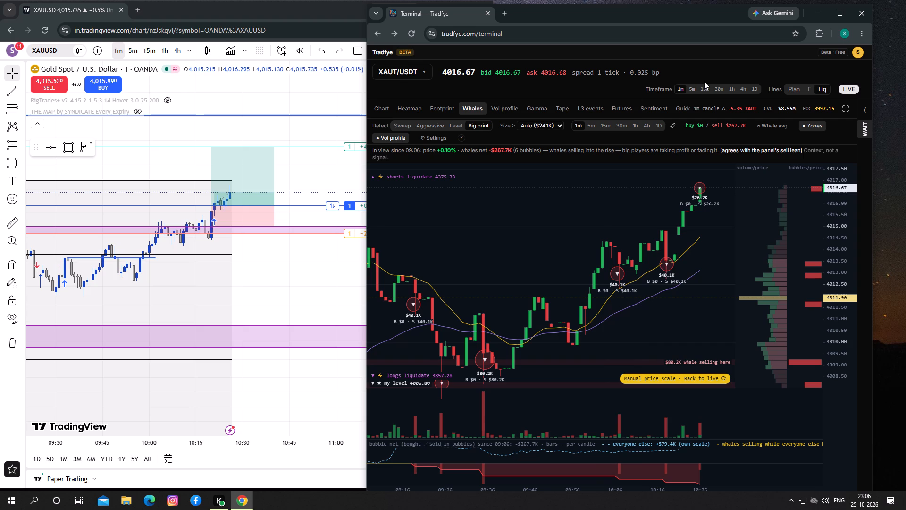
{"action": "left_click", "coordinate": [694, 87]}
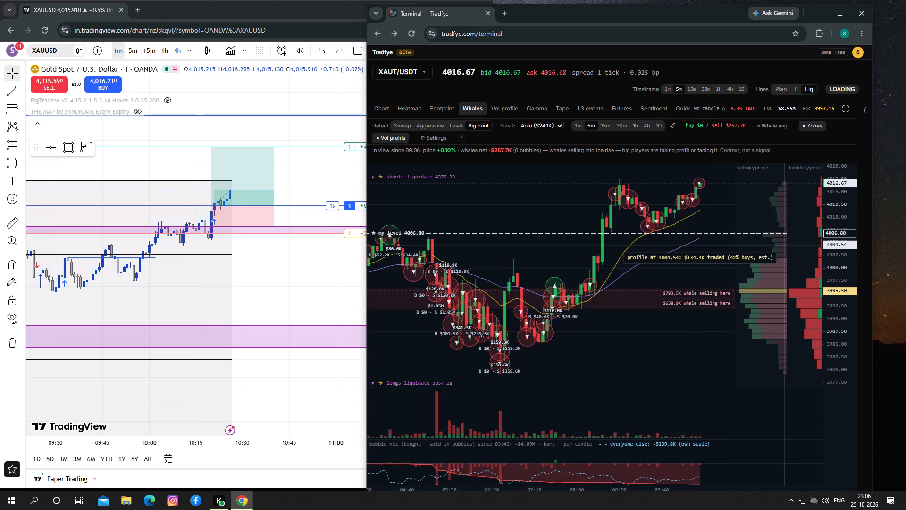
{"action": "left_click_drag", "start_coordinate": [707, 207], "coordinate": [702, 218]}
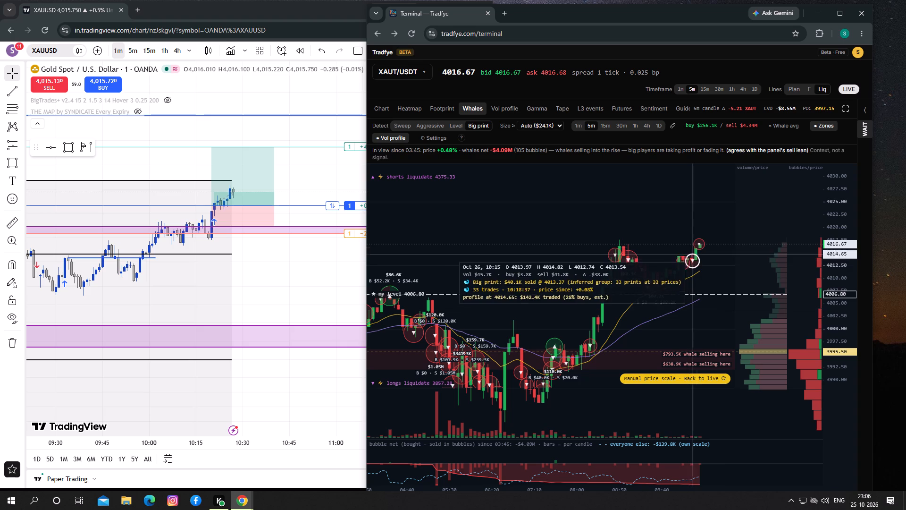
{"action": "left_click", "coordinate": [720, 277]}
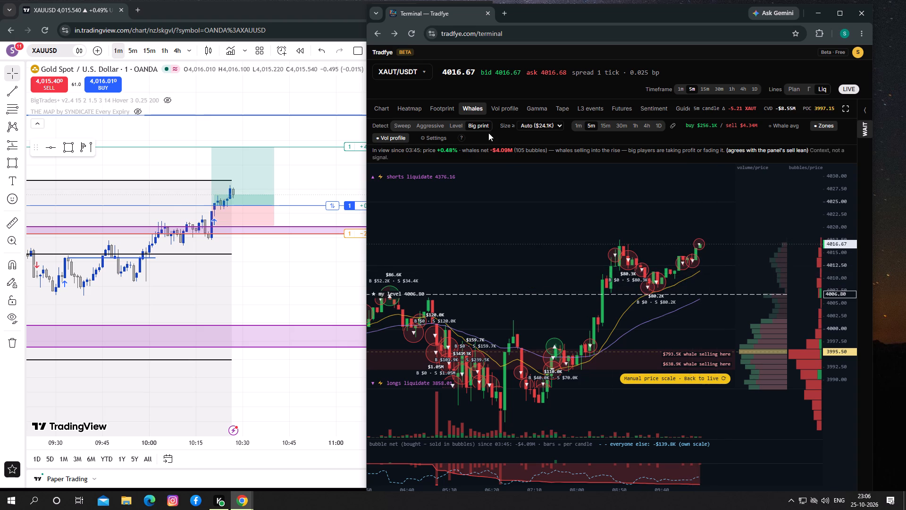
Compare the resting order walls on the XAUT/USDT heatmap across 1m, 2m and 5m spans, finishing on 2m.
{"action": "left_click", "coordinate": [422, 106]}
{"action": "left_click", "coordinate": [626, 397]}
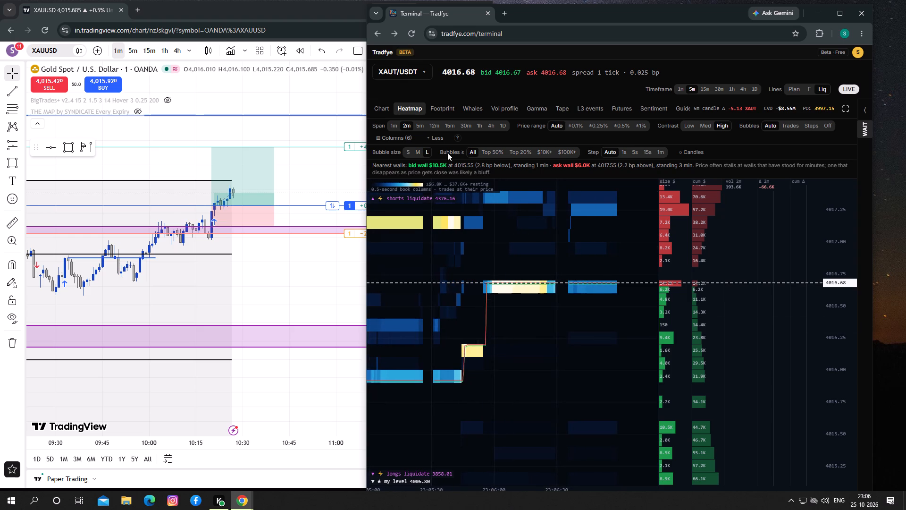
{"action": "left_click", "coordinate": [391, 122]}
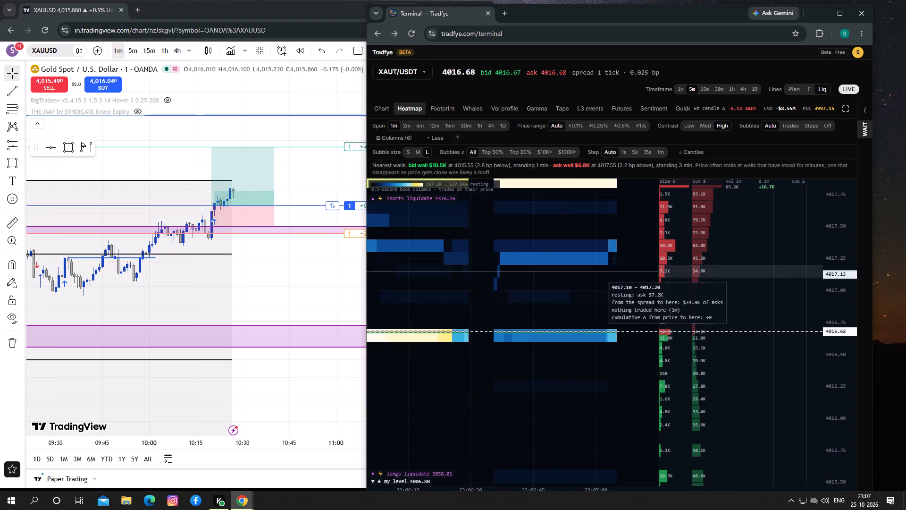
{"action": "left_click", "coordinate": [406, 125]}
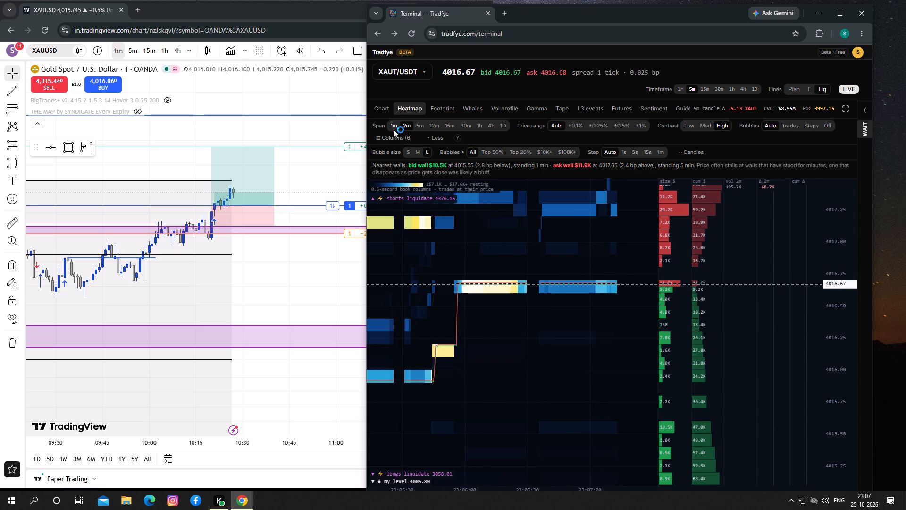
{"action": "left_click", "coordinate": [419, 127]}
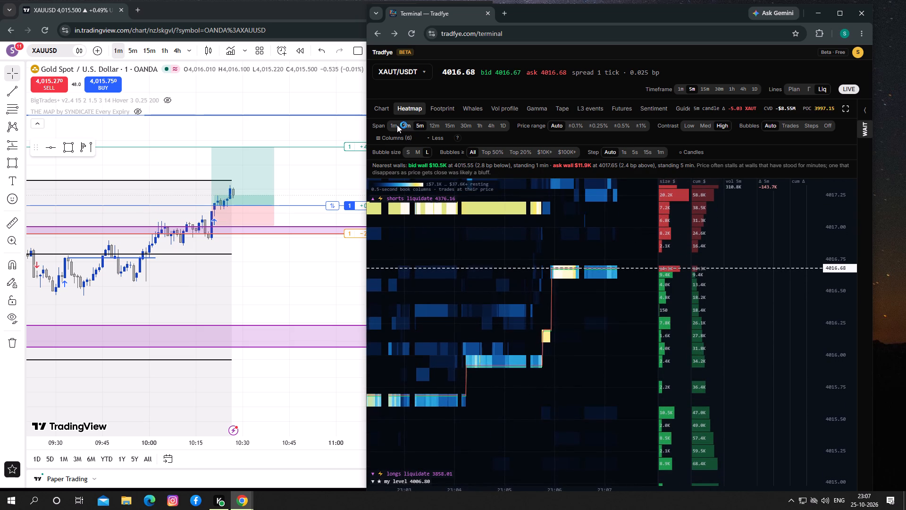
{"action": "left_click", "coordinate": [392, 123]}
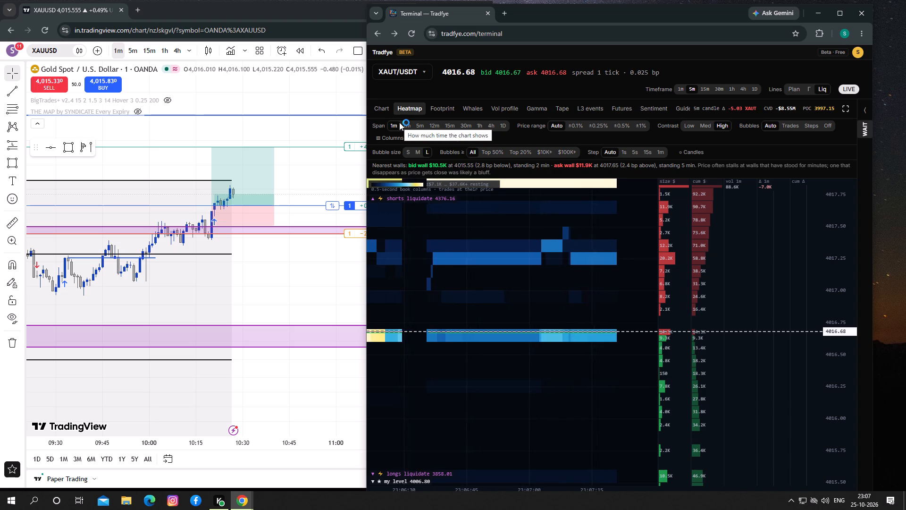
{"action": "left_click", "coordinate": [403, 123]}
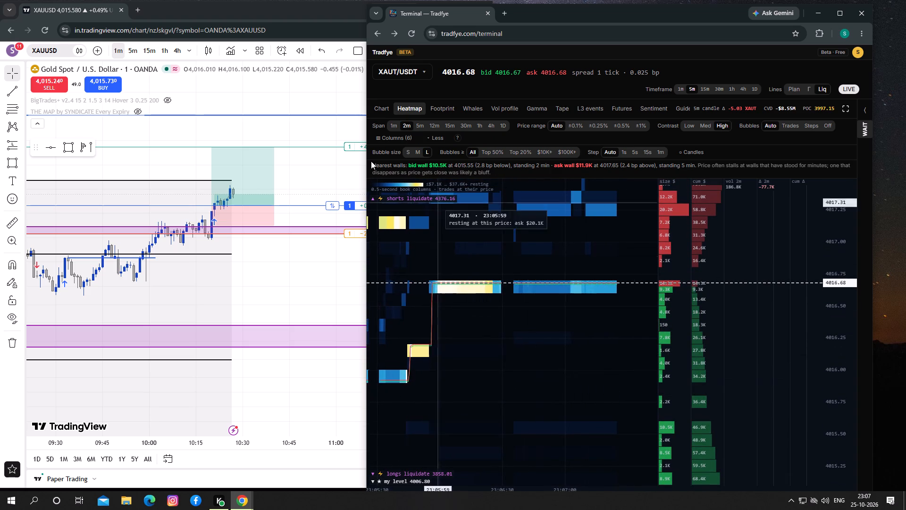
Examine the XAUT/USDT tape of all trades, focusing on the size and notional of the highlighted large sell print.
{"action": "left_click", "coordinate": [558, 110]}
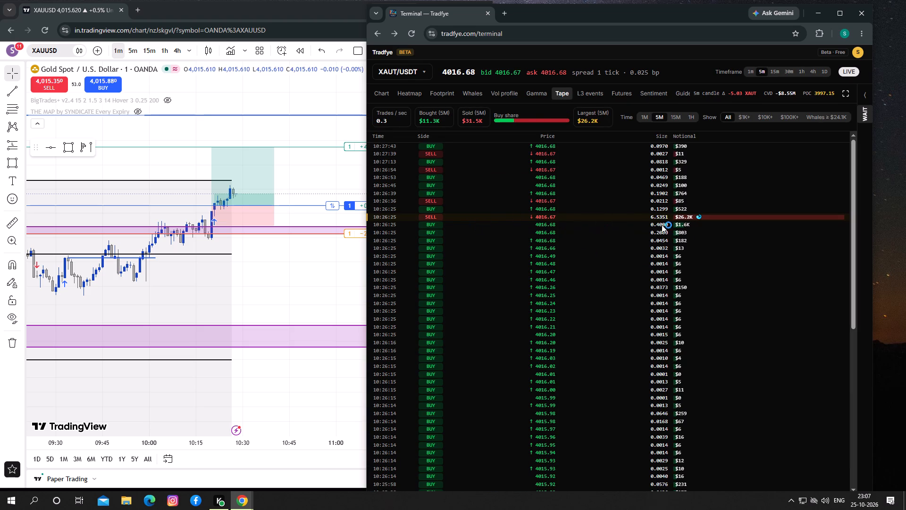
{"action": "left_click", "coordinate": [676, 217]}
{"action": "left_click", "coordinate": [743, 115]}
{"action": "left_click", "coordinate": [732, 118]}
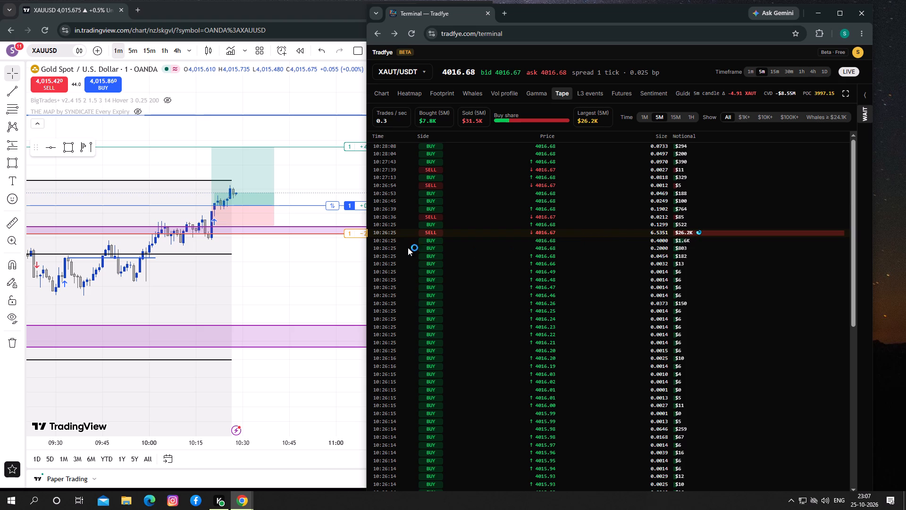
{"action": "left_click_drag", "start_coordinate": [701, 232], "coordinate": [668, 232]}
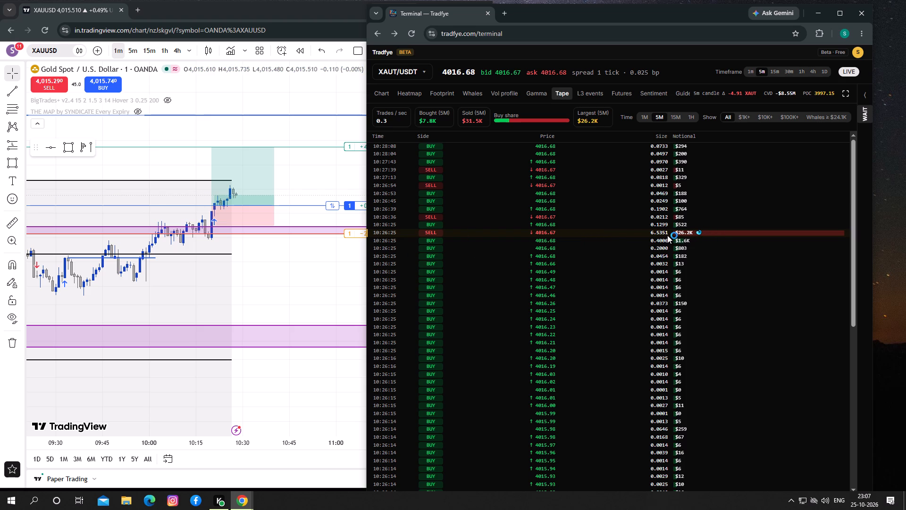
{"action": "left_click_drag", "start_coordinate": [667, 231], "coordinate": [686, 231]}
{"action": "left_click_drag", "start_coordinate": [686, 231], "coordinate": [638, 232]}
{"action": "left_click_drag", "start_coordinate": [652, 231], "coordinate": [666, 234]}
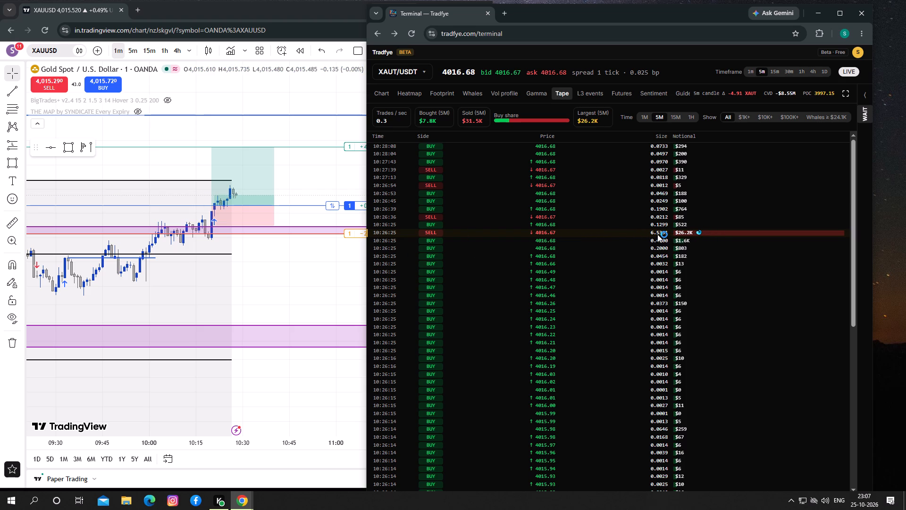
{"action": "left_click", "coordinate": [657, 230]}
{"action": "left_click_drag", "start_coordinate": [657, 230], "coordinate": [691, 236]}
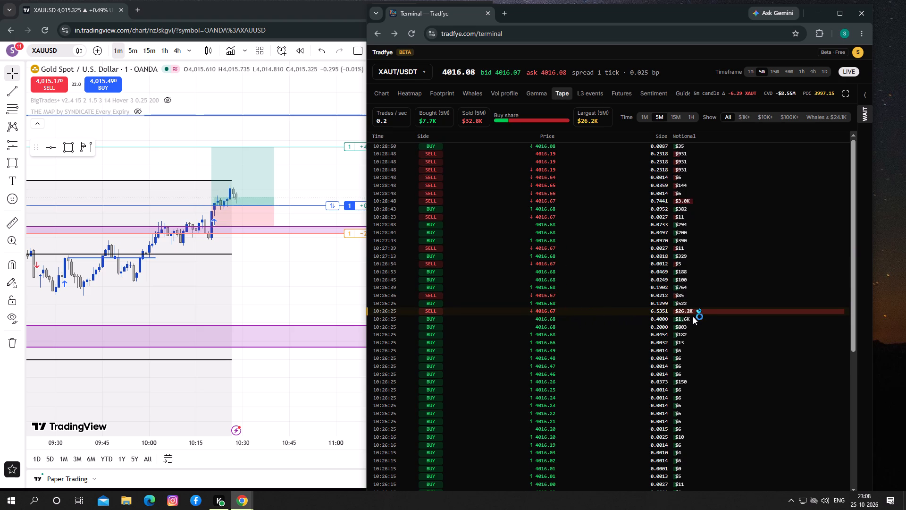
{"action": "left_click", "coordinate": [618, 263]}
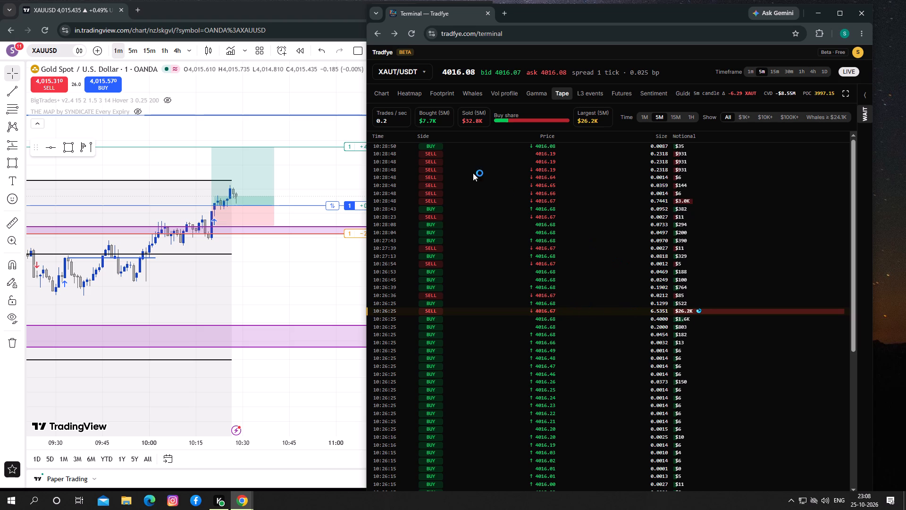
Examine the latest big-print bubble on the 5-minute XAUT/USDT whale chart, cross-checking it against the XAUUSD position in TradingView.
{"action": "left_click", "coordinate": [472, 93]}
{"action": "left_click_drag", "start_coordinate": [724, 218], "coordinate": [717, 221]}
{"action": "left_click", "coordinate": [717, 221]}
{"action": "left_click_drag", "start_coordinate": [703, 247], "coordinate": [703, 251]}
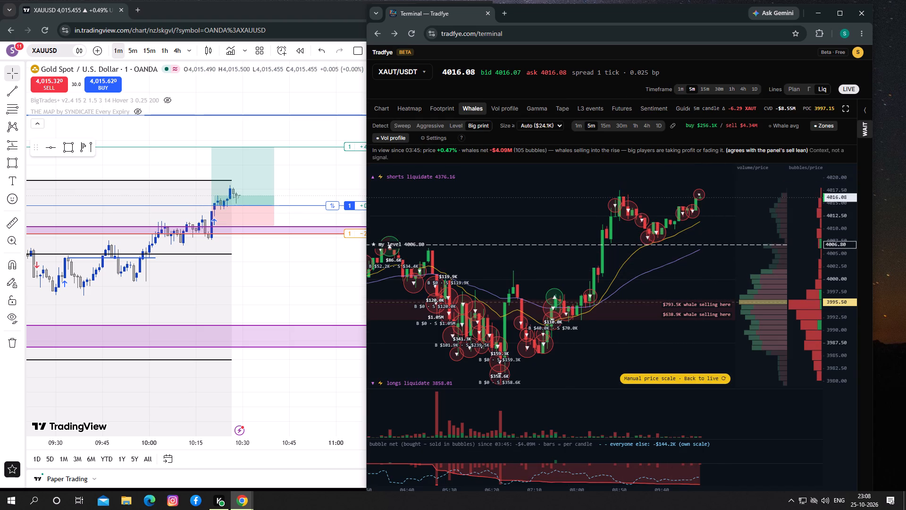
{"action": "left_click_drag", "start_coordinate": [703, 251], "coordinate": [702, 256]}
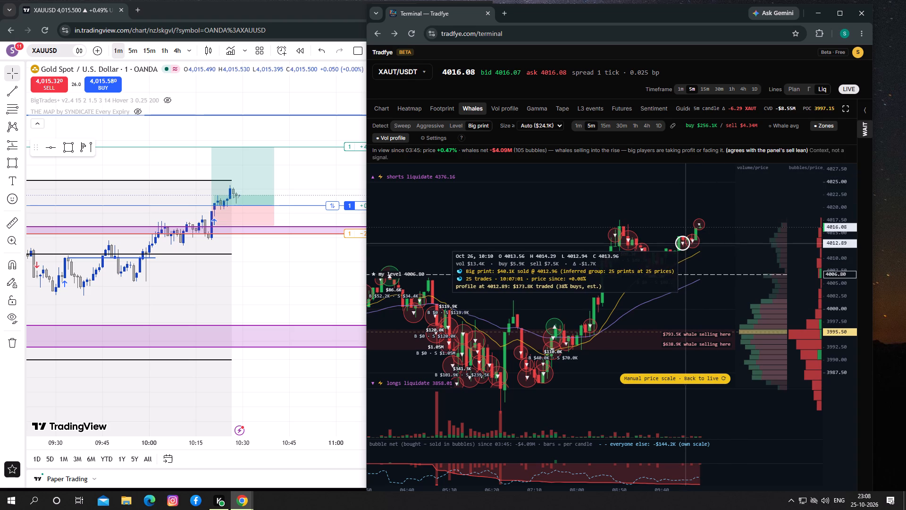
{"action": "left_click", "coordinate": [612, 227]}
{"action": "left_click_drag", "start_coordinate": [556, 244], "coordinate": [541, 235]}
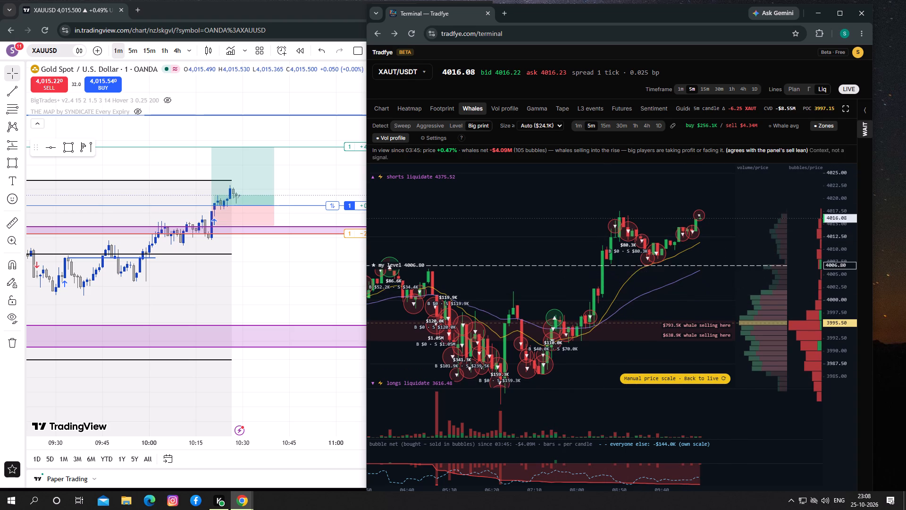
{"action": "left_click_drag", "start_coordinate": [541, 235], "coordinate": [541, 240]}
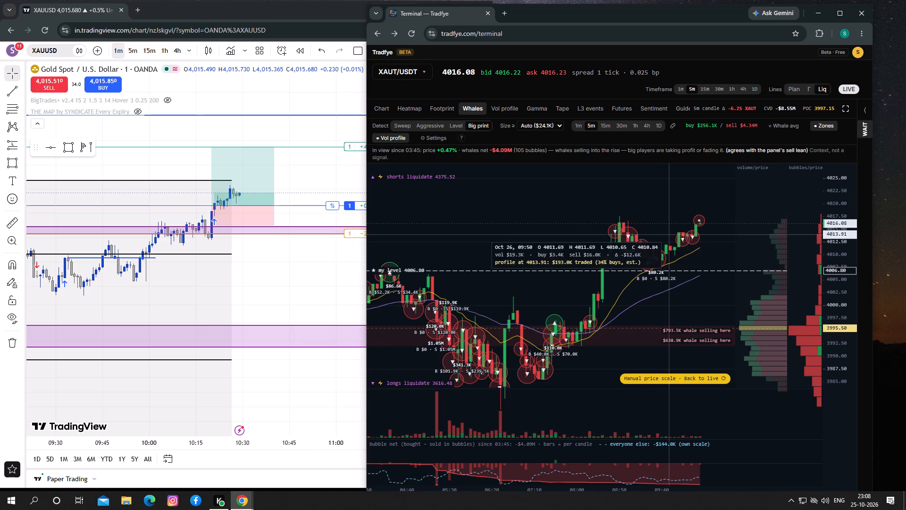
{"action": "left_click", "coordinate": [261, 283]}
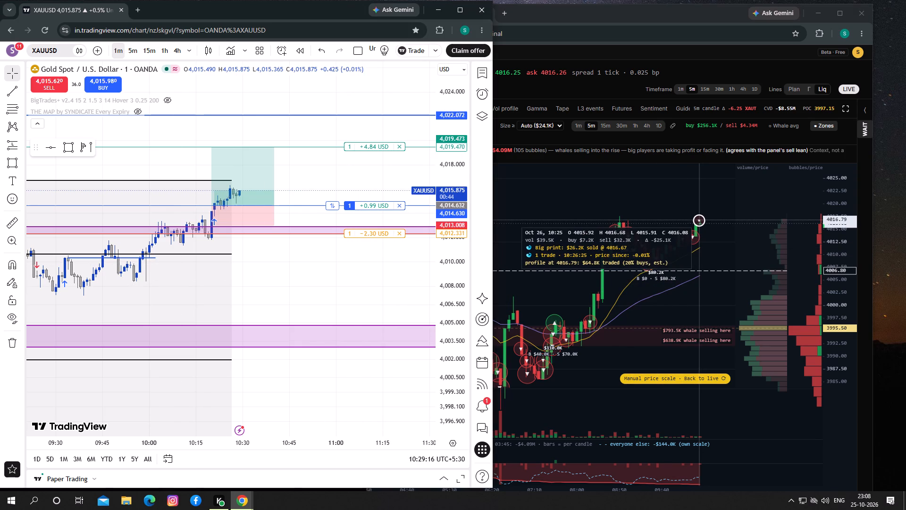
{"action": "left_click", "coordinate": [724, 255]}
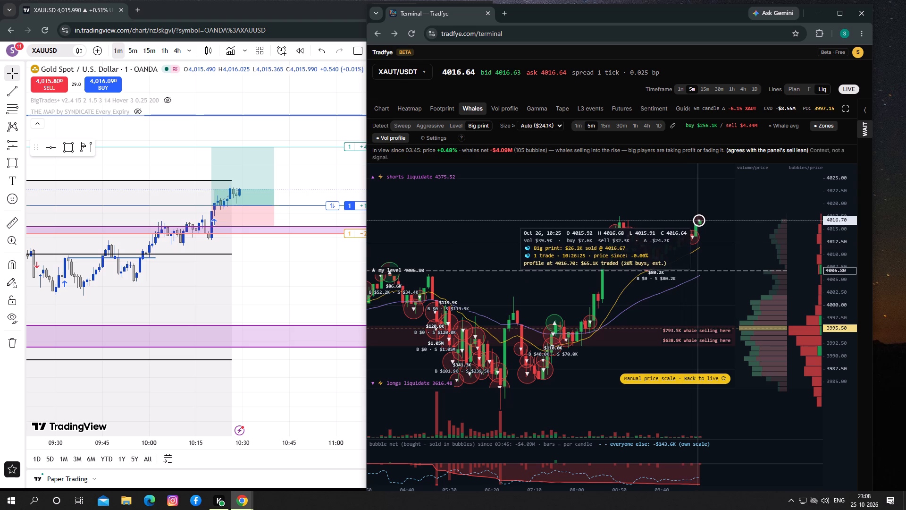
Switch to TradingView and monitor the XAUUSD long against its stop loss and take profit on the 1-minute chart.
{"action": "left_click", "coordinate": [342, 275]}
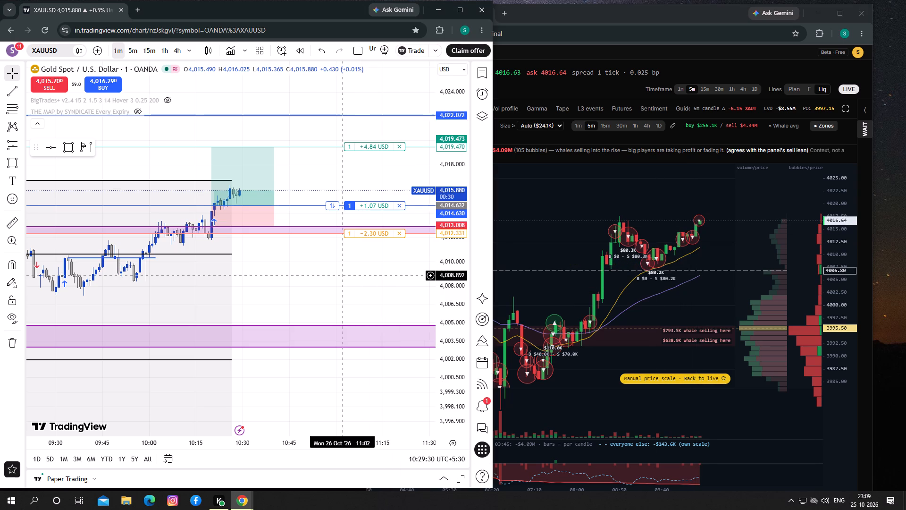
{"action": "left_click_drag", "start_coordinate": [447, 295], "coordinate": [449, 280]}
{"action": "left_click_drag", "start_coordinate": [323, 276], "coordinate": [334, 287]}
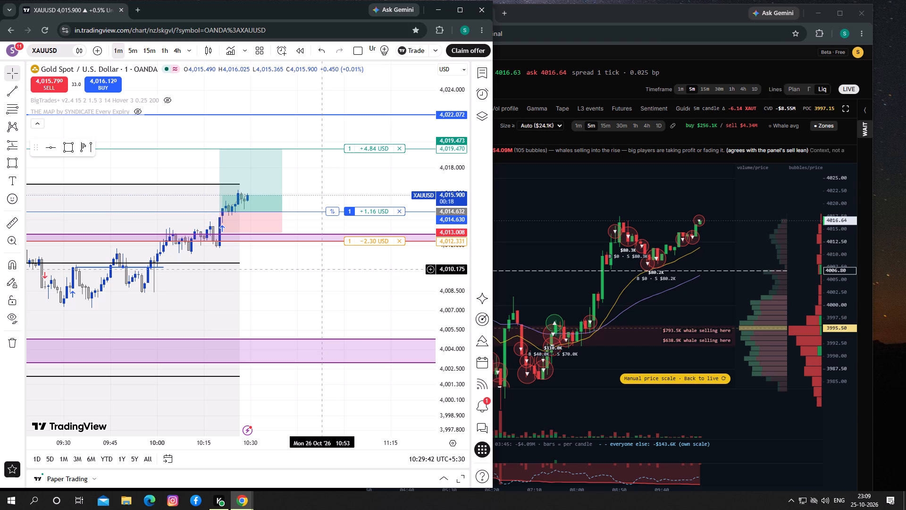
{"action": "left_click_drag", "start_coordinate": [304, 270], "coordinate": [313, 272]}
{"action": "left_click", "coordinate": [309, 271]}
{"action": "left_click_drag", "start_coordinate": [340, 194], "coordinate": [336, 195]}
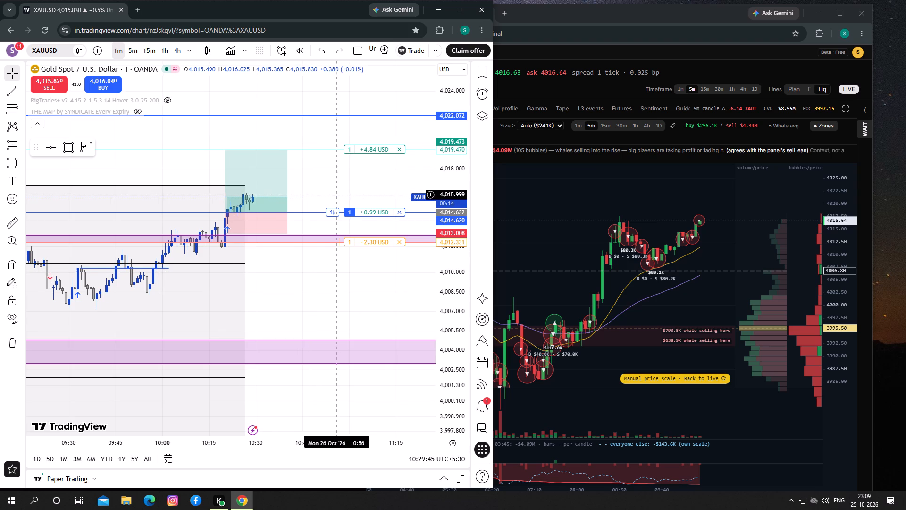
{"action": "left_click_drag", "start_coordinate": [336, 195], "coordinate": [330, 196]}
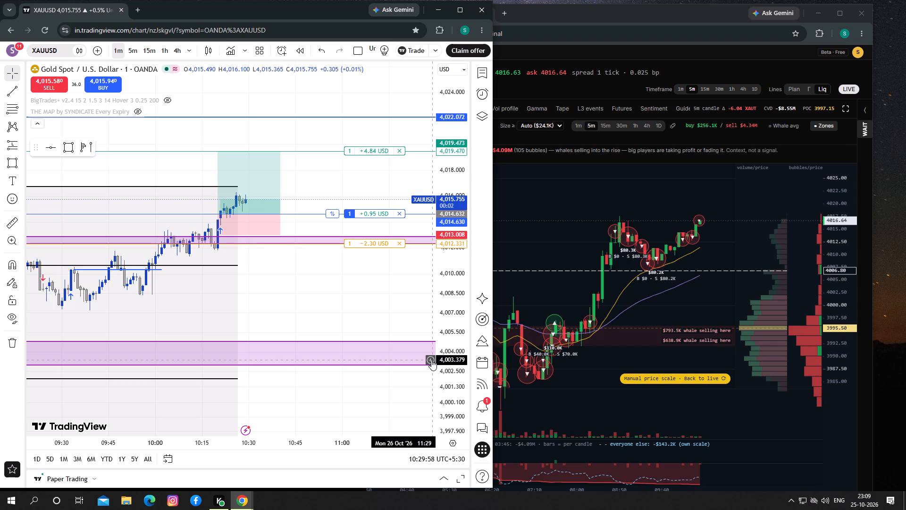
Switch Tradfye's XAUT/USDT whale chart to the 1-minute timeframe and examine the latest big-print bubbles.
{"action": "left_click", "coordinate": [679, 92]}
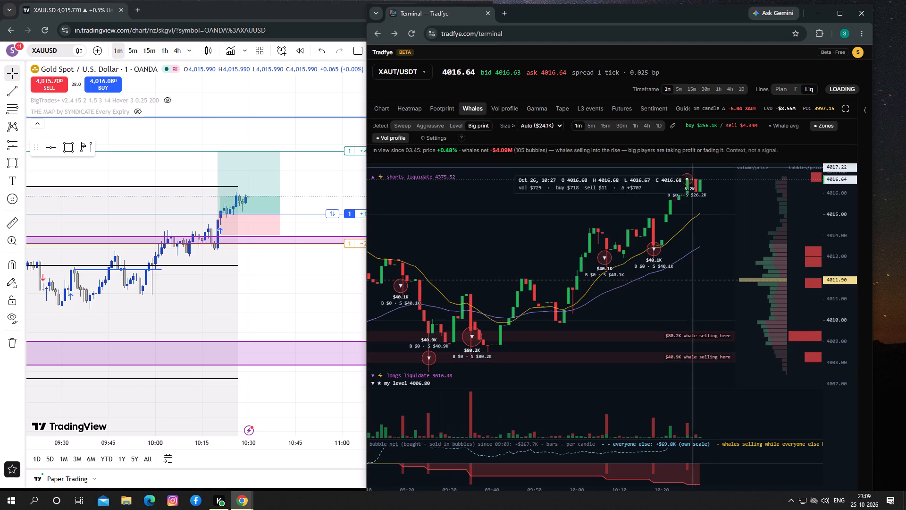
{"action": "left_click_drag", "start_coordinate": [738, 243], "coordinate": [731, 252]}
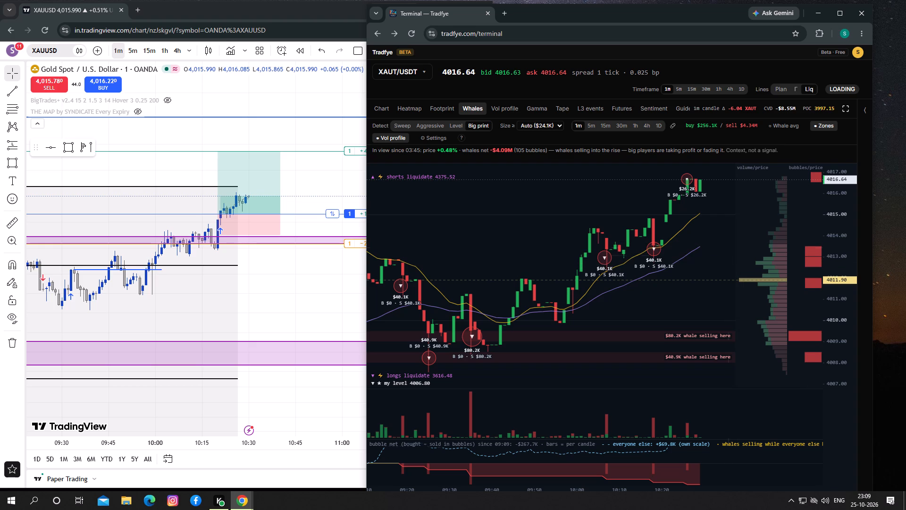
{"action": "left_click_drag", "start_coordinate": [722, 240], "coordinate": [720, 249]}
{"action": "left_click_drag", "start_coordinate": [715, 276], "coordinate": [714, 268]}
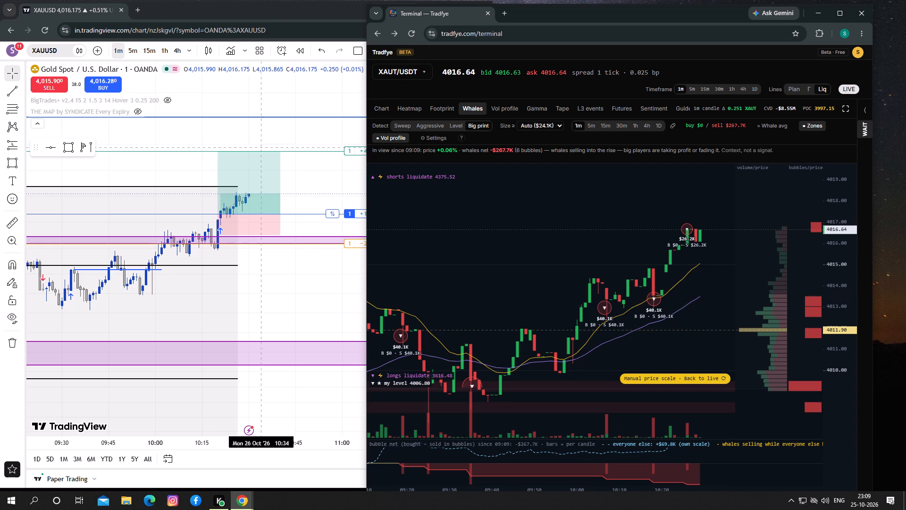
Switch to TradingView and review the XAUUSD long against the volume profile, purple zones and earlier swing high on the 1-minute chart.
{"action": "left_click_drag", "start_coordinate": [289, 294], "coordinate": [301, 199]}
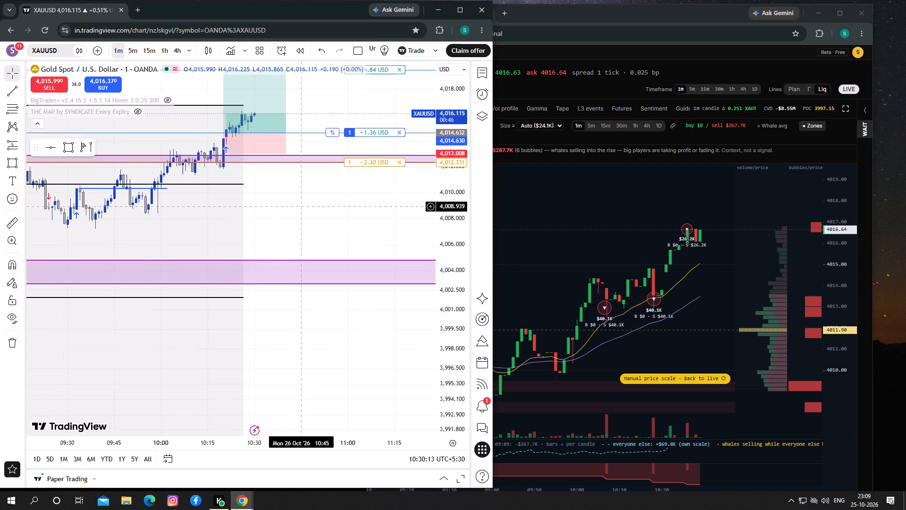
{"action": "left_click_drag", "start_coordinate": [301, 199], "coordinate": [301, 182]}
{"action": "left_click", "coordinate": [274, 418]}
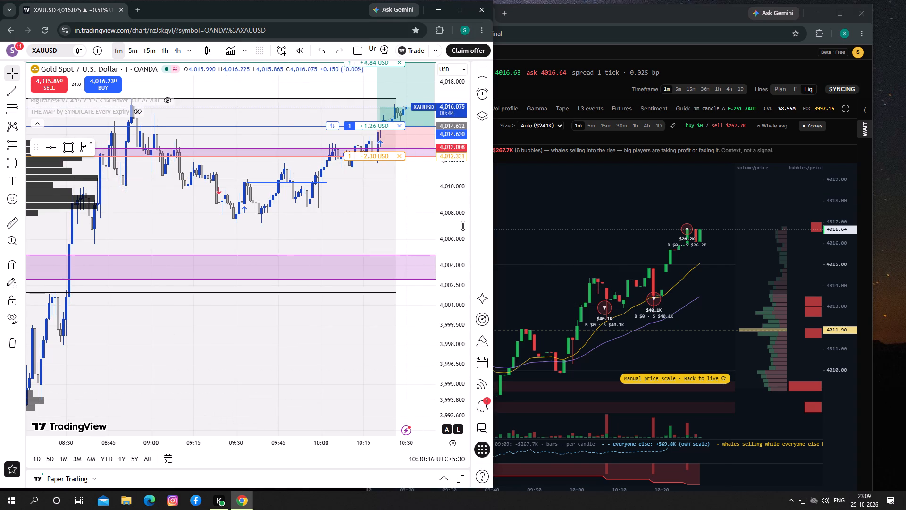
{"action": "left_click_drag", "start_coordinate": [463, 226], "coordinate": [463, 352]}
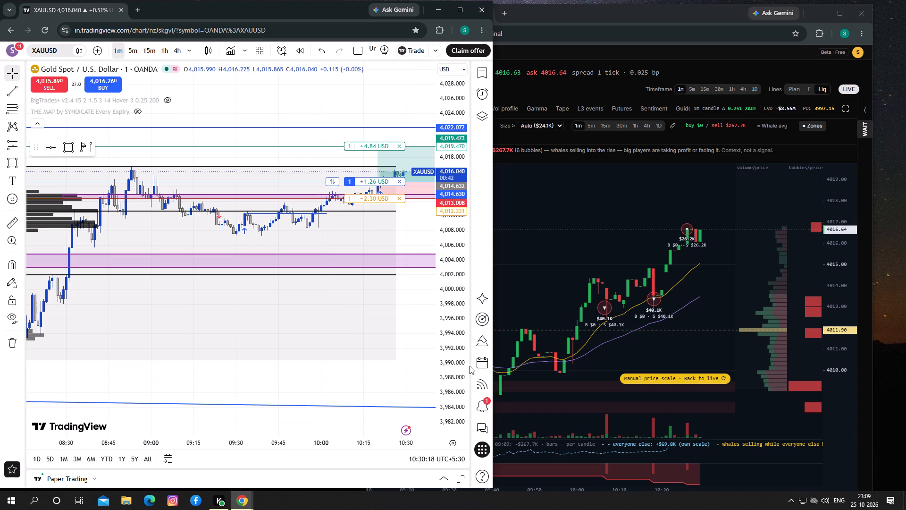
{"action": "left_click_drag", "start_coordinate": [466, 366], "coordinate": [466, 320]}
{"action": "left_click_drag", "start_coordinate": [413, 330], "coordinate": [502, 263]}
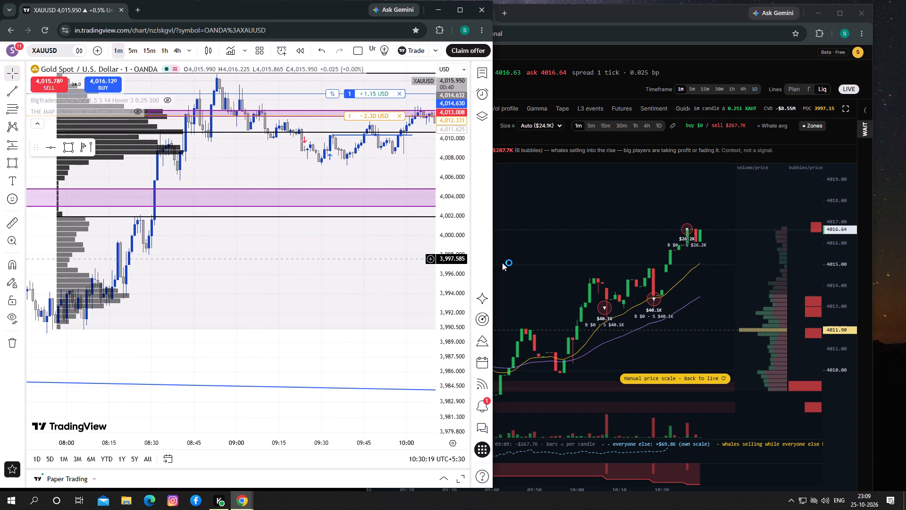
{"action": "left_click_drag", "start_coordinate": [502, 263], "coordinate": [421, 318]}
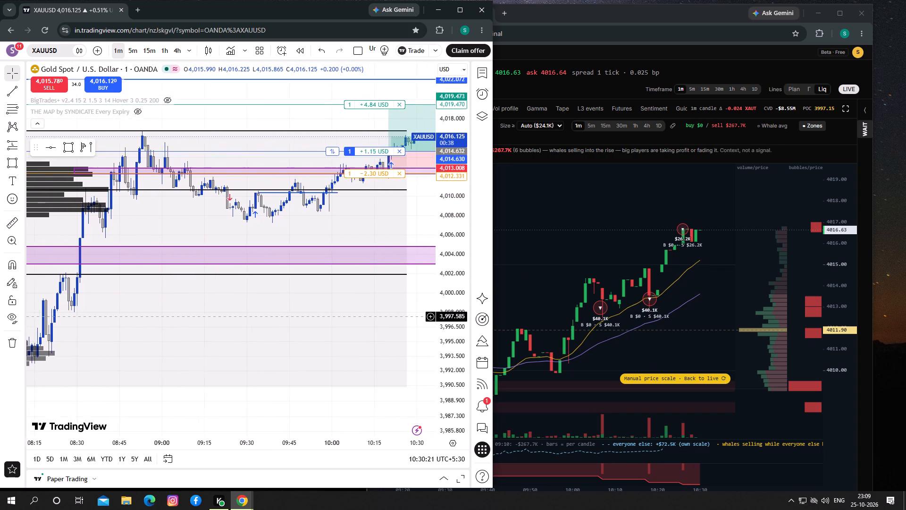
{"action": "left_click_drag", "start_coordinate": [421, 318], "coordinate": [388, 328]}
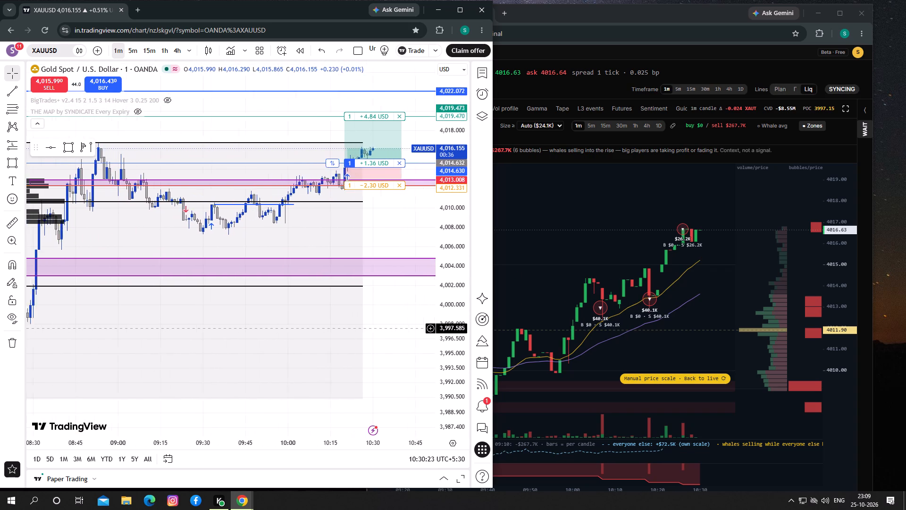
{"action": "left_click_drag", "start_coordinate": [388, 328], "coordinate": [495, 299]}
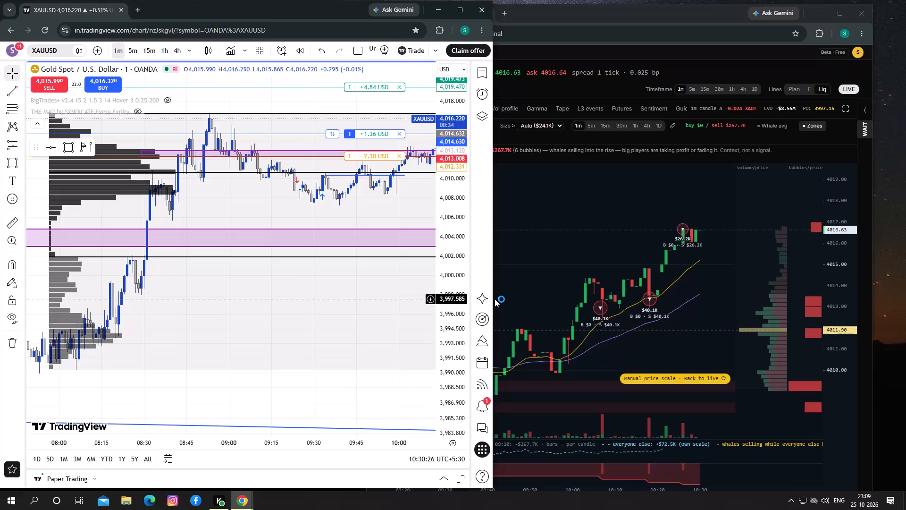
Examine the XAUUSD long's entry, stop loss and take profit against the purple zones and earlier swings on TradingView's 1-minute chart.
{"action": "left_click_drag", "start_coordinate": [495, 299], "coordinate": [424, 333]}
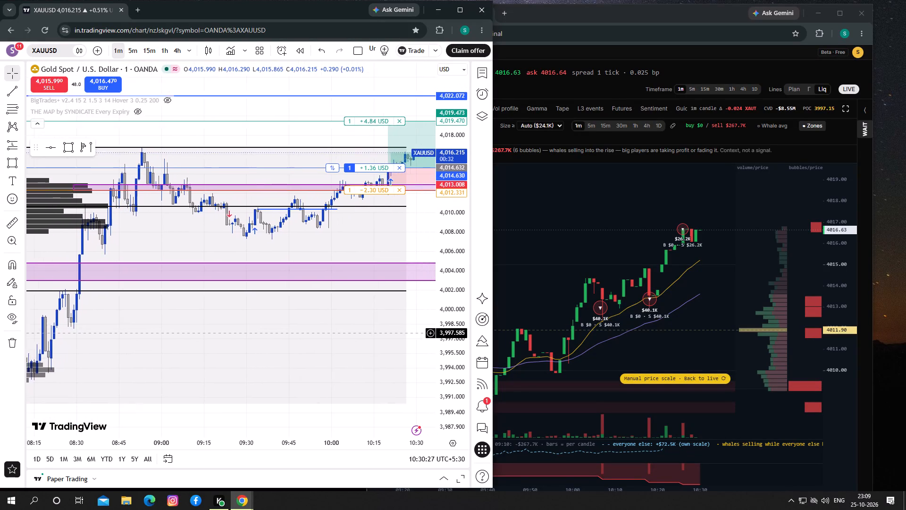
{"action": "left_click_drag", "start_coordinate": [424, 333], "coordinate": [394, 339]}
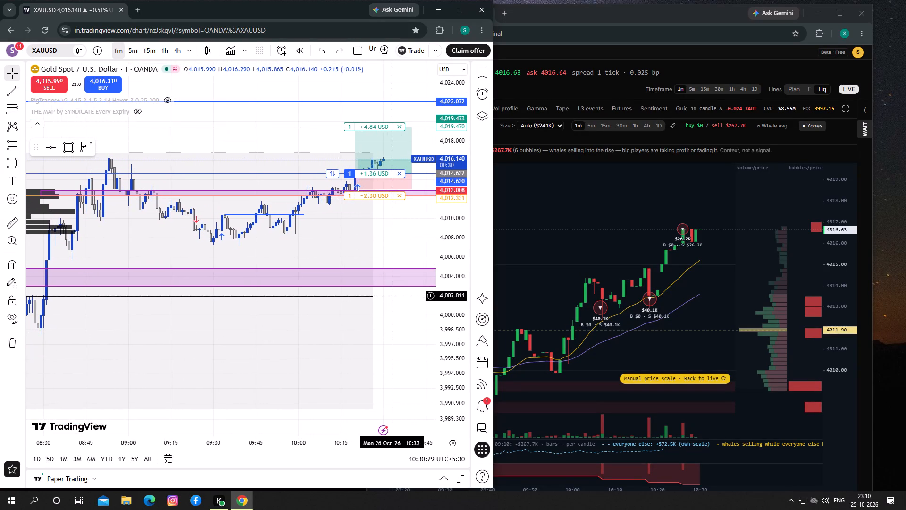
{"action": "left_click_drag", "start_coordinate": [396, 246], "coordinate": [329, 272]}
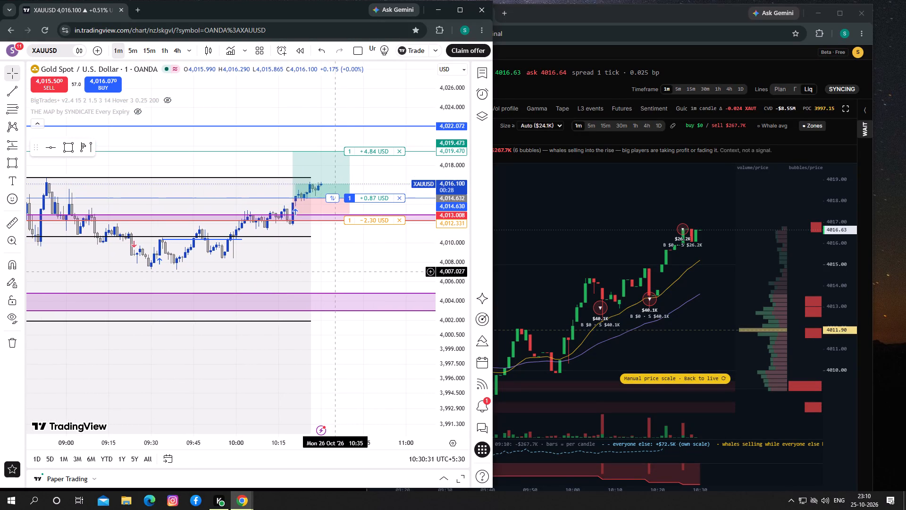
{"action": "left_click_drag", "start_coordinate": [348, 267], "coordinate": [319, 276]}
{"action": "left_click_drag", "start_coordinate": [445, 288], "coordinate": [445, 285]}
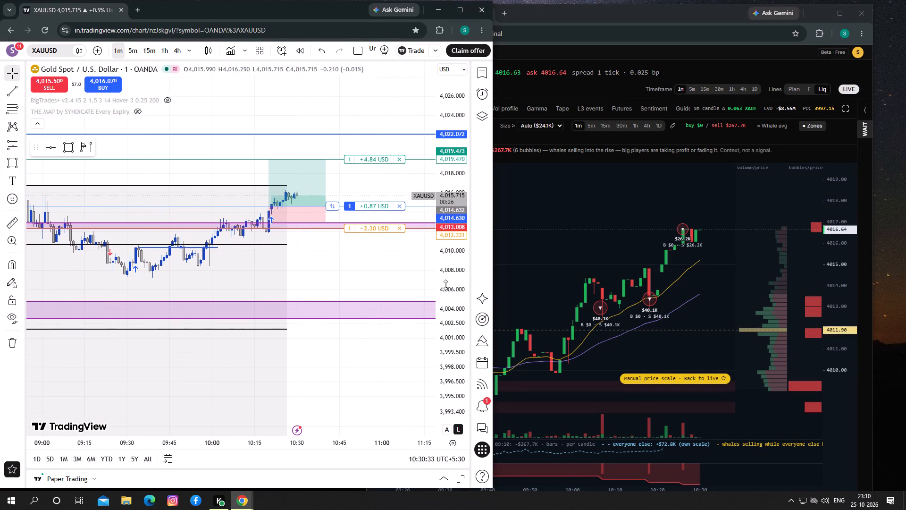
{"action": "left_click_drag", "start_coordinate": [445, 285], "coordinate": [460, 219]}
{"action": "left_click_drag", "start_coordinate": [359, 262], "coordinate": [327, 305]}
{"action": "left_click_drag", "start_coordinate": [327, 304], "coordinate": [317, 297]}
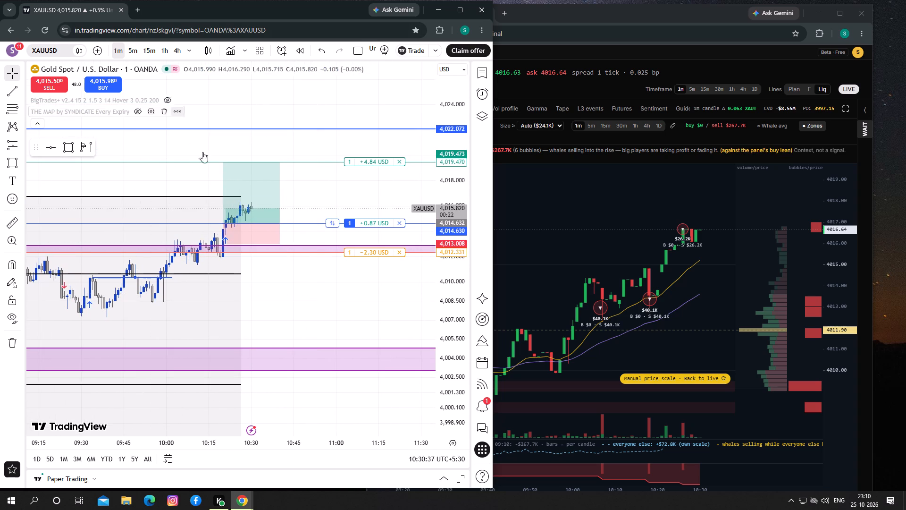
{"action": "left_click_drag", "start_coordinate": [441, 309], "coordinate": [431, 252]}
{"action": "left_click_drag", "start_coordinate": [312, 270], "coordinate": [339, 250]}
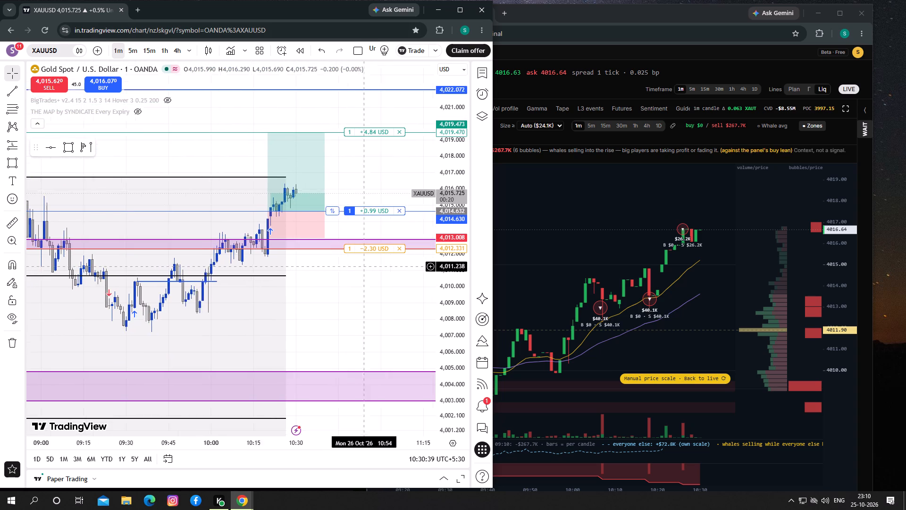
{"action": "left_click_drag", "start_coordinate": [339, 250], "coordinate": [319, 265]}
{"action": "left_click_drag", "start_coordinate": [439, 214], "coordinate": [439, 232]}
{"action": "left_click_drag", "start_coordinate": [307, 295], "coordinate": [375, 236]}
{"action": "left_click_drag", "start_coordinate": [455, 228], "coordinate": [454, 306]}
{"action": "left_click_drag", "start_coordinate": [315, 267], "coordinate": [391, 264]}
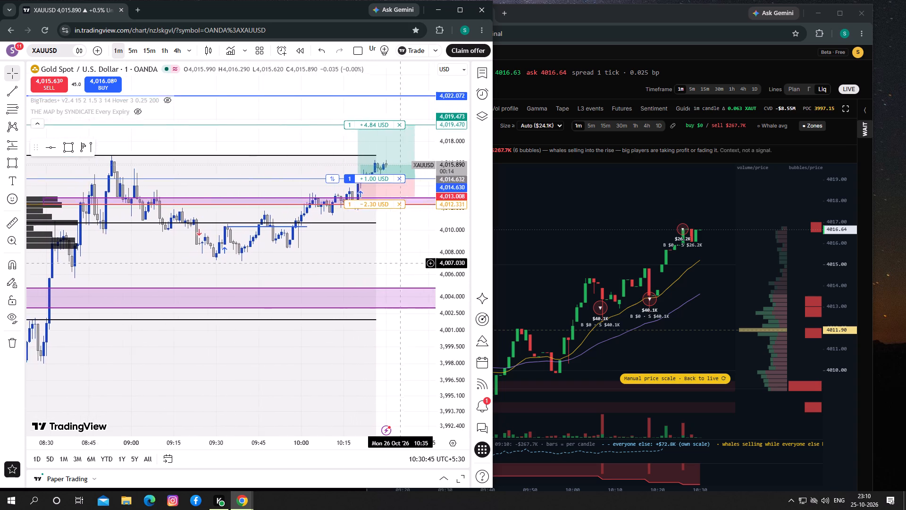
{"action": "left_click_drag", "start_coordinate": [391, 264], "coordinate": [386, 265]}
Switch to Tradfye's 1-minute XAUT/USDT whale chart, check the latest big-print bubbles, and compare them with the XAUUSD position in TradingView.
{"action": "left_click_drag", "start_coordinate": [522, 276], "coordinate": [564, 270]}
{"action": "left_click_drag", "start_coordinate": [557, 297], "coordinate": [524, 274]}
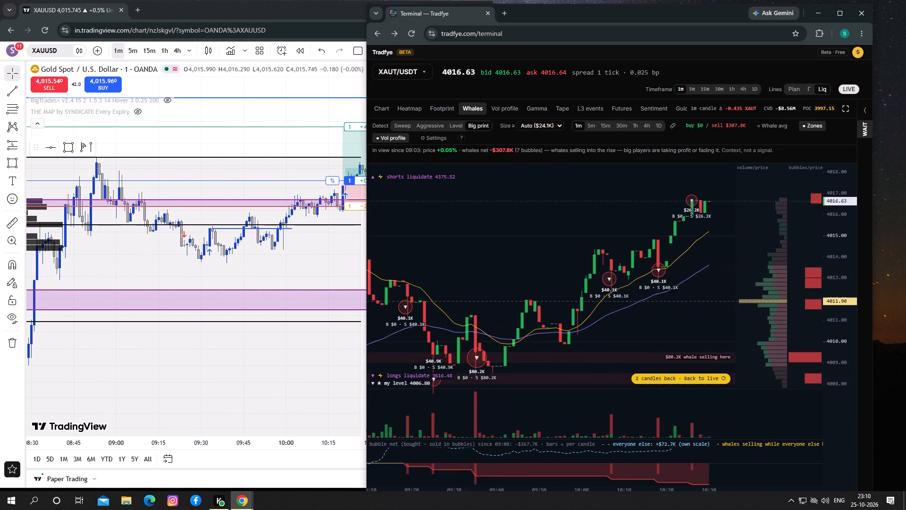
{"action": "left_click_drag", "start_coordinate": [524, 274], "coordinate": [510, 281]}
{"action": "left_click", "coordinate": [464, 285]}
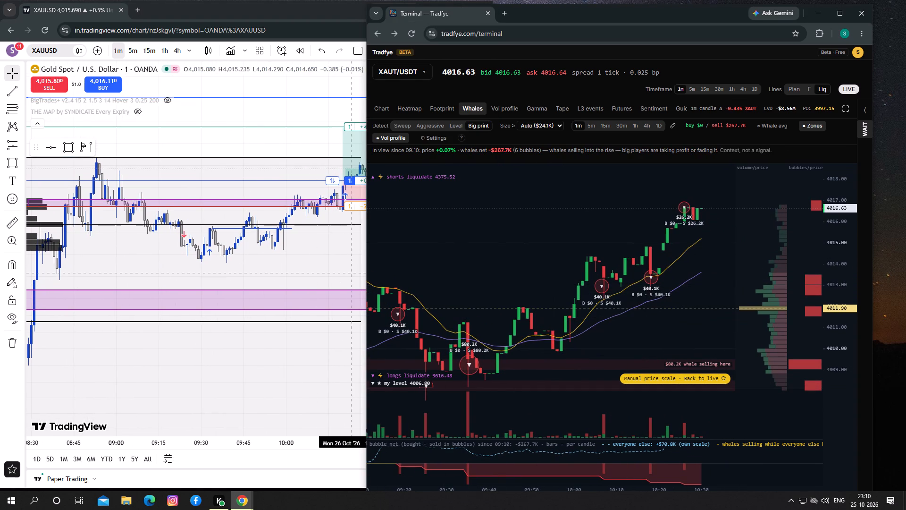
{"action": "left_click", "coordinate": [350, 273]}
{"action": "left_click_drag", "start_coordinate": [417, 260], "coordinate": [398, 272]}
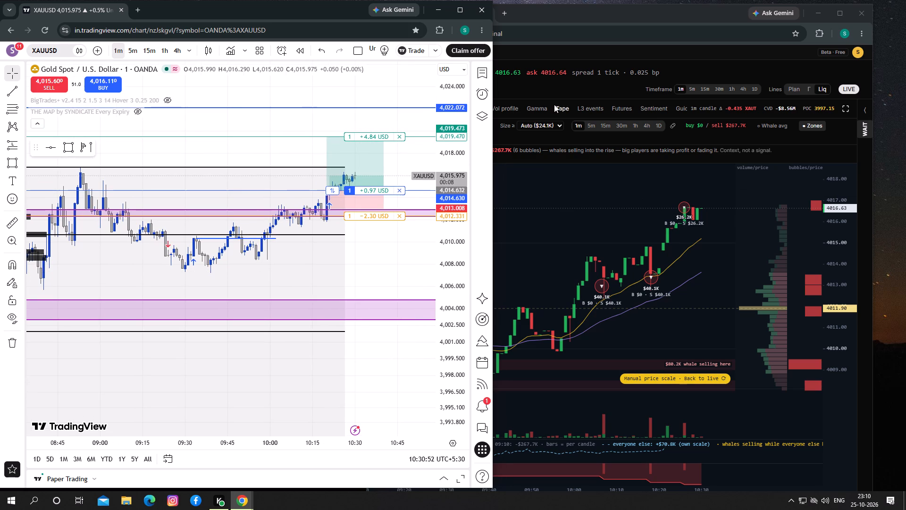
Switch to Tradfye's XAUT/USDT tape and read the latest buy and sell trades.
{"action": "left_click", "coordinate": [561, 109]}
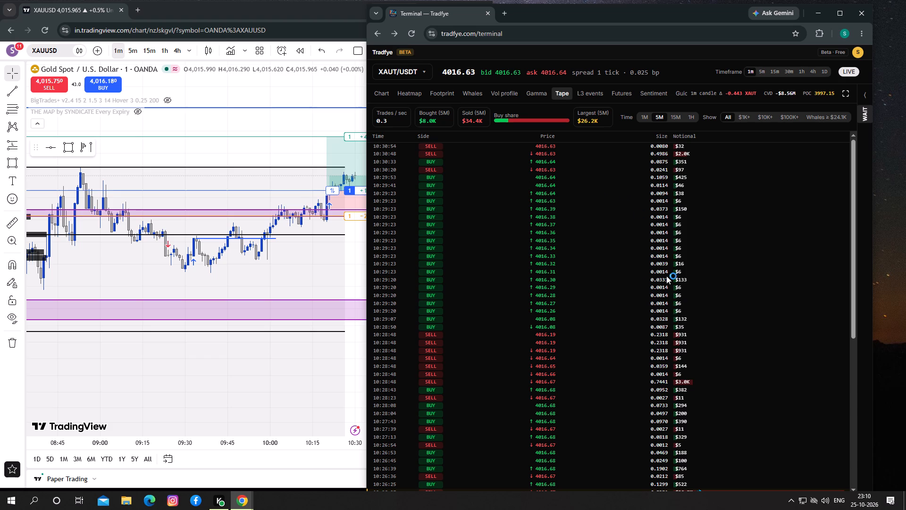
Examine resting bid and ask walls on the XAUT/USDT heatmap at 1-minute and 2-minute spans, cross-checking the XAUUSD position in TradingView.
{"action": "left_click", "coordinate": [416, 94]}
{"action": "left_click", "coordinate": [427, 93]}
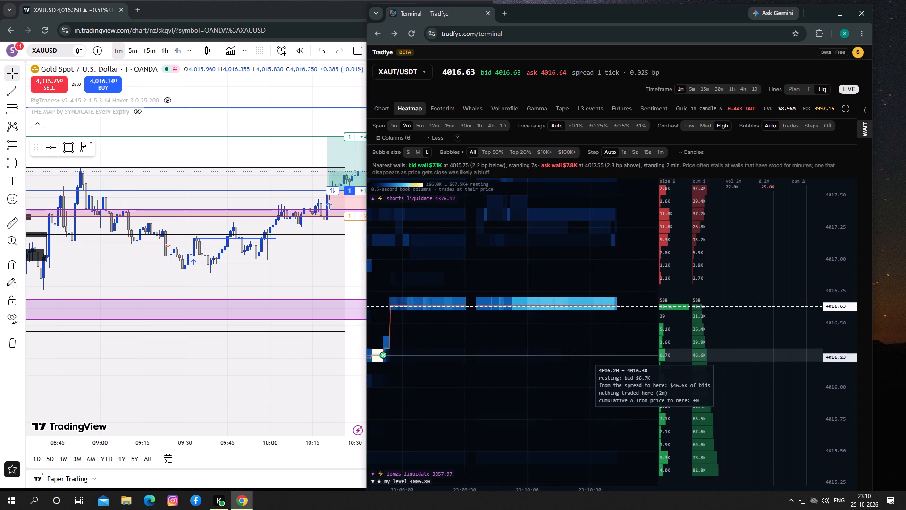
{"action": "left_click", "coordinate": [672, 309]}
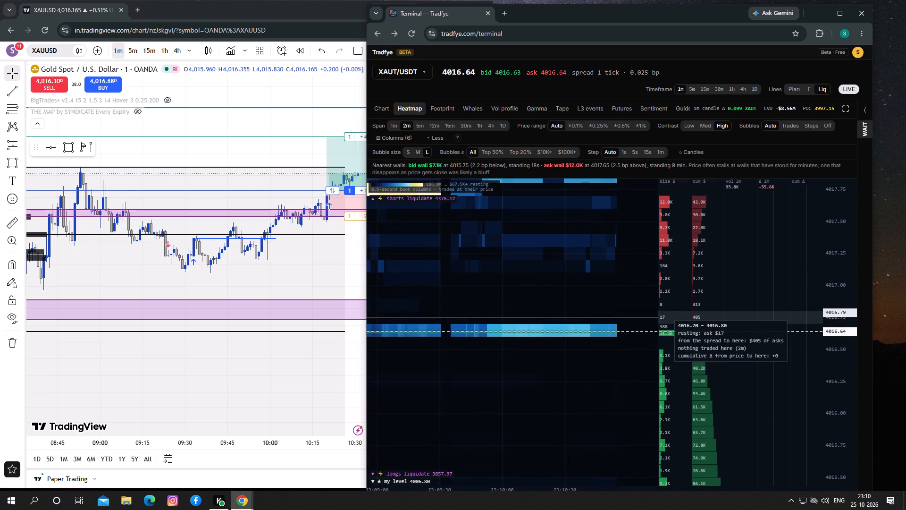
{"action": "left_click_drag", "start_coordinate": [588, 396], "coordinate": [582, 420]}
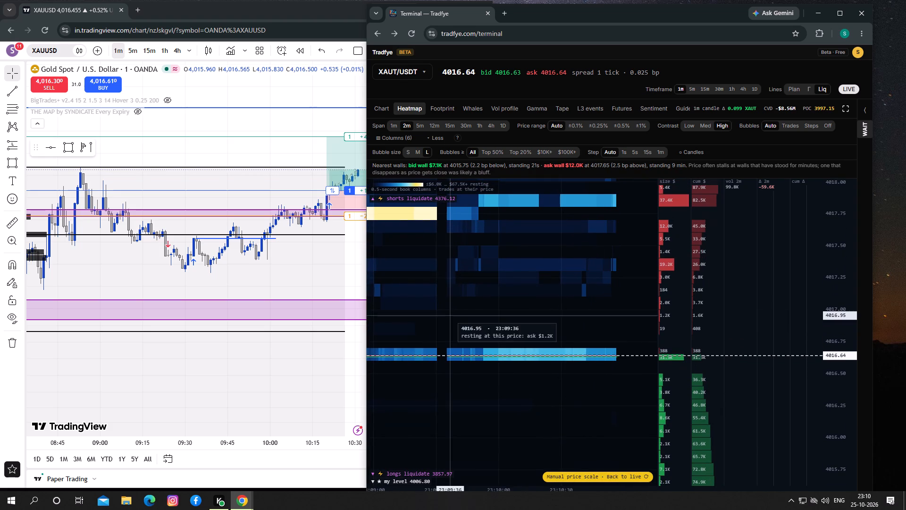
{"action": "left_click", "coordinate": [393, 129]}
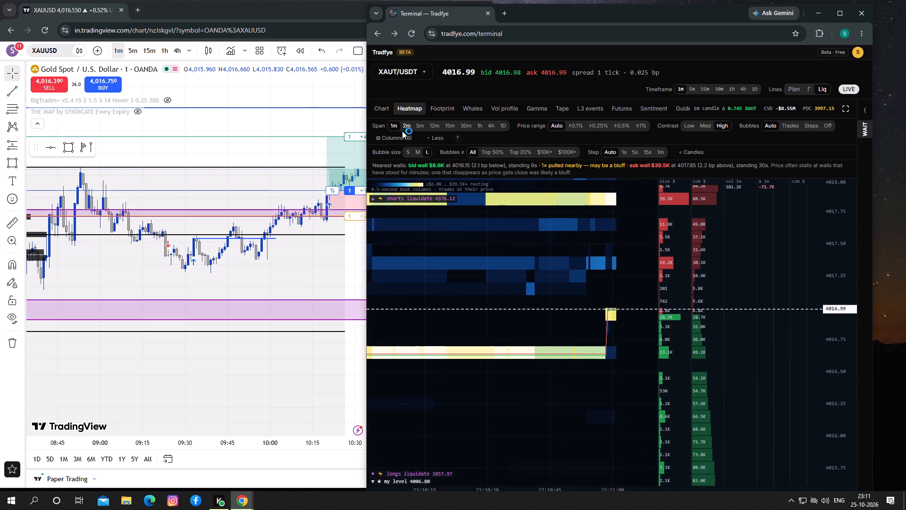
{"action": "left_click", "coordinate": [406, 125]}
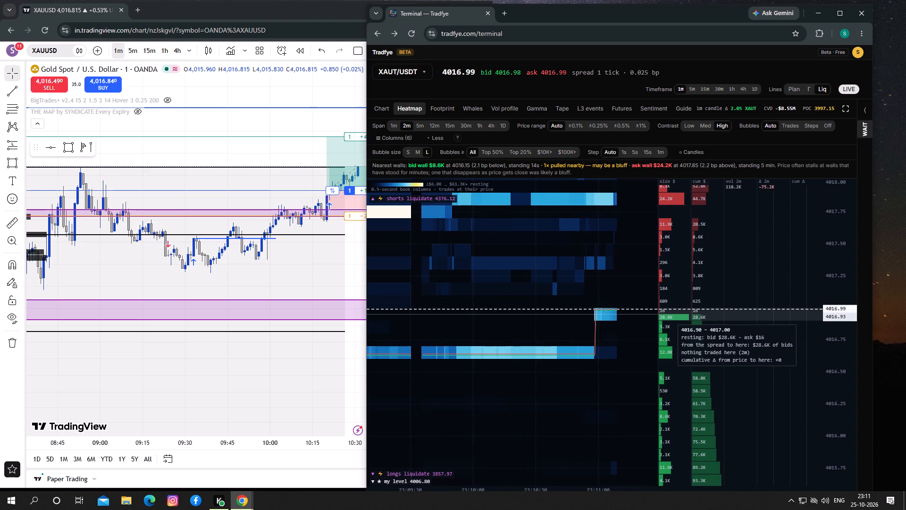
{"action": "left_click", "coordinate": [352, 274]}
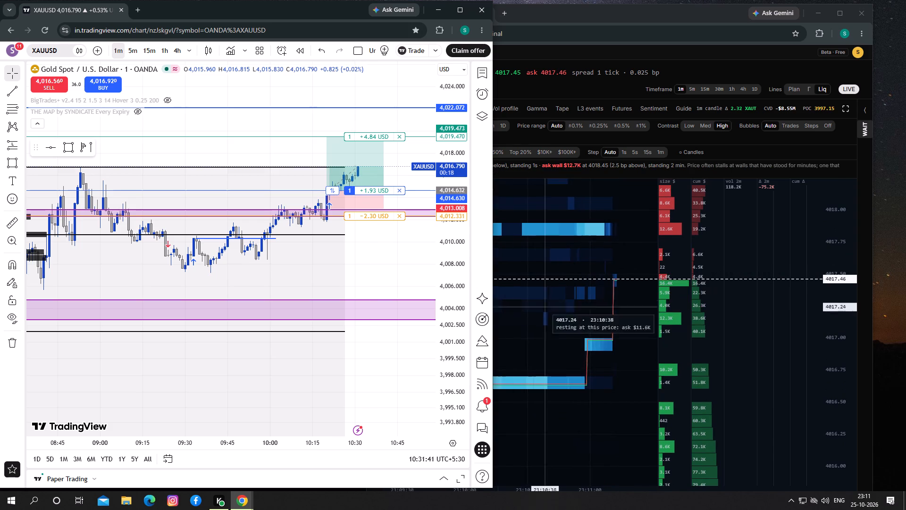
{"action": "left_click", "coordinate": [605, 312]}
{"action": "left_click", "coordinate": [353, 288]}
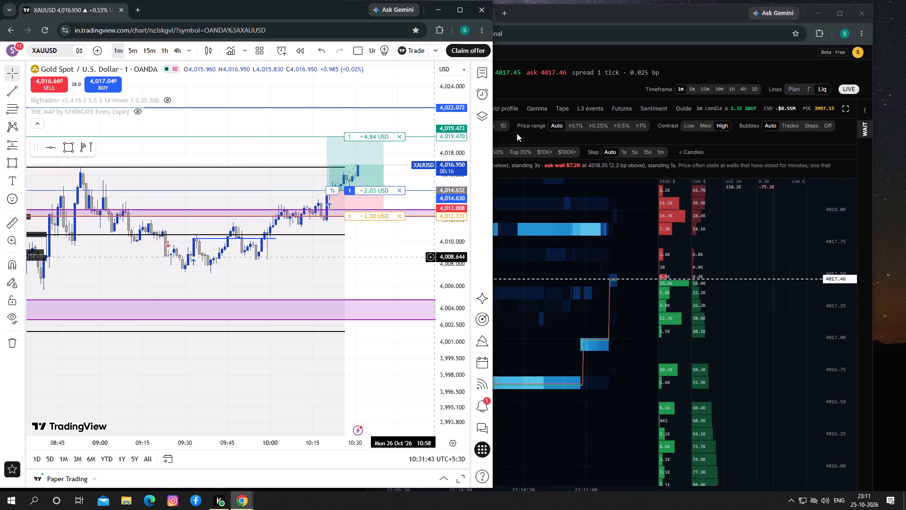
Review the newest trades on Tradfye's XAUT/USDT tape, comparing them with the price chart and the order-book heatmap.
{"action": "left_click", "coordinate": [556, 107]}
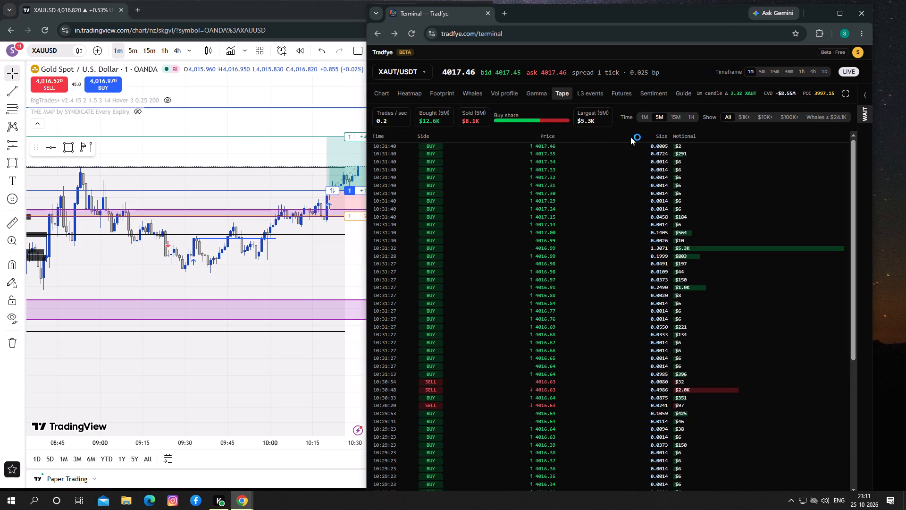
{"action": "left_click", "coordinate": [646, 116]}
{"action": "left_click", "coordinate": [653, 115]}
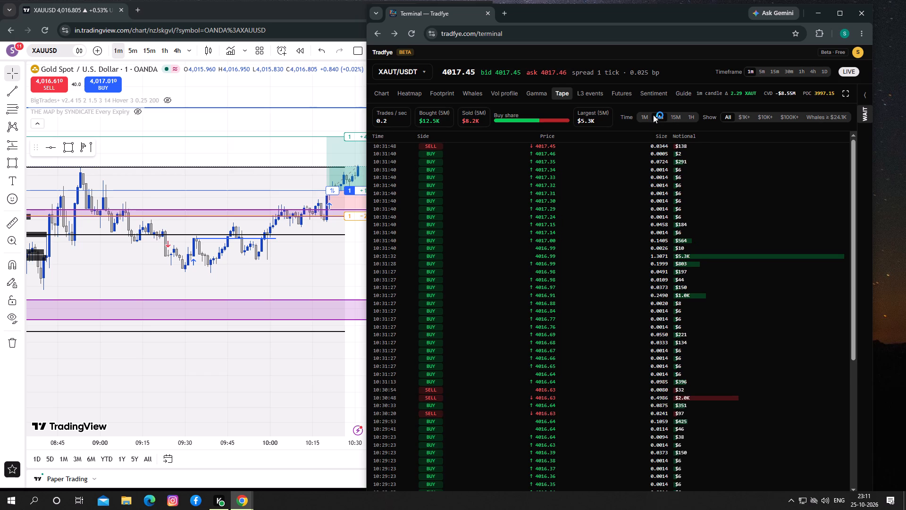
{"action": "left_click", "coordinate": [381, 93]}
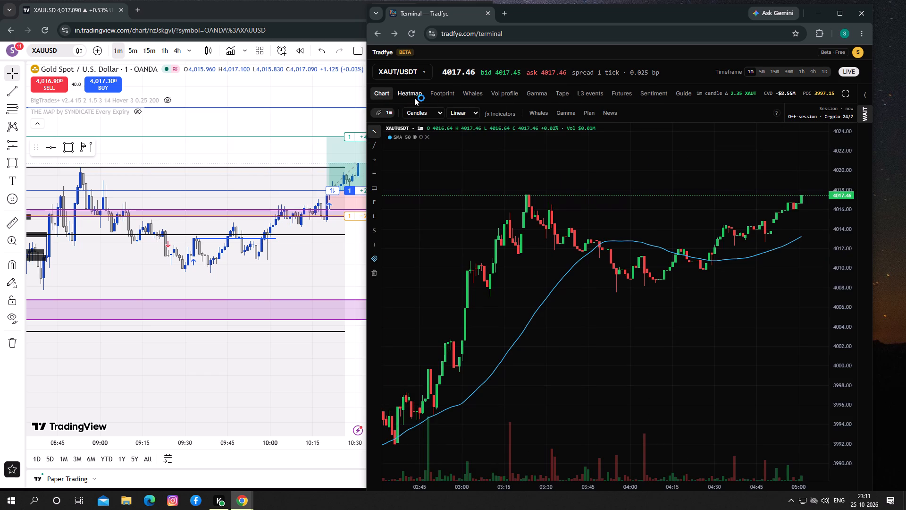
{"action": "left_click", "coordinate": [414, 94]}
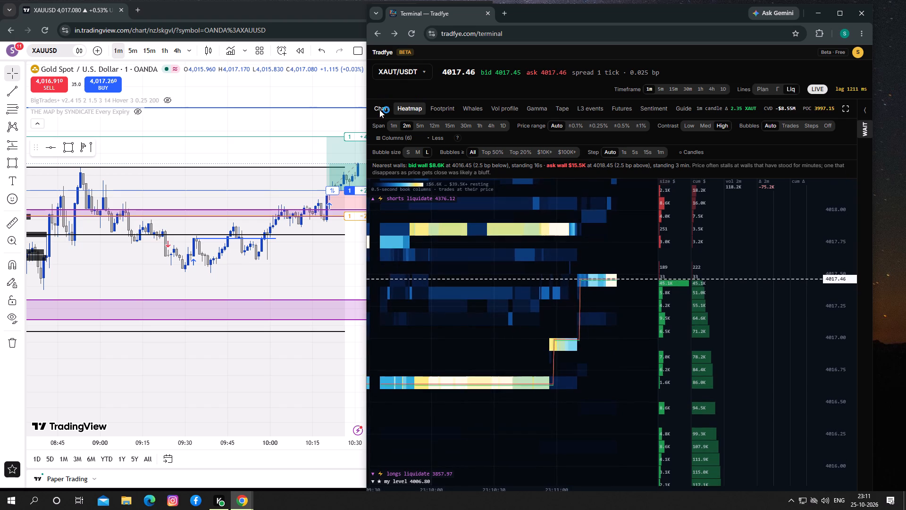
Draw a horizontal line at 4017.46 across the earlier swing high on Tradfye's 1-minute XAUT/USDT price chart.
{"action": "left_click", "coordinate": [379, 106]}
{"action": "left_click_drag", "start_coordinate": [846, 315], "coordinate": [834, 219]}
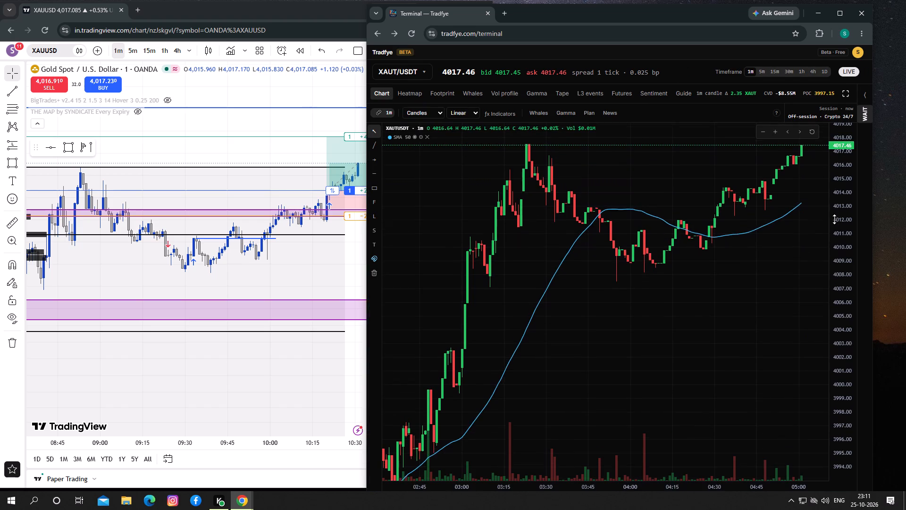
{"action": "left_click_drag", "start_coordinate": [834, 219], "coordinate": [834, 219]}
{"action": "left_click_drag", "start_coordinate": [751, 231], "coordinate": [726, 291]}
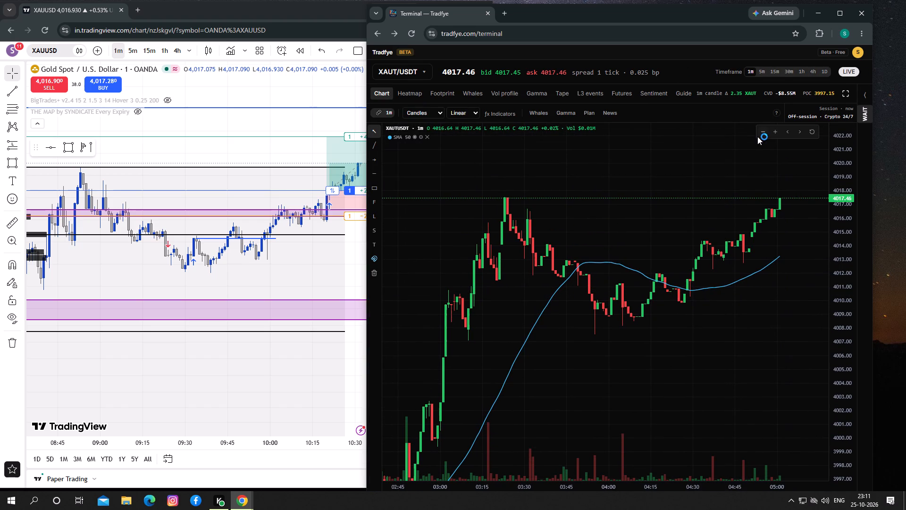
{"action": "left_click", "coordinate": [765, 131]}
{"action": "left_click", "coordinate": [543, 198]}
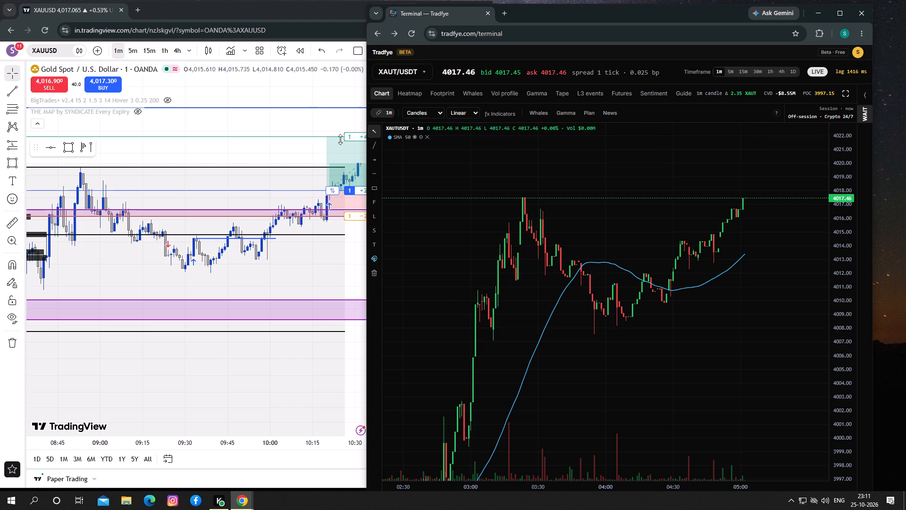
{"action": "left_click", "coordinate": [372, 177]}
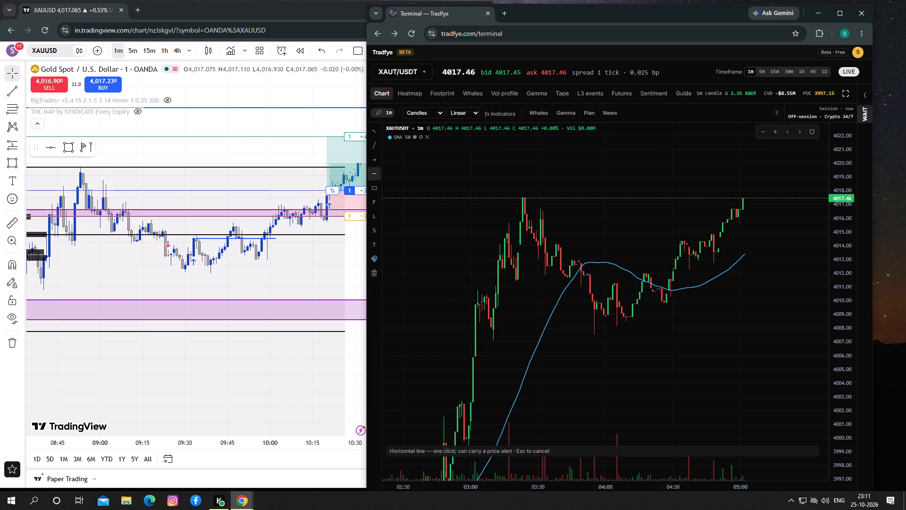
{"action": "left_click", "coordinate": [528, 198]}
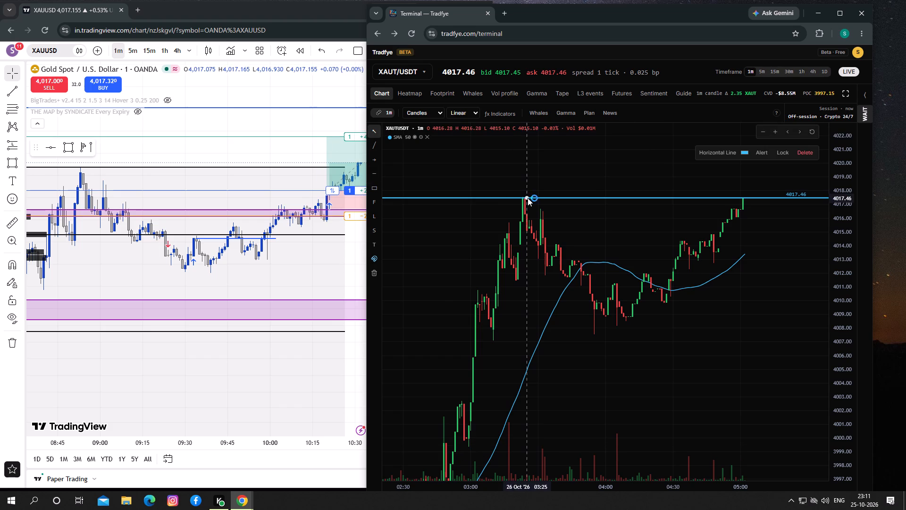
Compare XAUT/USDT price at the 4017.46 line with the XAUUSD position on TradingView's 1-minute chart.
{"action": "left_click_drag", "start_coordinate": [593, 226], "coordinate": [450, 226]}
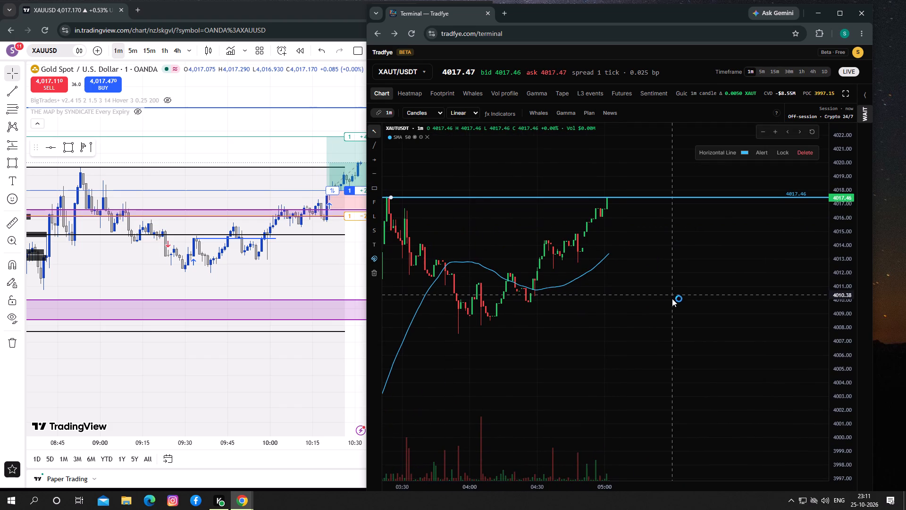
{"action": "left_click_drag", "start_coordinate": [672, 295], "coordinate": [662, 300]}
{"action": "left_click_drag", "start_coordinate": [839, 328], "coordinate": [839, 302]}
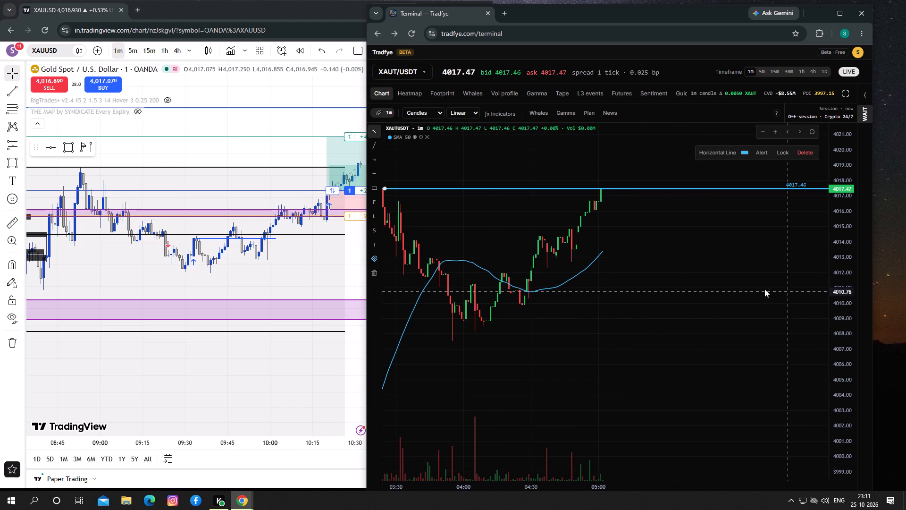
{"action": "left_click", "coordinate": [231, 139]}
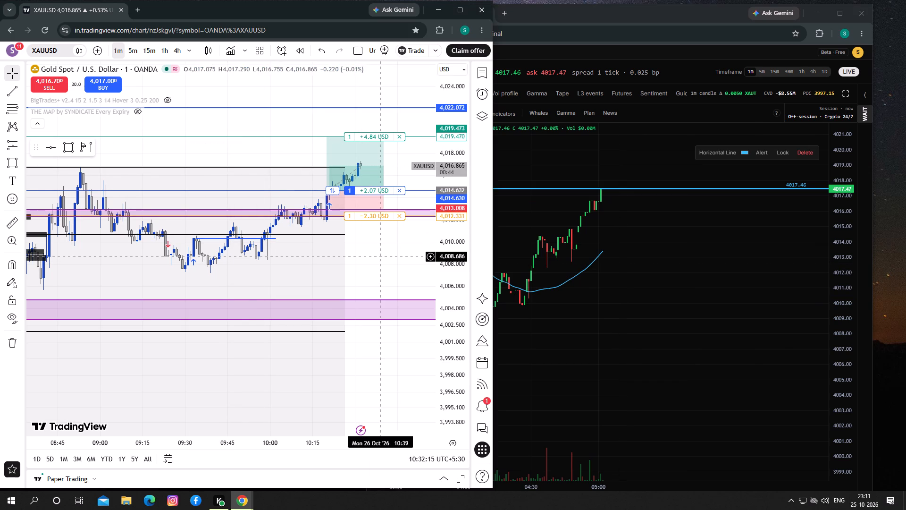
{"action": "left_click_drag", "start_coordinate": [379, 256], "coordinate": [368, 258]}
{"action": "left_click_drag", "start_coordinate": [594, 272], "coordinate": [612, 273]}
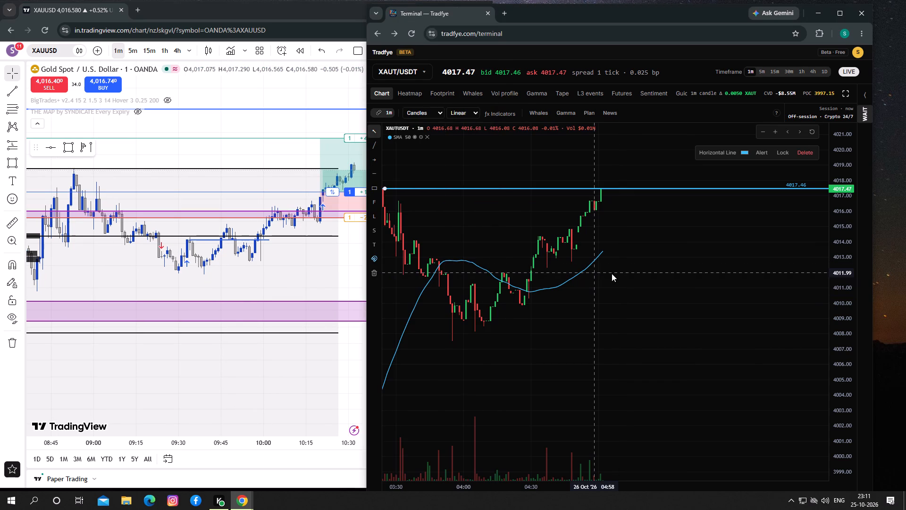
{"action": "left_click_drag", "start_coordinate": [612, 273], "coordinate": [613, 273]}
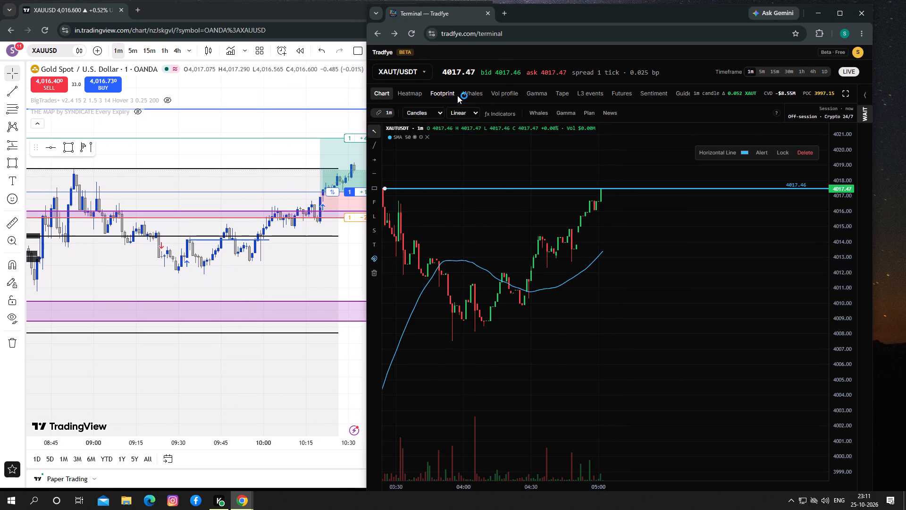
Examine the recent big-print bubbles and price on Tradfye's 1-minute XAUT/USDT whale chart, cross-checking the XAUUSD long in TradingView.
{"action": "left_click", "coordinate": [466, 93]}
{"action": "left_click_drag", "start_coordinate": [509, 216], "coordinate": [487, 221]}
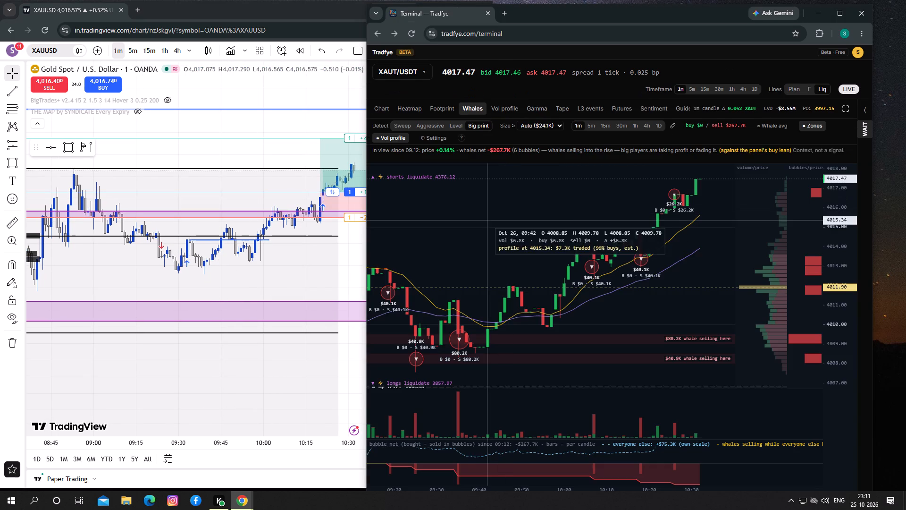
{"action": "left_click_drag", "start_coordinate": [487, 221], "coordinate": [483, 233]}
{"action": "left_click_drag", "start_coordinate": [502, 258], "coordinate": [491, 207]}
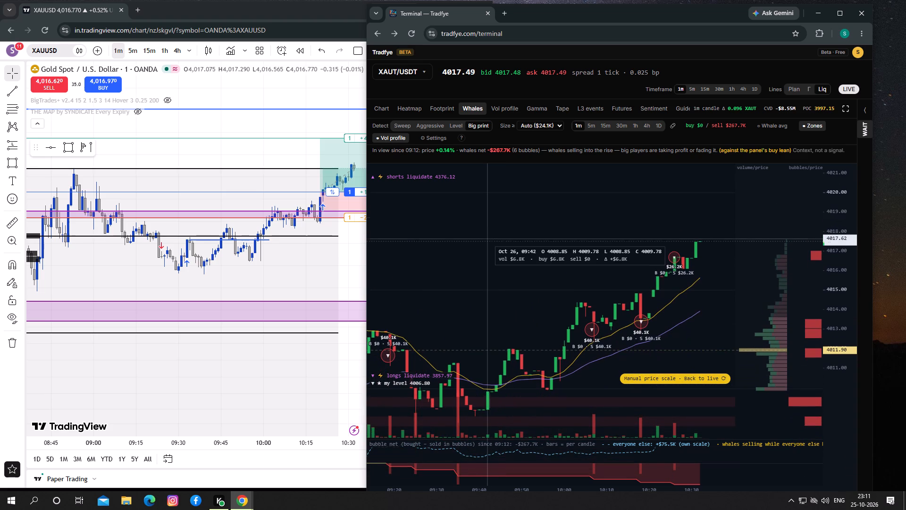
{"action": "left_click_drag", "start_coordinate": [487, 241], "coordinate": [487, 235]}
{"action": "left_click", "coordinate": [360, 263]}
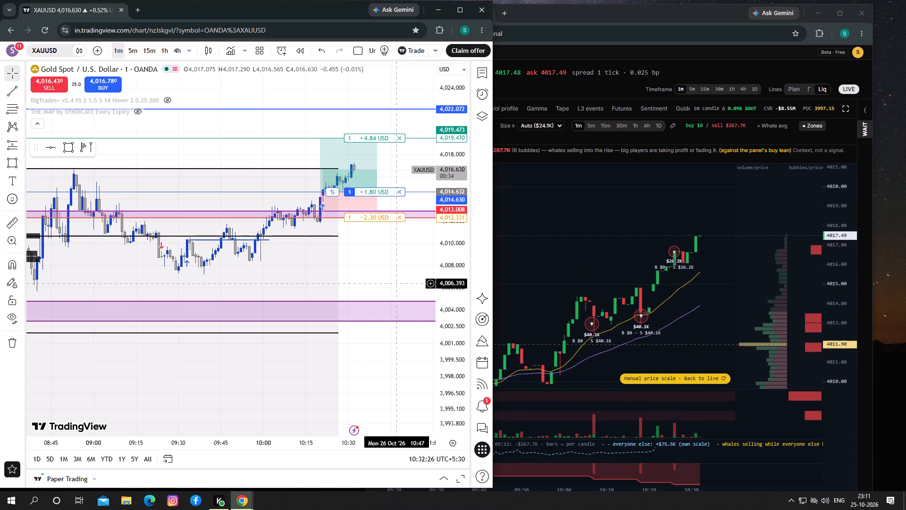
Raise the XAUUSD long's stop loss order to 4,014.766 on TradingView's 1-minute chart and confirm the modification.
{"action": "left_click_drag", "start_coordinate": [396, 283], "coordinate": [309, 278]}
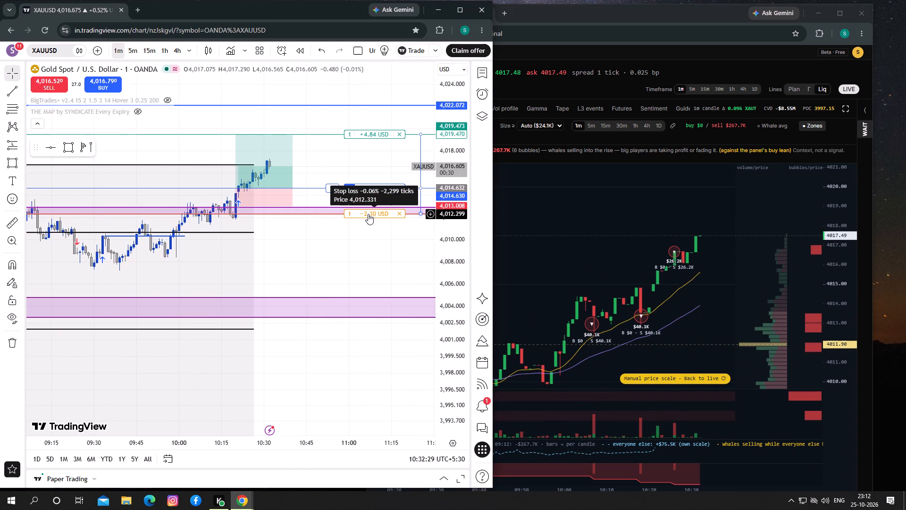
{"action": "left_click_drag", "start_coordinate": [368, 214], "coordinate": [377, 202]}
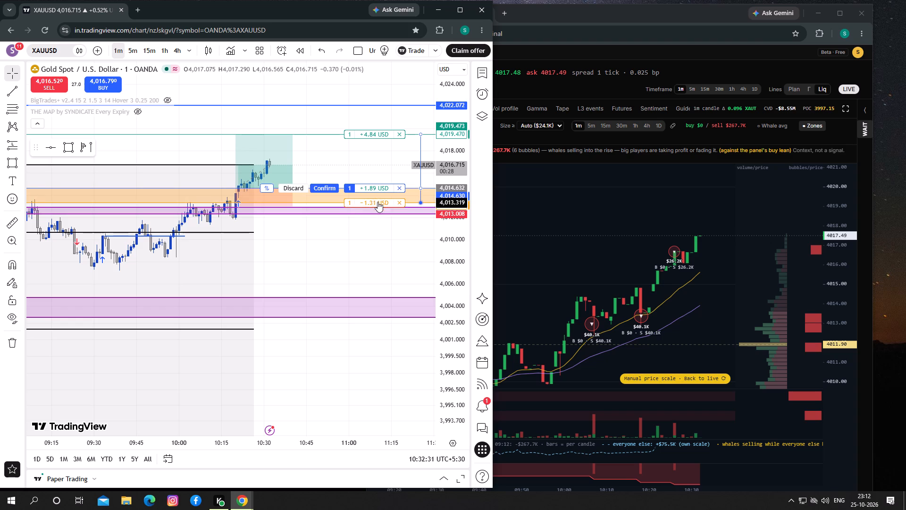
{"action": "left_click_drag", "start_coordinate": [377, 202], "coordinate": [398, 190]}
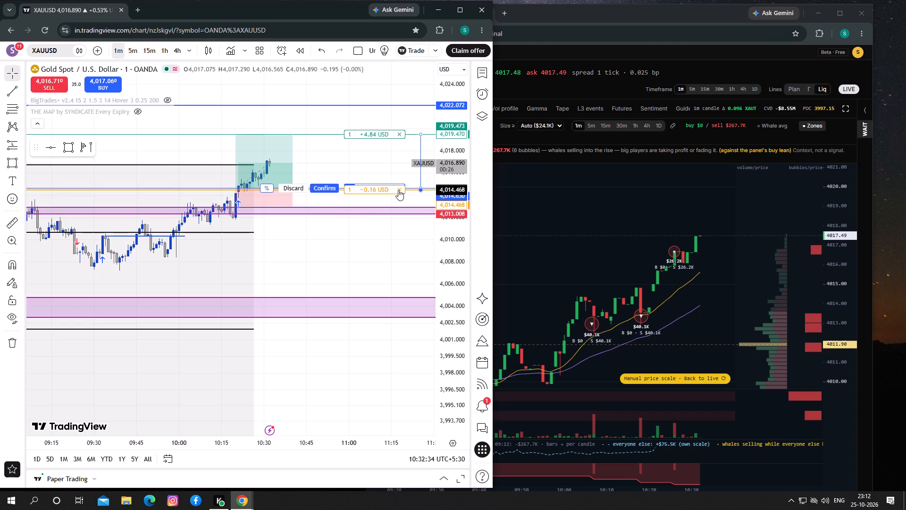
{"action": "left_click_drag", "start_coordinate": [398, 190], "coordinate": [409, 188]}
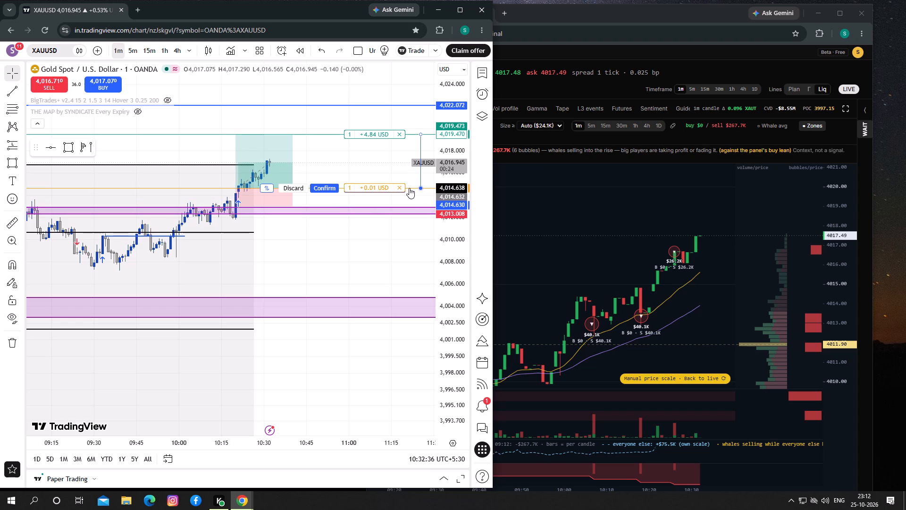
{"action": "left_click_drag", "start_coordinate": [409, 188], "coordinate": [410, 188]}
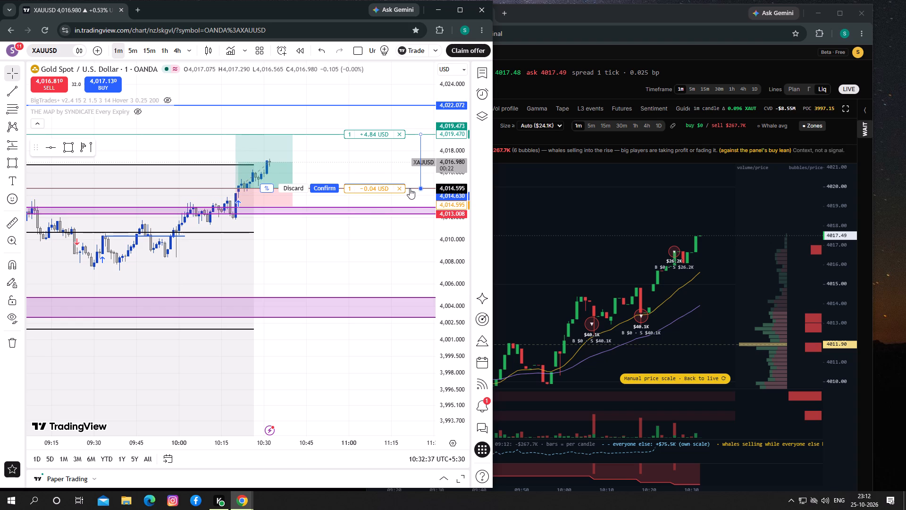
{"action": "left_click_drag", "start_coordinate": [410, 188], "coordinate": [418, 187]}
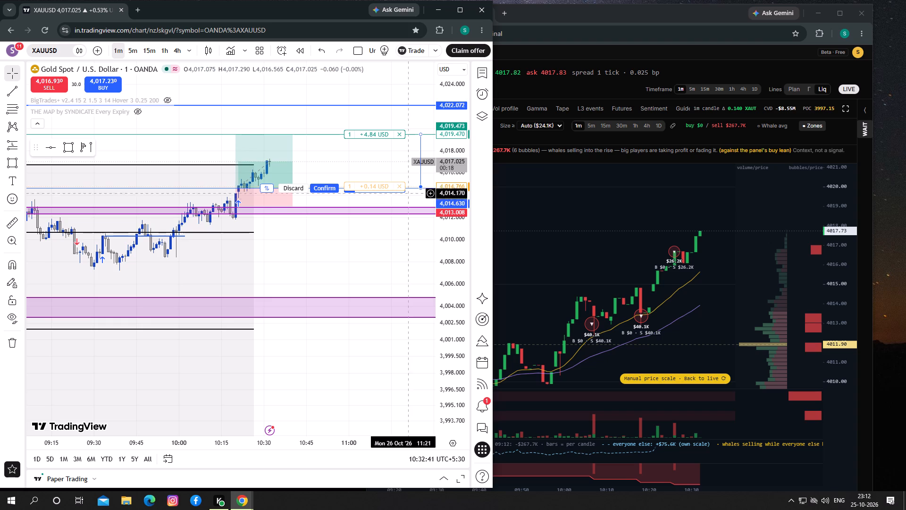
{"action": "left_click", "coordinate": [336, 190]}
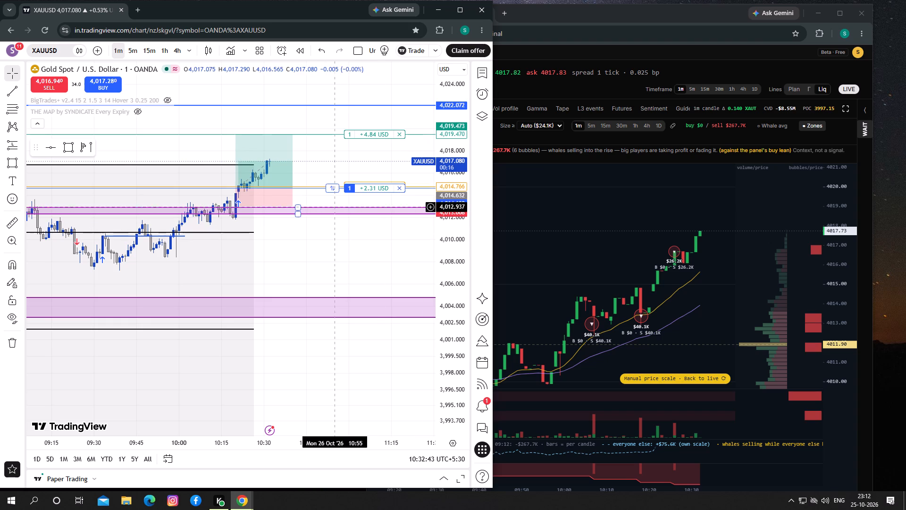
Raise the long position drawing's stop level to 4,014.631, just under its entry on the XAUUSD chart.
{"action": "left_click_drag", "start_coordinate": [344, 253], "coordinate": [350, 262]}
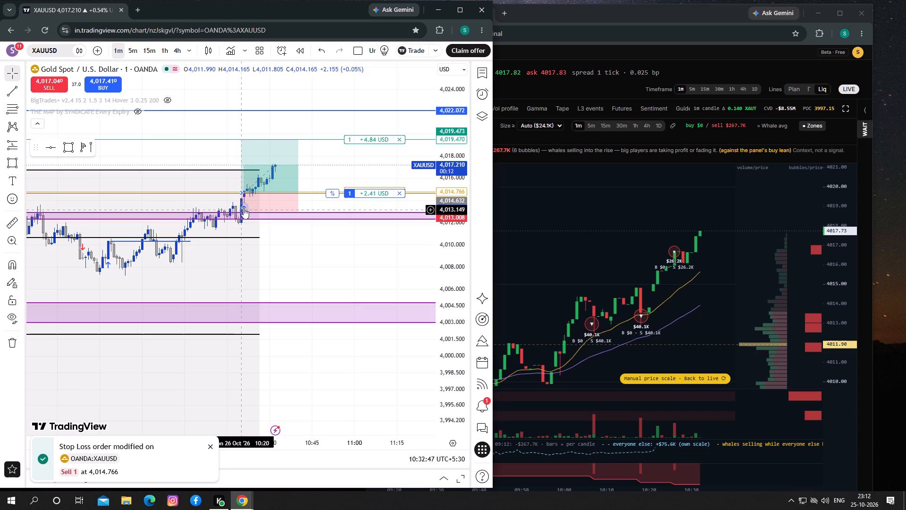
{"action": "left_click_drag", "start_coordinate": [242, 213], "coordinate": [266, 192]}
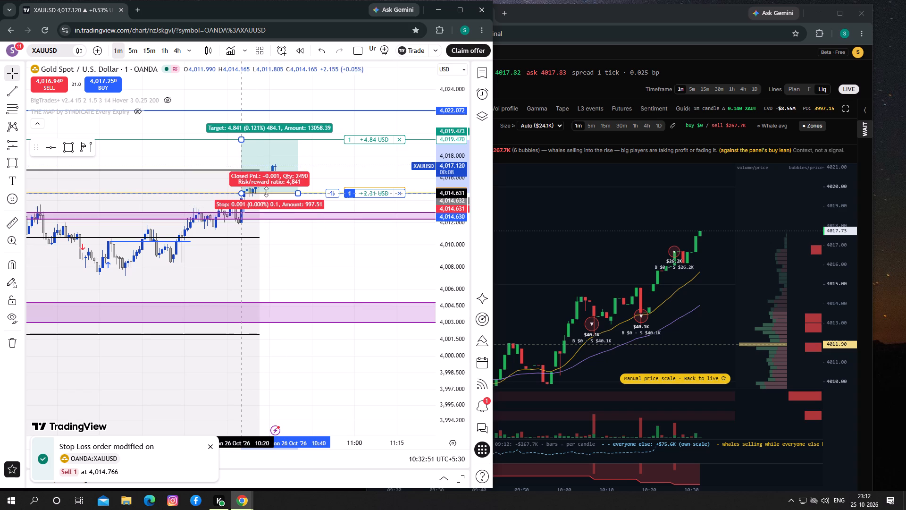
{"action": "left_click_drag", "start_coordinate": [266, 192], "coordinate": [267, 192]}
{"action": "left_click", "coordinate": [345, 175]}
Extend the grey shaded range drawing's end to the latest candle on the XAUUSD 1-minute chart.
{"action": "left_click_drag", "start_coordinate": [330, 268], "coordinate": [339, 270]}
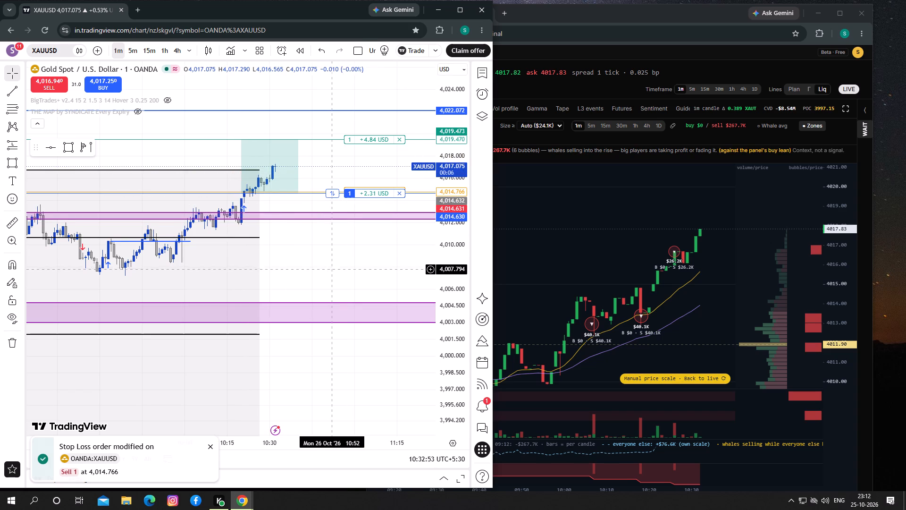
{"action": "left_click_drag", "start_coordinate": [339, 270], "coordinate": [325, 277]}
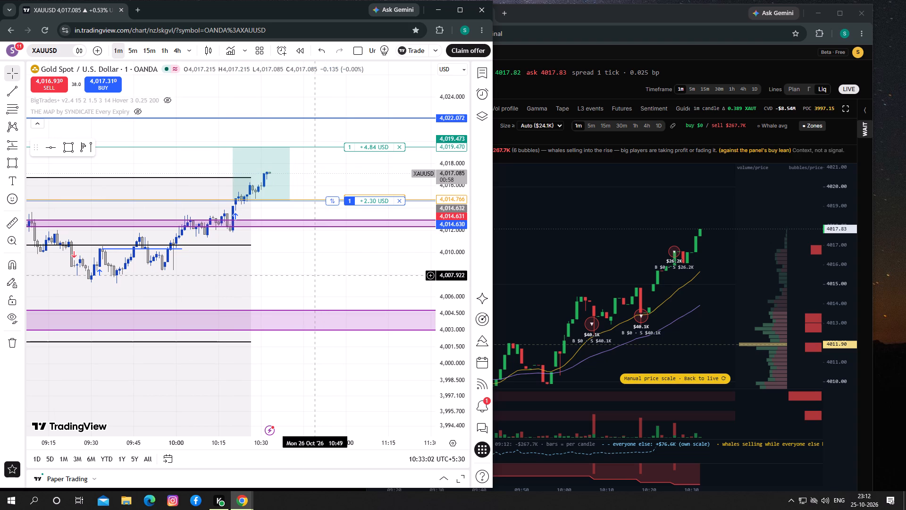
{"action": "left_click_drag", "start_coordinate": [269, 276], "coordinate": [285, 202]}
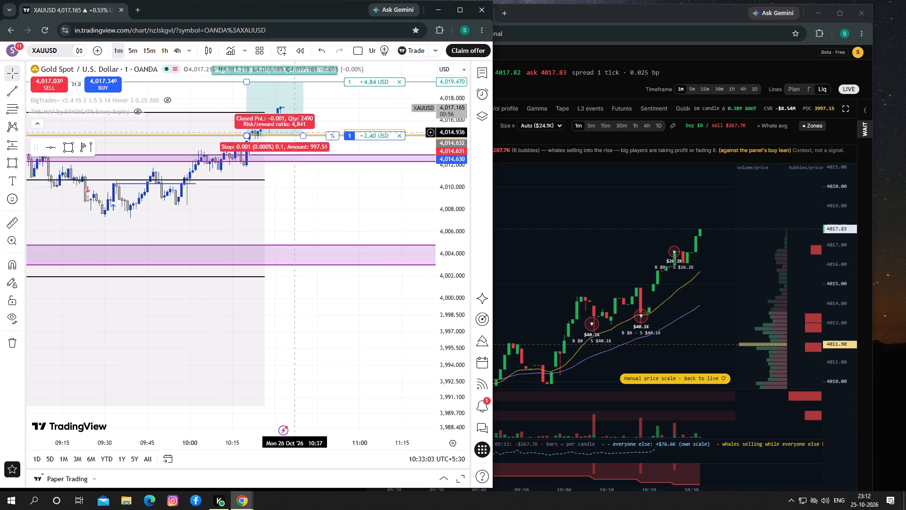
{"action": "left_click_drag", "start_coordinate": [305, 339], "coordinate": [298, 285]}
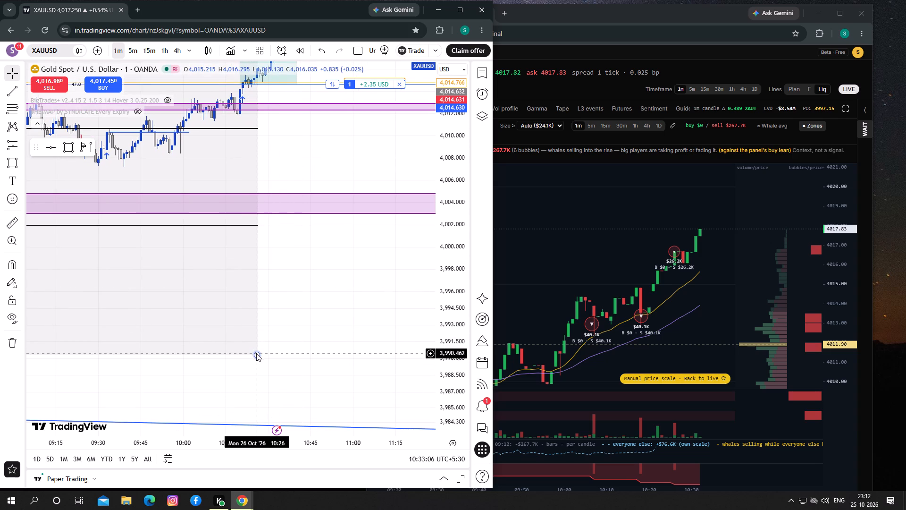
{"action": "left_click_drag", "start_coordinate": [256, 353], "coordinate": [286, 353]}
{"action": "left_click_drag", "start_coordinate": [322, 162], "coordinate": [322, 226]}
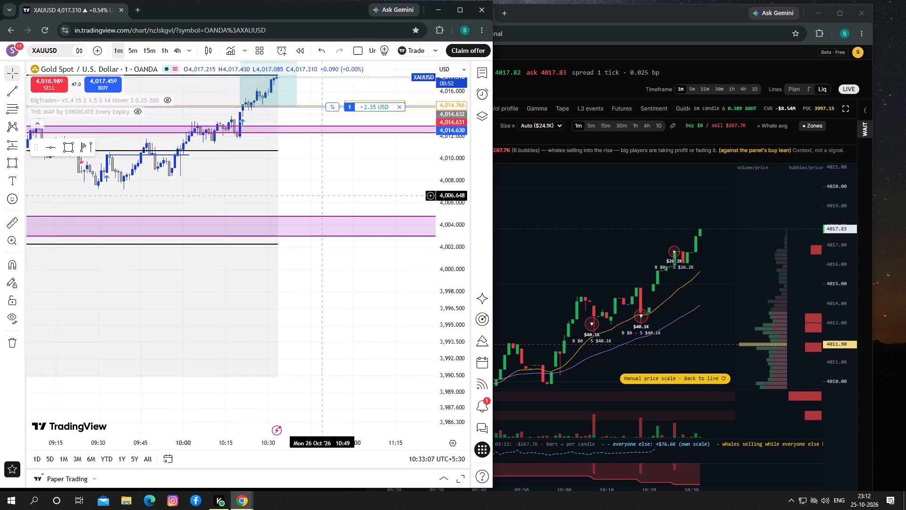
{"action": "left_click_drag", "start_coordinate": [322, 226], "coordinate": [322, 300]}
{"action": "left_click_drag", "start_coordinate": [329, 298], "coordinate": [309, 302]}
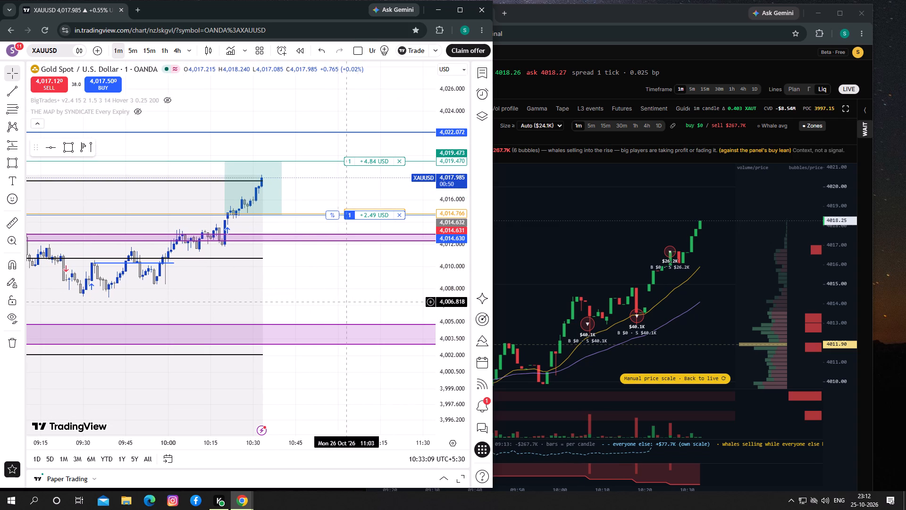
{"action": "left_click_drag", "start_coordinate": [335, 295], "coordinate": [320, 298]}
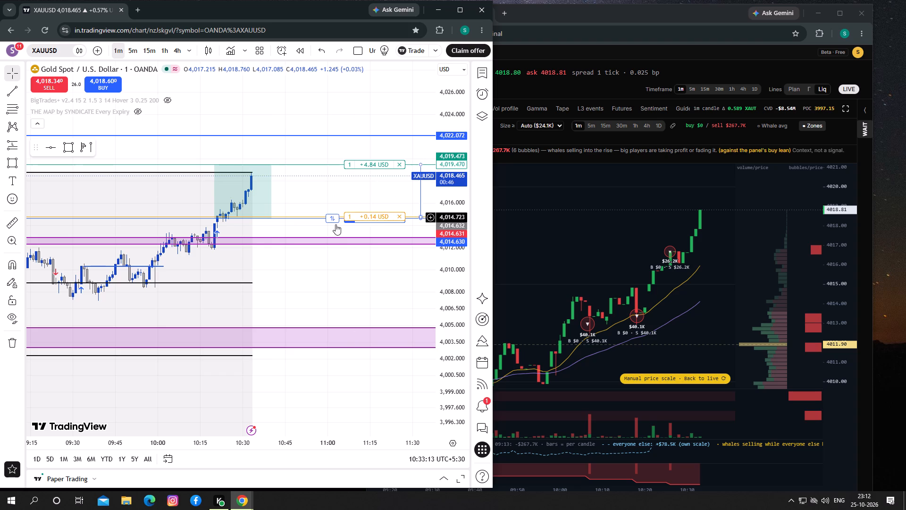
Reshape the long position drawing to start at 10:21 with its entry at 4,015.191 and its stop at 4,013.064.
{"action": "left_click_drag", "start_coordinate": [213, 219], "coordinate": [214, 230]}
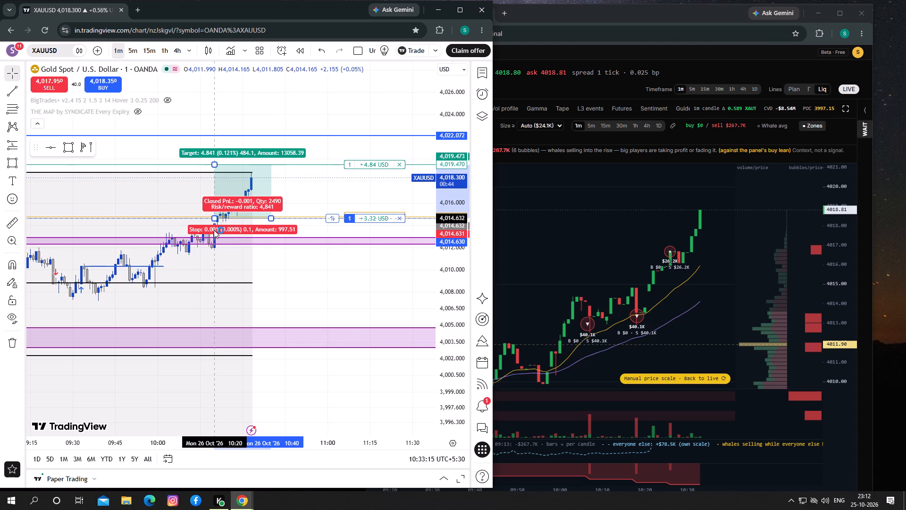
{"action": "left_click_drag", "start_coordinate": [214, 230], "coordinate": [214, 227]}
{"action": "left_click", "coordinate": [214, 220]}
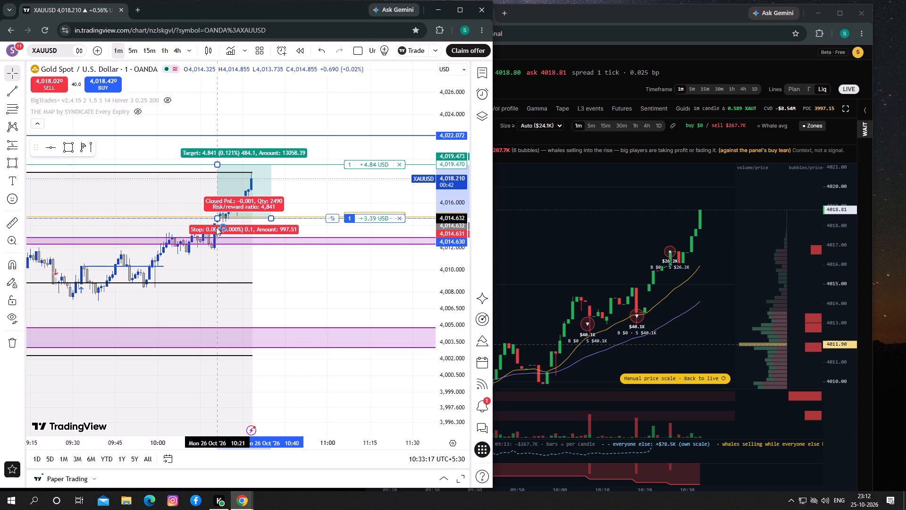
{"action": "left_click_drag", "start_coordinate": [217, 220], "coordinate": [216, 215]}
{"action": "left_click", "coordinate": [216, 219]}
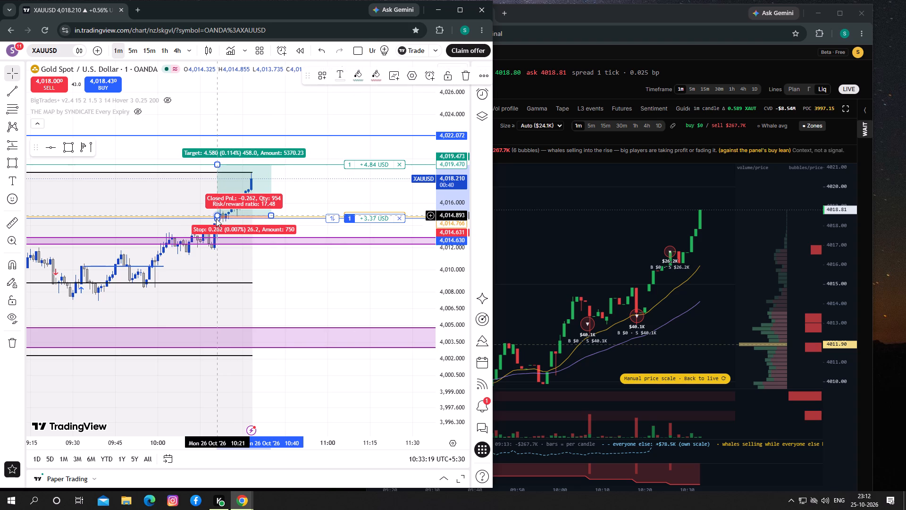
{"action": "left_click", "coordinate": [216, 217]}
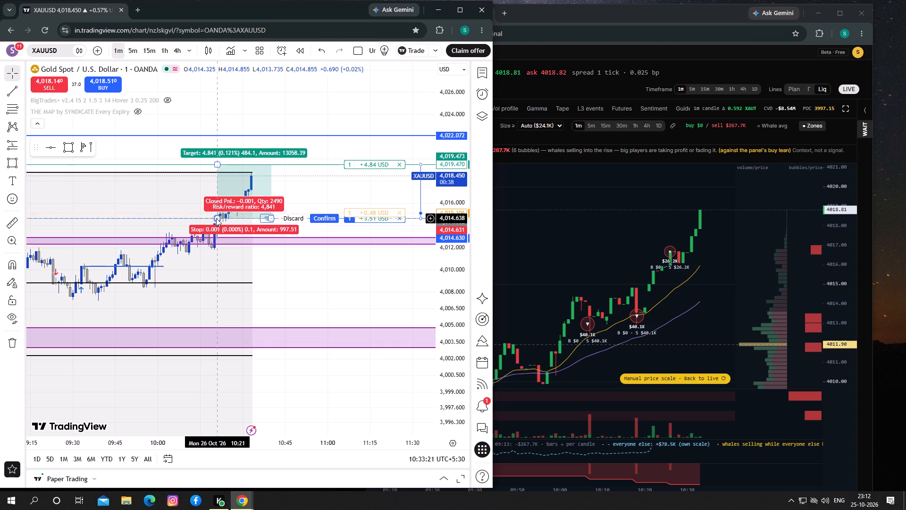
{"action": "left_click_drag", "start_coordinate": [216, 220], "coordinate": [217, 212]}
{"action": "left_click_drag", "start_coordinate": [217, 219], "coordinate": [216, 230]}
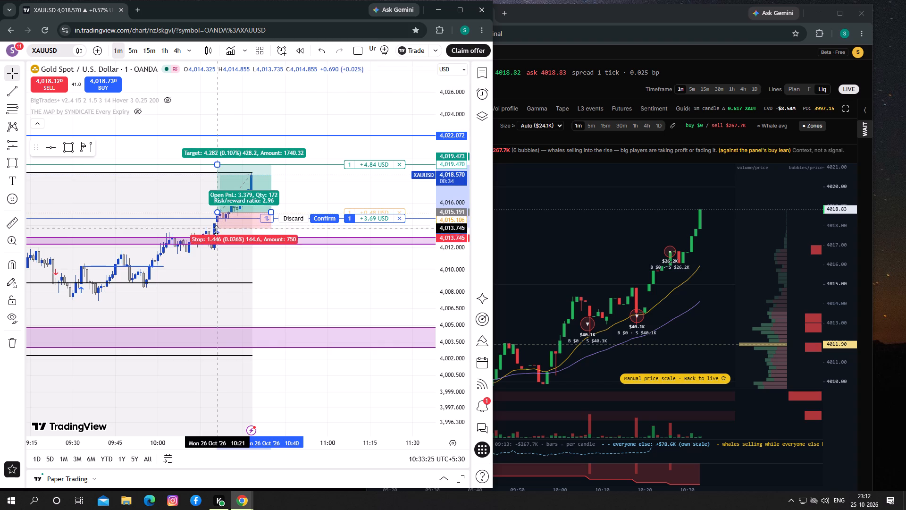
{"action": "left_click_drag", "start_coordinate": [216, 230], "coordinate": [216, 236]}
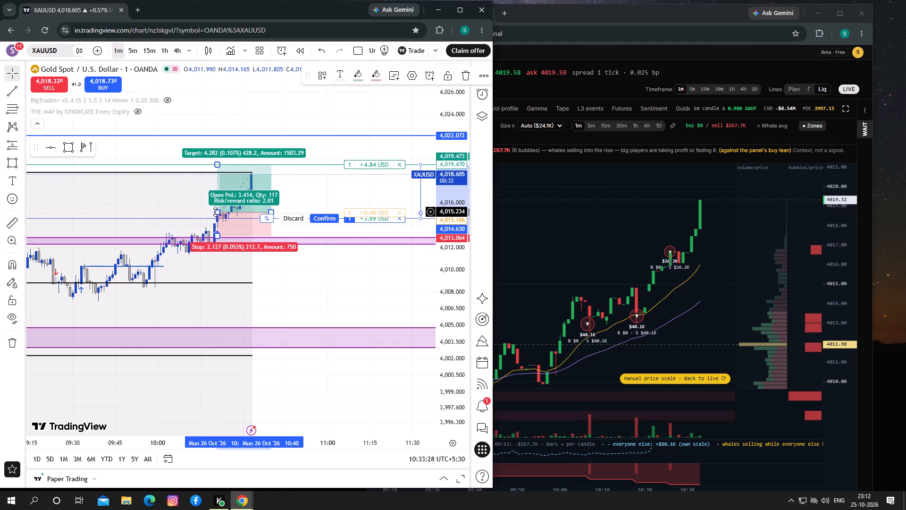
Set the XAUUSD long's stop loss order to 4,014.638, just above the entry price, and confirm the modification.
{"action": "left_click_drag", "start_coordinate": [217, 213], "coordinate": [218, 219]}
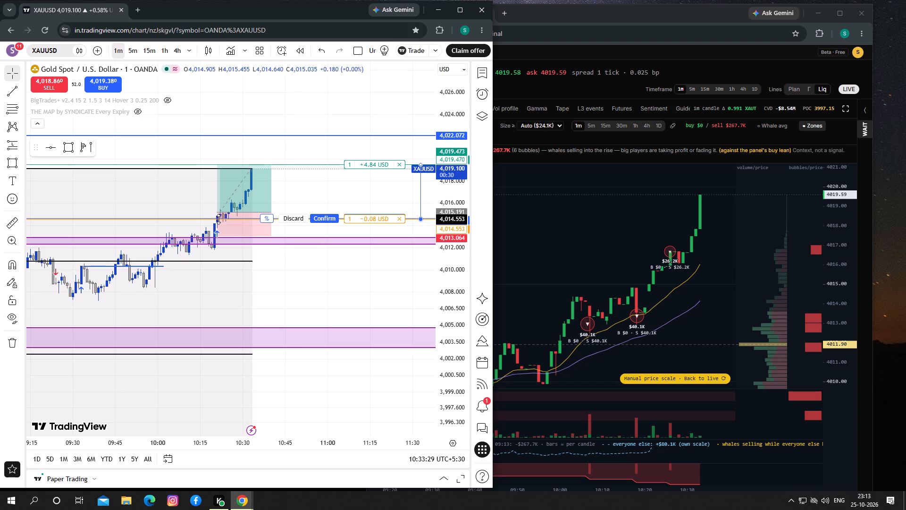
{"action": "left_click_drag", "start_coordinate": [218, 219], "coordinate": [221, 218]}
{"action": "left_click", "coordinate": [184, 191]}
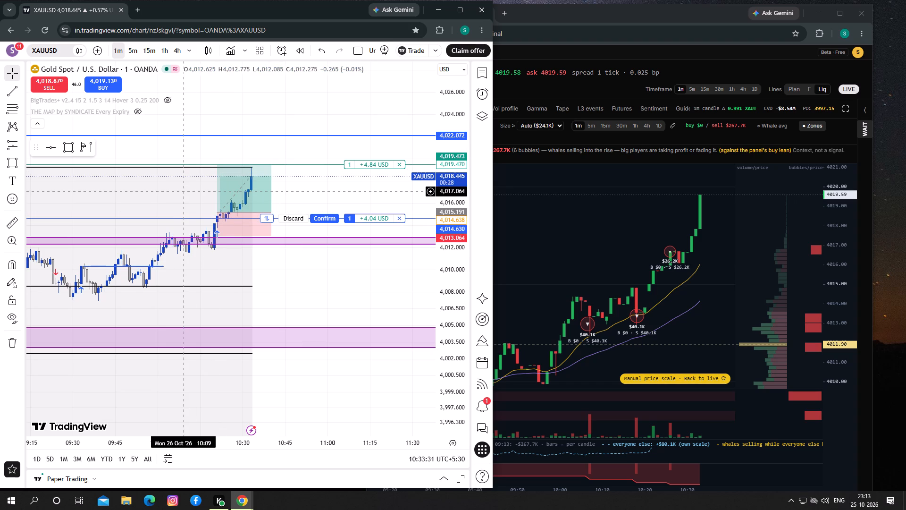
{"action": "left_click_drag", "start_coordinate": [184, 191], "coordinate": [120, 190]}
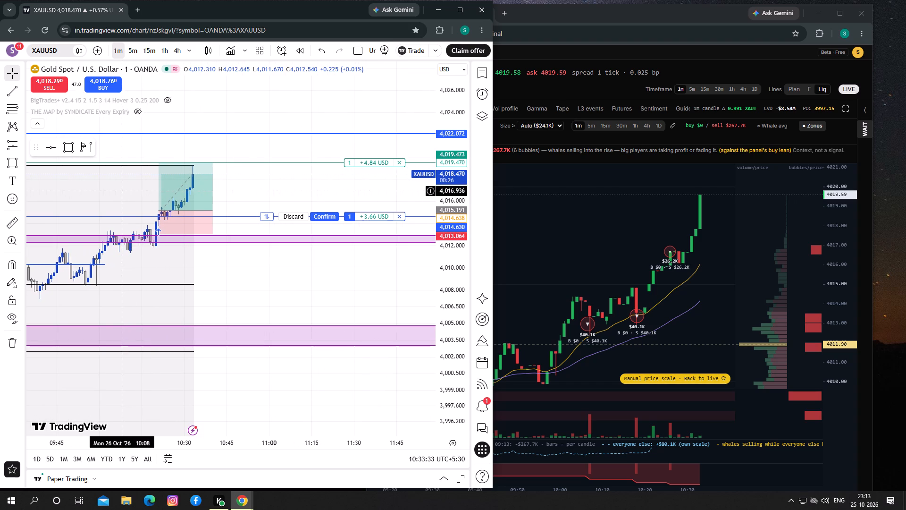
{"action": "left_click", "coordinate": [320, 219]}
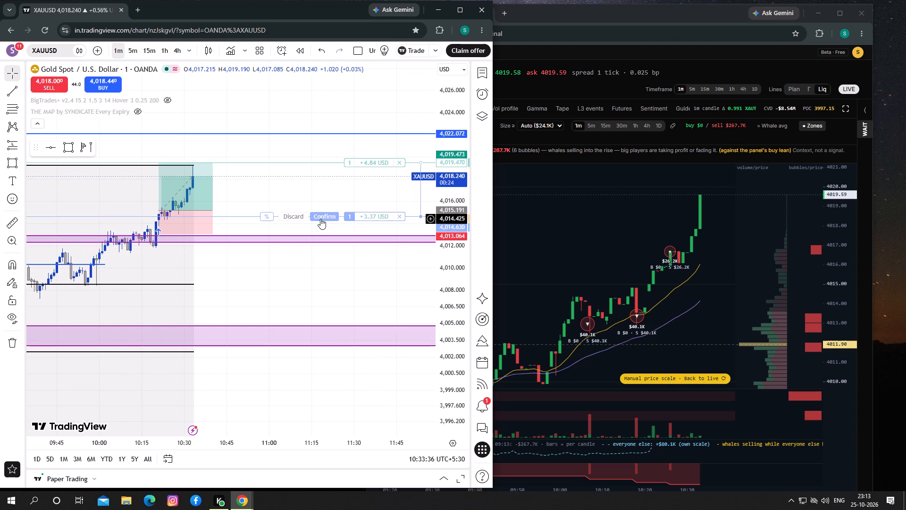
Switch Tradfye's XAUT/USDT whale chart to the 5-minute timeframe.
{"action": "left_click_drag", "start_coordinate": [275, 201], "coordinate": [276, 205]}
{"action": "left_click", "coordinate": [567, 253]}
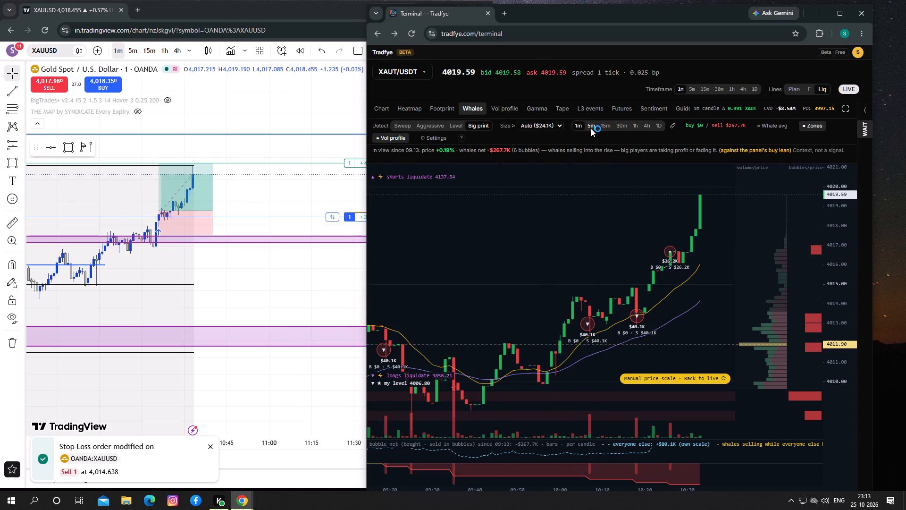
{"action": "left_click", "coordinate": [591, 125]}
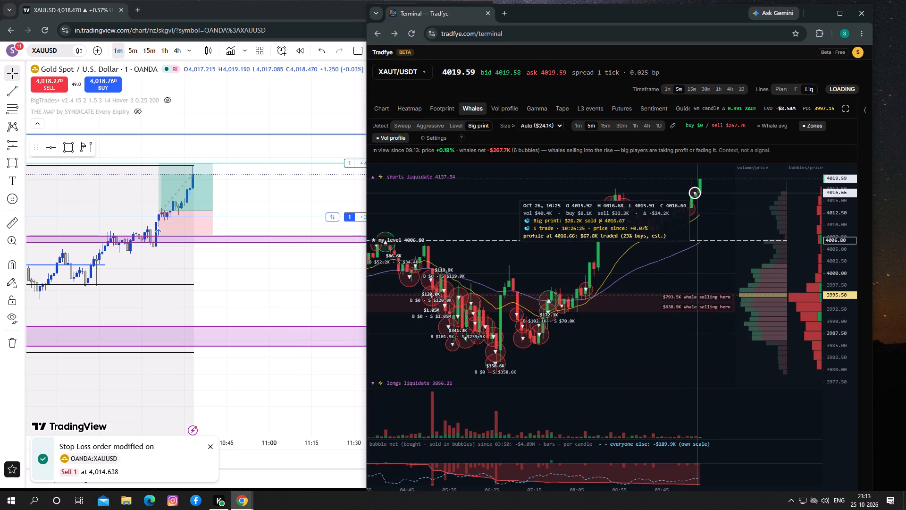
Examine XAUUSD price against the long's take profit level on TradingView's 1-minute chart.
{"action": "left_click", "coordinate": [302, 191]}
{"action": "left_click_drag", "start_coordinate": [302, 191], "coordinate": [299, 191]}
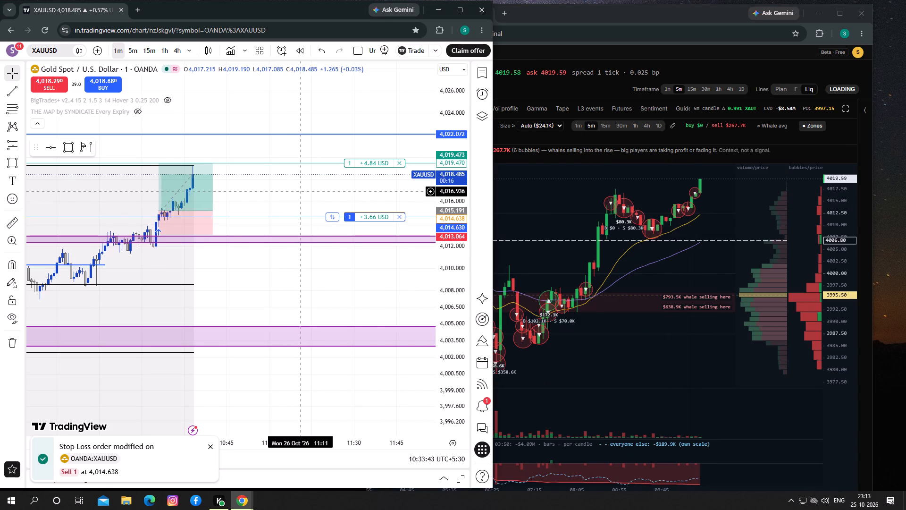
{"action": "left_click_drag", "start_coordinate": [299, 191], "coordinate": [296, 192]}
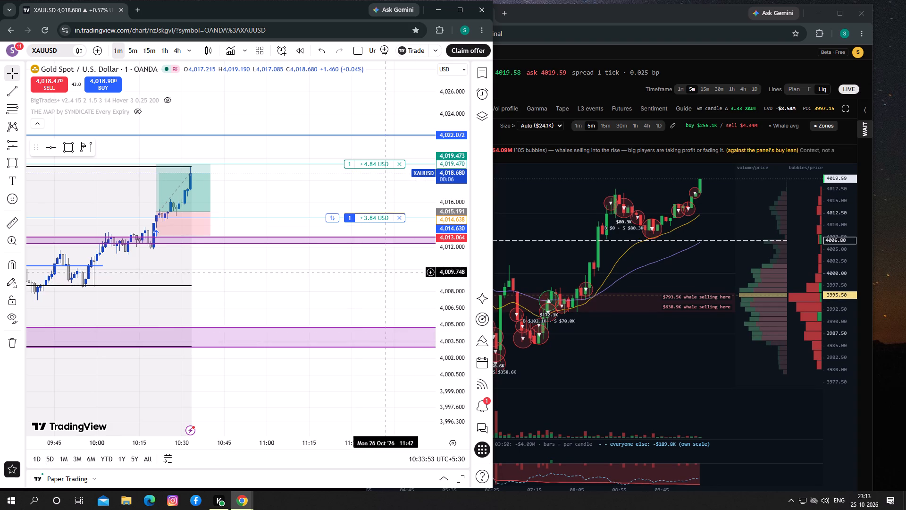
{"action": "left_click_drag", "start_coordinate": [460, 304], "coordinate": [451, 264]}
{"action": "left_click_drag", "start_coordinate": [320, 304], "coordinate": [363, 323]}
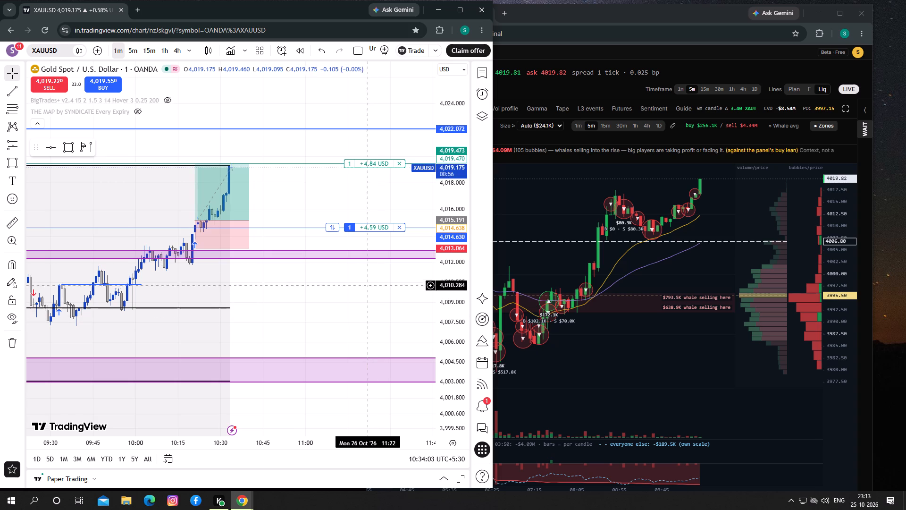
{"action": "left_click", "coordinate": [371, 165]}
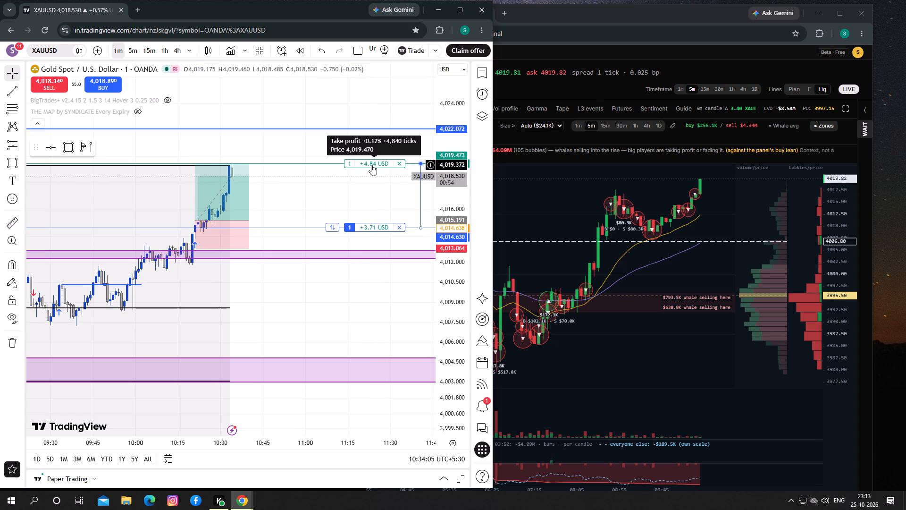
{"action": "left_click", "coordinate": [363, 187]}
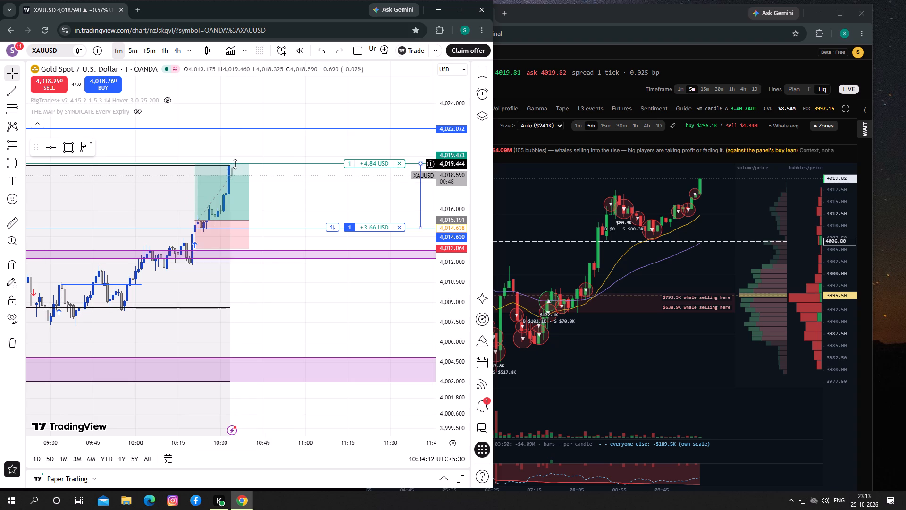
Examine XAUUSD's 1-minute price action between the long's stop loss and take profit levels.
{"action": "left_click_drag", "start_coordinate": [320, 198], "coordinate": [321, 204]}
{"action": "left_click_drag", "start_coordinate": [374, 229], "coordinate": [375, 216]}
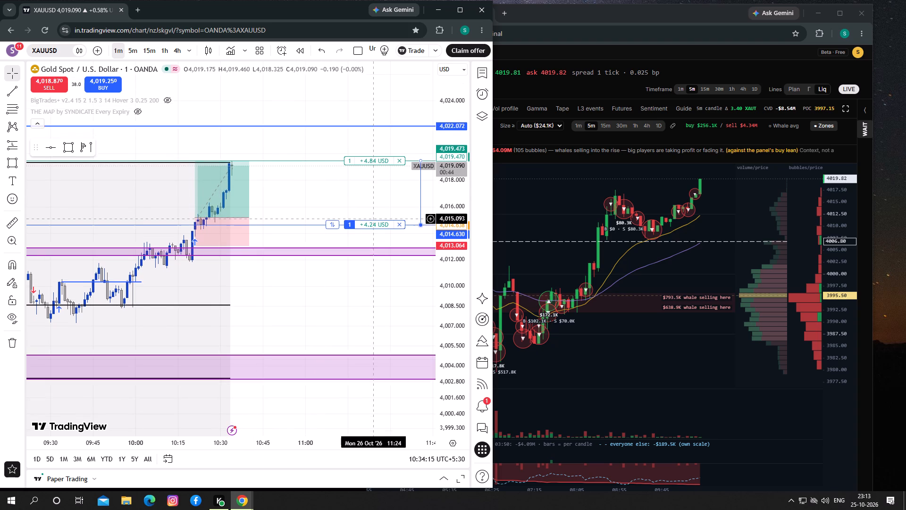
{"action": "left_click_drag", "start_coordinate": [375, 216], "coordinate": [375, 215]}
{"action": "left_click_drag", "start_coordinate": [375, 221], "coordinate": [375, 212]}
{"action": "left_click_drag", "start_coordinate": [371, 214], "coordinate": [370, 207]}
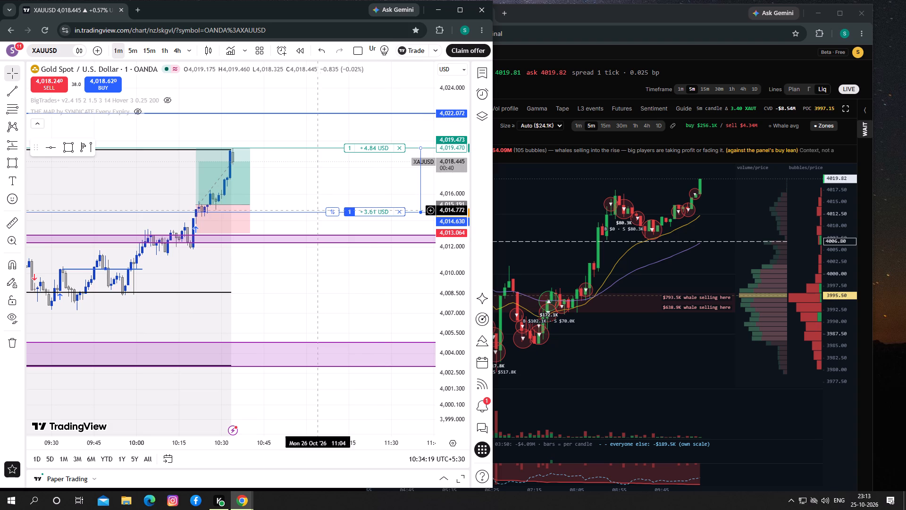
{"action": "left_click_drag", "start_coordinate": [333, 211], "coordinate": [331, 228]}
{"action": "left_click_drag", "start_coordinate": [349, 230], "coordinate": [348, 237]}
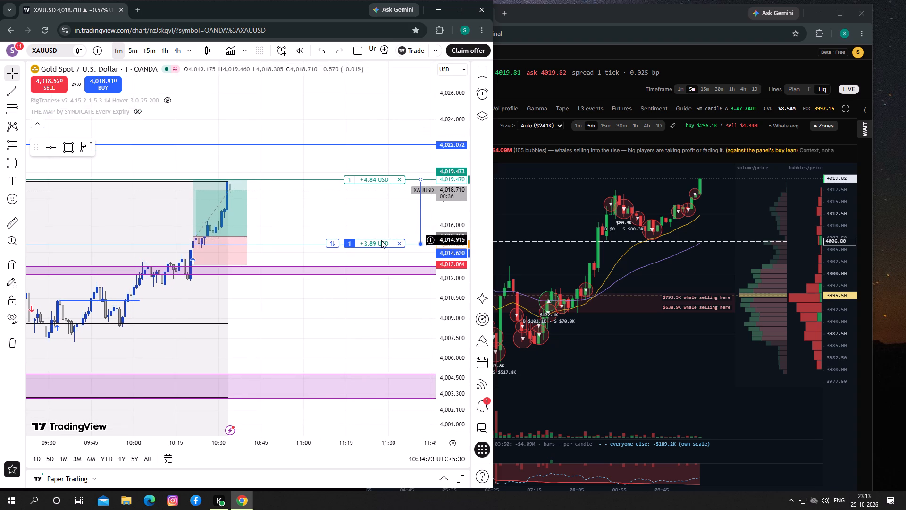
{"action": "left_click_drag", "start_coordinate": [381, 242], "coordinate": [356, 241]}
{"action": "left_click", "coordinate": [356, 228]}
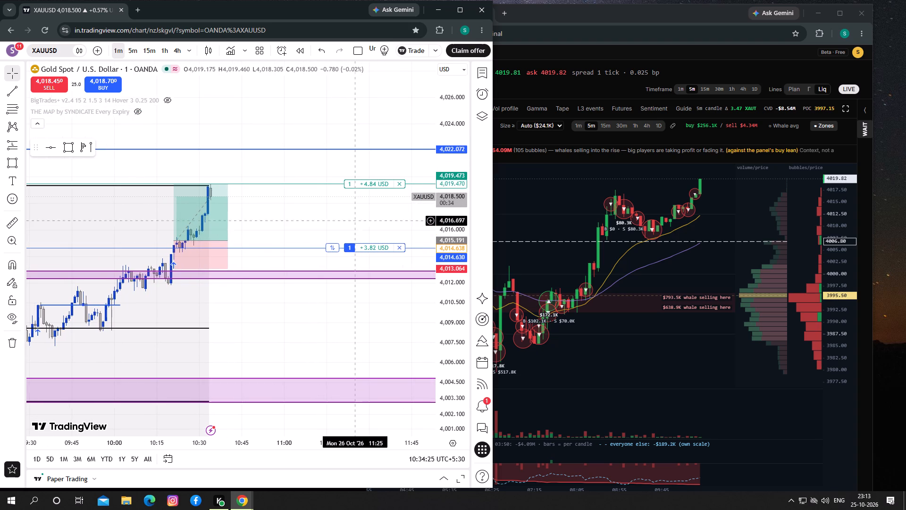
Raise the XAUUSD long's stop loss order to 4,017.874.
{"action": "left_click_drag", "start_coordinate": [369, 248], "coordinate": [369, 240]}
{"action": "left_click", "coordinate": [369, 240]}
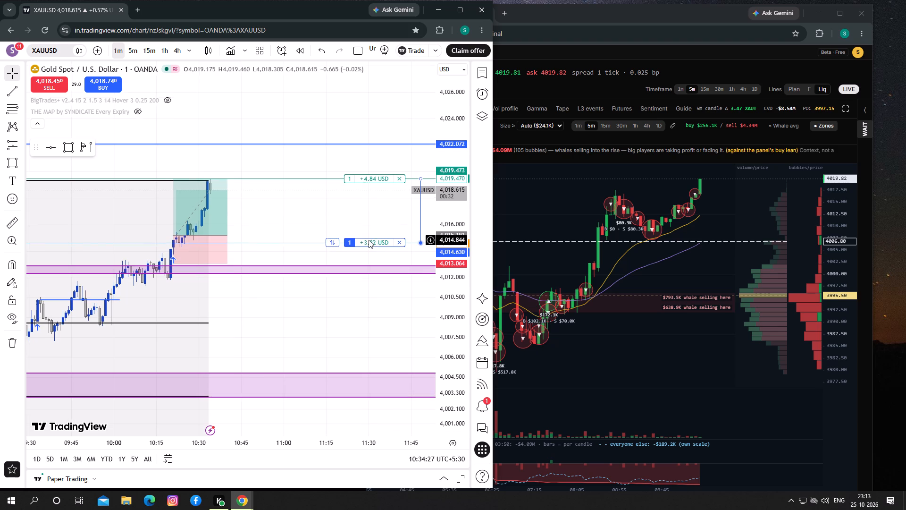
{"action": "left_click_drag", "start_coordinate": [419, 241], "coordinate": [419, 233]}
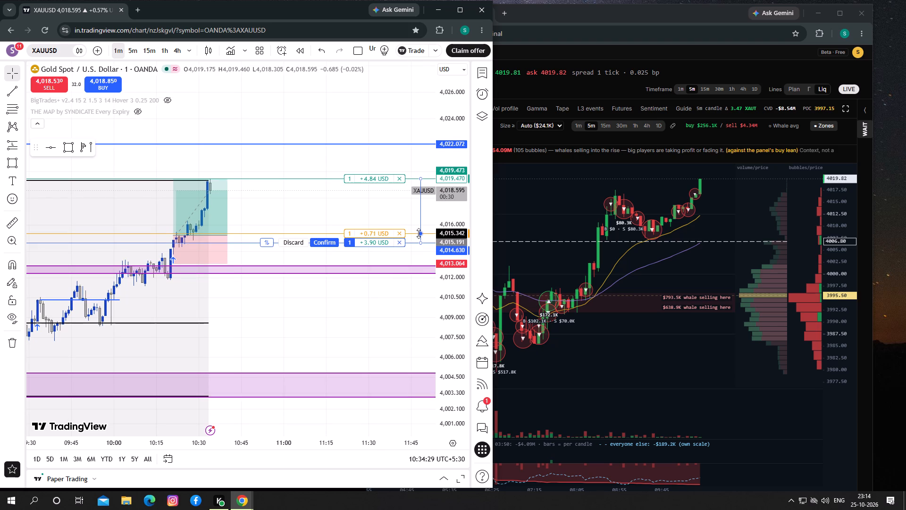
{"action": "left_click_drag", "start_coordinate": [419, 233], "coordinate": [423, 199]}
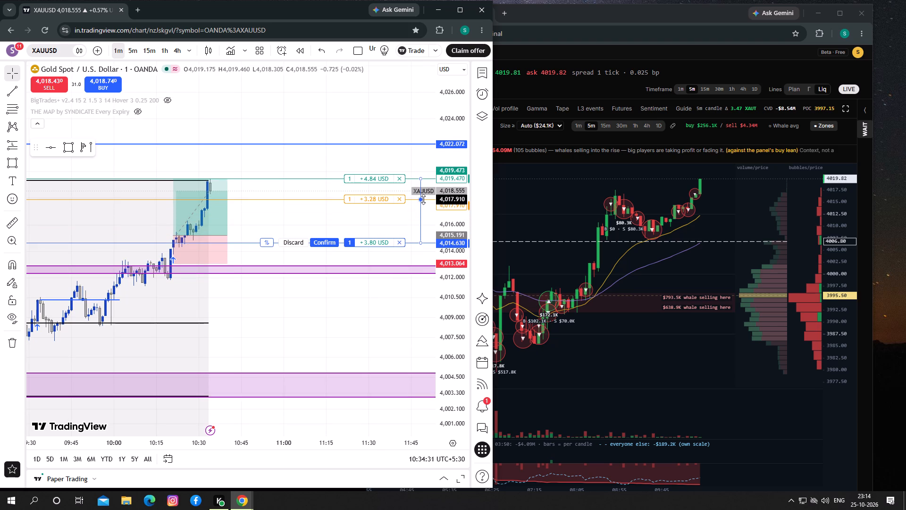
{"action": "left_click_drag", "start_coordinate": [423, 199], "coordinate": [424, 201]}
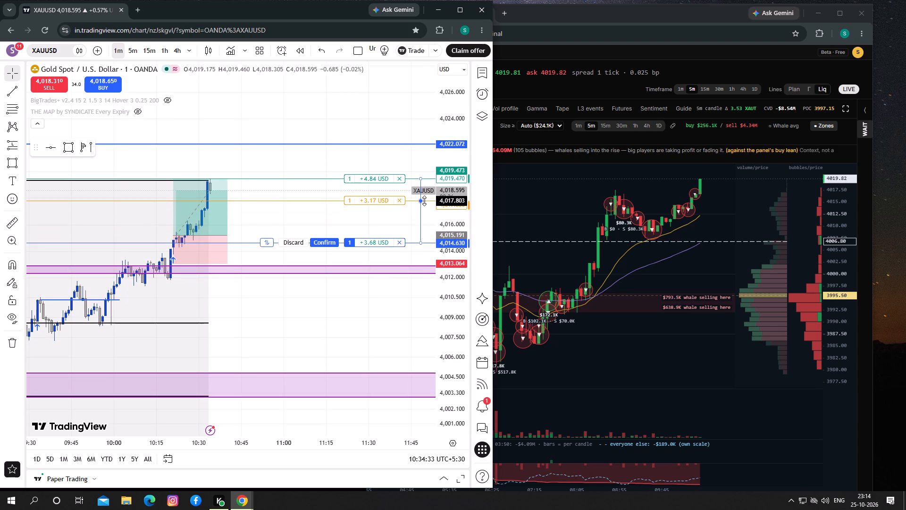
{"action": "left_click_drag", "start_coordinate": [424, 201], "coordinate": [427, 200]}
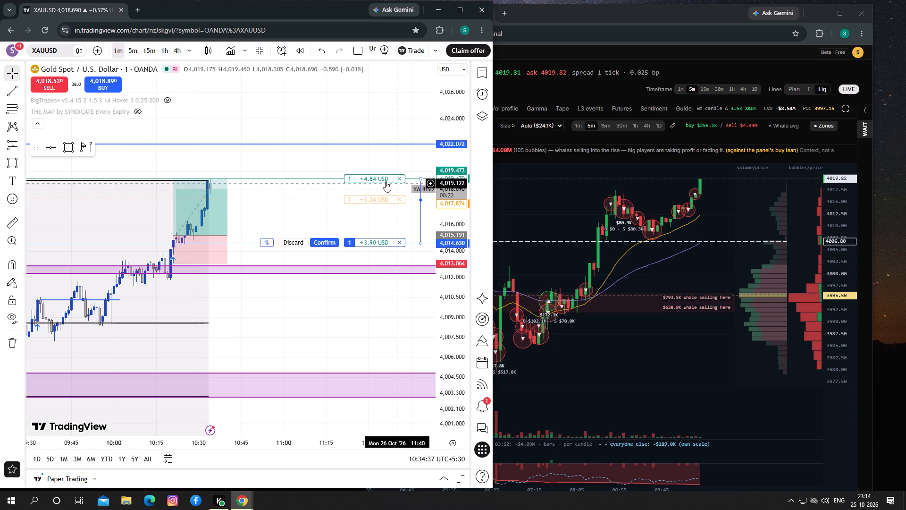
Move the long's take profit order up to 4,022.156, beside the blue horizontal line at 4,022.072.
{"action": "left_click_drag", "start_coordinate": [377, 179], "coordinate": [385, 172]}
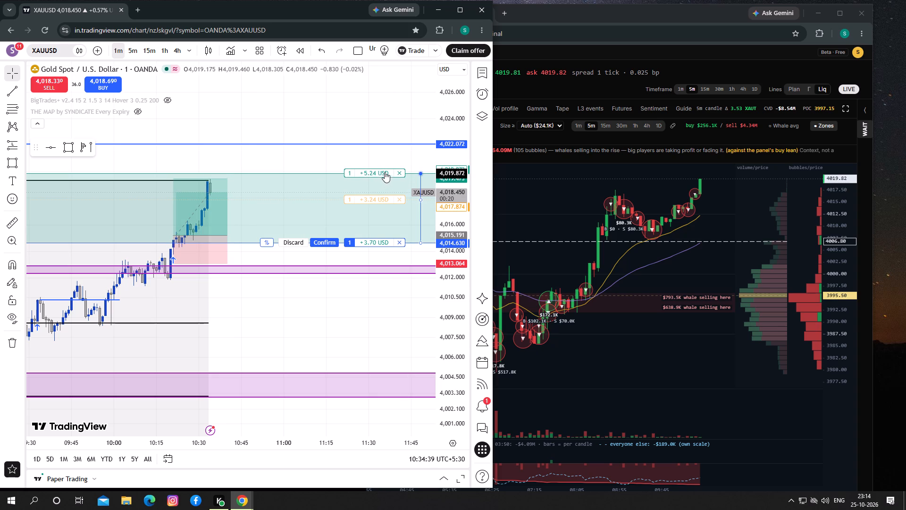
{"action": "left_click_drag", "start_coordinate": [385, 172], "coordinate": [404, 143]}
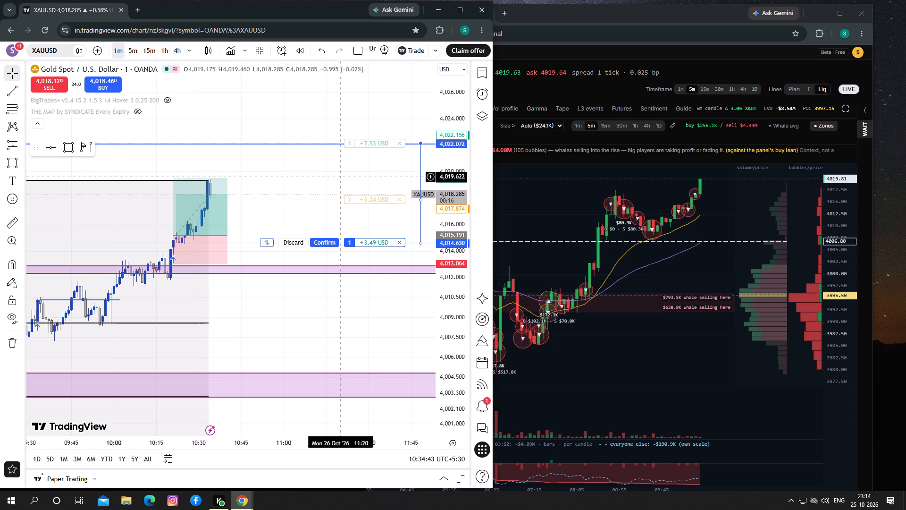
Raise the long position drawing's target to 4,022.049, at the blue horizontal line.
{"action": "left_click_drag", "start_coordinate": [318, 187], "coordinate": [332, 187]}
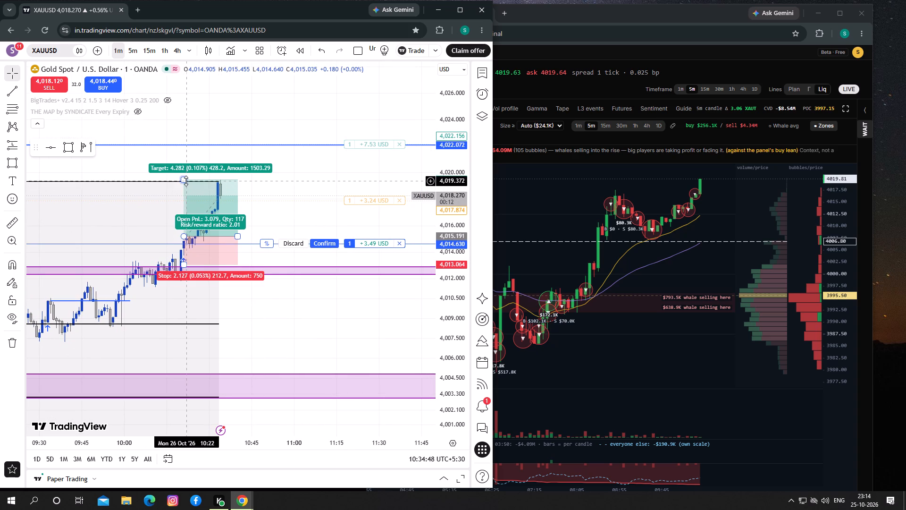
{"action": "left_click_drag", "start_coordinate": [186, 181], "coordinate": [214, 146]}
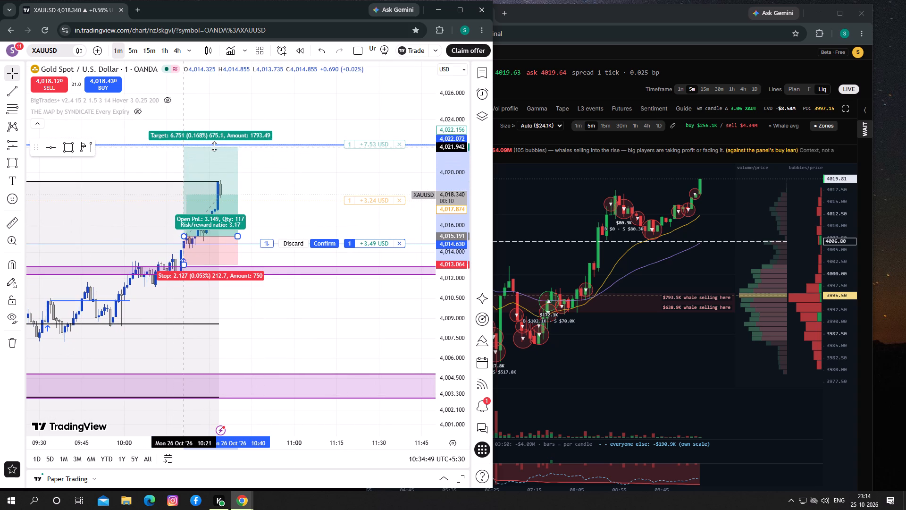
{"action": "left_click_drag", "start_coordinate": [214, 146], "coordinate": [226, 145]}
Set the XAUUSD long's unconfirmed stop loss order to 4,016.733, below the current price.
{"action": "left_click_drag", "start_coordinate": [293, 203], "coordinate": [293, 204]}
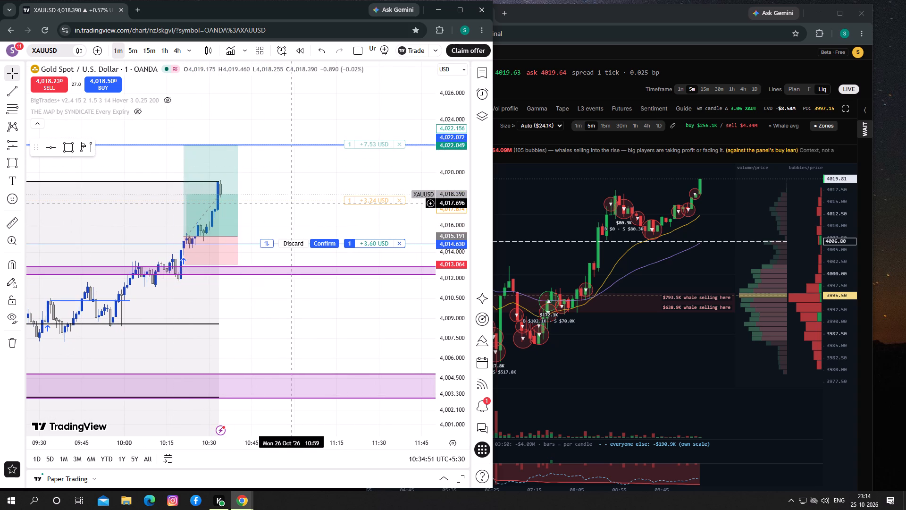
{"action": "left_click_drag", "start_coordinate": [293, 204], "coordinate": [310, 194]}
{"action": "left_click_drag", "start_coordinate": [293, 206], "coordinate": [285, 208]}
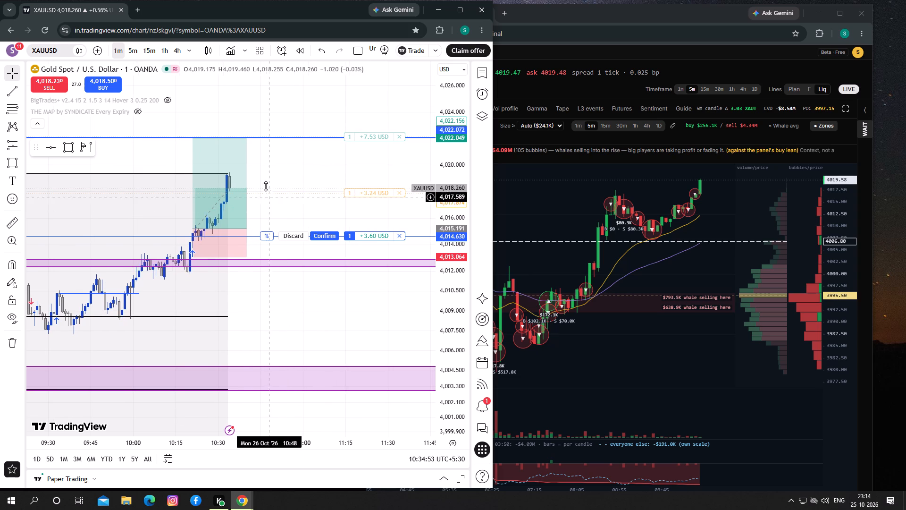
{"action": "left_click", "coordinate": [312, 216]}
{"action": "left_click_drag", "start_coordinate": [319, 216], "coordinate": [304, 219]}
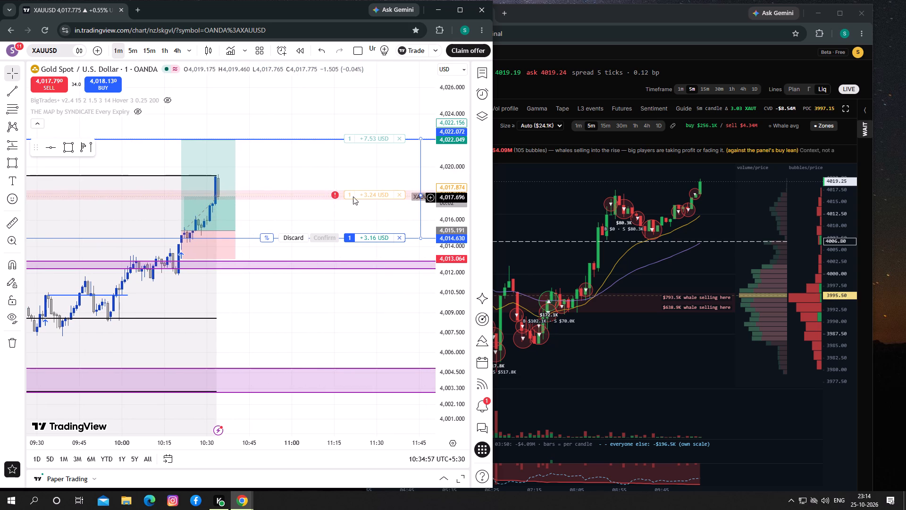
{"action": "left_click_drag", "start_coordinate": [353, 196], "coordinate": [361, 203]}
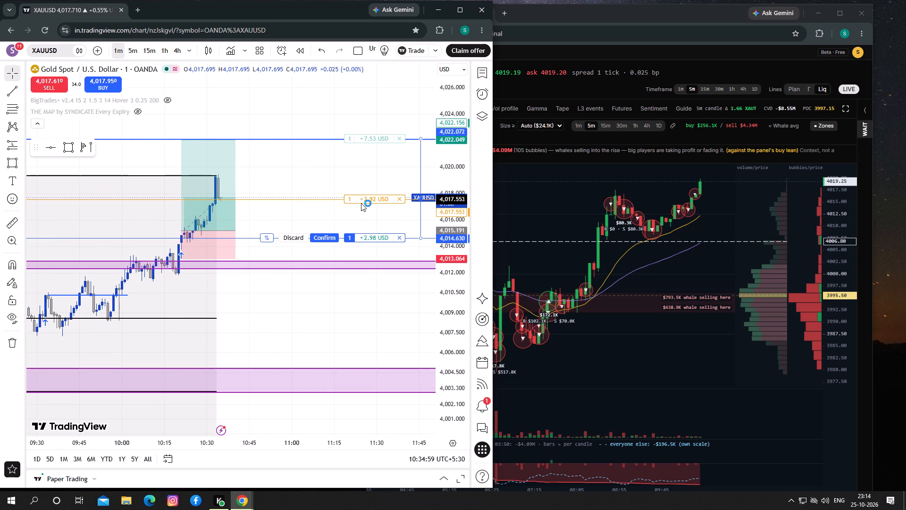
{"action": "left_click_drag", "start_coordinate": [361, 203], "coordinate": [361, 199]}
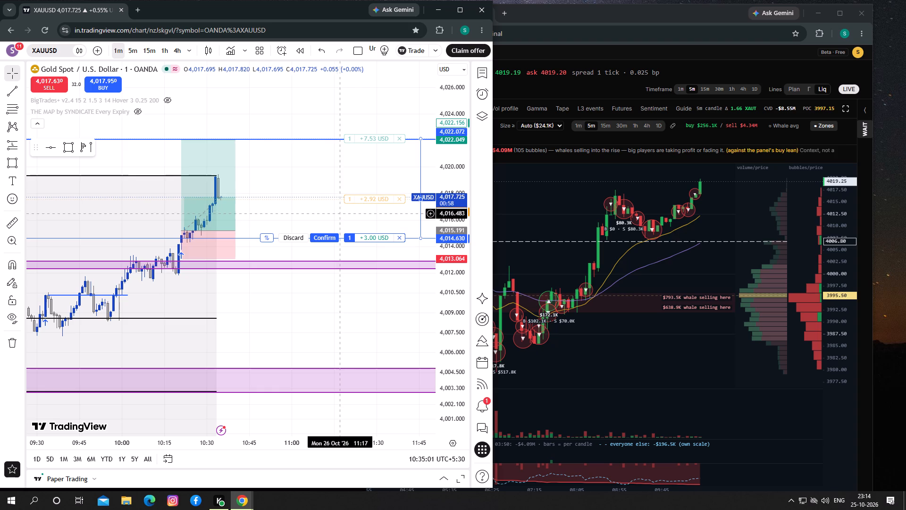
{"action": "left_click", "coordinate": [338, 214]}
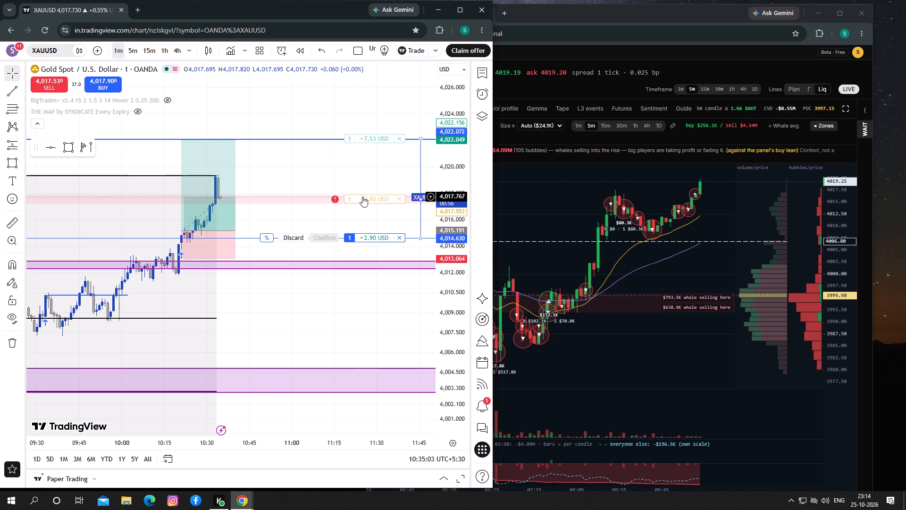
{"action": "left_click", "coordinate": [329, 224]}
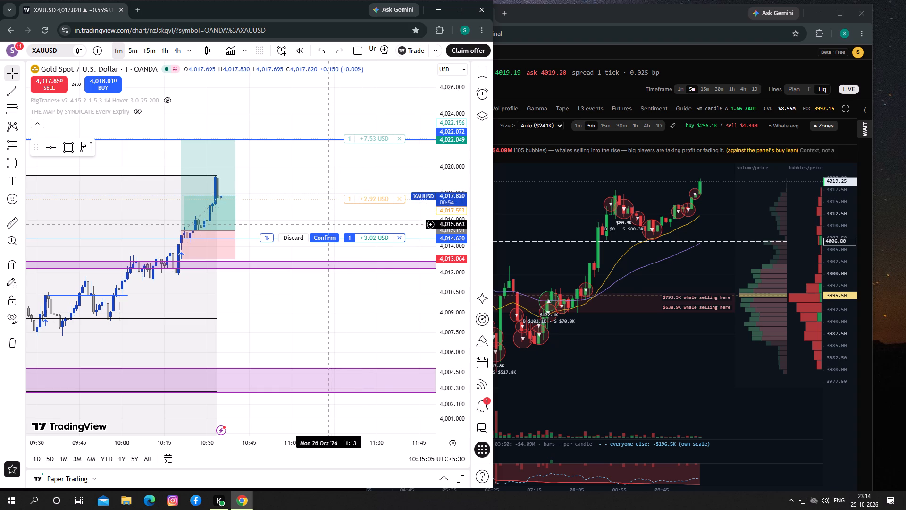
{"action": "left_click", "coordinate": [364, 214]}
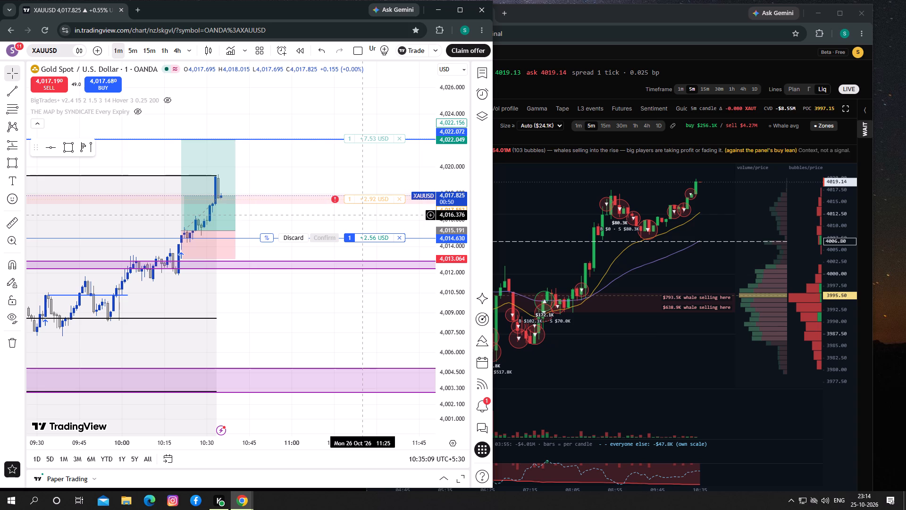
{"action": "left_click_drag", "start_coordinate": [371, 197], "coordinate": [371, 201]}
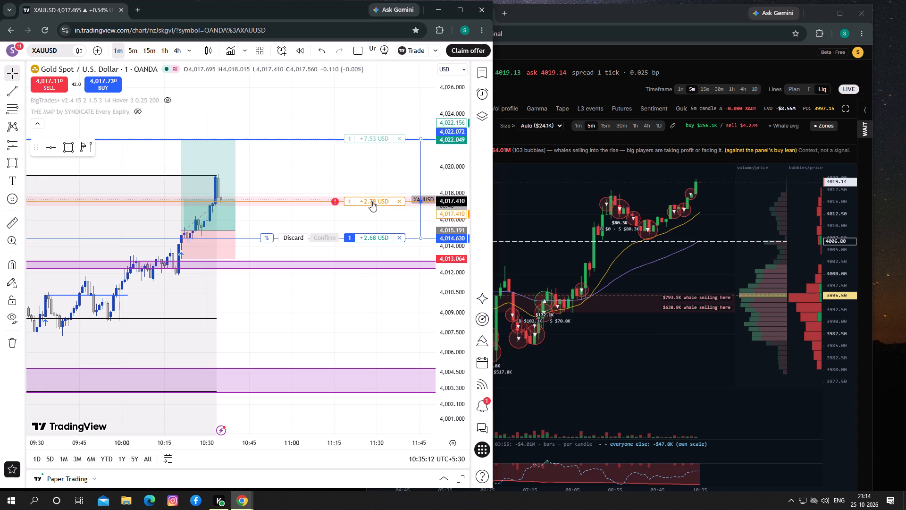
{"action": "left_click_drag", "start_coordinate": [371, 201], "coordinate": [374, 210]}
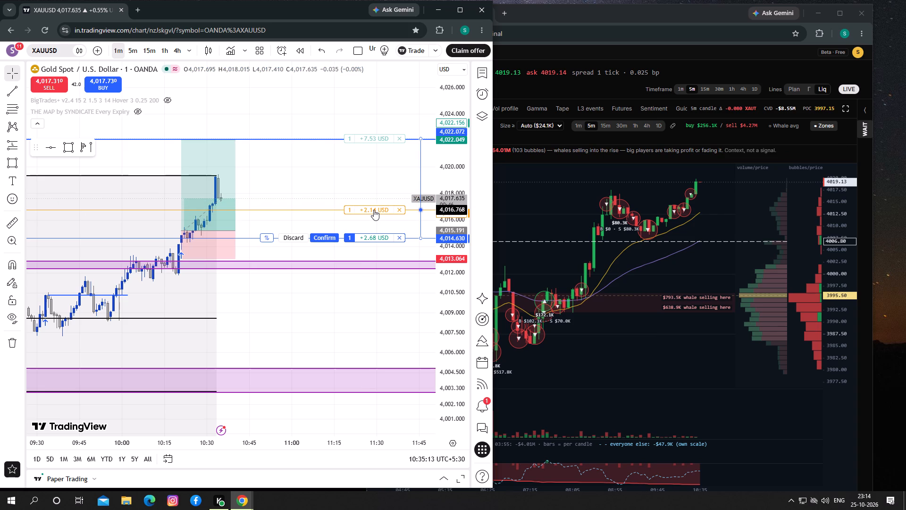
{"action": "left_click_drag", "start_coordinate": [374, 210], "coordinate": [374, 210]}
Extend the long position drawing's end time to 10:45.
{"action": "left_click_drag", "start_coordinate": [302, 187], "coordinate": [315, 176]}
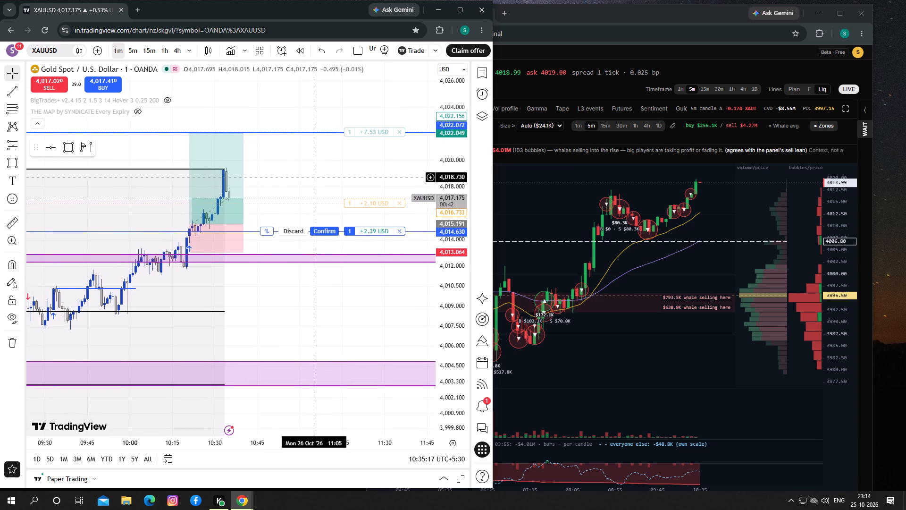
{"action": "left_click_drag", "start_coordinate": [315, 176], "coordinate": [317, 174]}
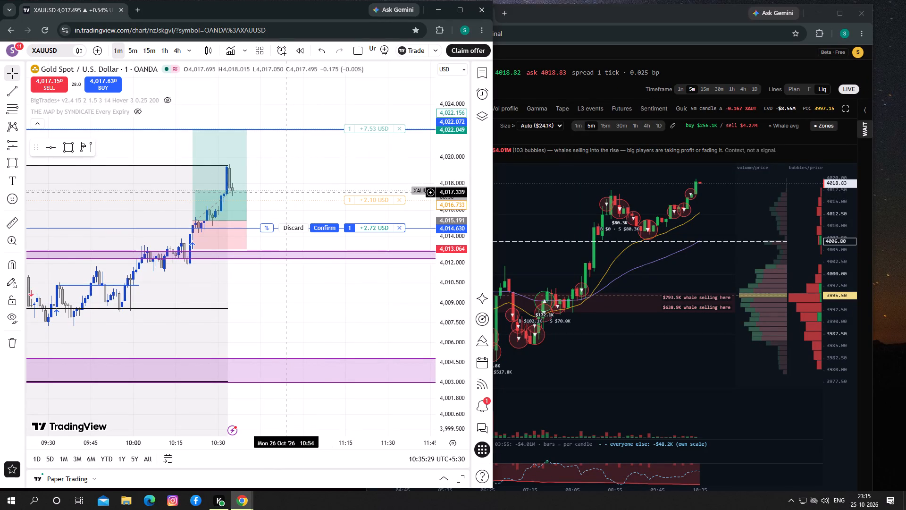
{"action": "left_click_drag", "start_coordinate": [290, 280], "coordinate": [268, 276]}
{"action": "left_click_drag", "start_coordinate": [275, 290], "coordinate": [248, 294]}
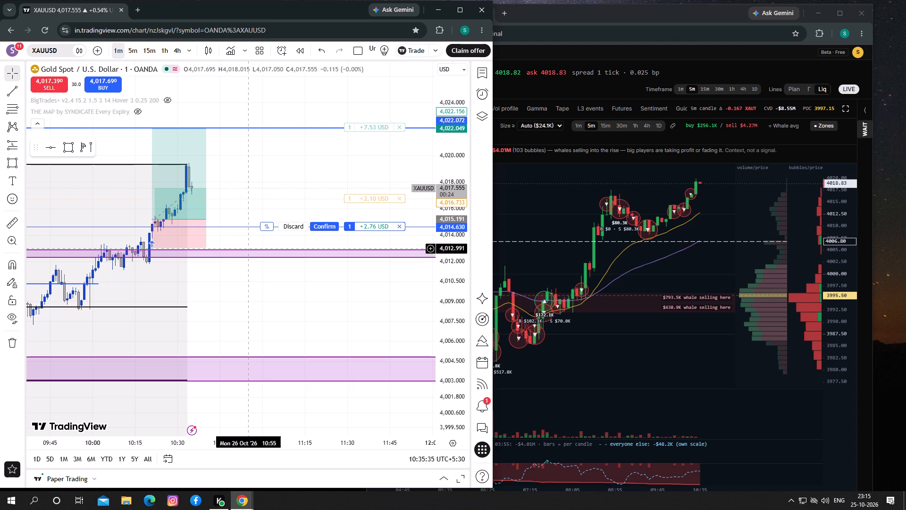
{"action": "left_click_drag", "start_coordinate": [262, 179], "coordinate": [277, 196]}
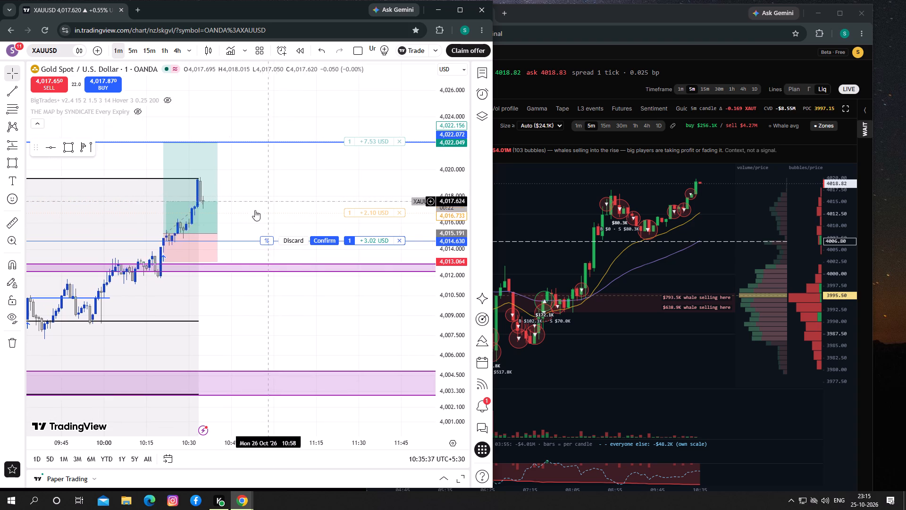
{"action": "left_click_drag", "start_coordinate": [217, 234], "coordinate": [231, 232]}
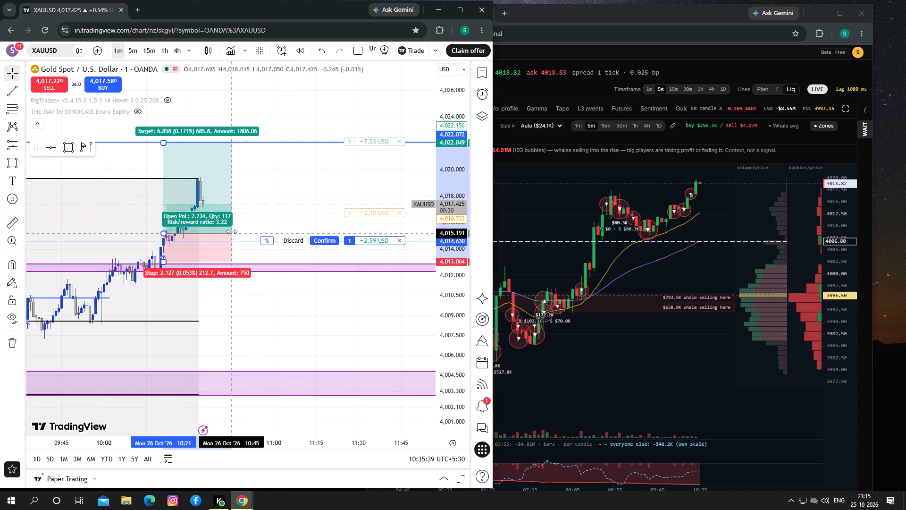
{"action": "left_click", "coordinate": [272, 180]}
Extend the end of the grey shaded range drawing on the XAUUSD chart to about 10:35.
{"action": "left_click_drag", "start_coordinate": [249, 357], "coordinate": [251, 221]}
{"action": "left_click_drag", "start_coordinate": [248, 300], "coordinate": [249, 299]}
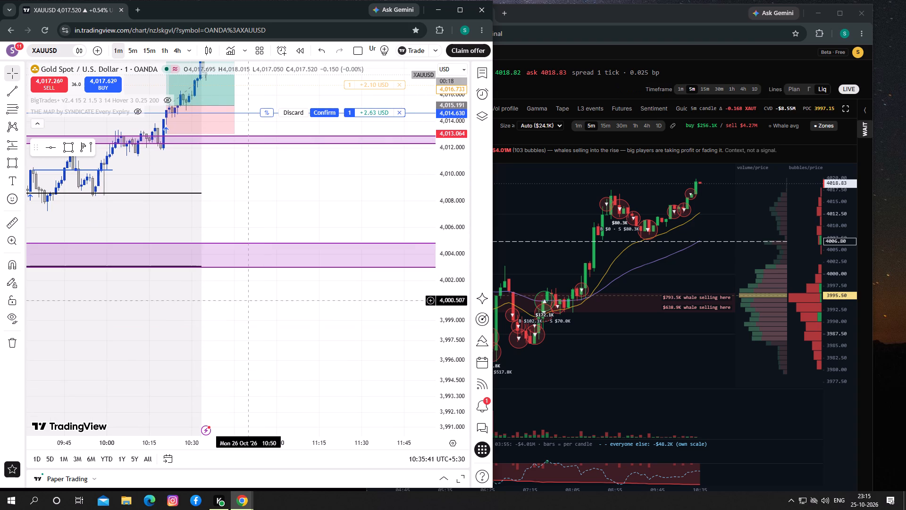
{"action": "left_click_drag", "start_coordinate": [249, 299], "coordinate": [260, 211]}
{"action": "left_click_drag", "start_coordinate": [213, 352], "coordinate": [237, 352]}
Confirm the pending order modification with the stop loss at 4,016.733 and the take profit at 4,022.156.
{"action": "left_click_drag", "start_coordinate": [261, 259], "coordinate": [266, 349]}
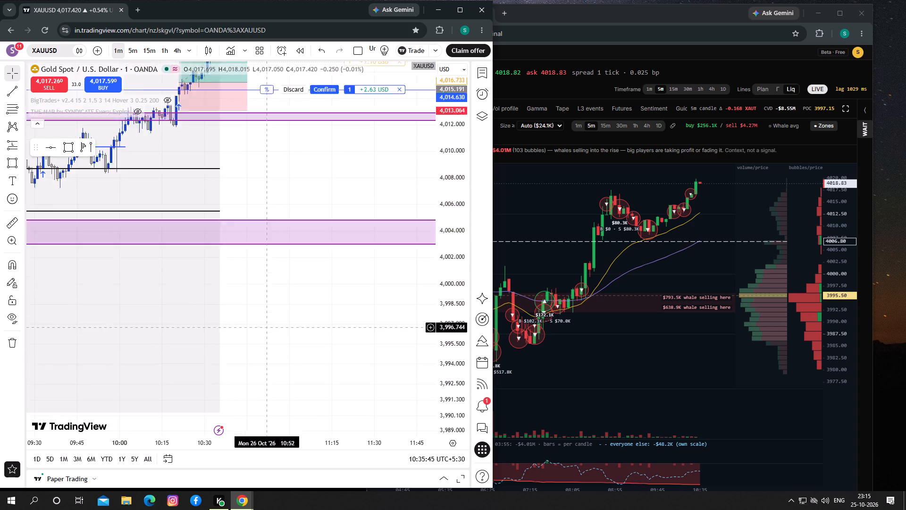
{"action": "left_click_drag", "start_coordinate": [266, 349], "coordinate": [267, 415]}
{"action": "left_click_drag", "start_coordinate": [269, 260], "coordinate": [222, 290]}
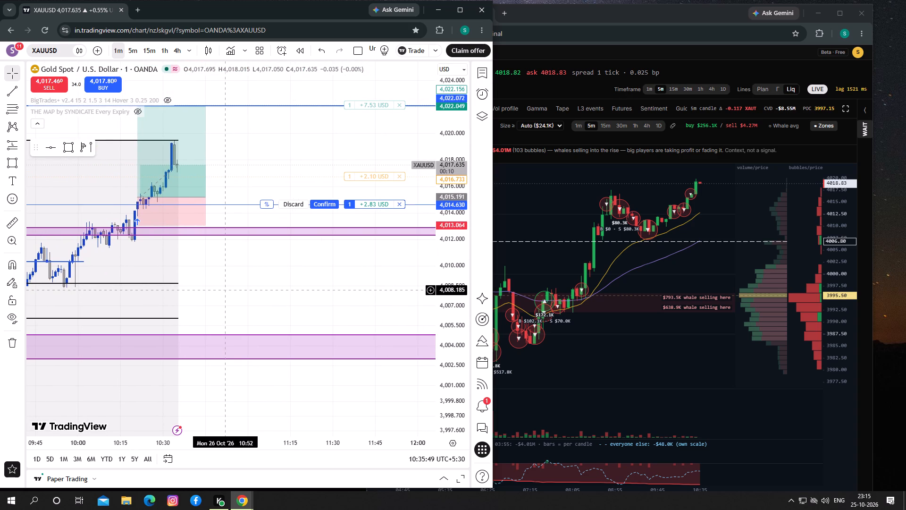
{"action": "left_click", "coordinate": [322, 203]}
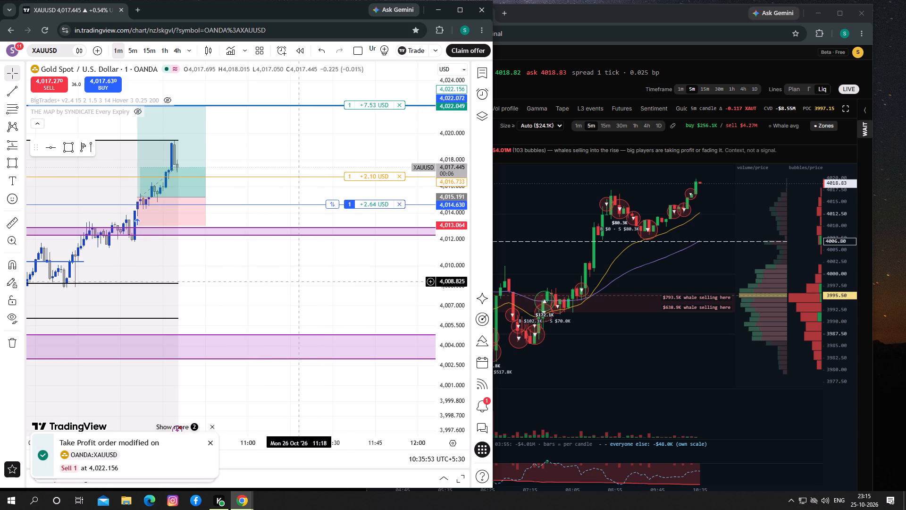
{"action": "left_click_drag", "start_coordinate": [289, 281], "coordinate": [300, 308]}
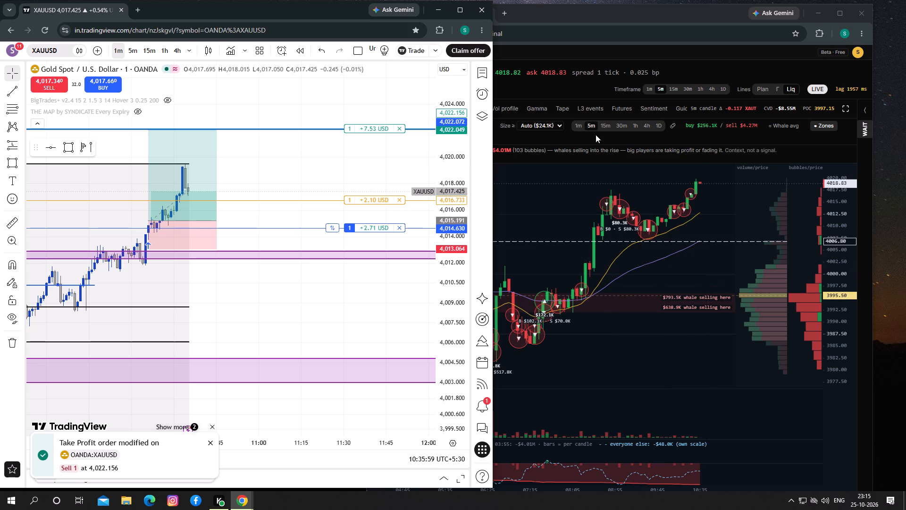
Switch to Tradfye and examine the XAUT/USDT whale chart on the 1-minute timeframe.
{"action": "left_click", "coordinate": [582, 126]}
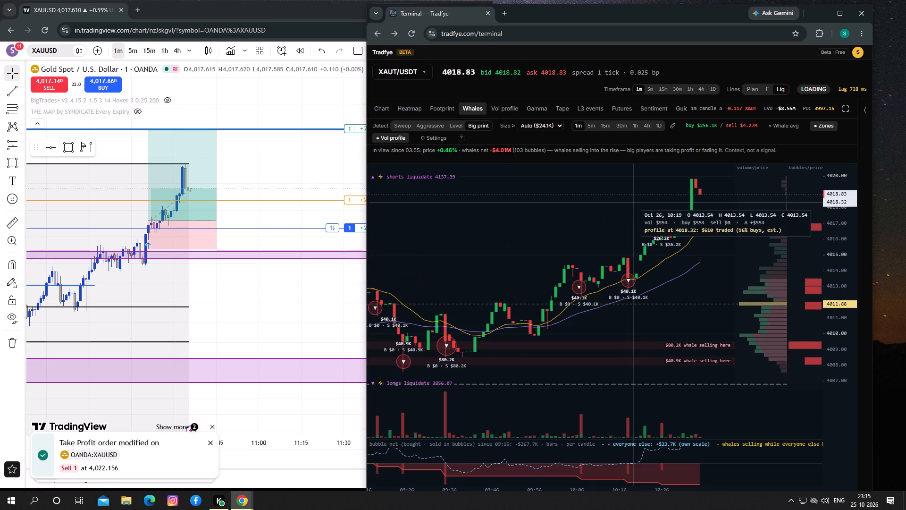
{"action": "left_click_drag", "start_coordinate": [629, 204], "coordinate": [613, 209]}
{"action": "left_click_drag", "start_coordinate": [615, 219], "coordinate": [612, 231]}
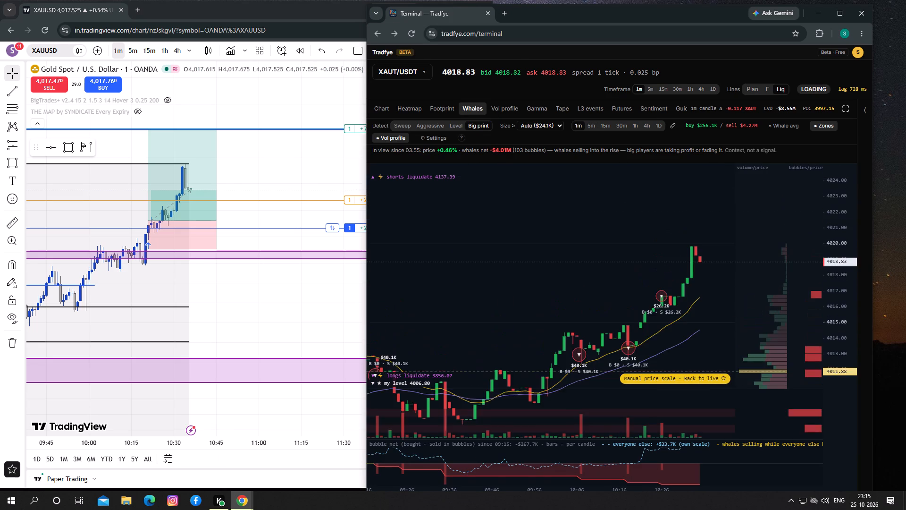
{"action": "left_click_drag", "start_coordinate": [612, 231], "coordinate": [610, 227]}
{"action": "left_click_drag", "start_coordinate": [605, 295], "coordinate": [591, 239]}
{"action": "left_click_drag", "start_coordinate": [599, 275], "coordinate": [596, 255]}
{"action": "left_click", "coordinate": [517, 250]}
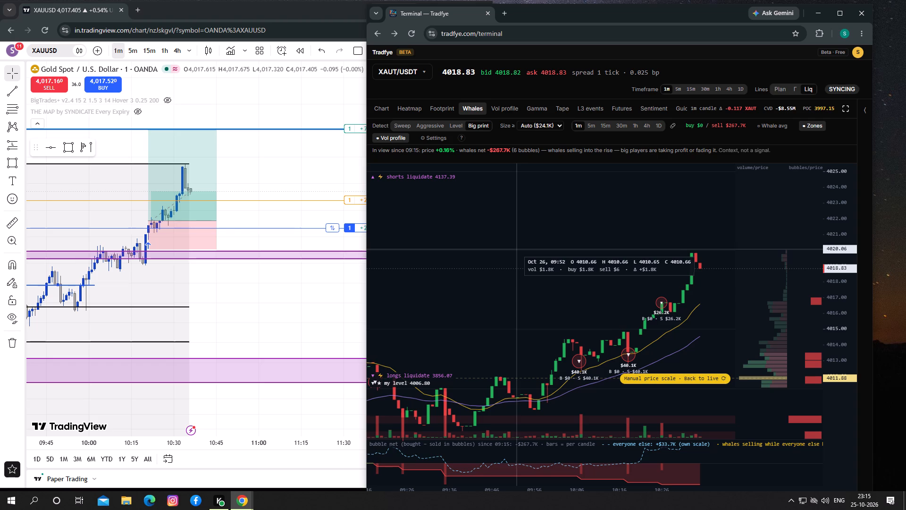
View the XAUT/USDT whale bubbles and selling zones on the 5-minute timeframe.
{"action": "left_click", "coordinate": [682, 91]}
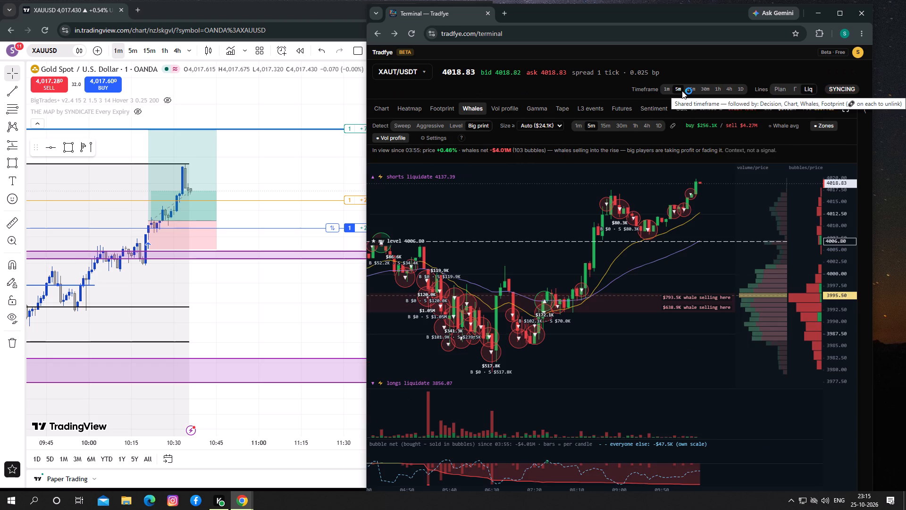
{"action": "left_click_drag", "start_coordinate": [709, 289], "coordinate": [705, 299]}
{"action": "left_click_drag", "start_coordinate": [650, 256], "coordinate": [647, 246]}
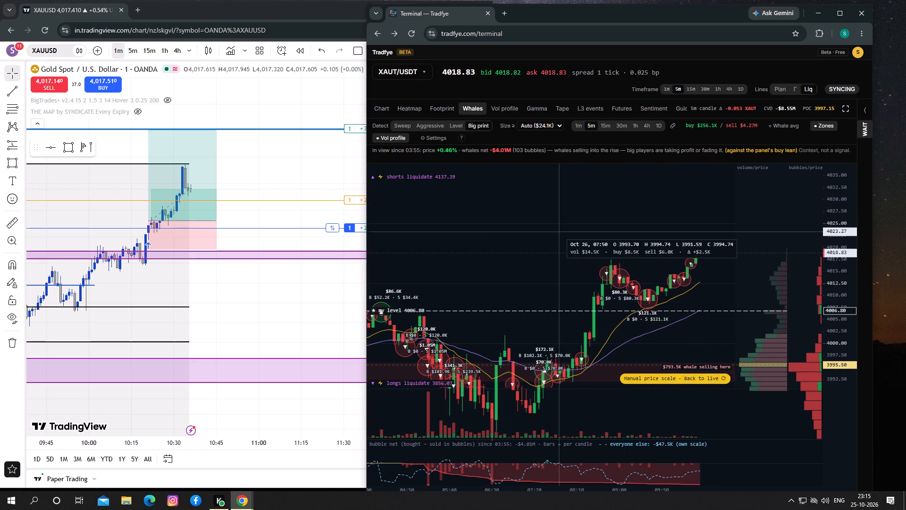
Return the XAUT/USDT whale chart to the 1-minute timeframe and examine the latest candles and whale bubbles.
{"action": "left_click", "coordinate": [579, 123]}
{"action": "left_click_drag", "start_coordinate": [709, 271], "coordinate": [707, 272]}
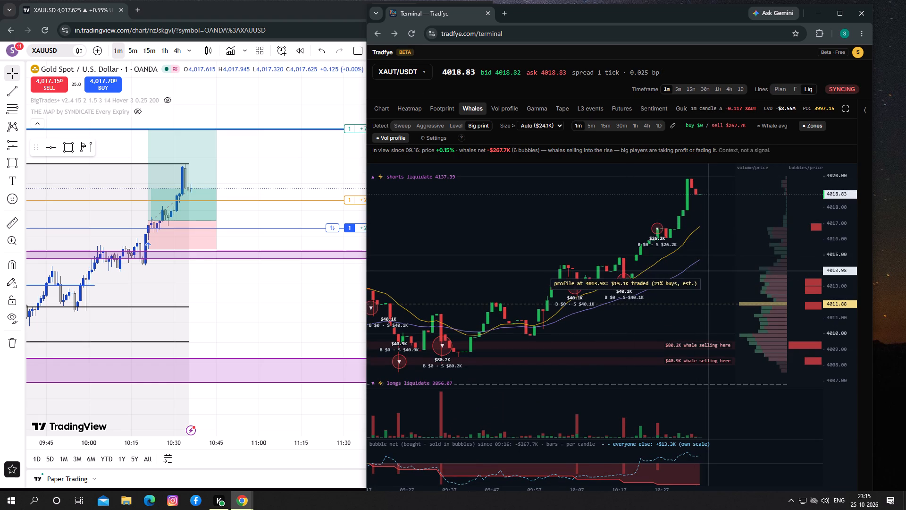
{"action": "left_click_drag", "start_coordinate": [707, 272], "coordinate": [696, 275]}
{"action": "left_click_drag", "start_coordinate": [698, 242], "coordinate": [694, 250]}
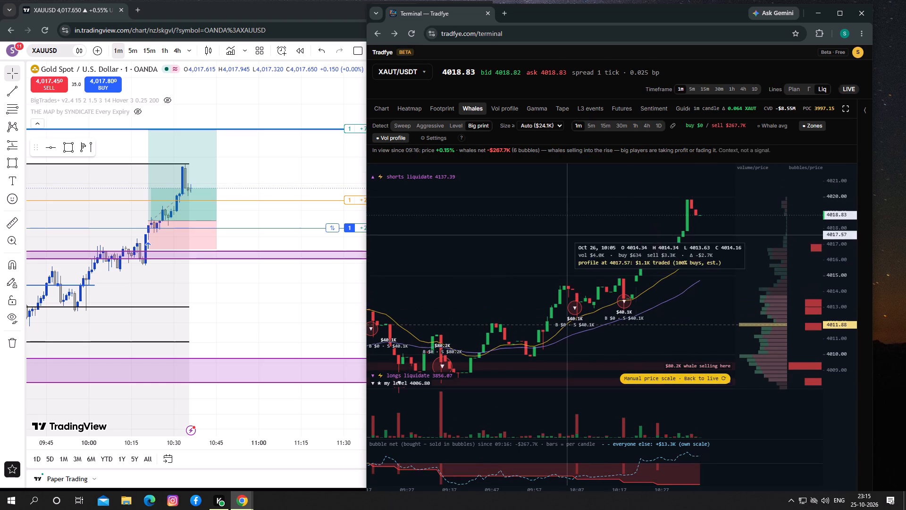
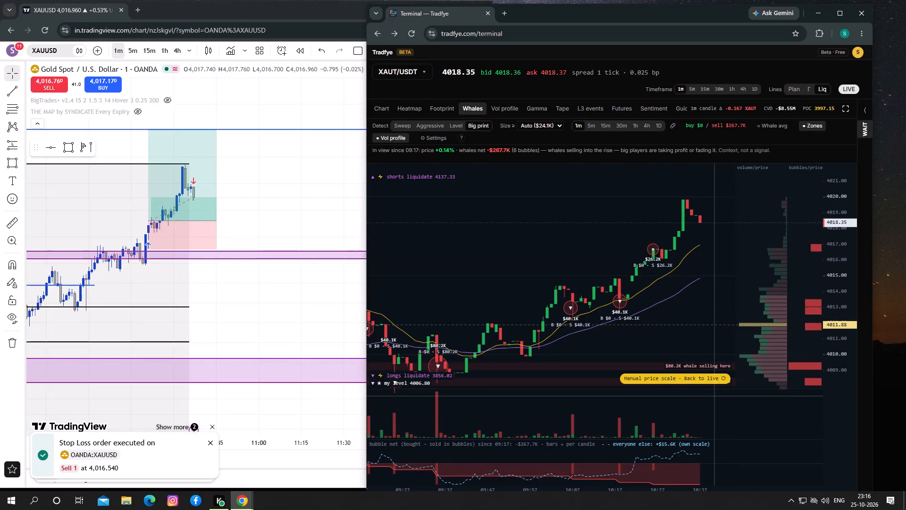
Switch to the TradingView XAUUSD chart and reposition the long position drawing so its entry sits at about 4,014.26.
{"action": "left_click", "coordinate": [317, 202]}
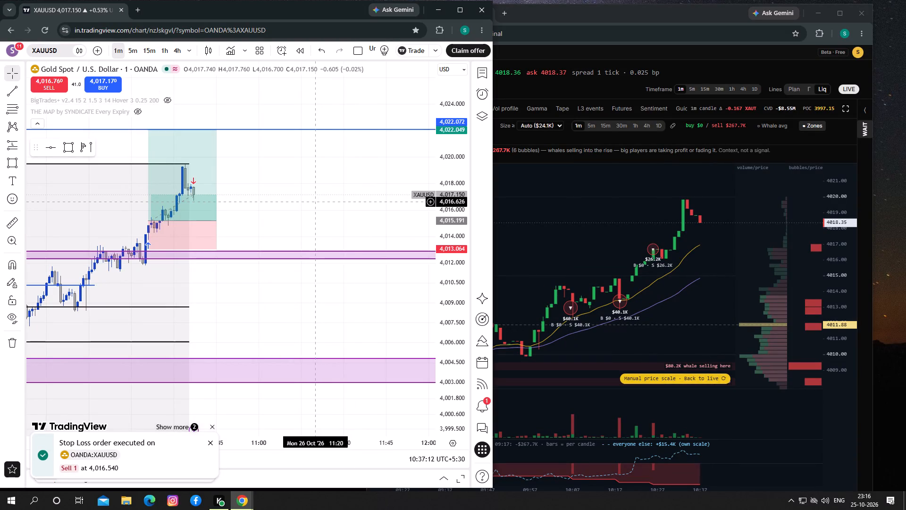
{"action": "left_click_drag", "start_coordinate": [319, 224], "coordinate": [367, 228]}
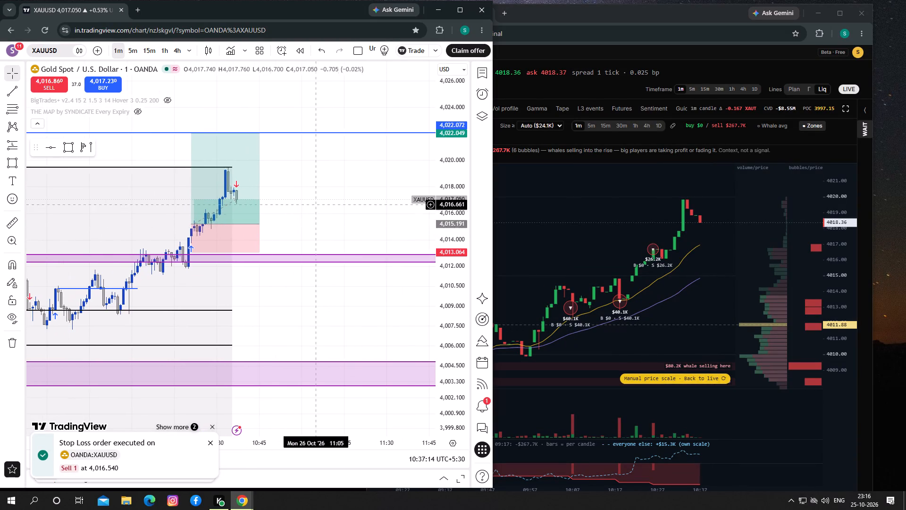
{"action": "left_click_drag", "start_coordinate": [193, 138], "coordinate": [194, 144]}
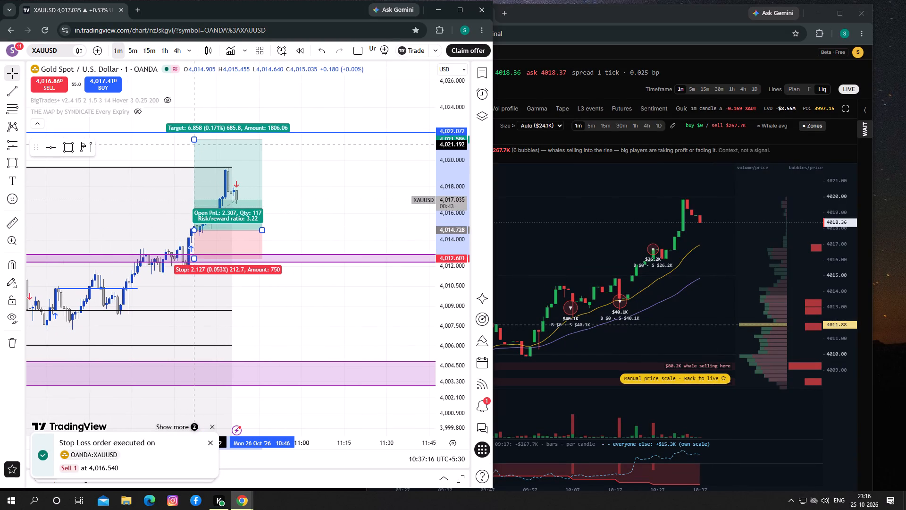
{"action": "left_click_drag", "start_coordinate": [194, 144], "coordinate": [197, 140]}
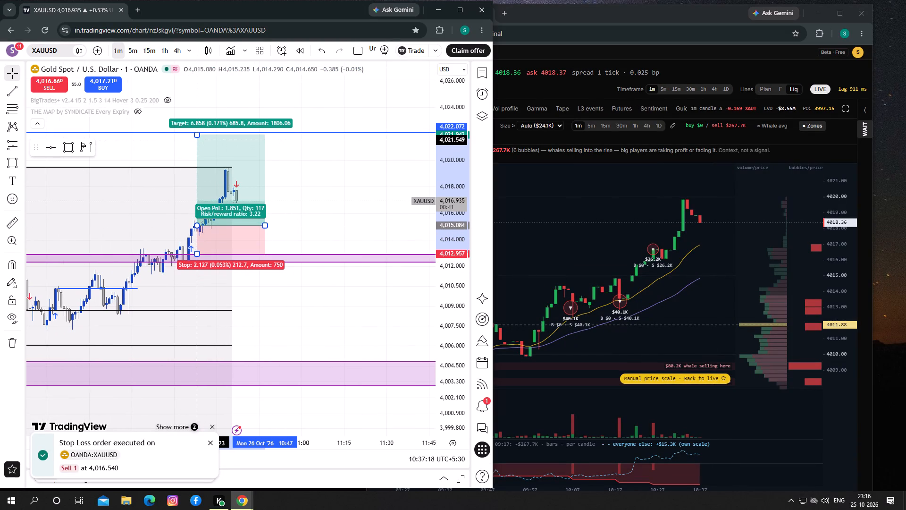
{"action": "left_click_drag", "start_coordinate": [197, 140], "coordinate": [189, 150]}
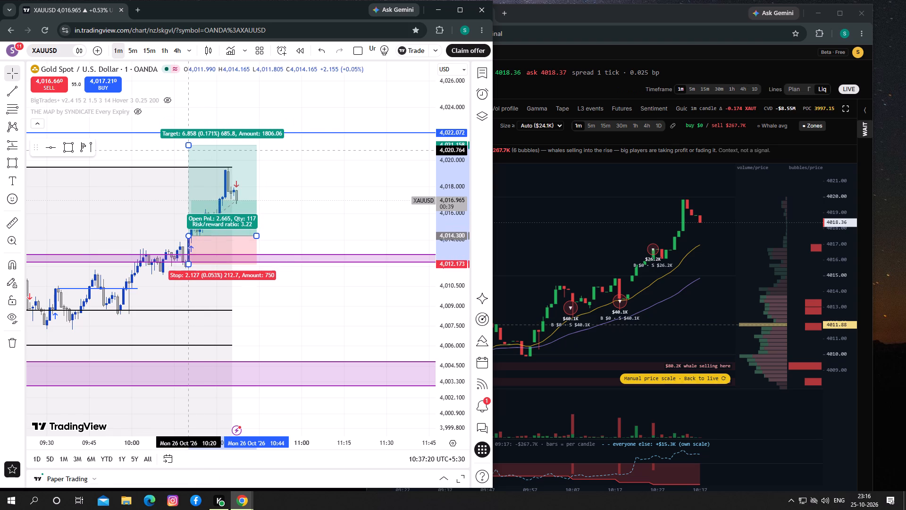
{"action": "left_click_drag", "start_coordinate": [189, 150], "coordinate": [189, 151]}
{"action": "left_click", "coordinate": [190, 148]}
{"action": "left_click", "coordinate": [154, 199]}
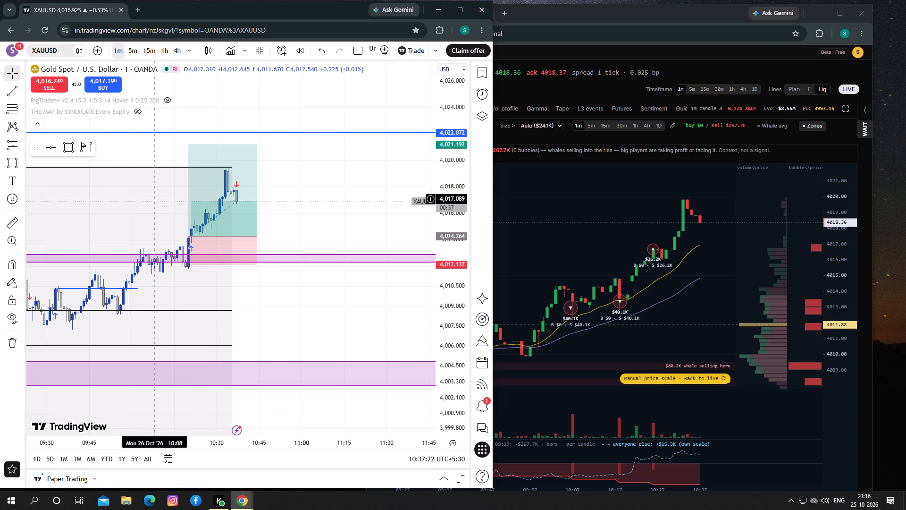
Lower the long position drawing's target to about 4,019.52, level with the black line at the recent high.
{"action": "left_click_drag", "start_coordinate": [188, 143], "coordinate": [188, 144]}
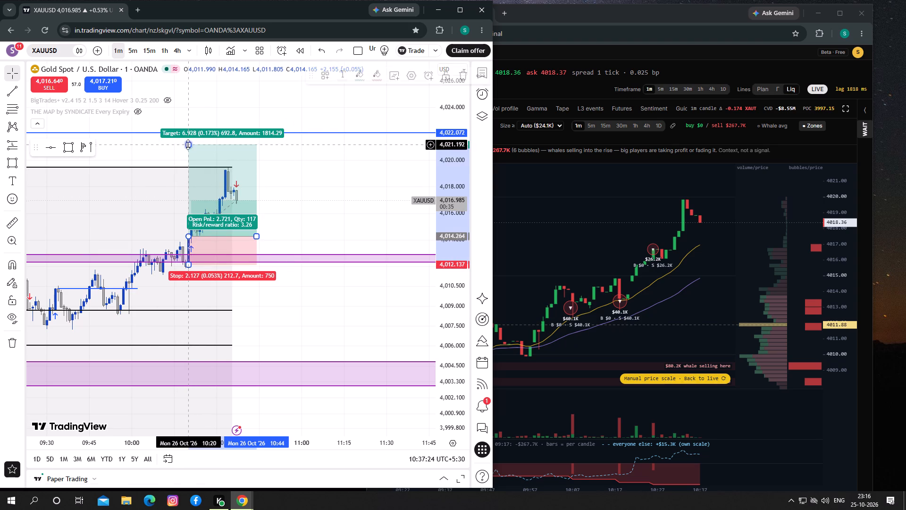
{"action": "left_click_drag", "start_coordinate": [188, 144], "coordinate": [196, 167]}
{"action": "left_click", "coordinate": [304, 173]}
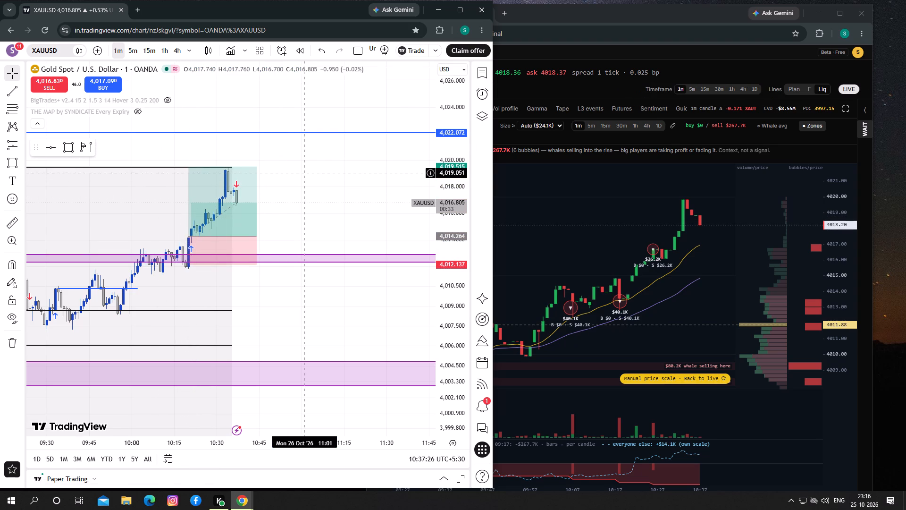
Raise the long position drawing's entry to about 4,014.69 and tighten its stop to about 4,012.88 at the purple zone's upper edge.
{"action": "left_click_drag", "start_coordinate": [311, 212], "coordinate": [314, 195]}
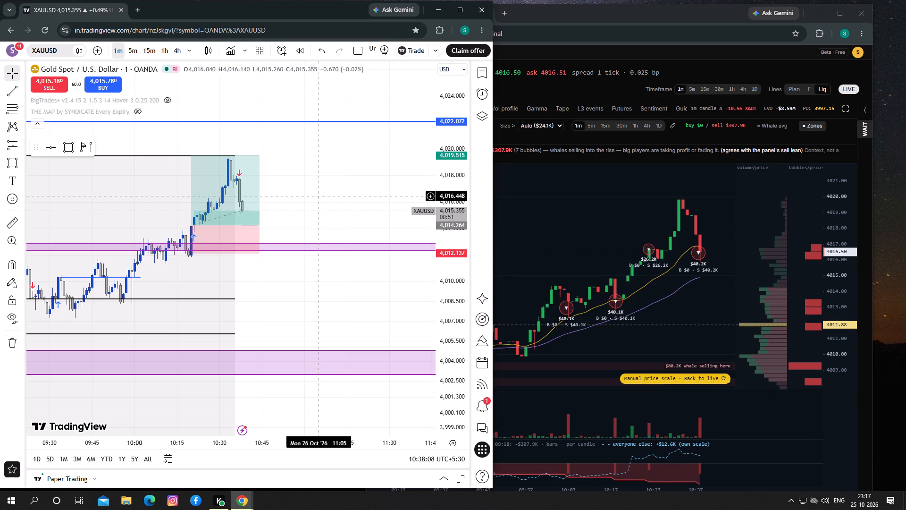
{"action": "left_click_drag", "start_coordinate": [230, 231], "coordinate": [230, 225]}
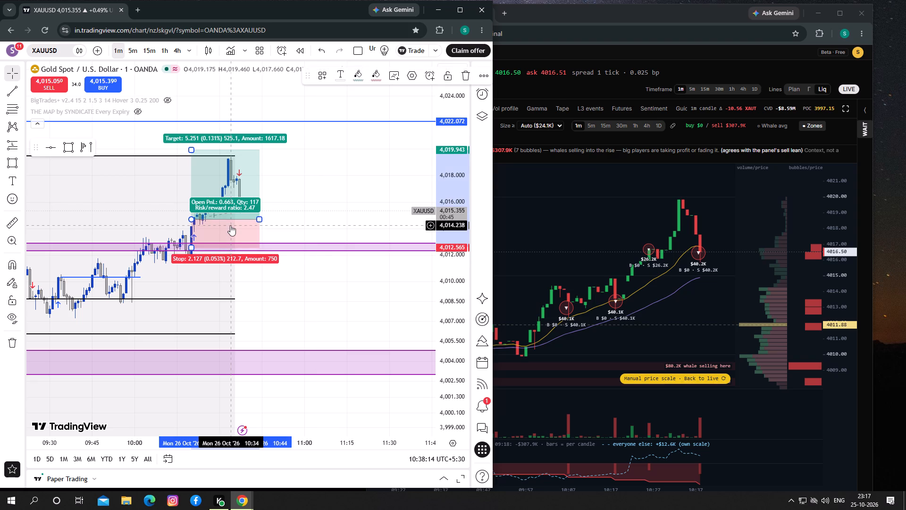
{"action": "left_click", "coordinate": [191, 246]}
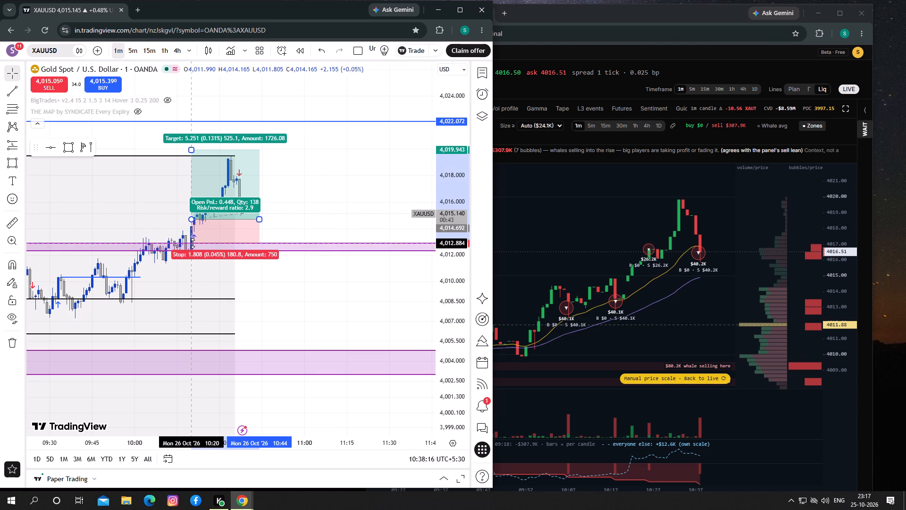
{"action": "left_click", "coordinate": [169, 229]}
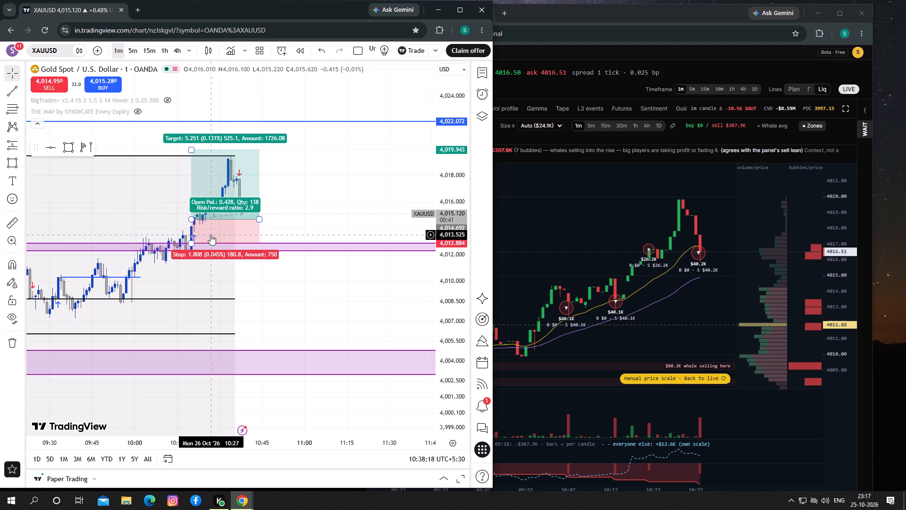
Shift the long position drawing a few candles earlier, with entry about 4,014.66, stop about 4,012.85 and target about 4,019.91.
{"action": "left_click_drag", "start_coordinate": [210, 235], "coordinate": [207, 245]}
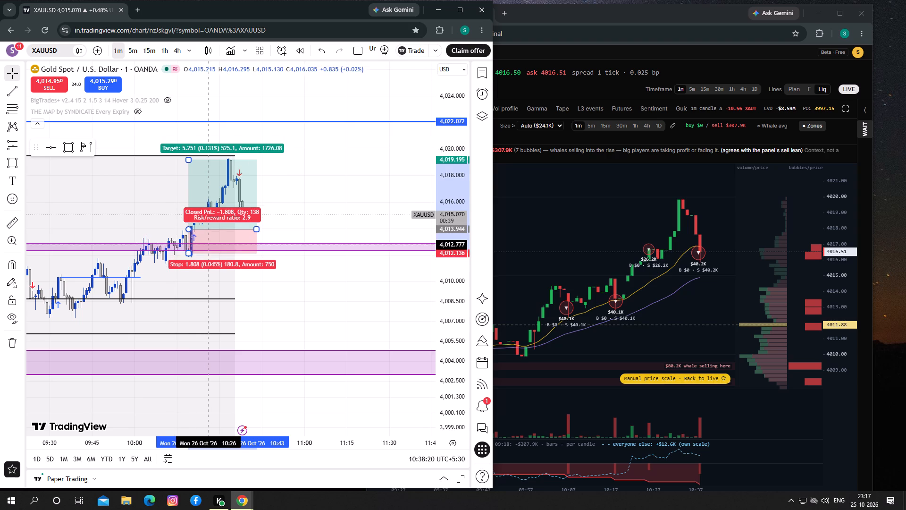
{"action": "left_click_drag", "start_coordinate": [207, 245], "coordinate": [206, 247]}
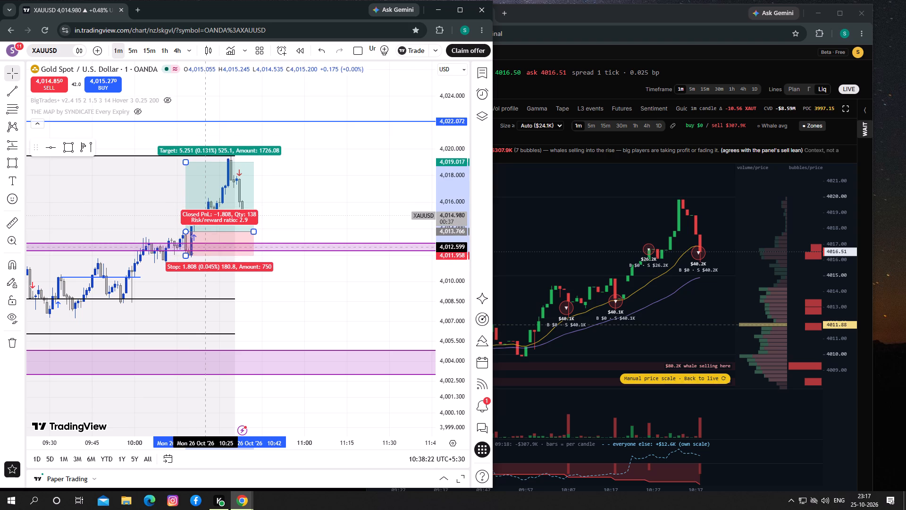
{"action": "left_click_drag", "start_coordinate": [206, 247], "coordinate": [204, 247]}
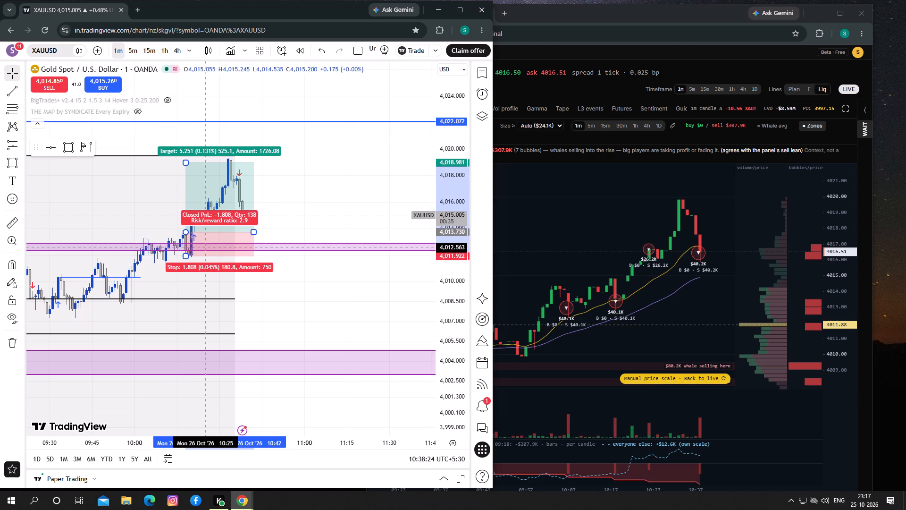
{"action": "left_click_drag", "start_coordinate": [204, 247], "coordinate": [202, 246]}
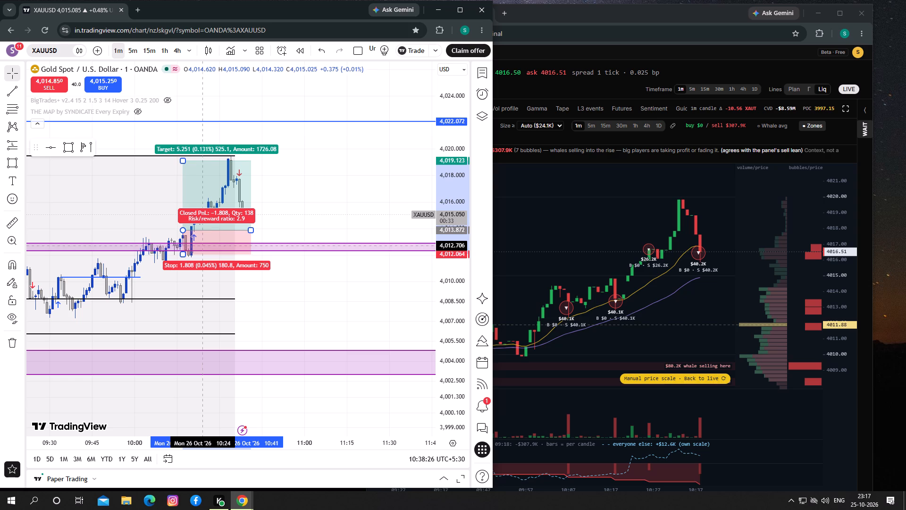
{"action": "left_click_drag", "start_coordinate": [202, 246], "coordinate": [202, 245]}
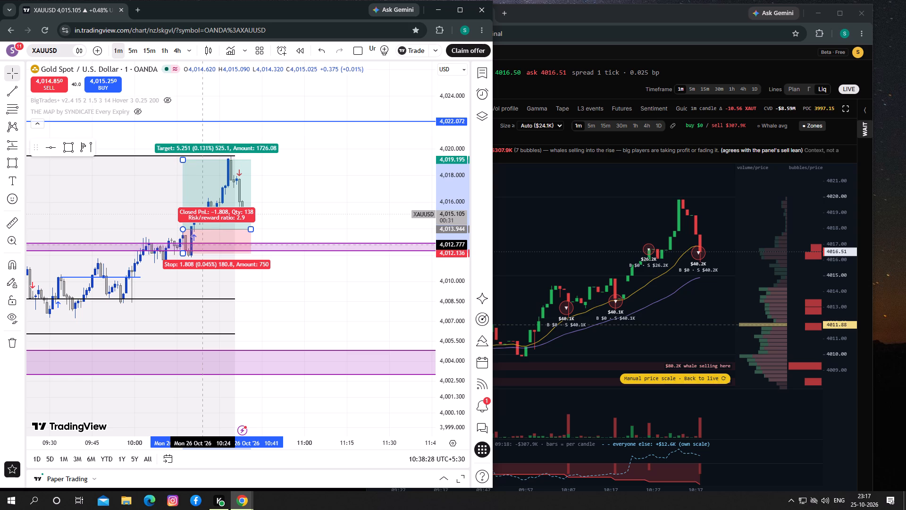
{"action": "left_click_drag", "start_coordinate": [202, 245], "coordinate": [202, 235]}
{"action": "left_click", "coordinate": [318, 218]}
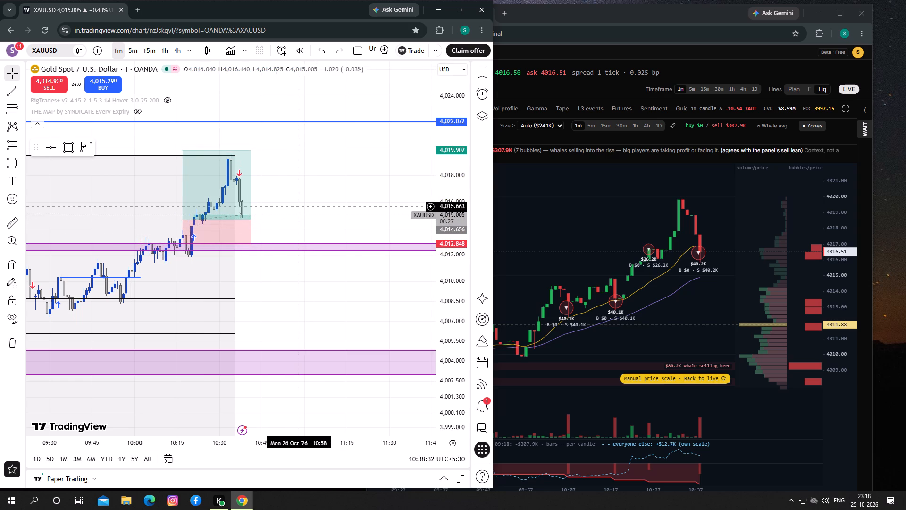
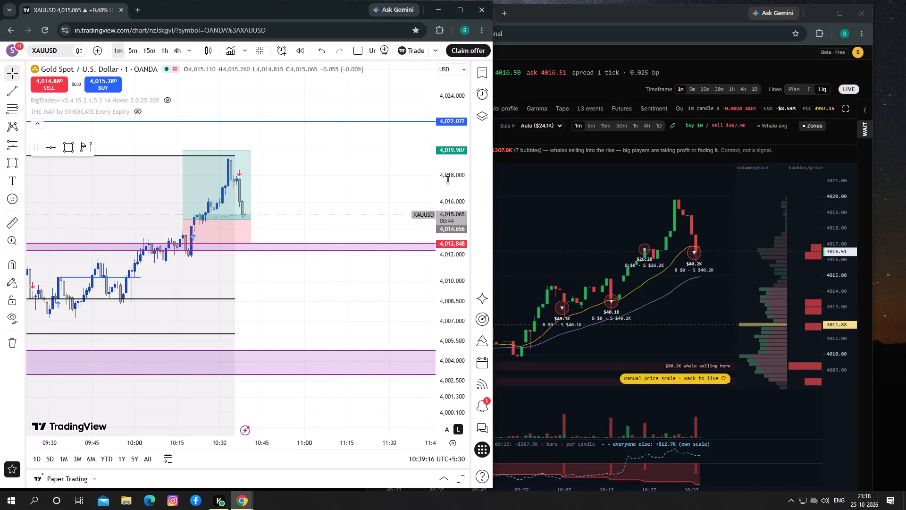
Switch the XAUUSD chart to the 15-minute timeframe and examine the wider price structure around the purple zones and trendline.
{"action": "left_click_drag", "start_coordinate": [448, 179], "coordinate": [448, 255]}
{"action": "left_click_drag", "start_coordinate": [305, 288], "coordinate": [360, 255]}
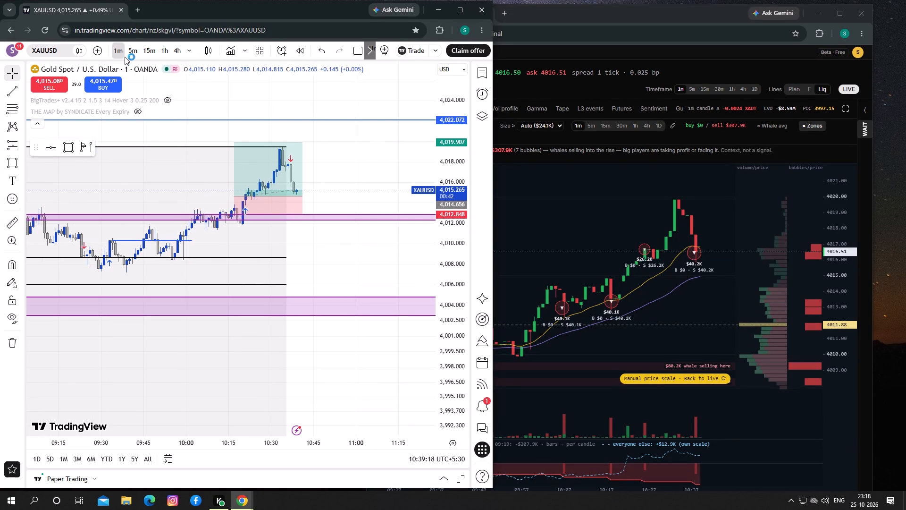
{"action": "left_click", "coordinate": [141, 49]}
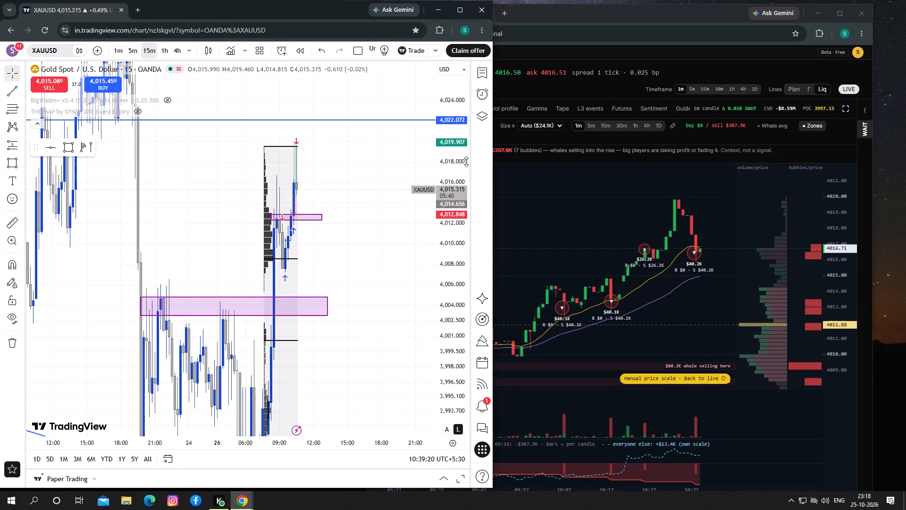
{"action": "left_click_drag", "start_coordinate": [453, 161], "coordinate": [462, 340]}
{"action": "left_click_drag", "start_coordinate": [412, 315], "coordinate": [389, 240]}
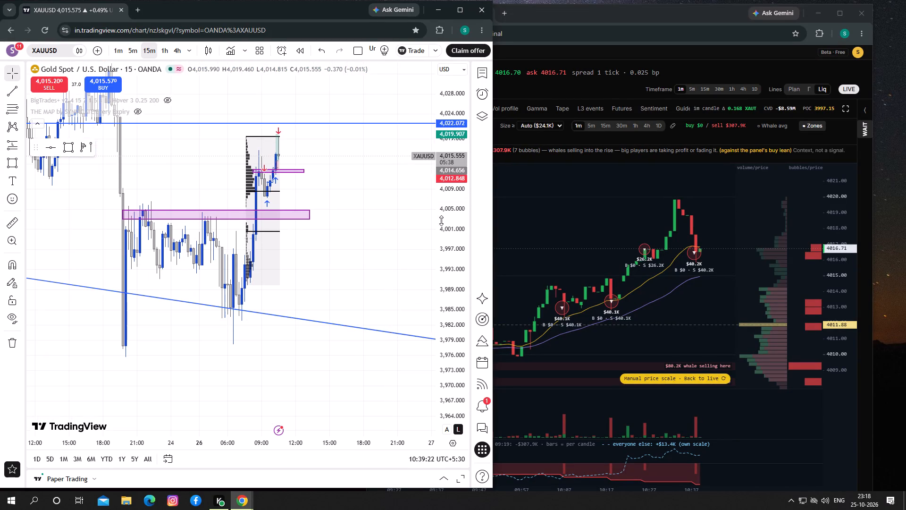
{"action": "left_click_drag", "start_coordinate": [451, 201], "coordinate": [449, 303]}
{"action": "left_click_drag", "start_coordinate": [362, 272], "coordinate": [362, 271]}
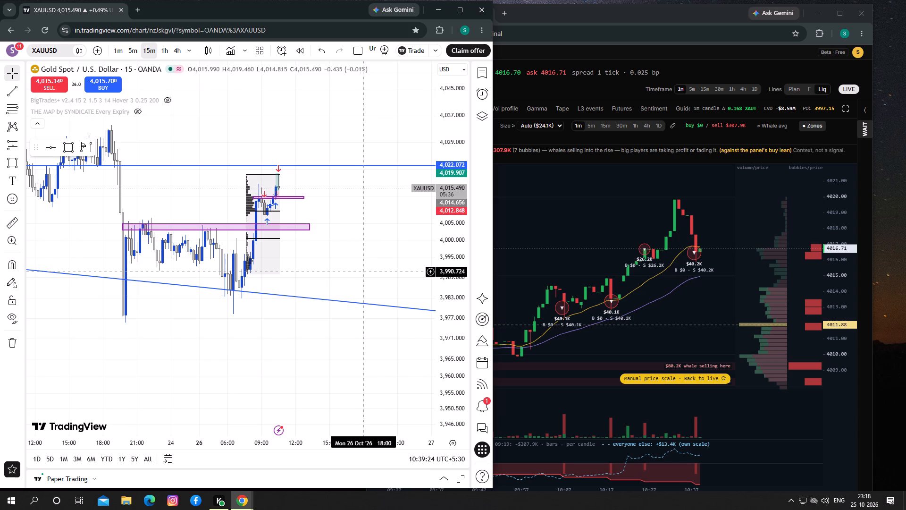
{"action": "left_click_drag", "start_coordinate": [362, 271], "coordinate": [340, 271]}
{"action": "left_click", "coordinate": [590, 255]}
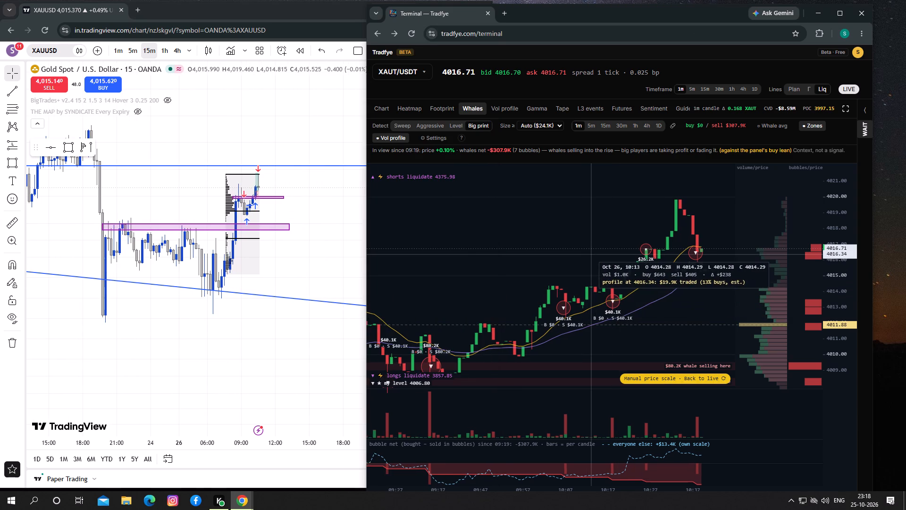
{"action": "left_click_drag", "start_coordinate": [323, 266], "coordinate": [314, 269]}
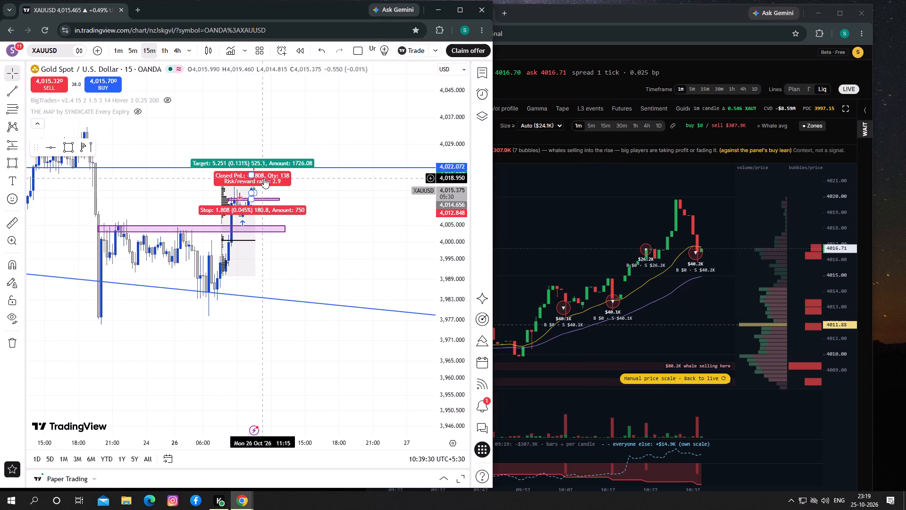
{"action": "left_click_drag", "start_coordinate": [313, 189], "coordinate": [347, 205]}
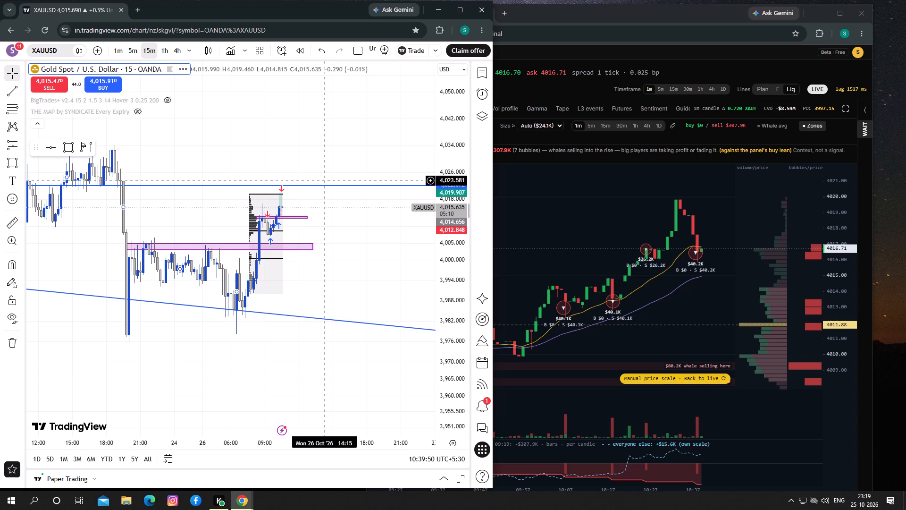
{"action": "left_click_drag", "start_coordinate": [320, 289], "coordinate": [320, 273]}
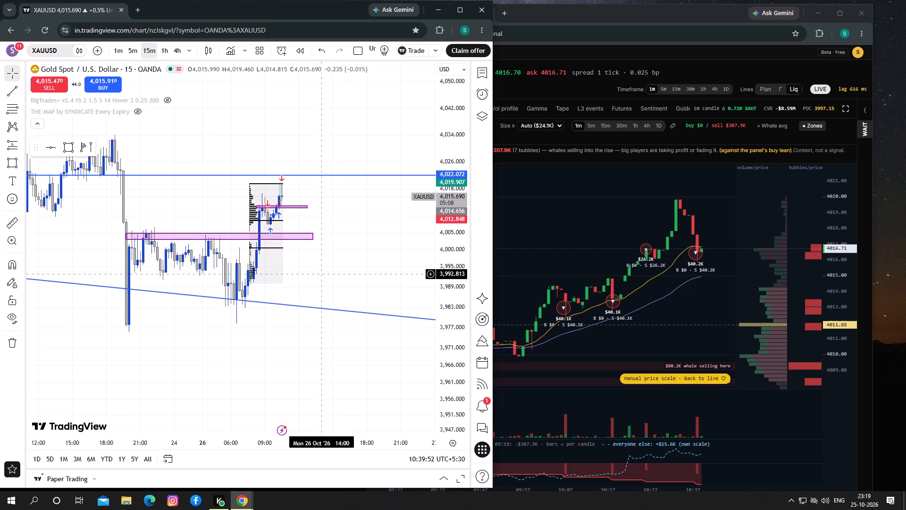
{"action": "left_click_drag", "start_coordinate": [320, 273], "coordinate": [318, 258]}
{"action": "left_click_drag", "start_coordinate": [456, 256], "coordinate": [459, 273]}
{"action": "left_click_drag", "start_coordinate": [377, 257], "coordinate": [408, 272]}
{"action": "left_click", "coordinate": [365, 276]}
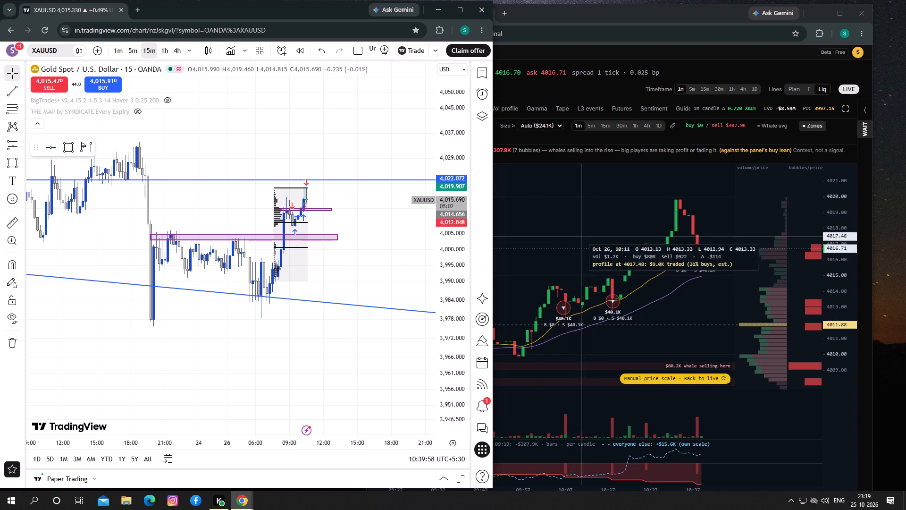
Switch to Tradfye and show the XAUT/USDT price chart on the 5-minute timeframe.
{"action": "left_click", "coordinate": [536, 196]}
{"action": "left_click", "coordinate": [371, 104]}
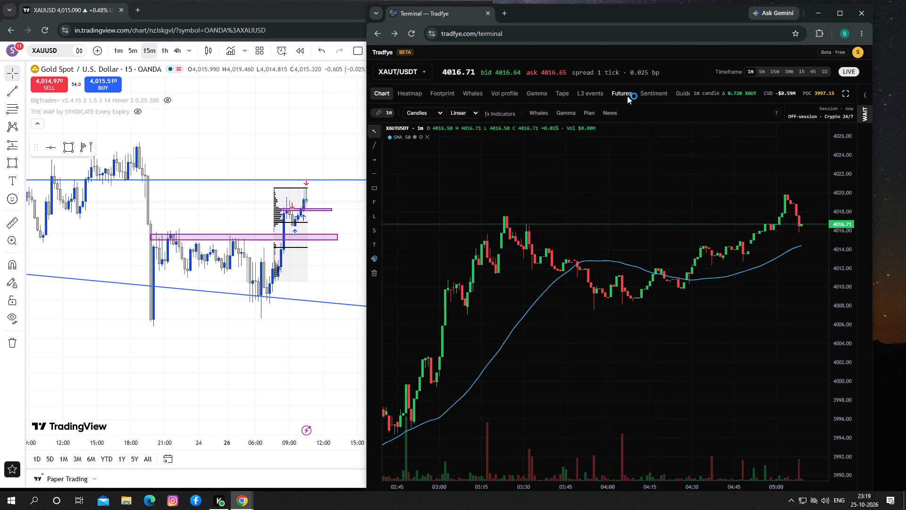
{"action": "left_click", "coordinate": [761, 72]}
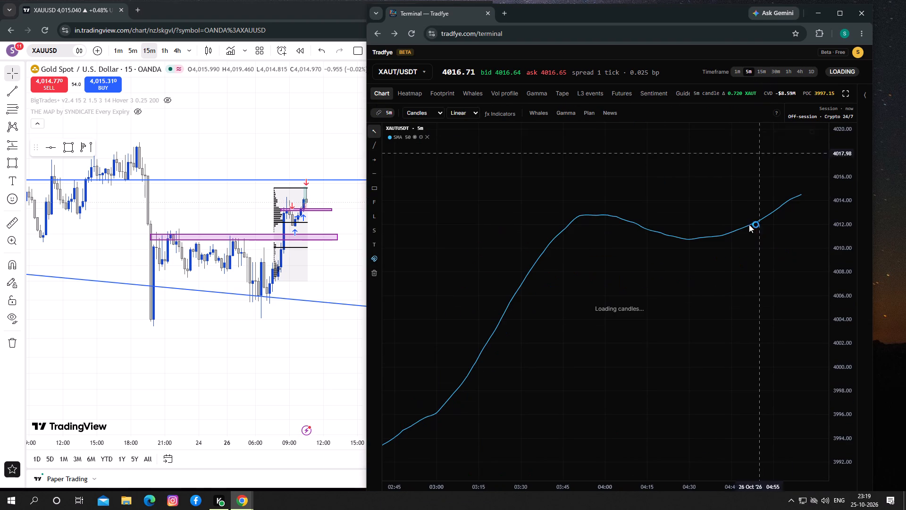
Draw a rectangle zone from about 4,006.5 to 4,008.7 on Tradfye's chart, starting at the 25 Oct evening highs and extending past the latest candle.
{"action": "left_click_drag", "start_coordinate": [699, 301], "coordinate": [667, 273]}
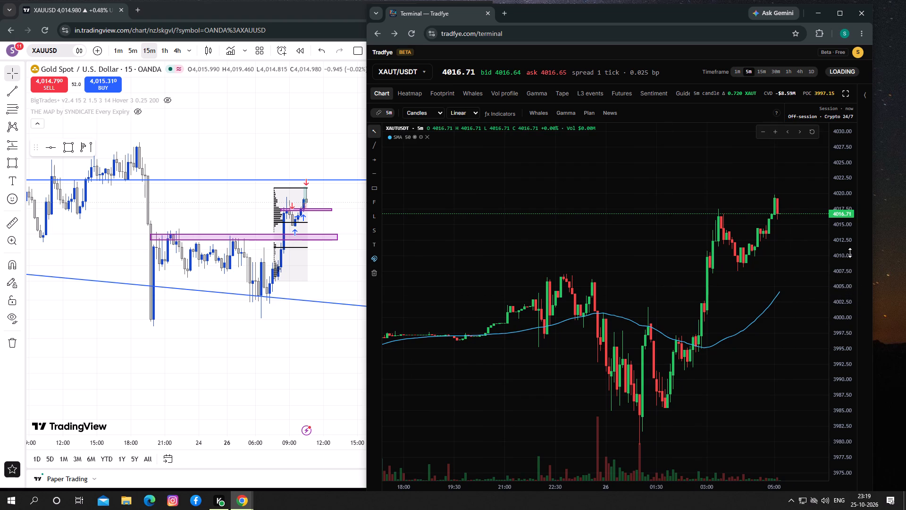
{"action": "left_click_drag", "start_coordinate": [849, 253], "coordinate": [839, 318]}
{"action": "left_click_drag", "start_coordinate": [758, 272], "coordinate": [648, 262]}
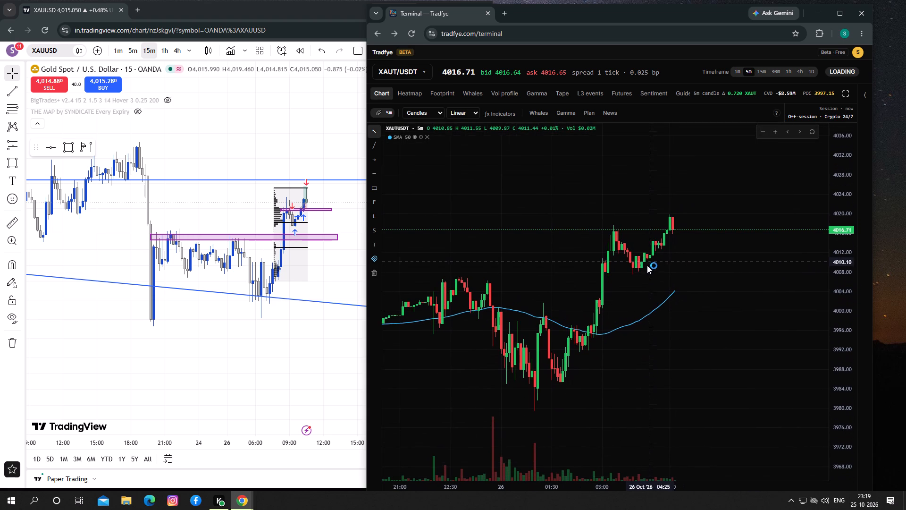
{"action": "left_click_drag", "start_coordinate": [579, 233], "coordinate": [478, 248]}
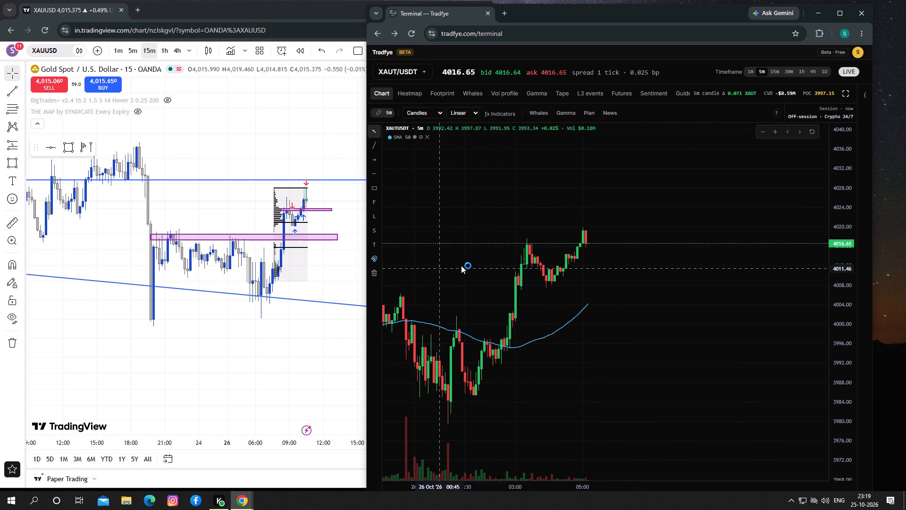
{"action": "left_click_drag", "start_coordinate": [488, 289], "coordinate": [679, 254]}
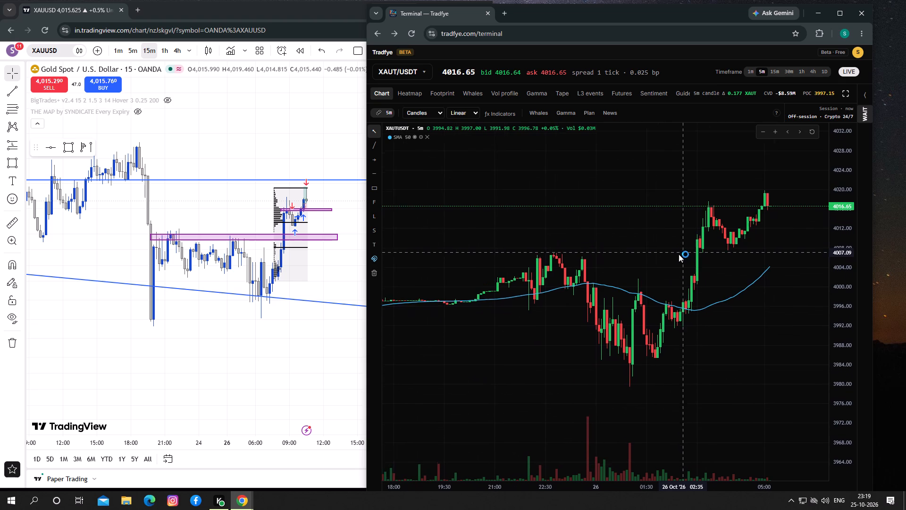
{"action": "left_click_drag", "start_coordinate": [679, 254], "coordinate": [671, 249]}
{"action": "left_click_drag", "start_coordinate": [655, 252], "coordinate": [611, 248]}
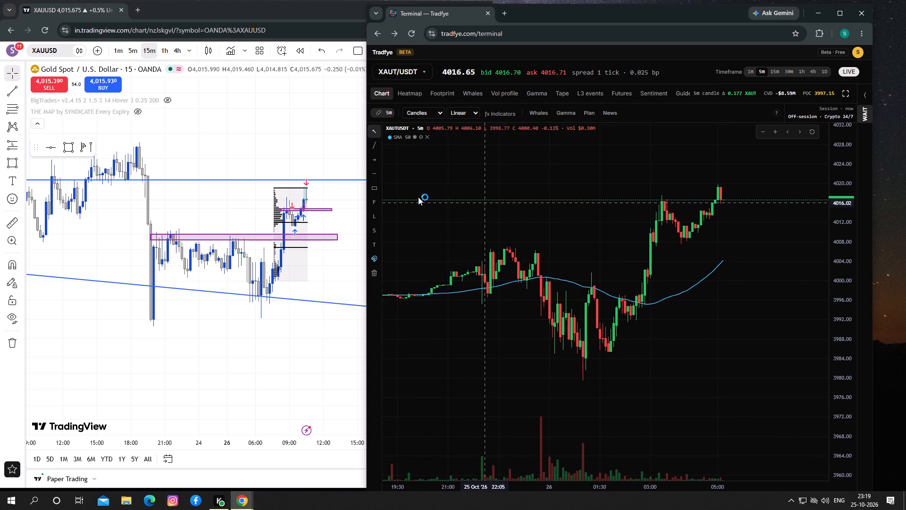
{"action": "left_click", "coordinate": [372, 189]}
{"action": "left_click", "coordinate": [487, 252]}
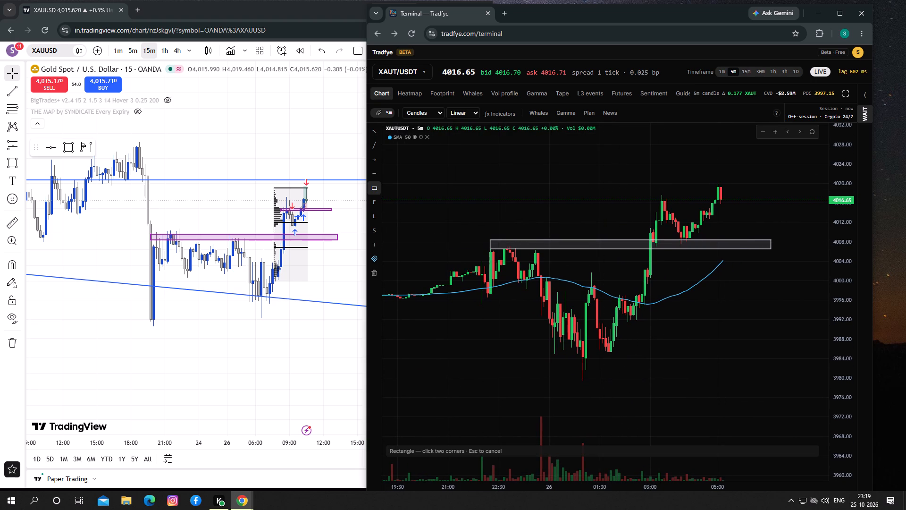
{"action": "left_click", "coordinate": [784, 238]}
{"action": "left_click", "coordinate": [773, 277]}
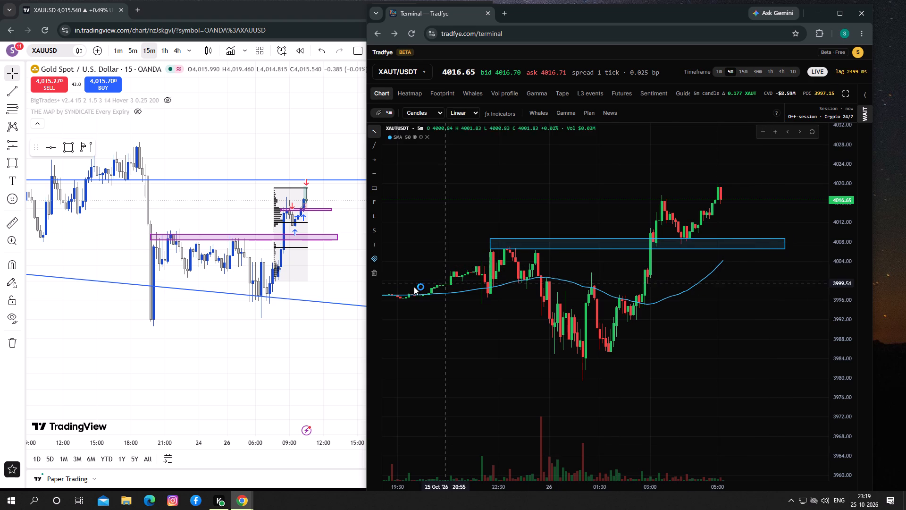
On the TradingView XAUUSD chart, move the lower purple zone up so its bottom edge sits at about 4,005.24, starting around 21:00 on 23 Oct.
{"action": "left_click", "coordinate": [331, 271]}
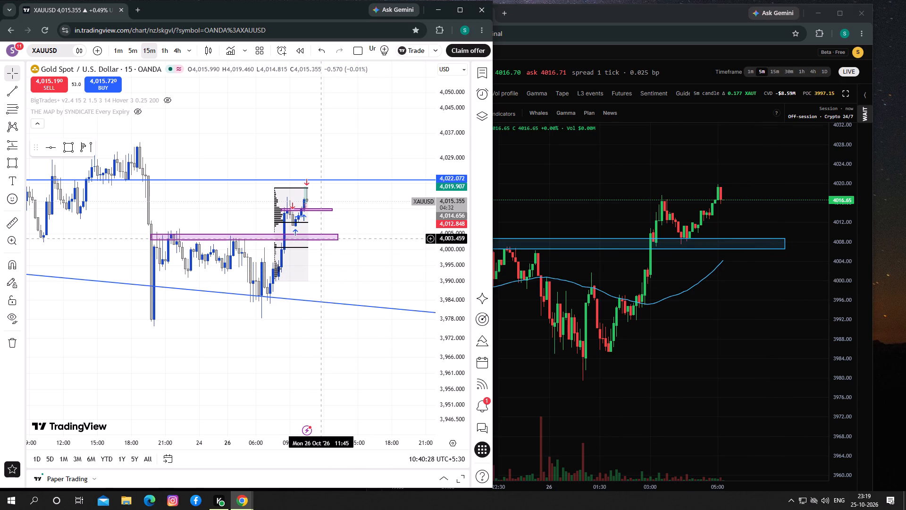
{"action": "left_click", "coordinate": [321, 240]}
{"action": "left_click", "coordinate": [325, 233]}
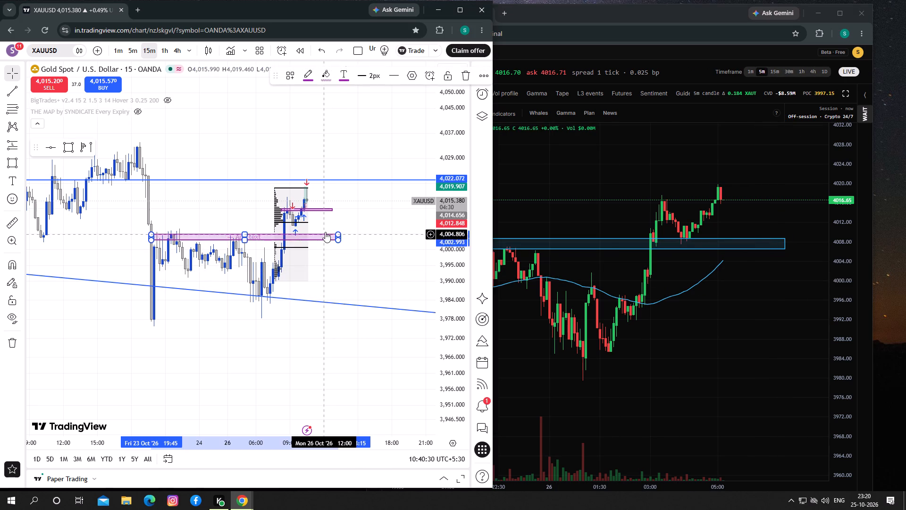
{"action": "left_click", "coordinate": [325, 232]}
{"action": "left_click_drag", "start_coordinate": [321, 240], "coordinate": [322, 234]}
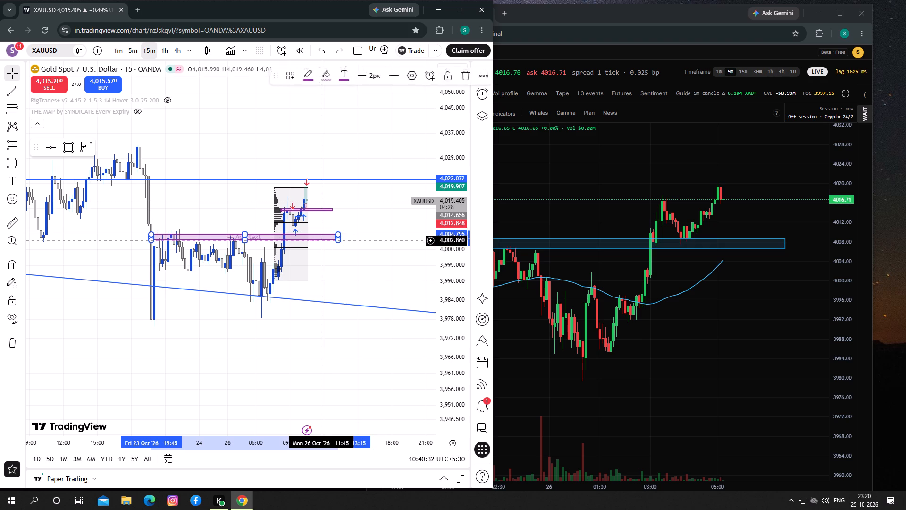
{"action": "left_click_drag", "start_coordinate": [322, 234], "coordinate": [323, 234]}
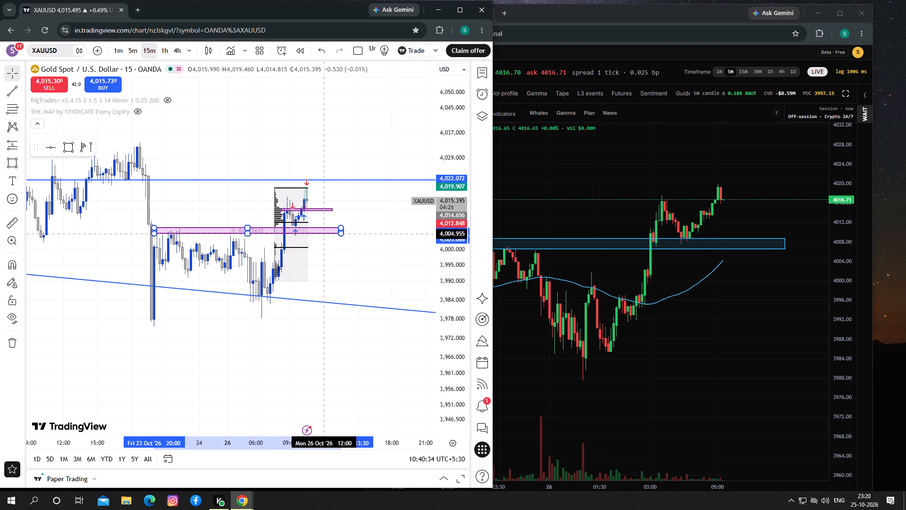
{"action": "left_click_drag", "start_coordinate": [323, 234], "coordinate": [326, 233]}
{"action": "left_click", "coordinate": [328, 232]}
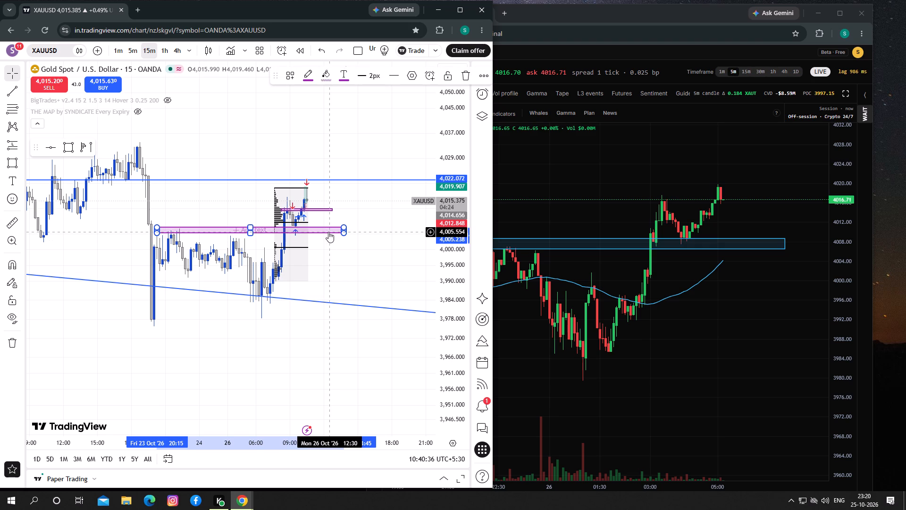
{"action": "left_click", "coordinate": [328, 232]}
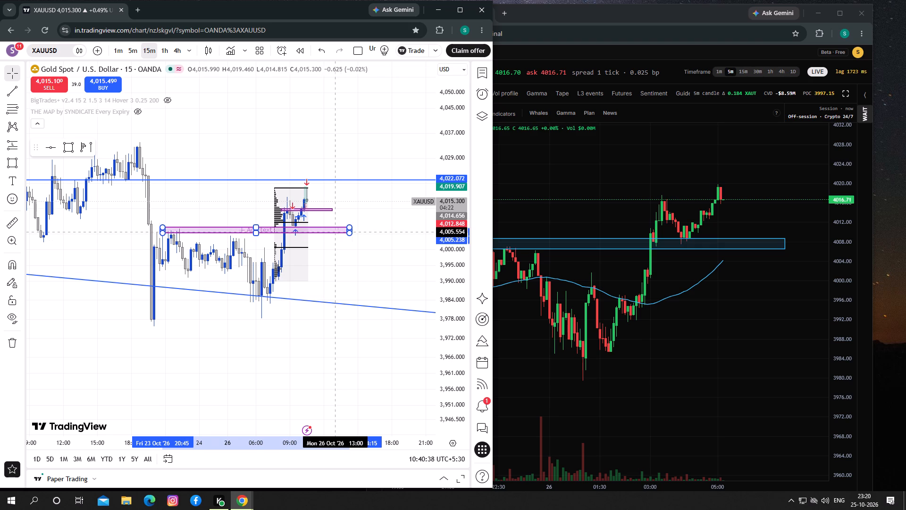
{"action": "left_click", "coordinate": [332, 231]}
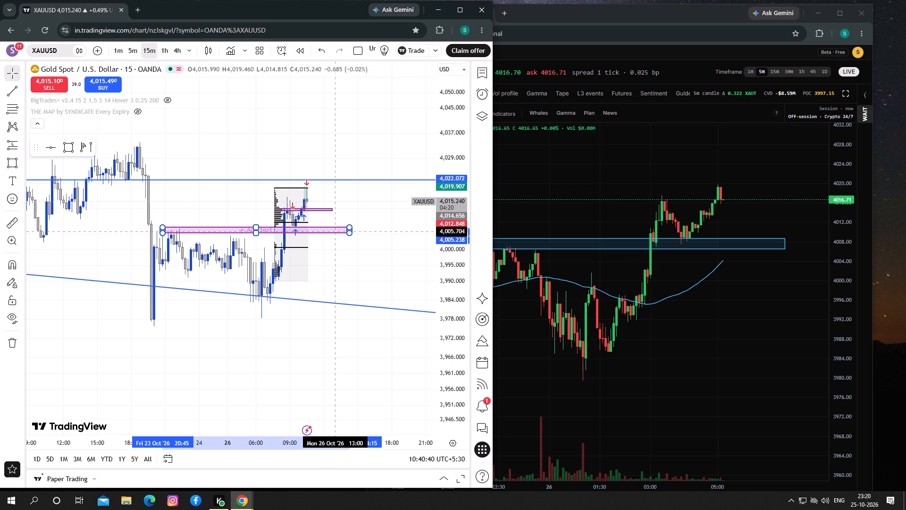
{"action": "left_click", "coordinate": [334, 231]}
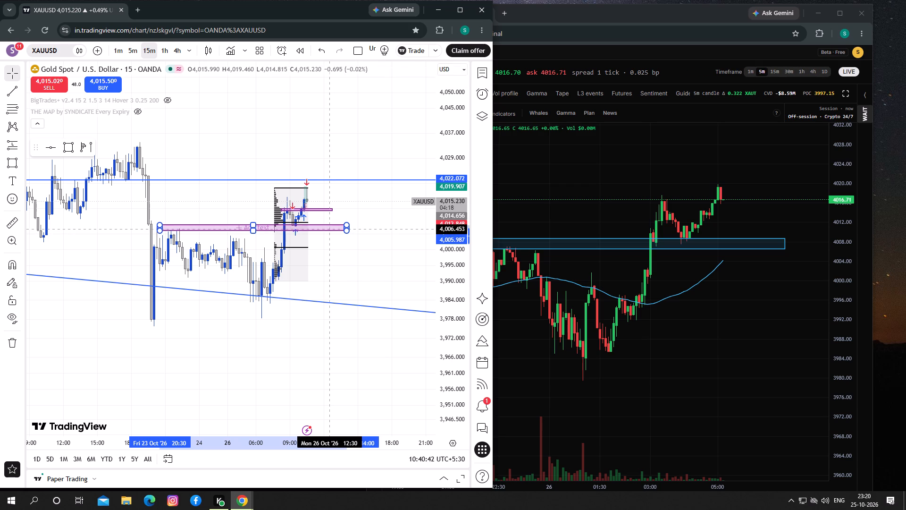
{"action": "left_click", "coordinate": [330, 231]}
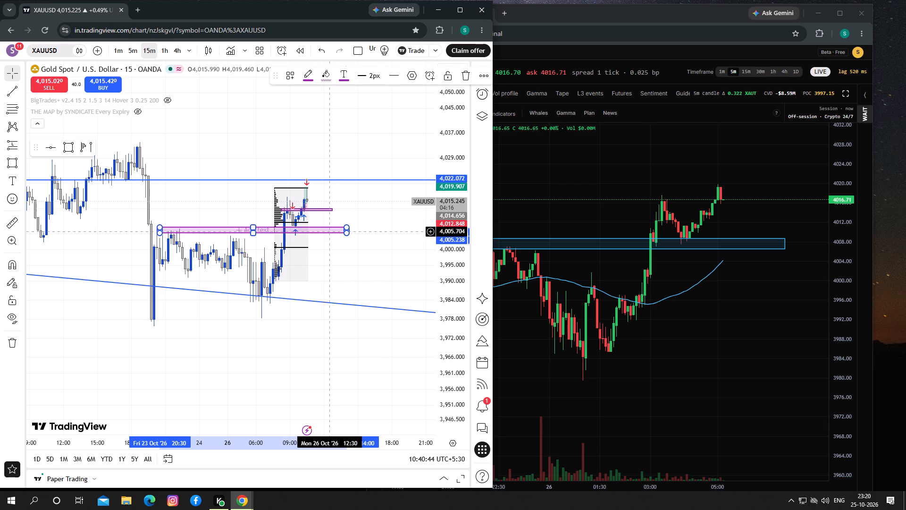
{"action": "double_click", "coordinate": [381, 262]}
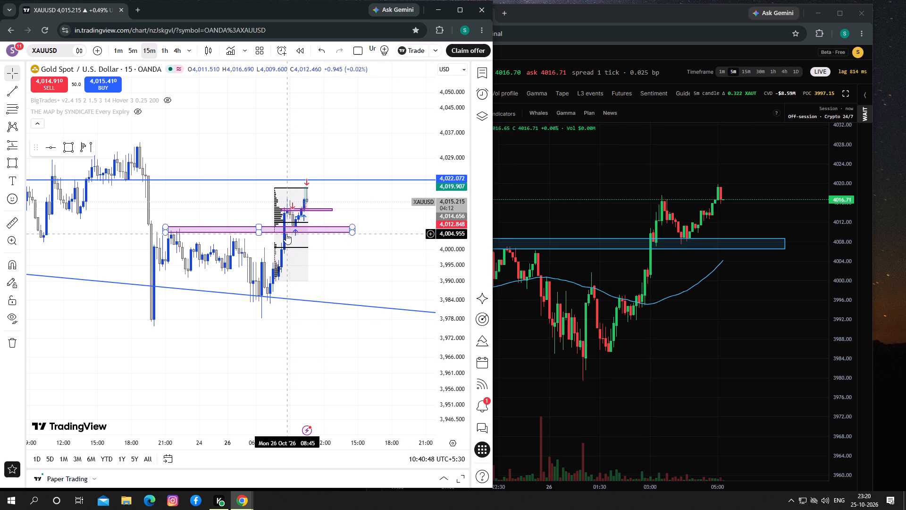
Stretch the lower purple zone down to about 4,004.3 and extend its right edge to about 20:00 on 26 Oct.
{"action": "left_click_drag", "start_coordinate": [259, 233], "coordinate": [263, 235]}
{"action": "left_click", "coordinate": [363, 260]}
{"action": "left_click_drag", "start_coordinate": [363, 260], "coordinate": [325, 263]}
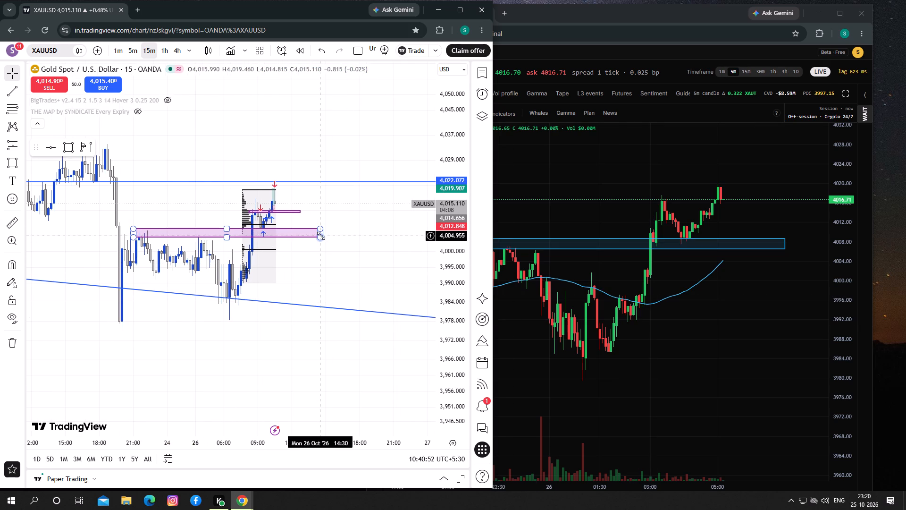
{"action": "left_click_drag", "start_coordinate": [320, 233], "coordinate": [383, 233]}
Show the TradingView XAUUSD chart on the 5-minute timeframe and examine recent price action around the purple zones.
{"action": "left_click_drag", "start_coordinate": [306, 209], "coordinate": [369, 196]}
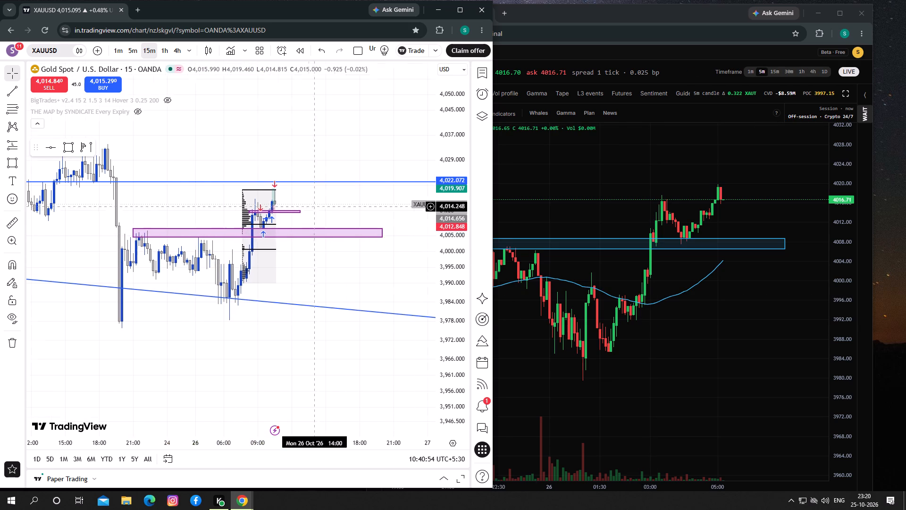
{"action": "left_click_drag", "start_coordinate": [369, 196], "coordinate": [344, 200]}
{"action": "left_click_drag", "start_coordinate": [345, 327], "coordinate": [346, 327]}
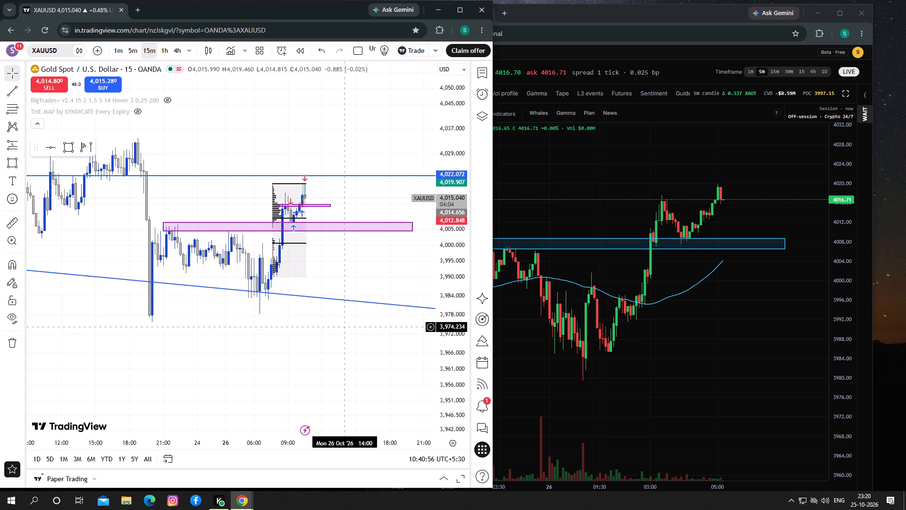
{"action": "left_click_drag", "start_coordinate": [346, 327], "coordinate": [375, 308]}
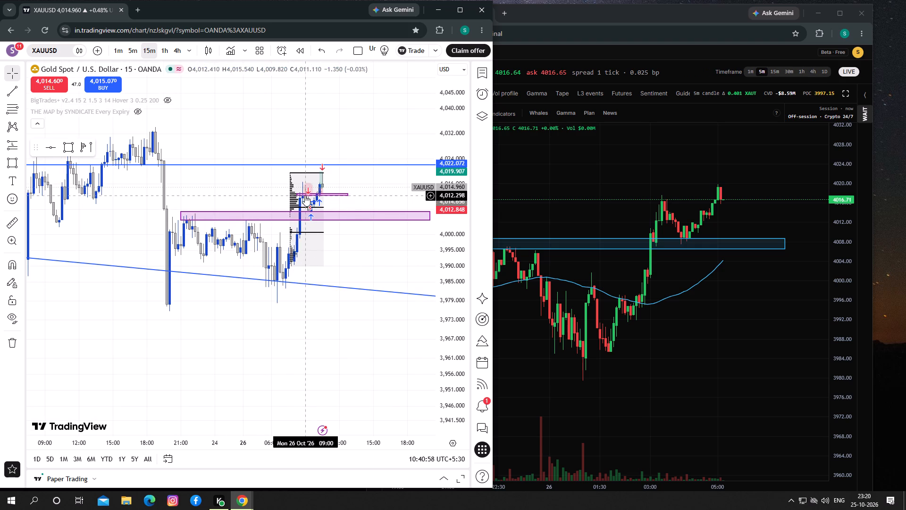
{"action": "left_click_drag", "start_coordinate": [369, 258], "coordinate": [318, 257]}
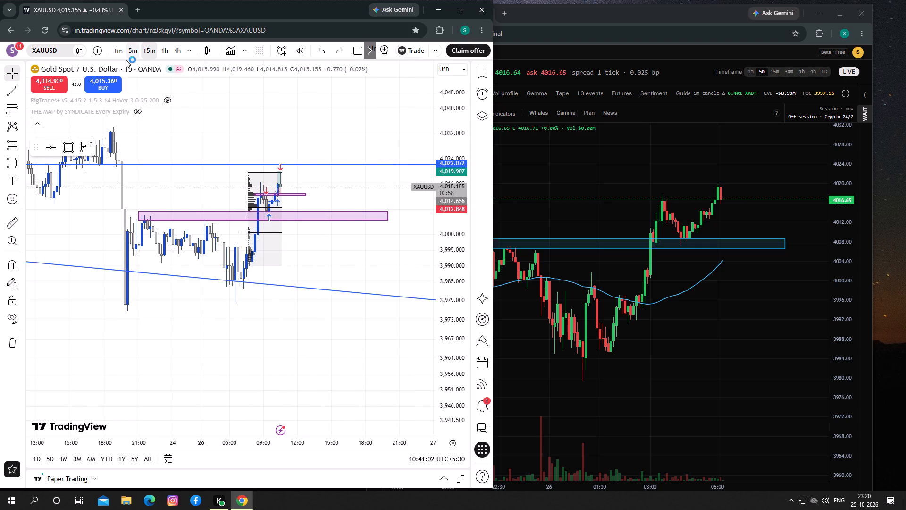
{"action": "left_click", "coordinate": [131, 48]}
{"action": "left_click_drag", "start_coordinate": [369, 257], "coordinate": [370, 263]}
{"action": "left_click_drag", "start_coordinate": [449, 279], "coordinate": [448, 251]}
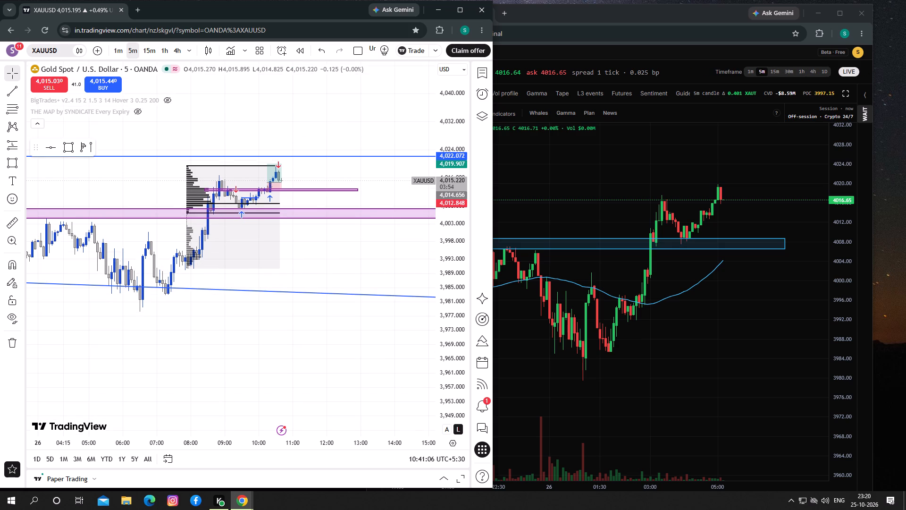
{"action": "left_click", "coordinate": [331, 272]}
Switch to Tradfye and examine the XAUT/USDT trade tape, order-book heatmap and 5-minute footprint.
{"action": "left_click_drag", "start_coordinate": [562, 176], "coordinate": [562, 170]}
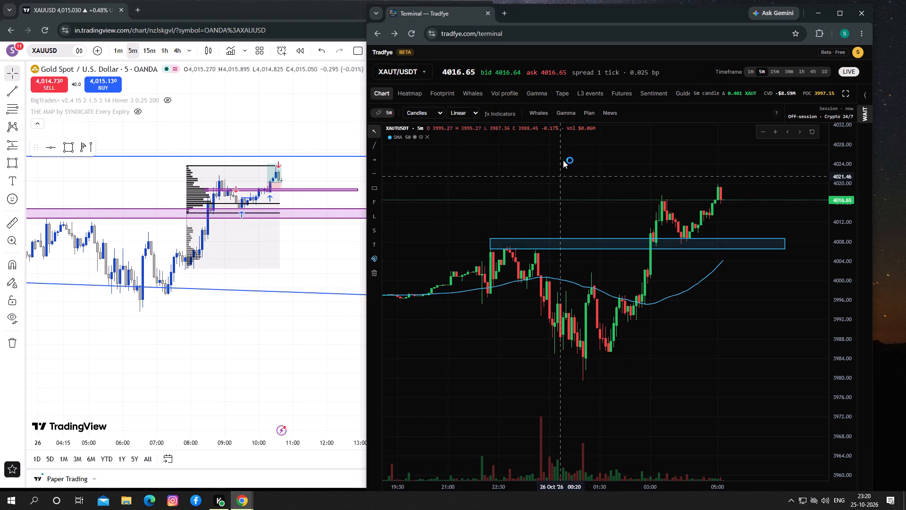
{"action": "left_click", "coordinate": [563, 91]}
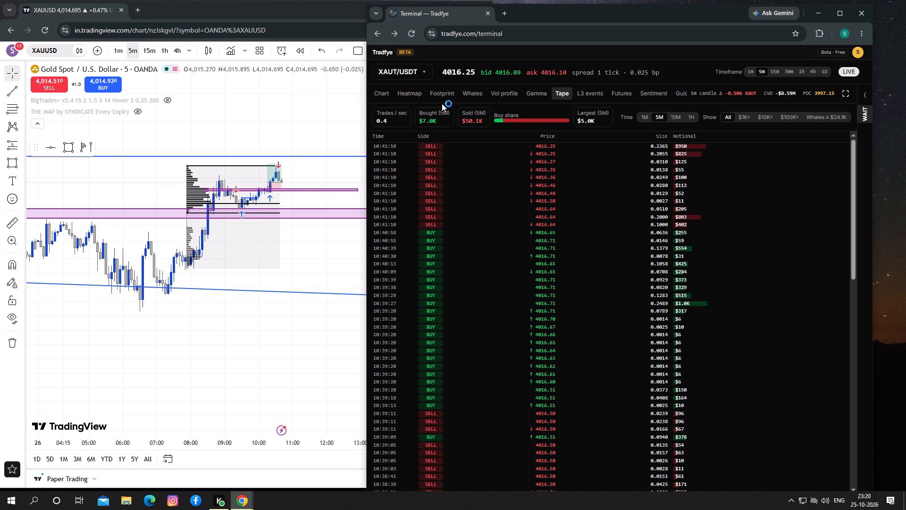
{"action": "left_click", "coordinate": [409, 94]}
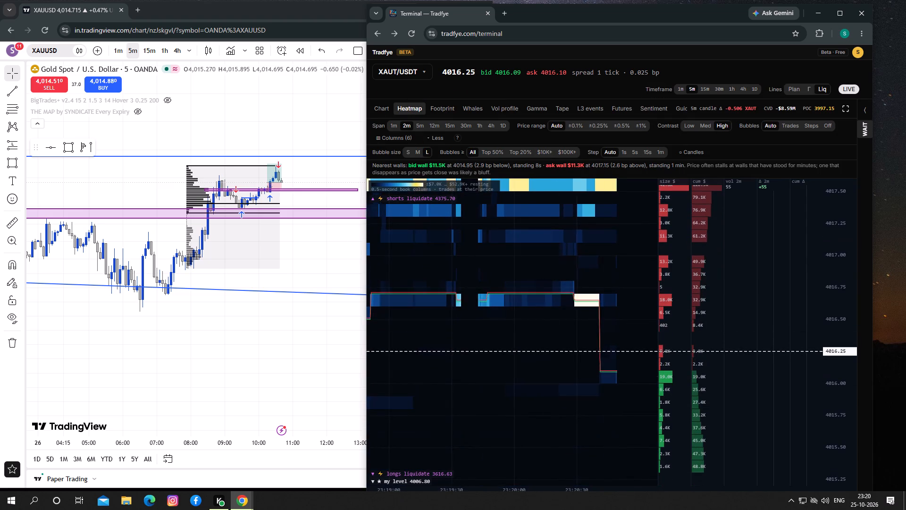
{"action": "left_click", "coordinate": [444, 104]}
{"action": "left_click", "coordinate": [694, 370]}
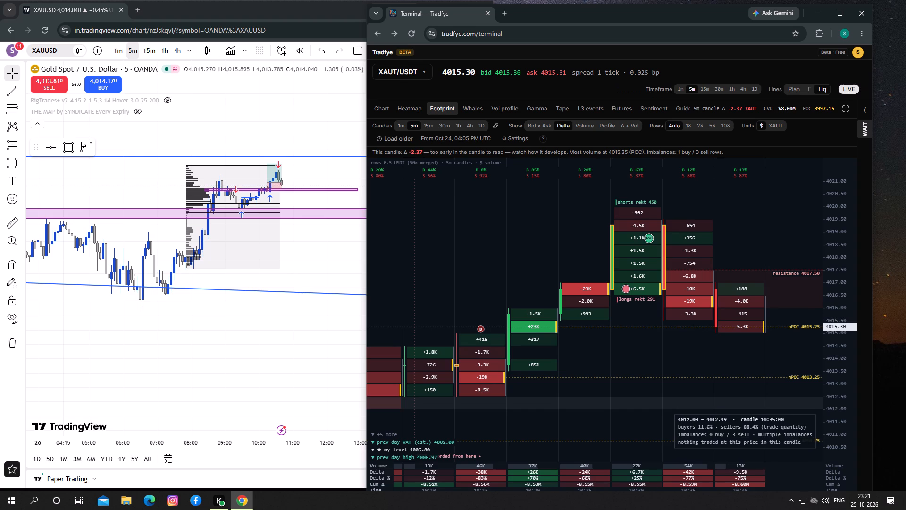
Open Tradfye's Whales view for XAUT/USDT and examine the 5-minute big prints around the latest candles.
{"action": "left_click", "coordinate": [465, 104]}
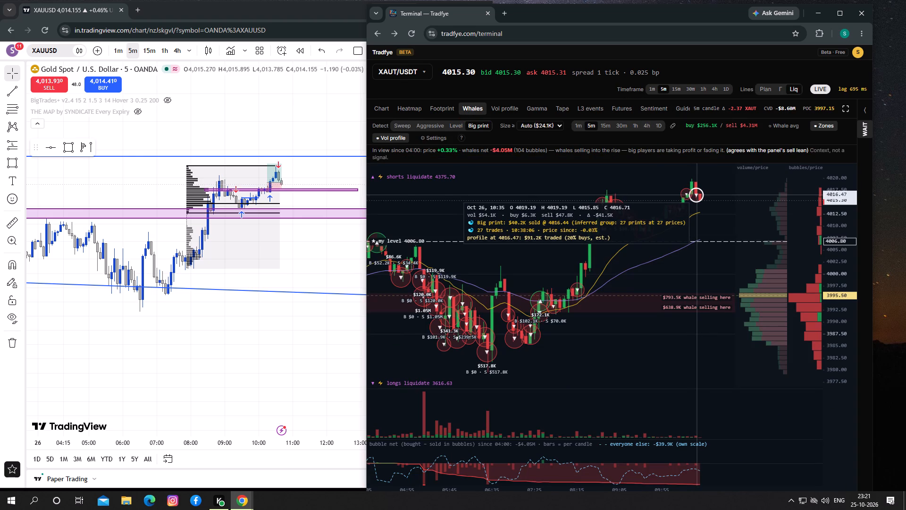
{"action": "left_click_drag", "start_coordinate": [697, 239], "coordinate": [693, 239]}
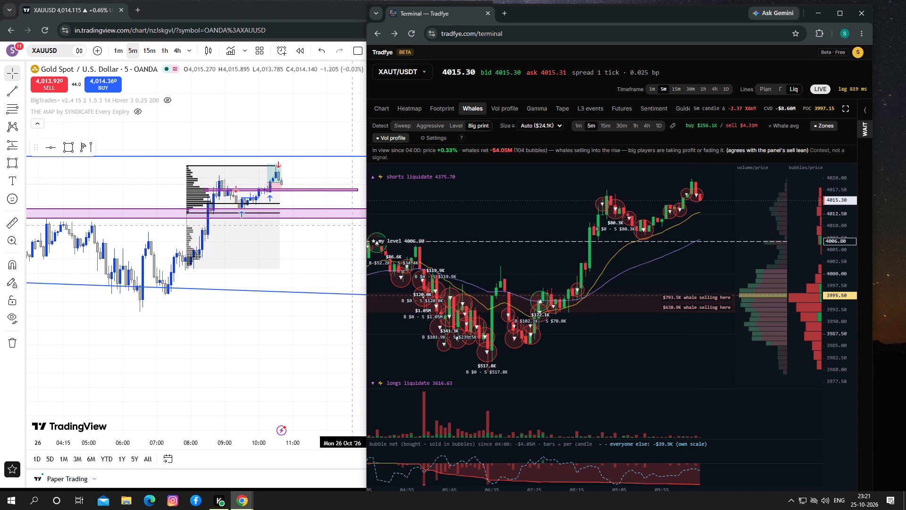
{"action": "left_click", "coordinate": [343, 243]}
{"action": "left_click", "coordinate": [847, 310]}
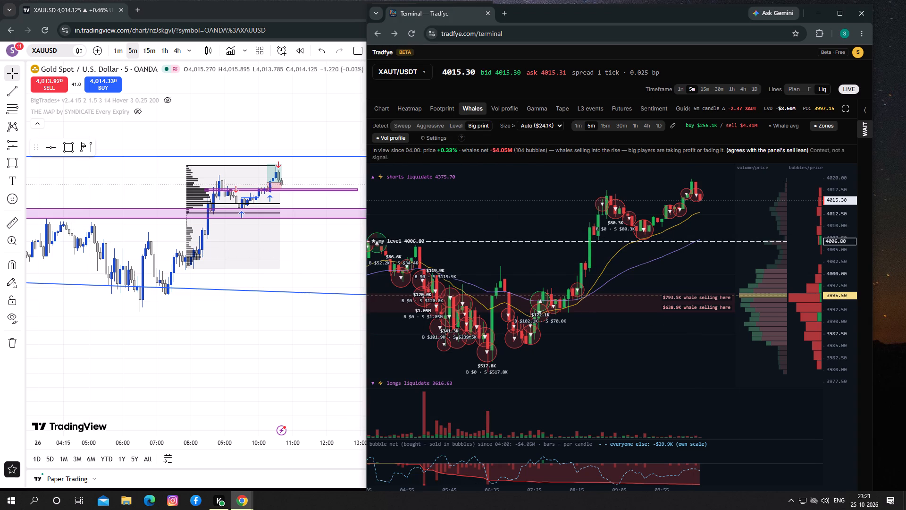
{"action": "left_click_drag", "start_coordinate": [671, 231], "coordinate": [671, 256]}
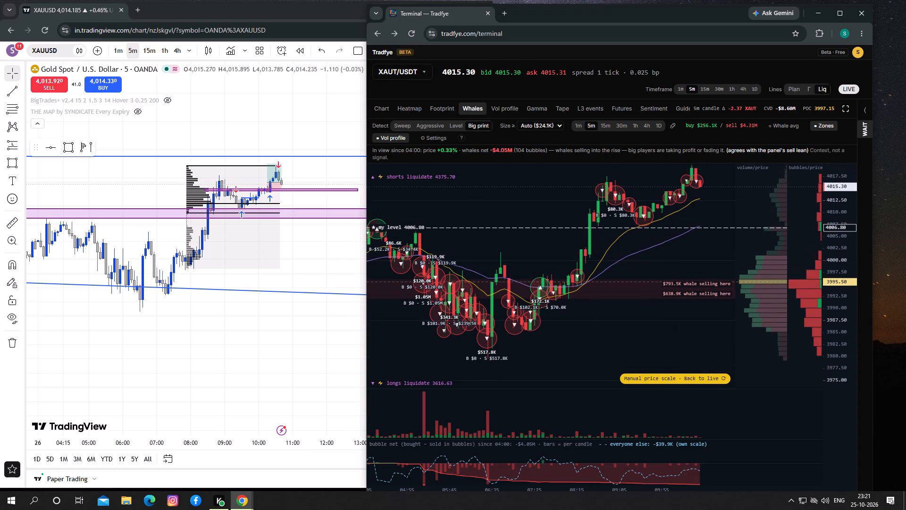
{"action": "left_click_drag", "start_coordinate": [671, 256], "coordinate": [673, 266]}
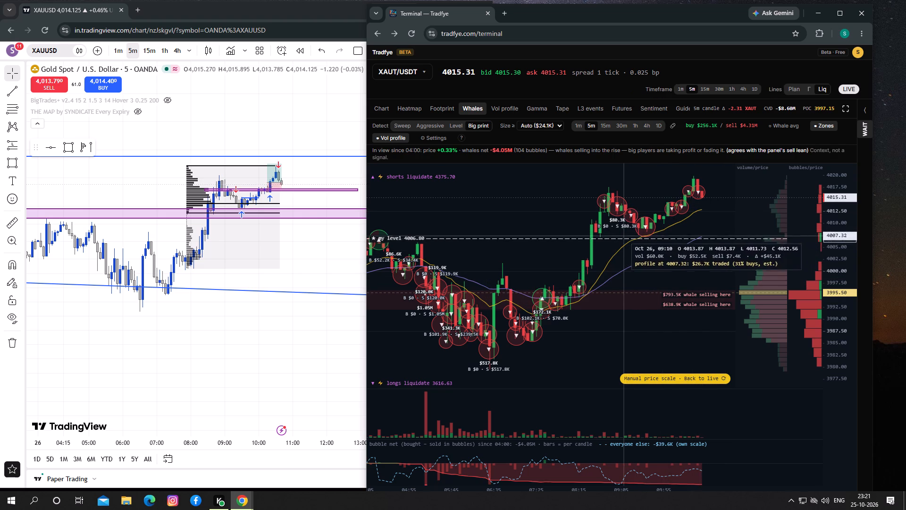
Show the TradingView XAUUSD chart on the 1-minute timeframe, scaled to the long position and both purple zones.
{"action": "left_click_drag", "start_coordinate": [313, 256], "coordinate": [287, 254]}
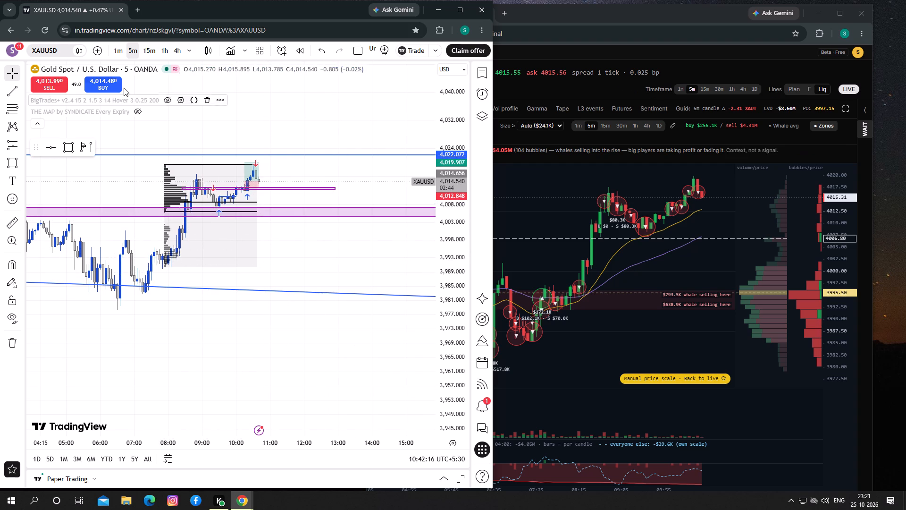
{"action": "left_click", "coordinate": [123, 52]}
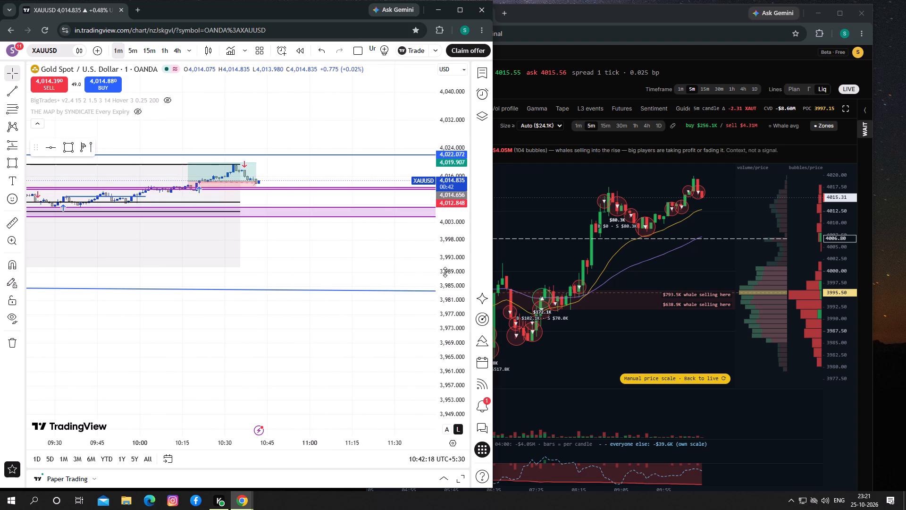
{"action": "left_click_drag", "start_coordinate": [446, 272], "coordinate": [451, 133]}
{"action": "left_click_drag", "start_coordinate": [343, 237], "coordinate": [374, 305]}
{"action": "left_click_drag", "start_coordinate": [448, 327], "coordinate": [465, 162]}
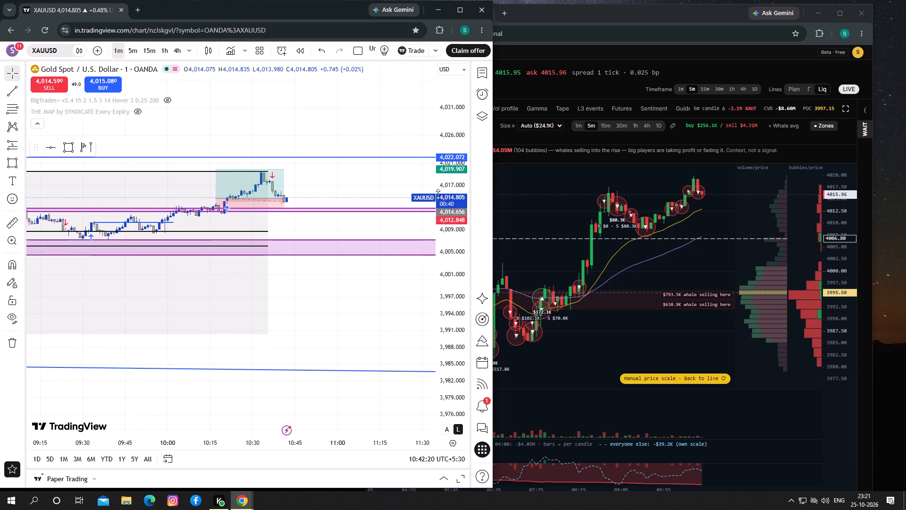
{"action": "left_click_drag", "start_coordinate": [305, 198], "coordinate": [348, 244]}
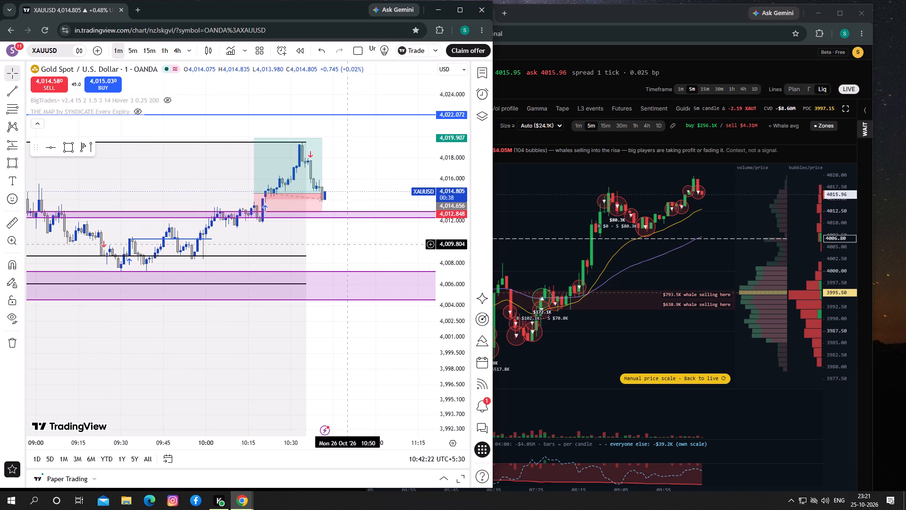
{"action": "left_click_drag", "start_coordinate": [445, 292], "coordinate": [447, 285]}
{"action": "left_click_drag", "start_coordinate": [368, 251], "coordinate": [440, 276]}
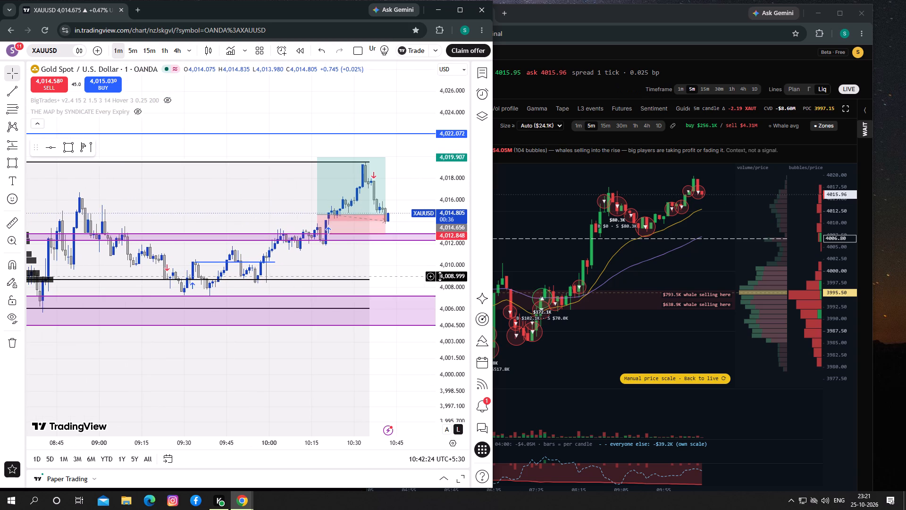
{"action": "left_click_drag", "start_coordinate": [440, 276], "coordinate": [397, 277]}
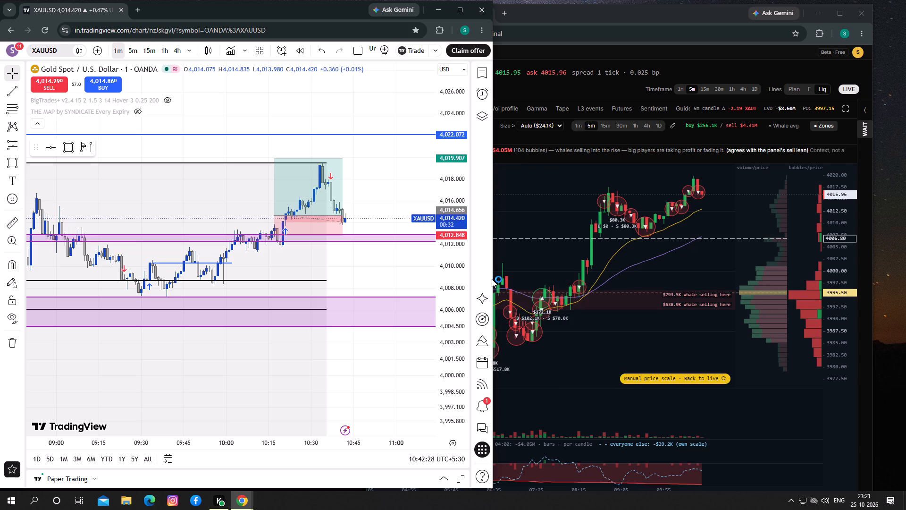
Widen the TradingView window by about 95 pixels, keeping the long position and latest candles in view.
{"action": "left_click_drag", "start_coordinate": [495, 264], "coordinate": [571, 259]}
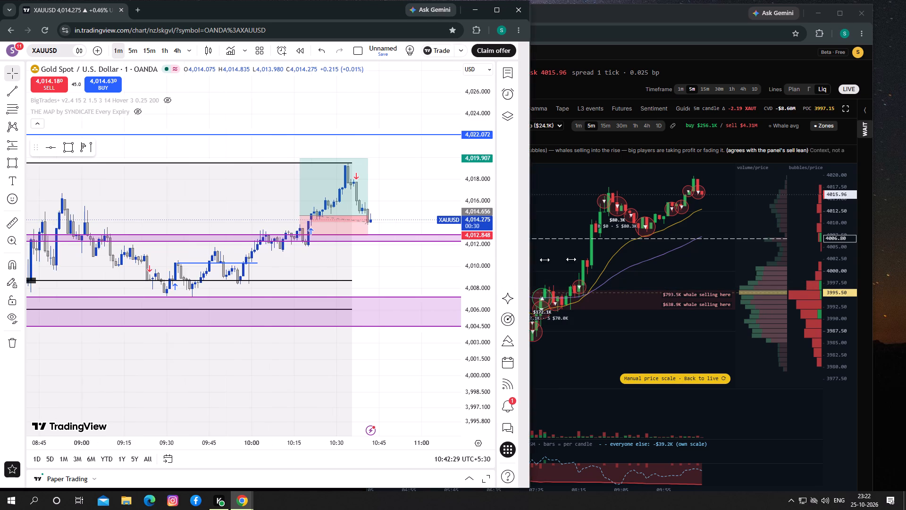
{"action": "left_click_drag", "start_coordinate": [571, 259], "coordinate": [580, 259]}
{"action": "left_click_drag", "start_coordinate": [465, 276], "coordinate": [470, 276]}
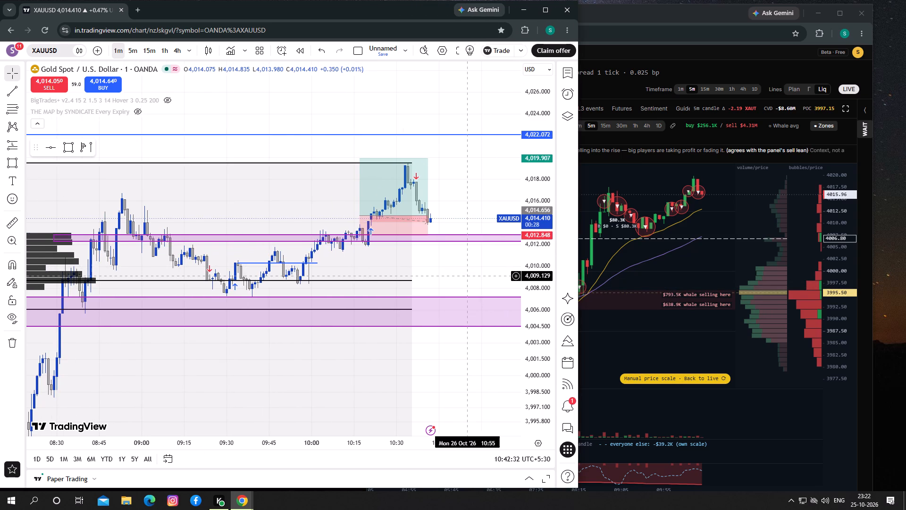
{"action": "left_click_drag", "start_coordinate": [470, 276], "coordinate": [488, 263]}
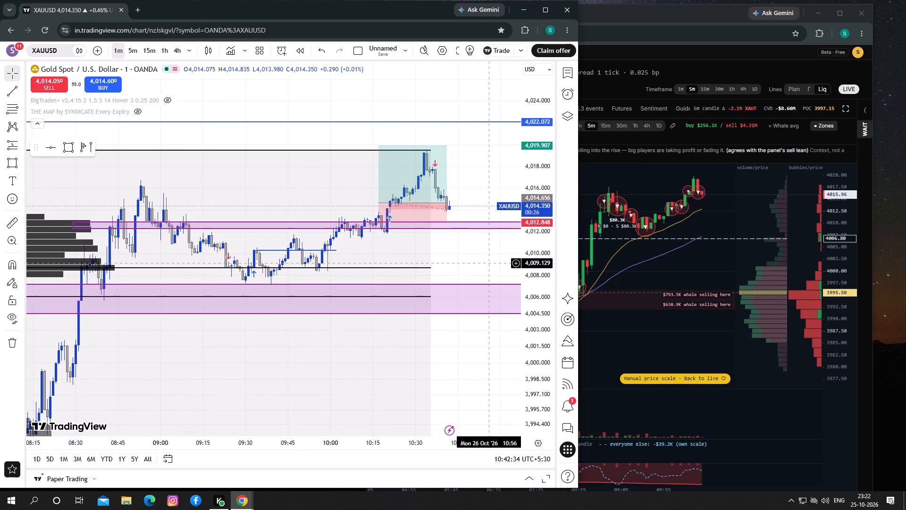
Bring Tradfye's Whales chart forward and make its window slightly narrower on the side facing TradingView.
{"action": "left_click_drag", "start_coordinate": [633, 287], "coordinate": [671, 298]}
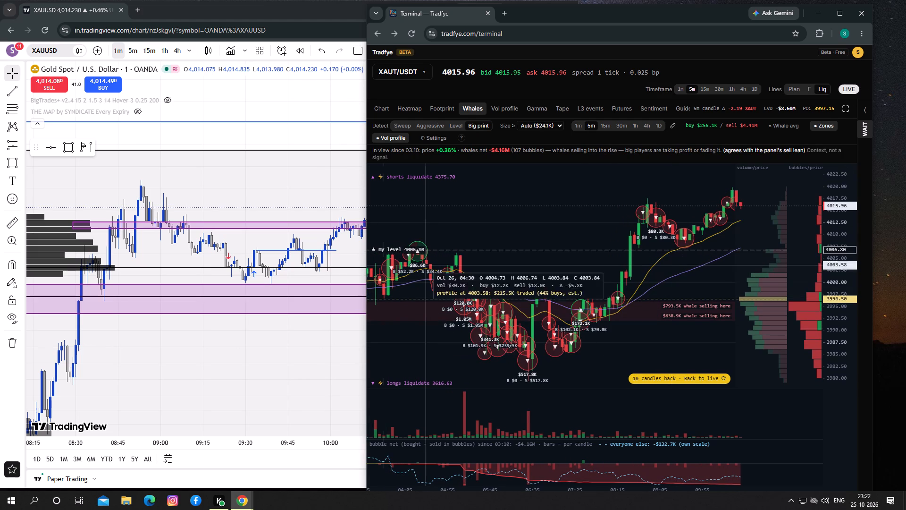
{"action": "left_click_drag", "start_coordinate": [363, 357], "coordinate": [334, 351]}
{"action": "left_click_drag", "start_coordinate": [334, 351], "coordinate": [336, 351]}
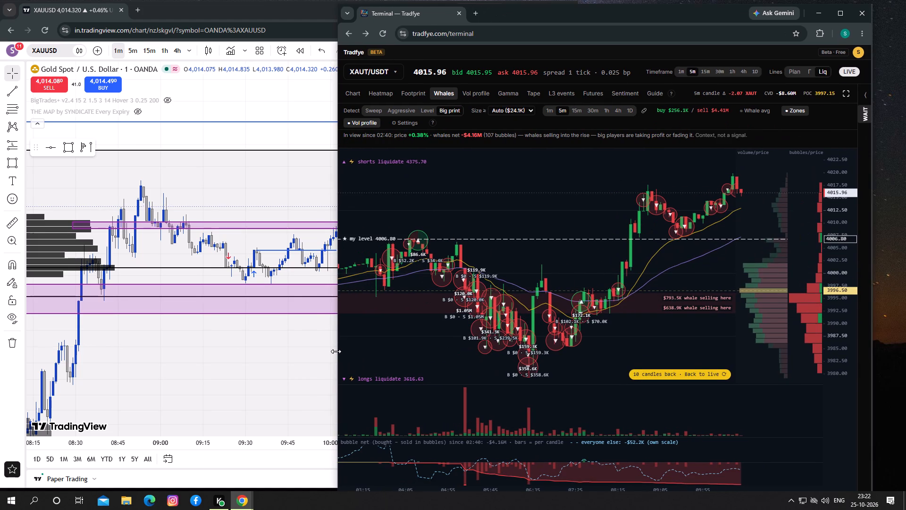
{"action": "left_click_drag", "start_coordinate": [336, 351], "coordinate": [388, 354]}
Compare the 1-minute XAUUSD chart on TradingView with the 5-minute whale prints on Tradfye.
{"action": "left_click_drag", "start_coordinate": [346, 363], "coordinate": [314, 357]}
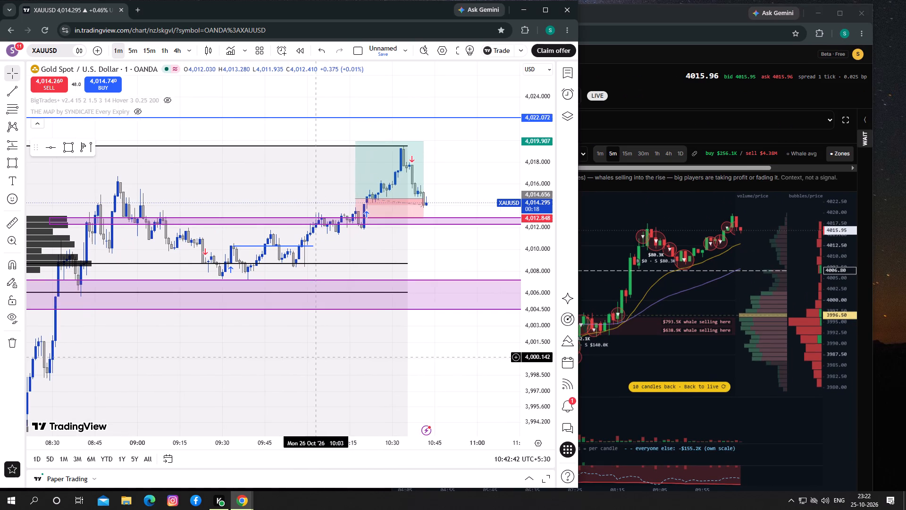
{"action": "left_click_drag", "start_coordinate": [314, 357], "coordinate": [299, 362]}
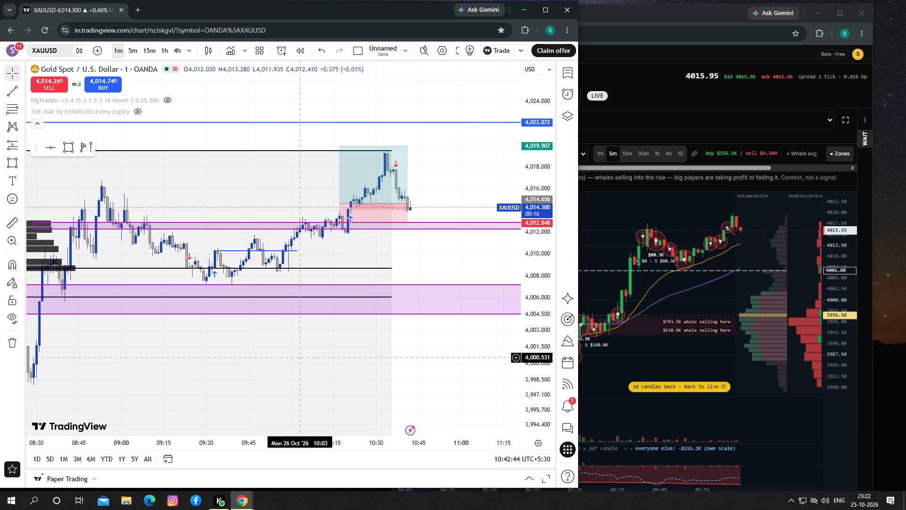
{"action": "left_click", "coordinate": [605, 246]}
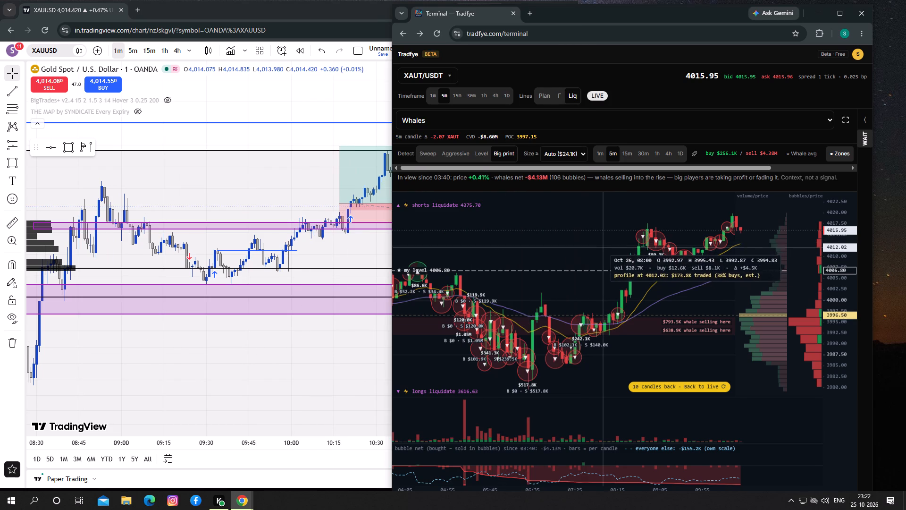
{"action": "left_click", "coordinate": [351, 372]}
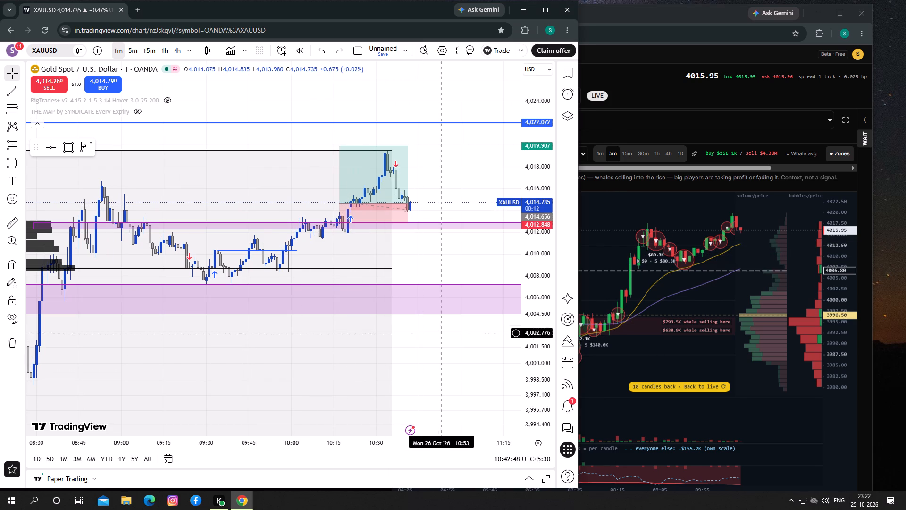
Set Tradfye's Whales chart to the 1-minute timeframe, examine the latest big prints, and return to TradingView's XAUUSD chart.
{"action": "left_click", "coordinate": [629, 240]}
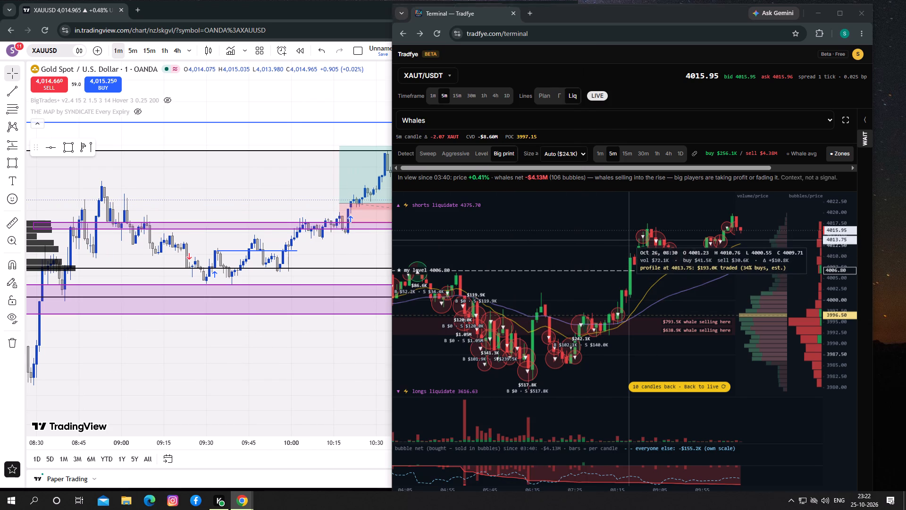
{"action": "left_click", "coordinate": [599, 151]}
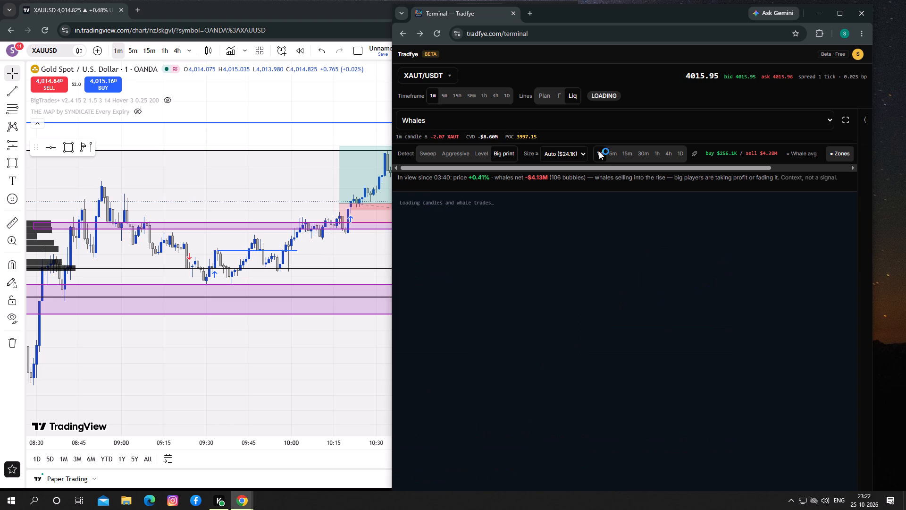
{"action": "left_click", "coordinate": [696, 338]}
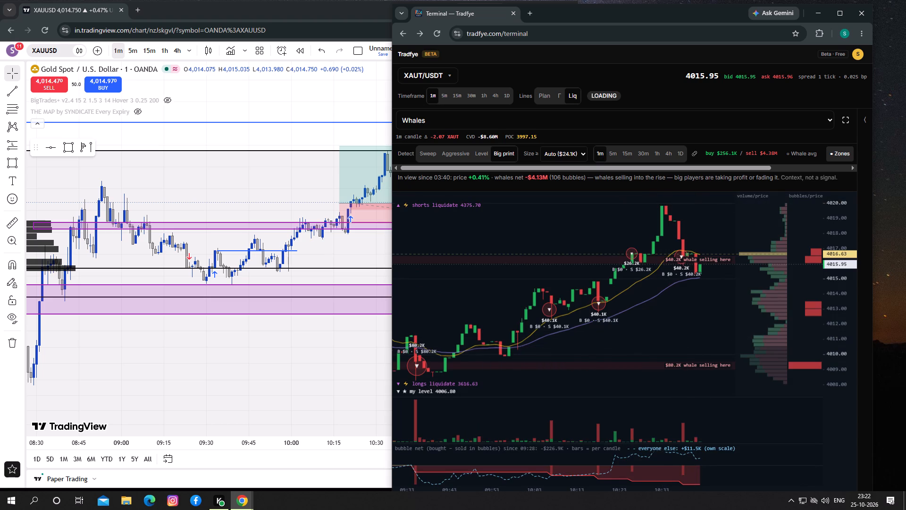
{"action": "left_click_drag", "start_coordinate": [694, 338], "coordinate": [709, 330]}
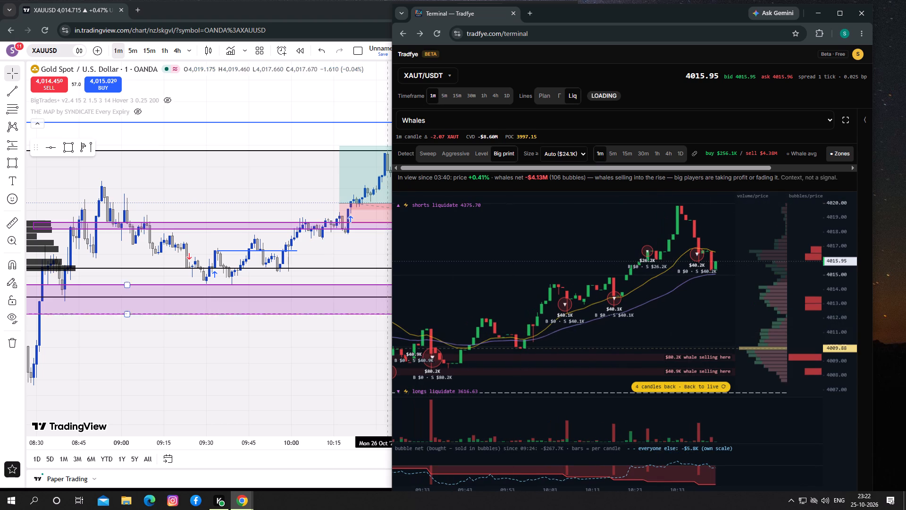
{"action": "left_click", "coordinate": [305, 369]}
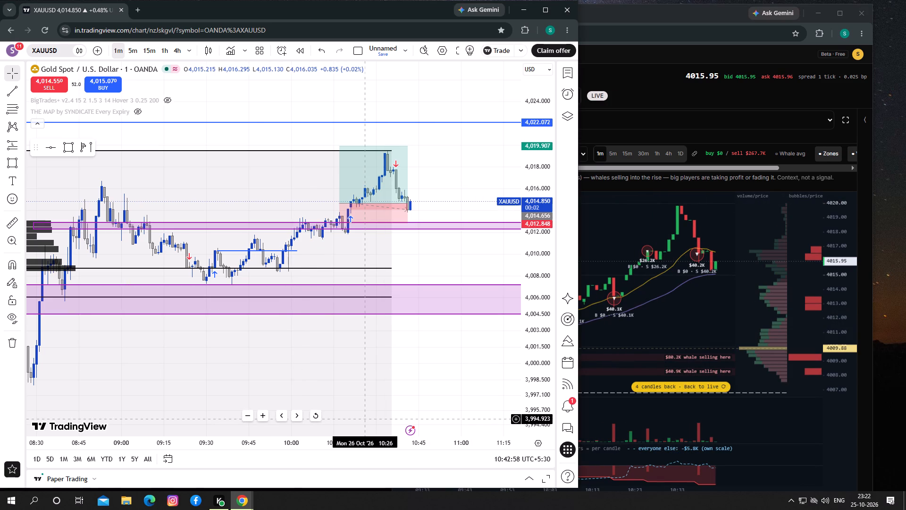
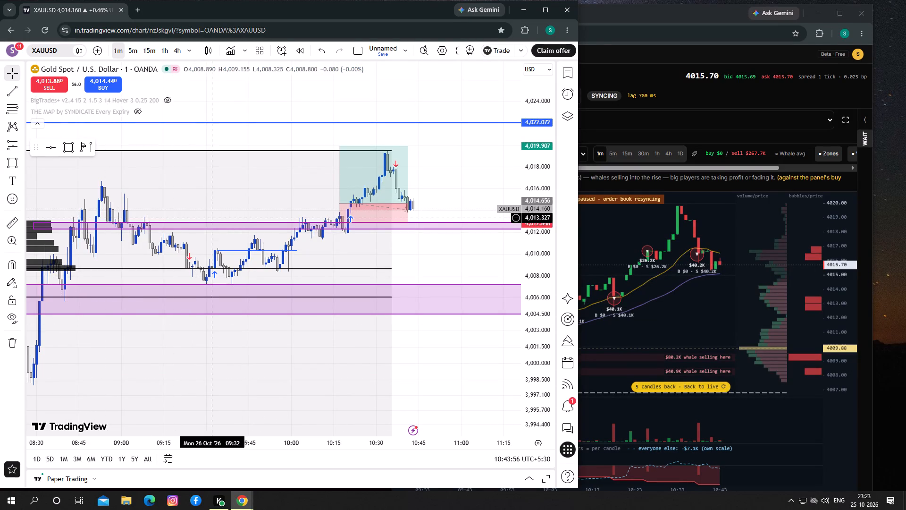
Show the hidden THE MAP by SYNDICATE Every Expiry indicator on the XAUUSD chart.
{"action": "left_click", "coordinate": [139, 110]}
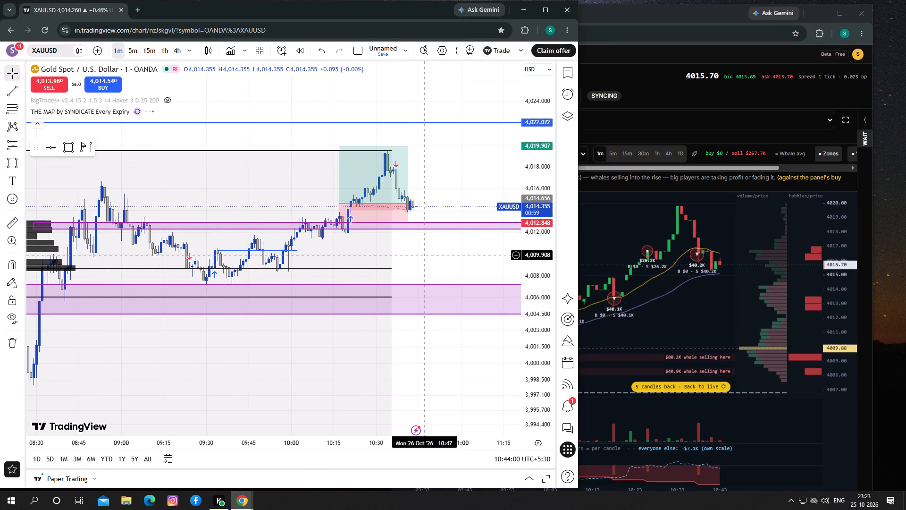
Examine the indicator's call wall and red levels against the long position, recent candles and purple support zones on the 1-minute XAUUSD chart.
{"action": "left_click_drag", "start_coordinate": [426, 255], "coordinate": [411, 257]}
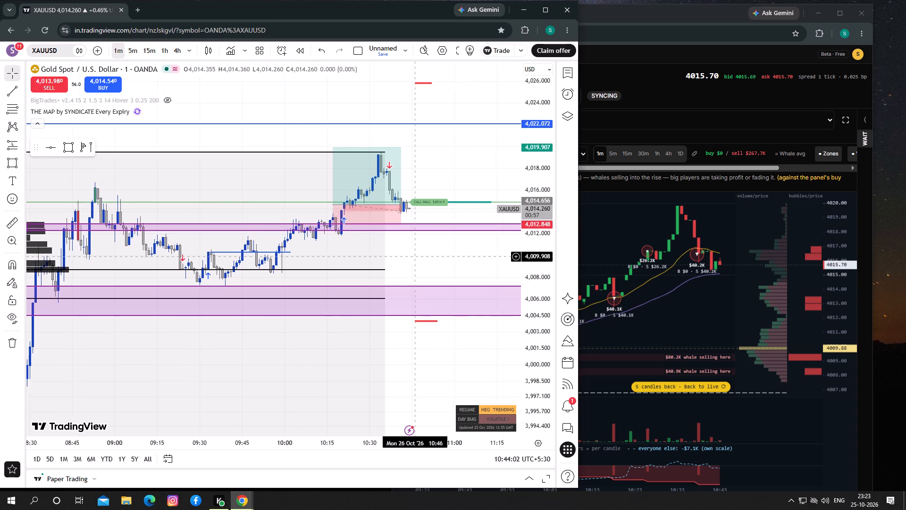
{"action": "left_click_drag", "start_coordinate": [411, 257], "coordinate": [406, 321]}
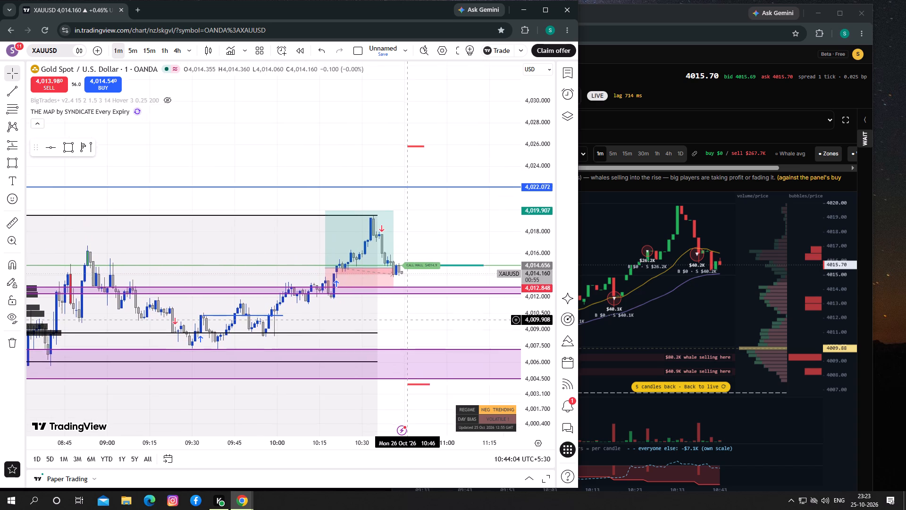
{"action": "left_click_drag", "start_coordinate": [406, 321], "coordinate": [398, 287]}
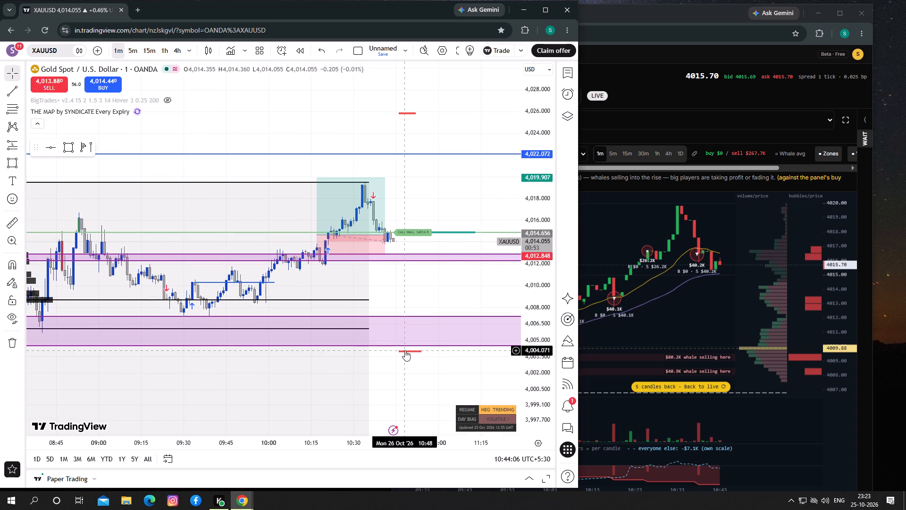
{"action": "left_click", "coordinate": [405, 350]}
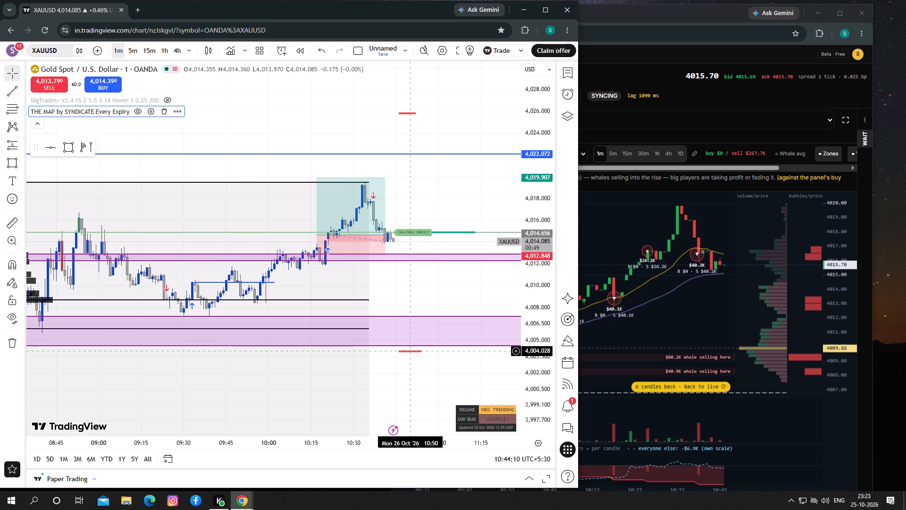
{"action": "left_click", "coordinate": [409, 351]}
{"action": "left_click_drag", "start_coordinate": [426, 283], "coordinate": [426, 279]}
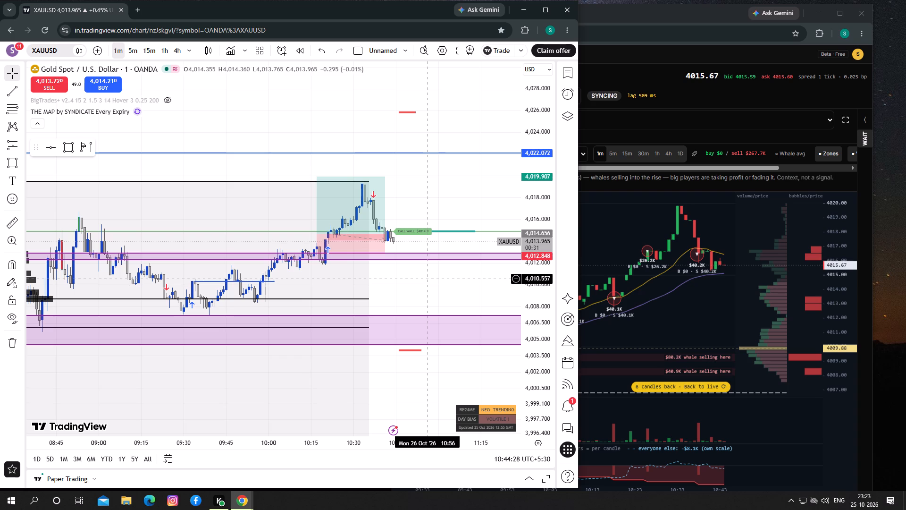
{"action": "left_click_drag", "start_coordinate": [537, 297], "coordinate": [540, 259]}
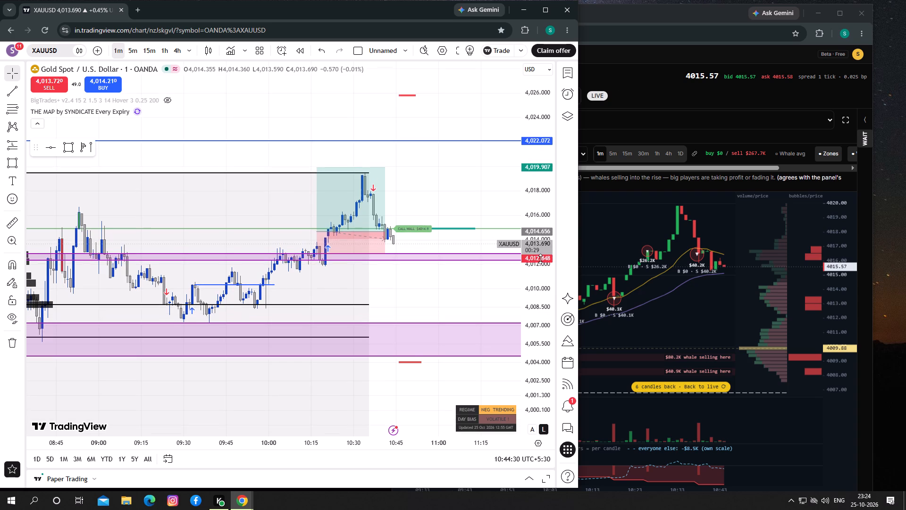
{"action": "left_click_drag", "start_coordinate": [540, 259], "coordinate": [541, 233]}
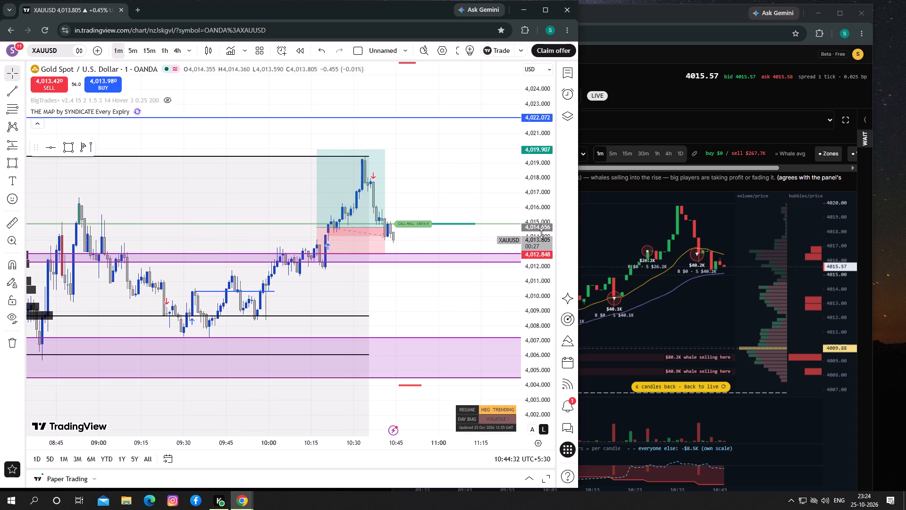
{"action": "left_click_drag", "start_coordinate": [541, 233], "coordinate": [554, 307]}
{"action": "left_click_drag", "start_coordinate": [163, 212], "coordinate": [277, 209]}
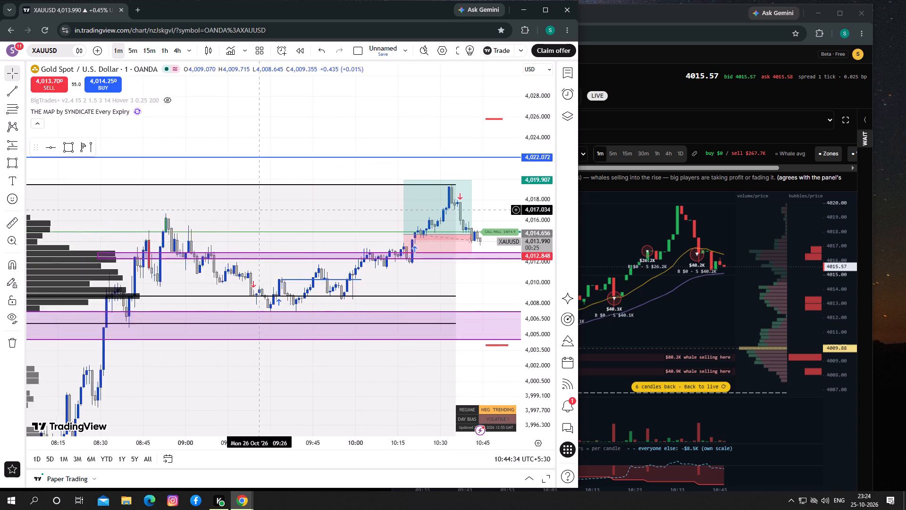
{"action": "left_click_drag", "start_coordinate": [277, 209], "coordinate": [193, 208]}
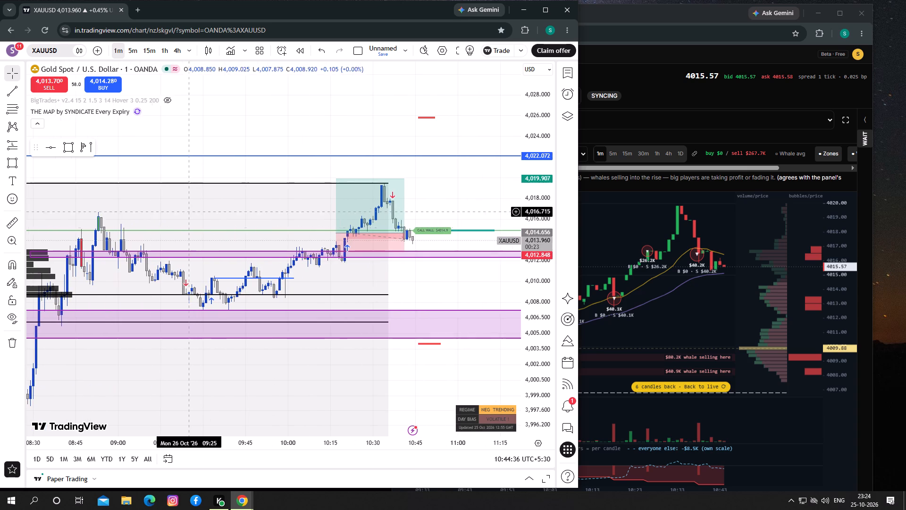
{"action": "left_click_drag", "start_coordinate": [143, 217], "coordinate": [97, 200]}
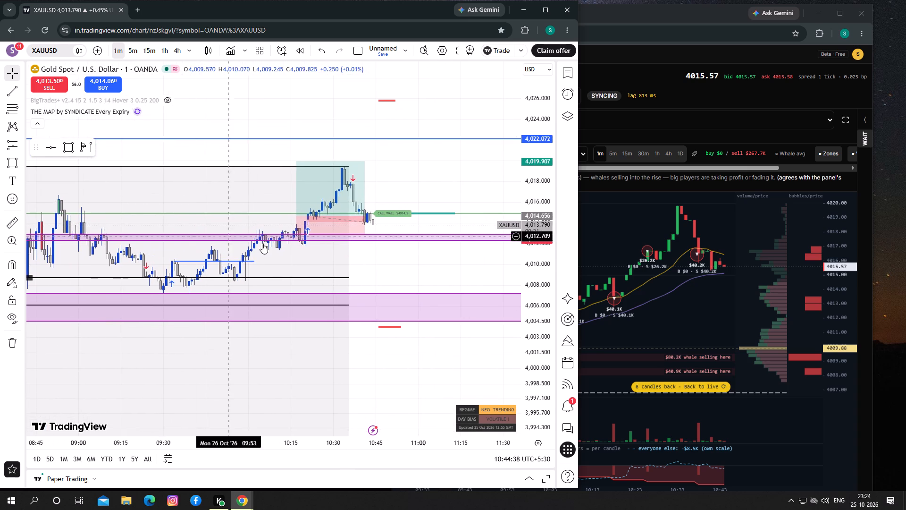
{"action": "left_click_drag", "start_coordinate": [393, 267], "coordinate": [358, 260]}
Switch to Tradfye's 1-minute Whales chart and examine the big-print bubbles and whale selling zones from the earlier rise through the latest candles.
{"action": "left_click_drag", "start_coordinate": [691, 304], "coordinate": [692, 295]}
{"action": "left_click_drag", "start_coordinate": [644, 263], "coordinate": [667, 344]}
{"action": "left_click_drag", "start_coordinate": [642, 299], "coordinate": [657, 382]}
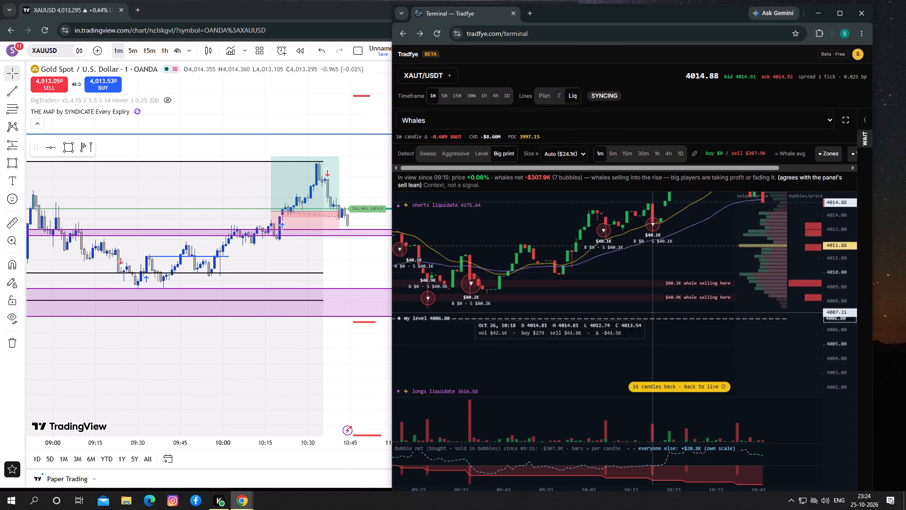
{"action": "left_click_drag", "start_coordinate": [650, 294], "coordinate": [588, 351]}
{"action": "left_click_drag", "start_coordinate": [668, 293], "coordinate": [626, 309]}
{"action": "left_click_drag", "start_coordinate": [635, 306], "coordinate": [634, 306]}
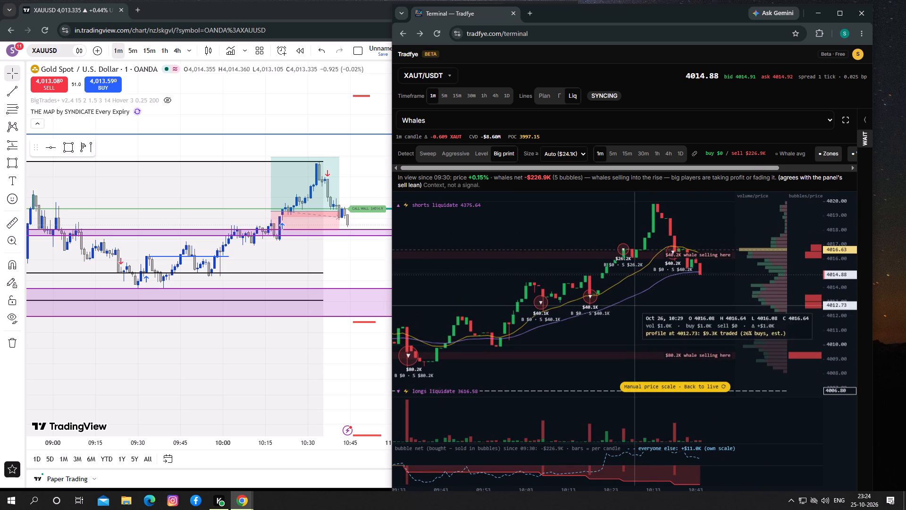
{"action": "left_click_drag", "start_coordinate": [634, 306], "coordinate": [630, 305]}
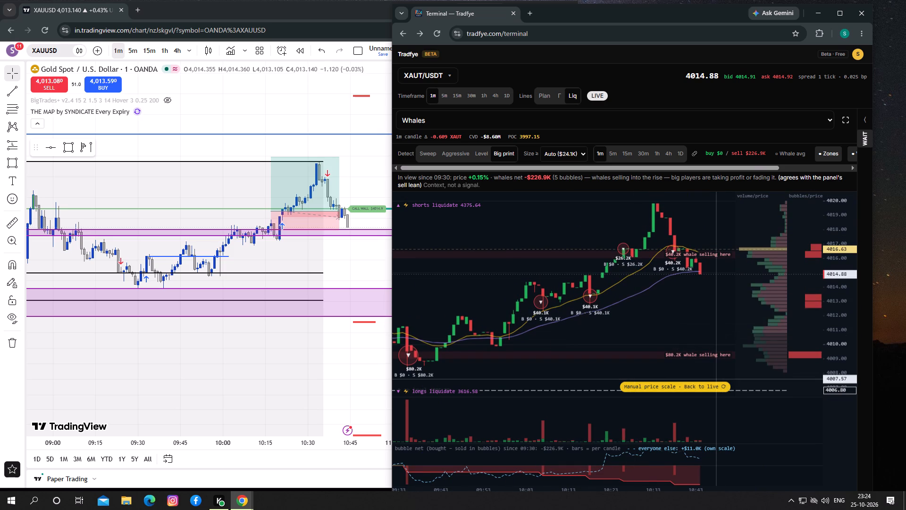
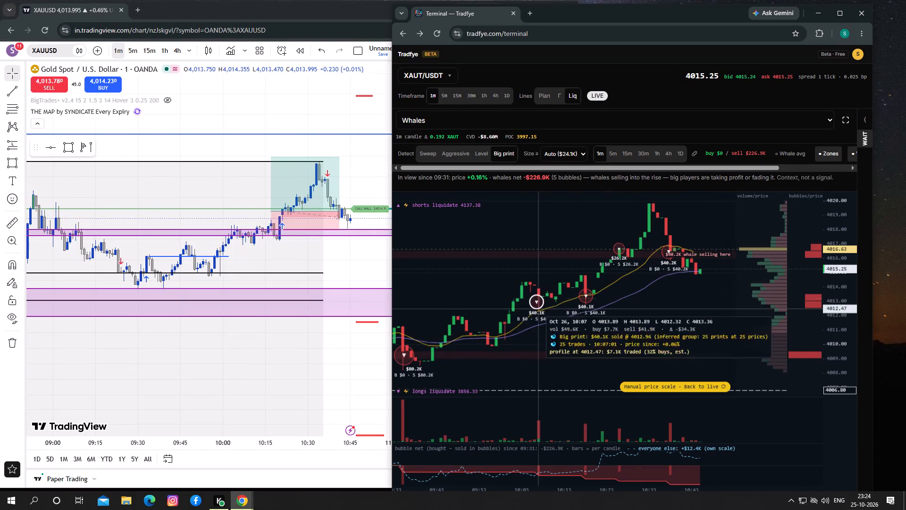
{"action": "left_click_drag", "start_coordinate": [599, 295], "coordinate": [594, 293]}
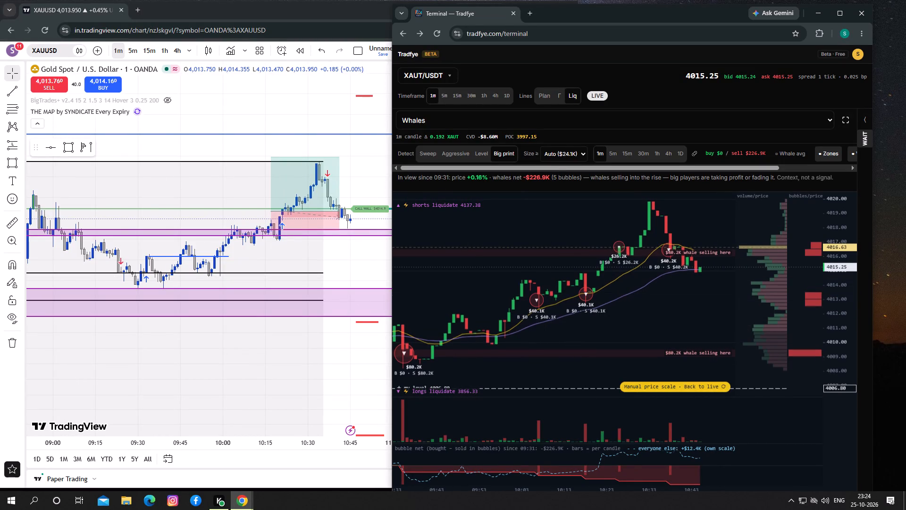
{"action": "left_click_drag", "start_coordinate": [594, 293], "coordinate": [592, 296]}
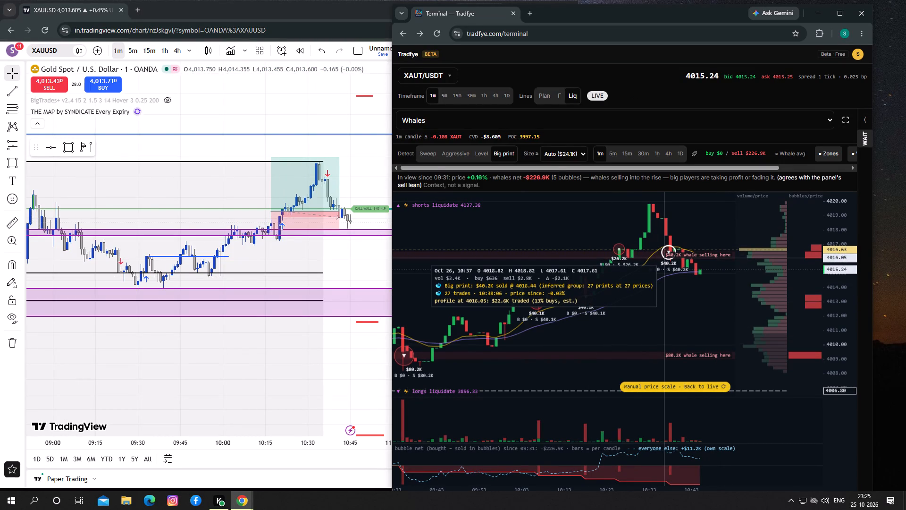
Switch to TradingView and update THE MAP by SYNDICATE Every Expiry indicator to its latest version on all charts.
{"action": "left_click", "coordinate": [355, 270]}
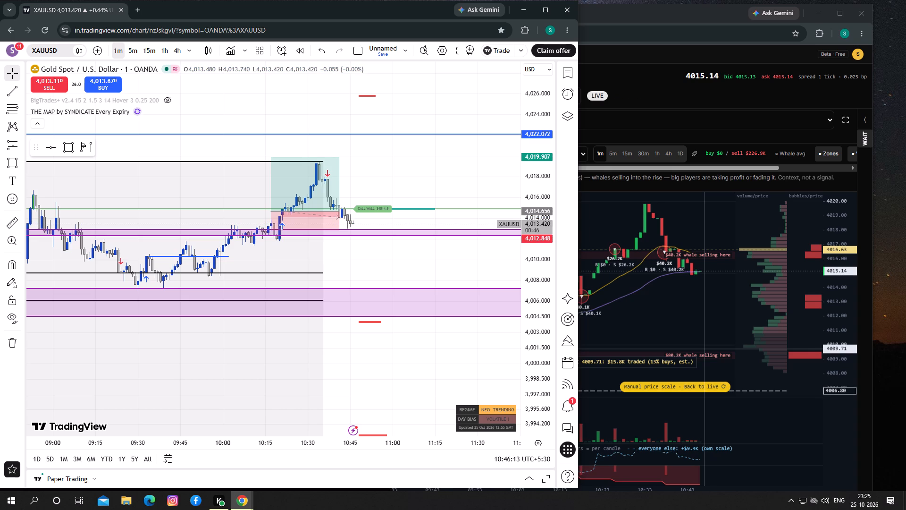
{"action": "left_click", "coordinate": [134, 113]}
{"action": "left_click", "coordinate": [134, 113]}
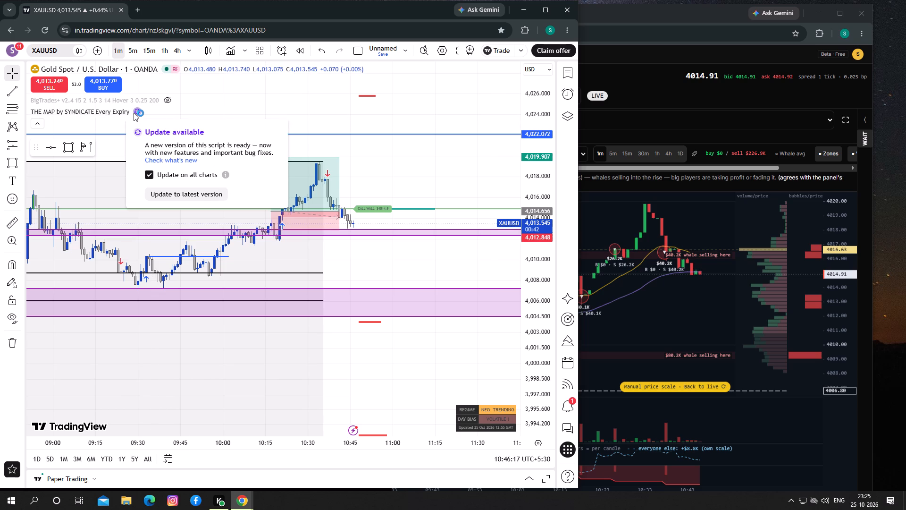
{"action": "left_click", "coordinate": [134, 113]}
{"action": "left_click", "coordinate": [174, 193]}
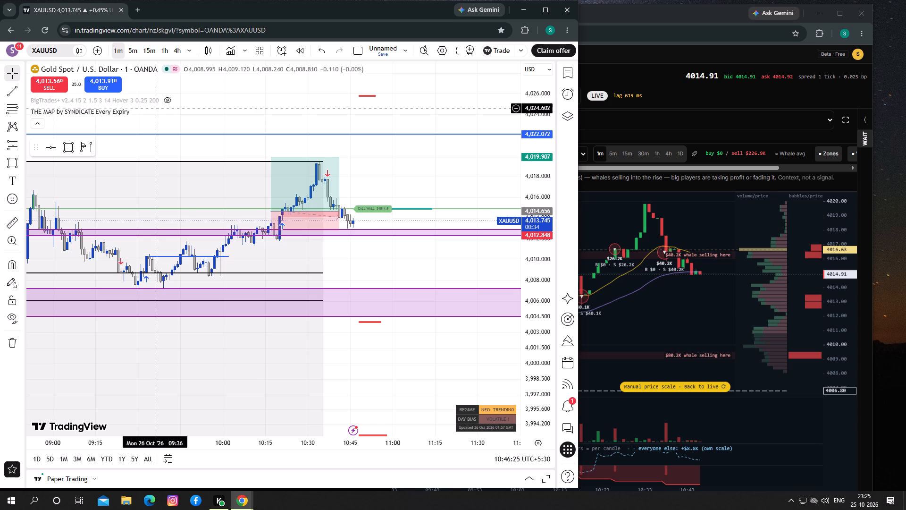
Switch XAUUSD to the 5-minute timeframe and examine the updated indicator's 0DTE call, 0DTE put and red levels against recent and Friday's candles.
{"action": "left_click", "coordinate": [423, 266]}
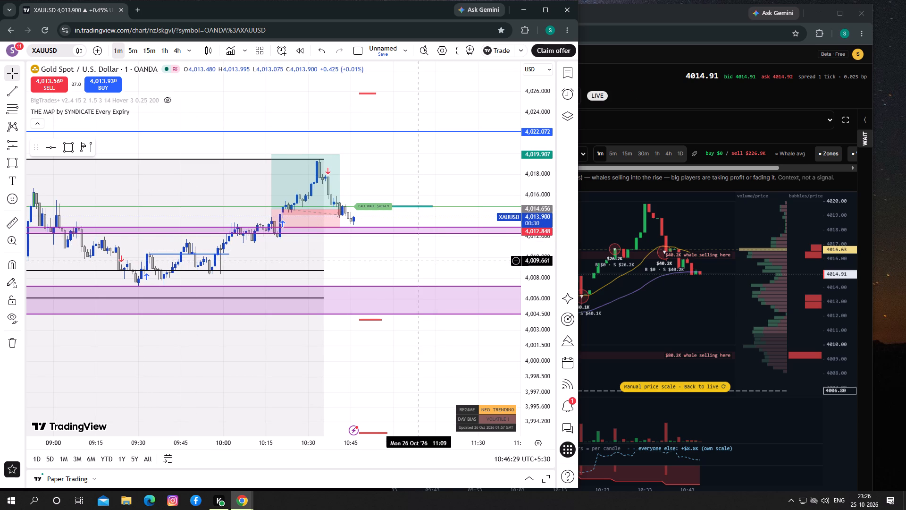
{"action": "left_click", "coordinate": [376, 320]}
{"action": "left_click_drag", "start_coordinate": [426, 363], "coordinate": [428, 362]}
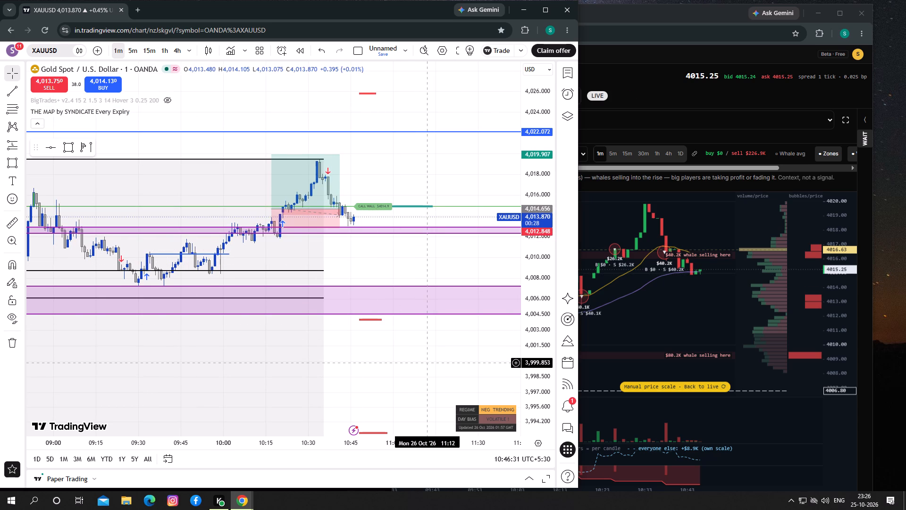
{"action": "left_click_drag", "start_coordinate": [428, 362], "coordinate": [471, 182]}
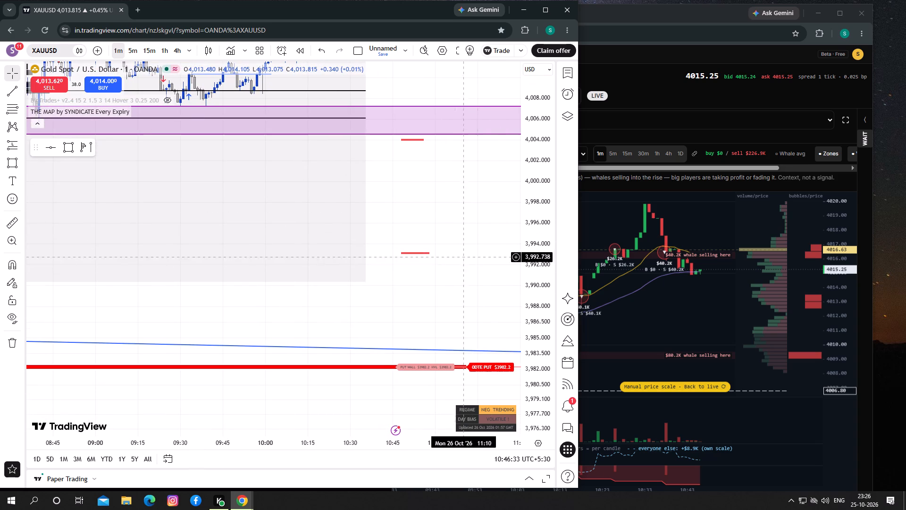
{"action": "left_click", "coordinate": [131, 52]}
{"action": "left_click_drag", "start_coordinate": [541, 186], "coordinate": [536, 357]}
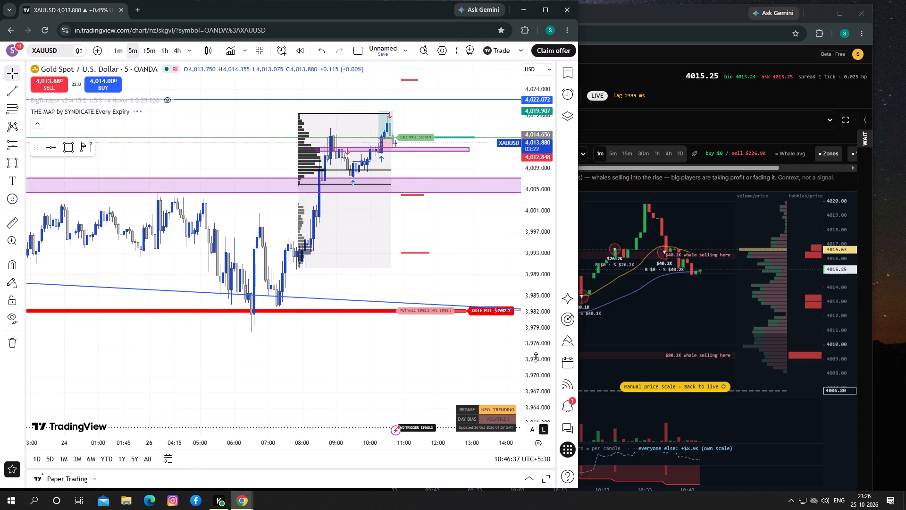
{"action": "left_click_drag", "start_coordinate": [536, 357], "coordinate": [535, 358]}
{"action": "left_click_drag", "start_coordinate": [369, 359], "coordinate": [565, 419]}
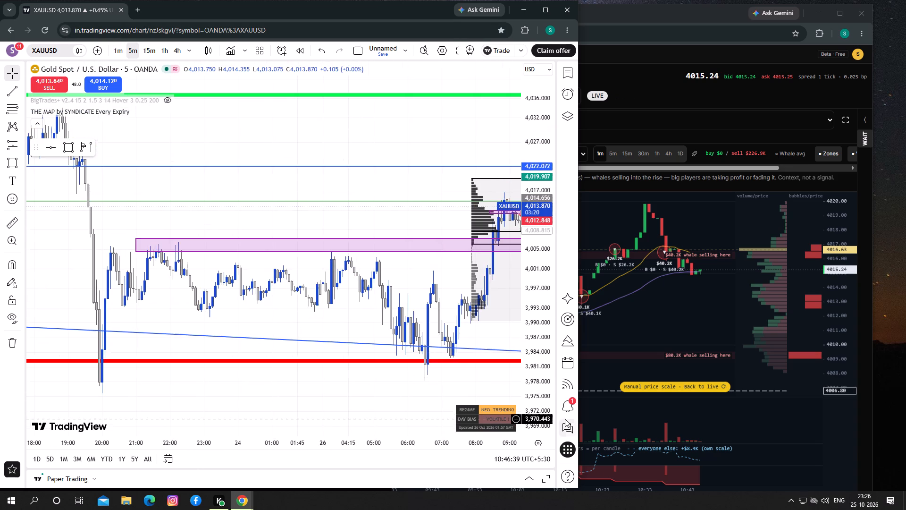
{"action": "left_click_drag", "start_coordinate": [565, 419], "coordinate": [415, 422]}
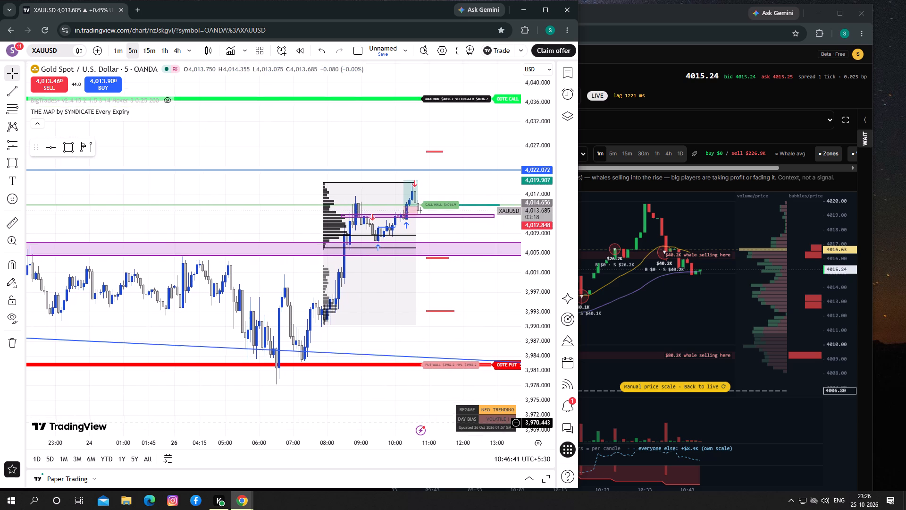
{"action": "left_click_drag", "start_coordinate": [415, 422], "coordinate": [325, 412]}
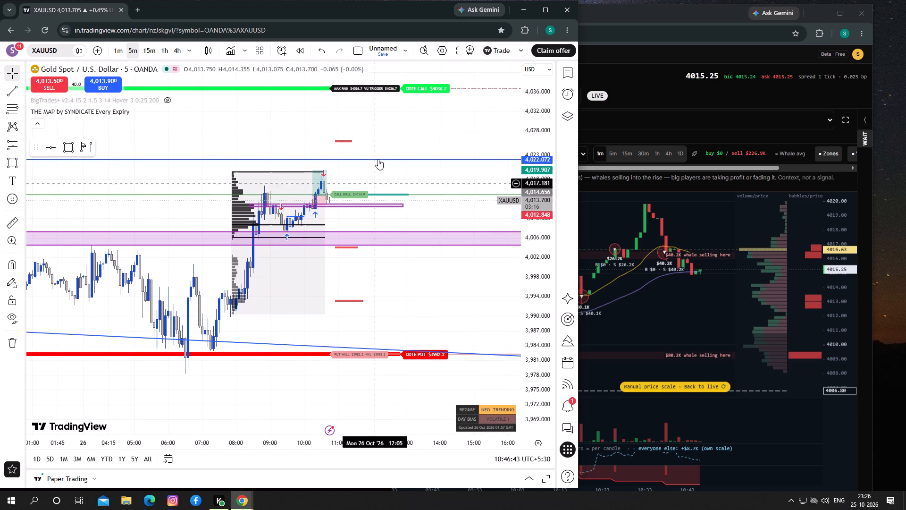
{"action": "left_click_drag", "start_coordinate": [385, 128], "coordinate": [392, 123]}
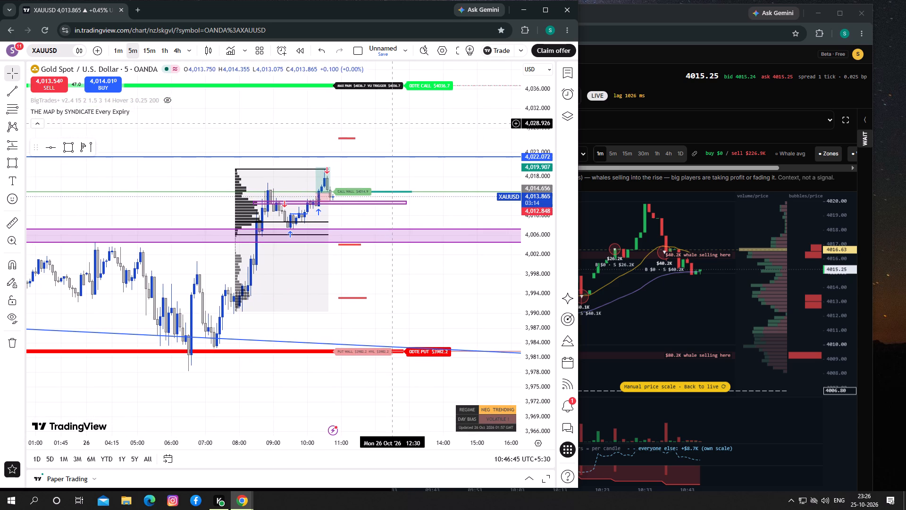
{"action": "left_click_drag", "start_coordinate": [392, 123], "coordinate": [406, 100]}
{"action": "left_click_drag", "start_coordinate": [388, 366], "coordinate": [446, 359]}
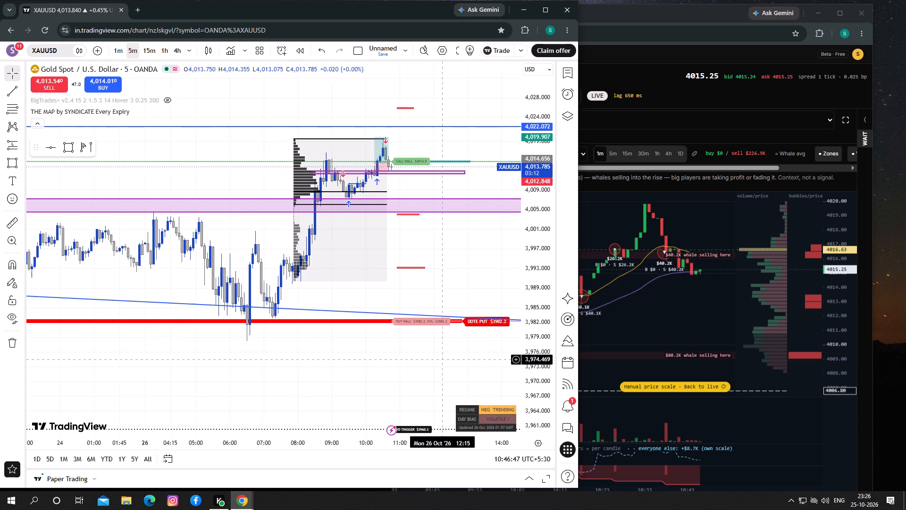
{"action": "left_click_drag", "start_coordinate": [446, 359], "coordinate": [447, 359]}
{"action": "left_click_drag", "start_coordinate": [310, 364], "coordinate": [307, 360]}
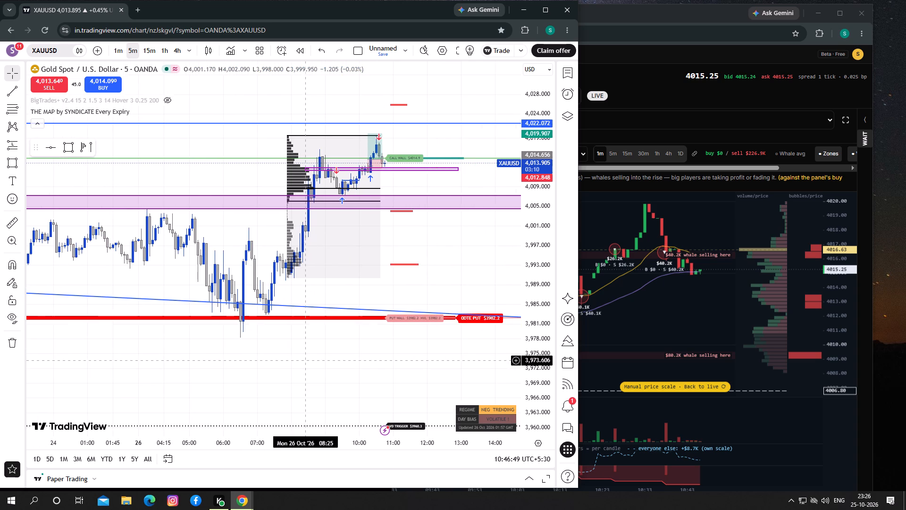
{"action": "left_click_drag", "start_coordinate": [307, 360], "coordinate": [451, 353]}
{"action": "left_click_drag", "start_coordinate": [286, 363], "coordinate": [336, 357]}
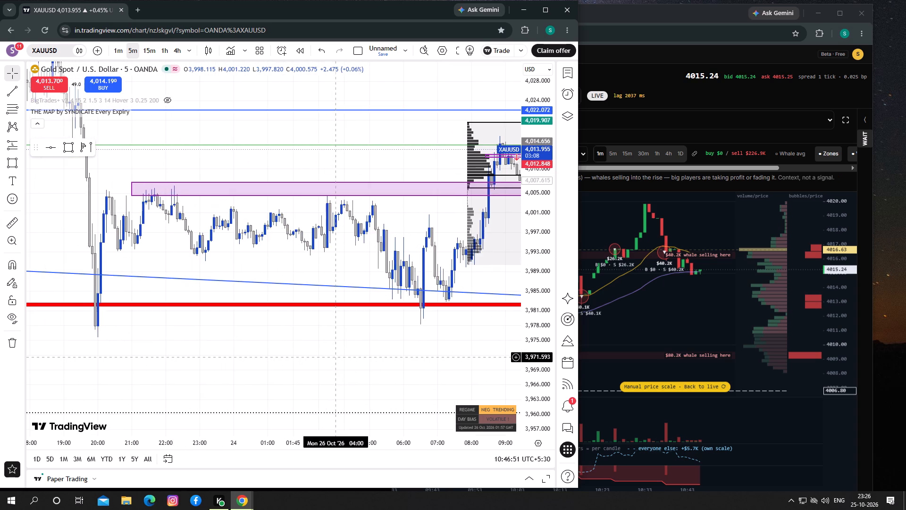
{"action": "left_click_drag", "start_coordinate": [384, 361], "coordinate": [283, 358]}
{"action": "left_click_drag", "start_coordinate": [361, 325], "coordinate": [290, 345]}
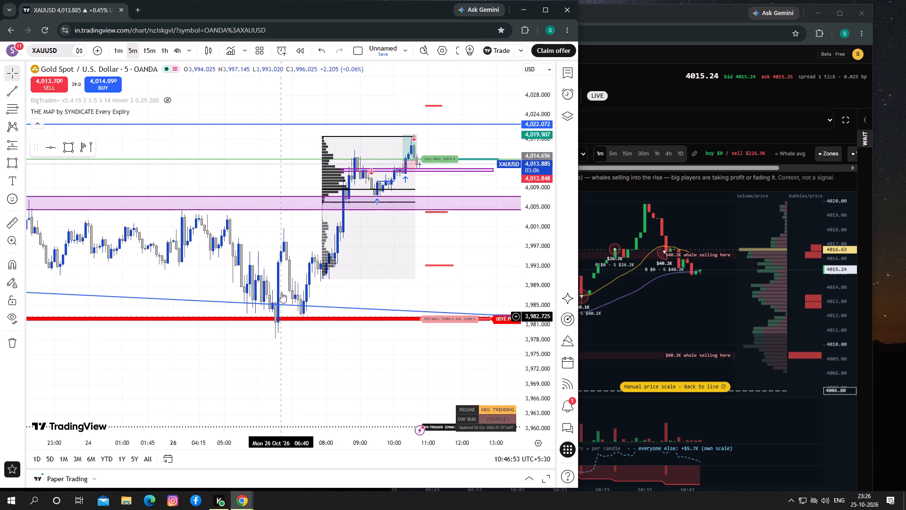
{"action": "left_click_drag", "start_coordinate": [372, 354], "coordinate": [346, 387]}
{"action": "left_click_drag", "start_coordinate": [469, 284], "coordinate": [461, 303]}
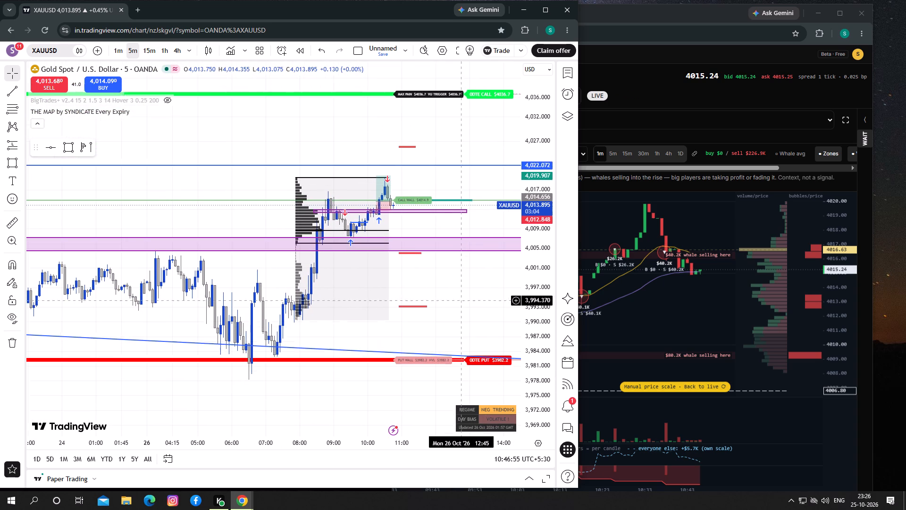
{"action": "left_click_drag", "start_coordinate": [461, 303], "coordinate": [522, 442]}
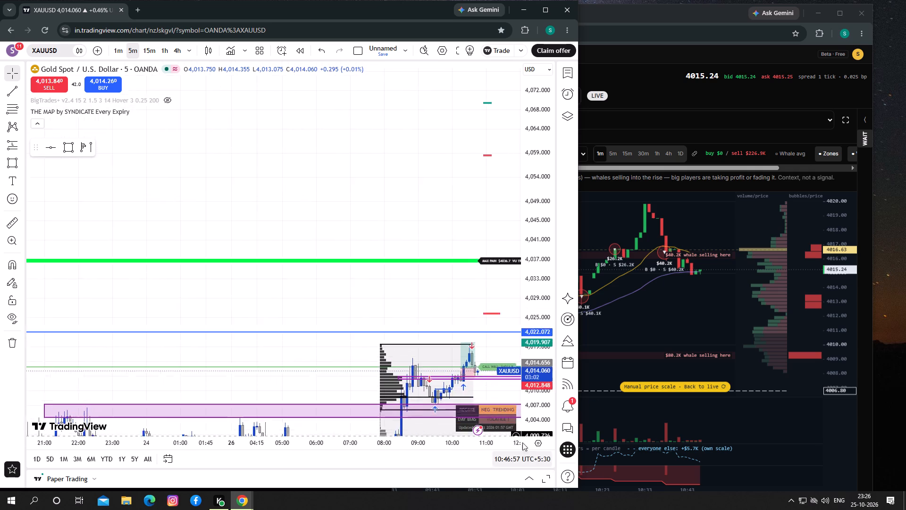
{"action": "left_click_drag", "start_coordinate": [522, 442], "coordinate": [492, 311]}
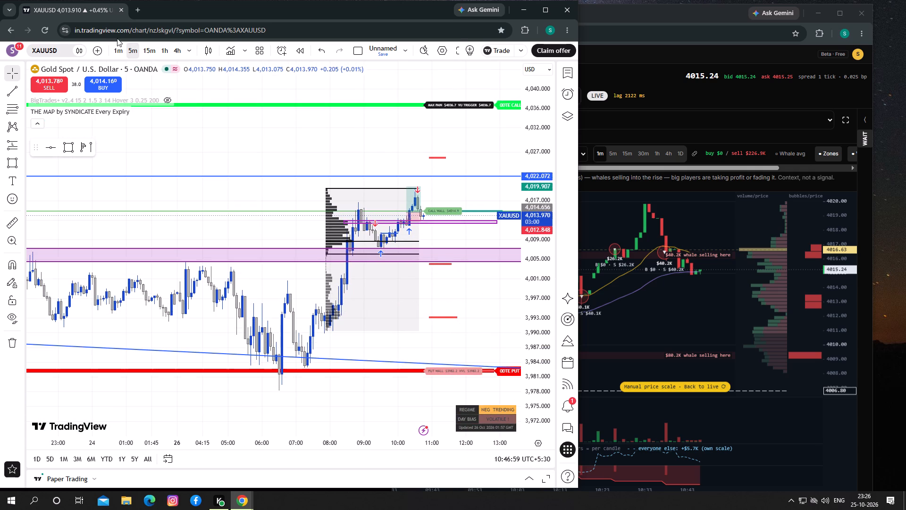
{"action": "left_click_drag", "start_coordinate": [252, 131], "coordinate": [229, 161]}
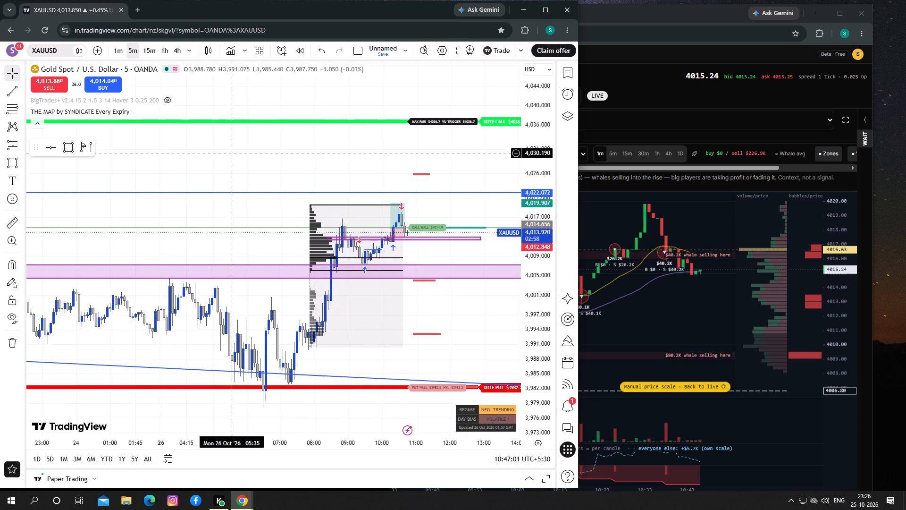
{"action": "left_click_drag", "start_coordinate": [229, 161], "coordinate": [648, 279]}
{"action": "left_click_drag", "start_coordinate": [308, 249], "coordinate": [363, 247]}
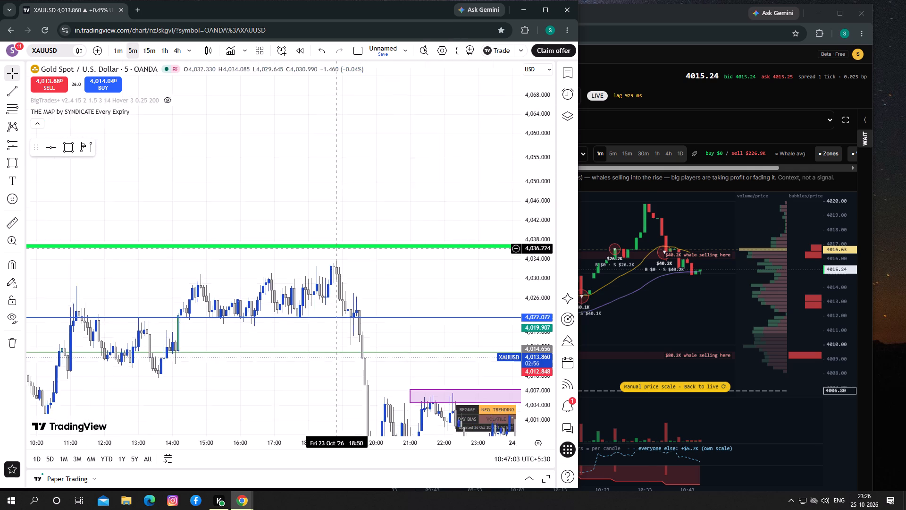
{"action": "left_click_drag", "start_coordinate": [363, 247], "coordinate": [401, 243]}
Switch XAUUSD to the 1-hour timeframe and examine the indicator's 0DTE levels, trendlines and purple zones around the latest candles.
{"action": "left_click", "coordinate": [162, 49]}
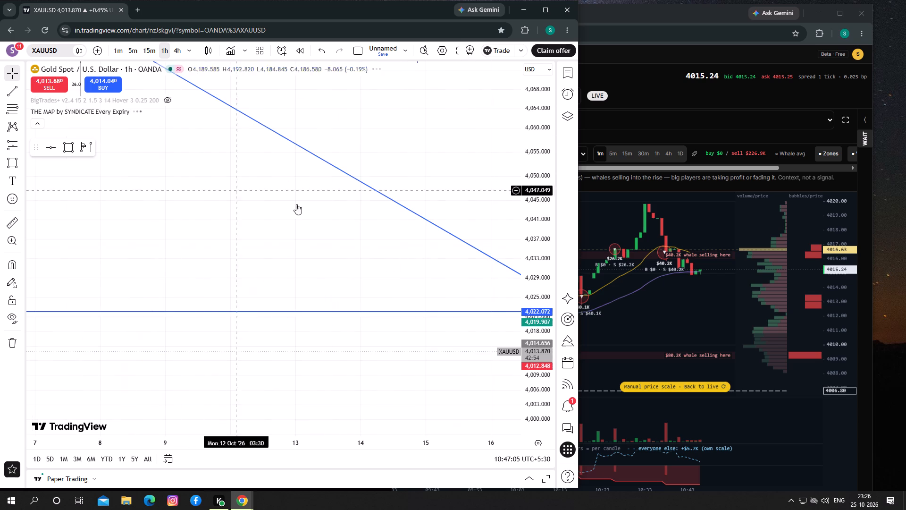
{"action": "left_click_drag", "start_coordinate": [534, 148], "coordinate": [538, 423]}
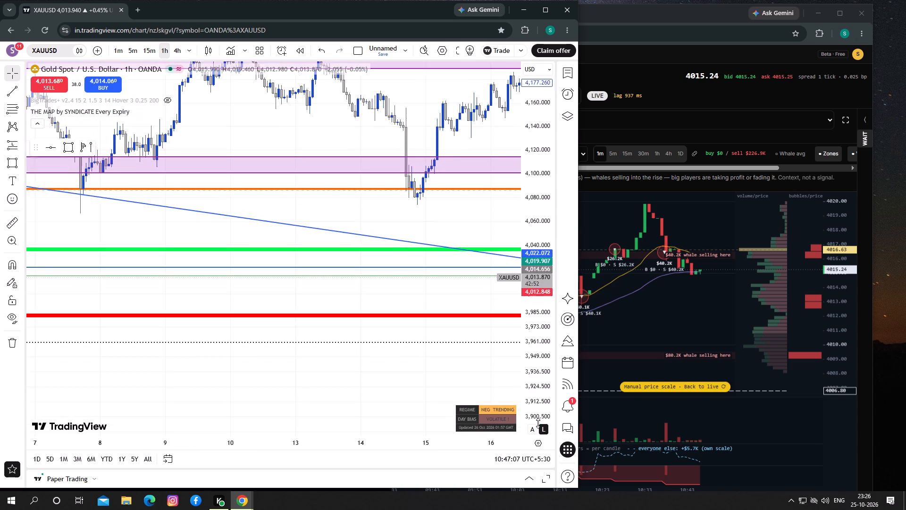
{"action": "left_click_drag", "start_coordinate": [538, 423], "coordinate": [538, 427]}
{"action": "left_click_drag", "start_coordinate": [448, 370], "coordinate": [175, 293]}
{"action": "left_click_drag", "start_coordinate": [377, 308], "coordinate": [113, 284]}
{"action": "left_click_drag", "start_coordinate": [250, 285], "coordinate": [720, 367]}
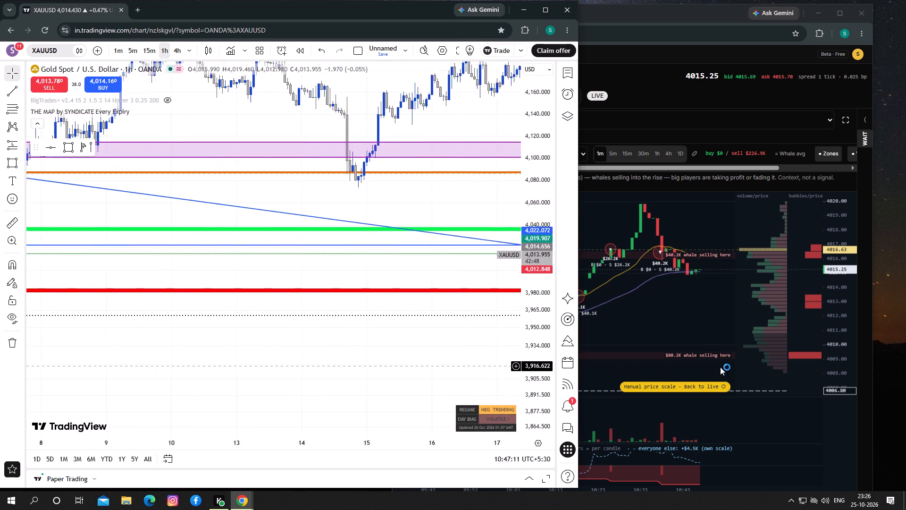
{"action": "left_click_drag", "start_coordinate": [720, 367], "coordinate": [722, 363]}
{"action": "left_click_drag", "start_coordinate": [153, 268], "coordinate": [0, 180]}
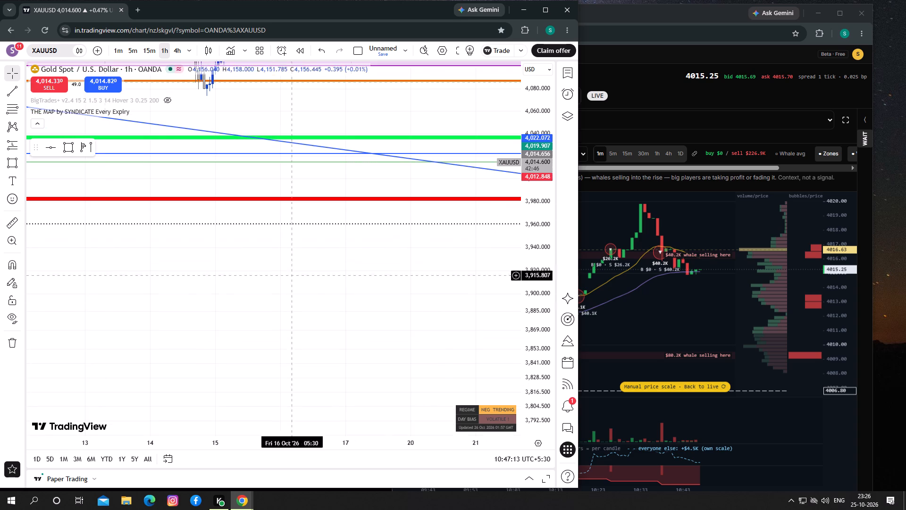
{"action": "left_click_drag", "start_coordinate": [389, 339], "coordinate": [131, 310]}
{"action": "left_click_drag", "start_coordinate": [275, 286], "coordinate": [205, 329]}
{"action": "left_click_drag", "start_coordinate": [344, 289], "coordinate": [299, 330]}
{"action": "left_click_drag", "start_coordinate": [338, 306], "coordinate": [187, 324]}
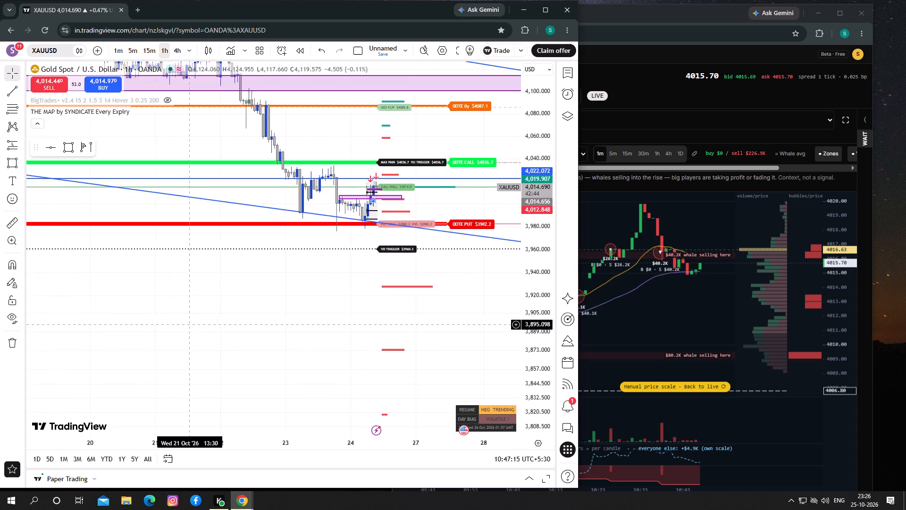
{"action": "left_click_drag", "start_coordinate": [187, 324], "coordinate": [183, 324]}
{"action": "left_click_drag", "start_coordinate": [283, 306], "coordinate": [256, 211]}
{"action": "left_click_drag", "start_coordinate": [270, 143], "coordinate": [248, 323]}
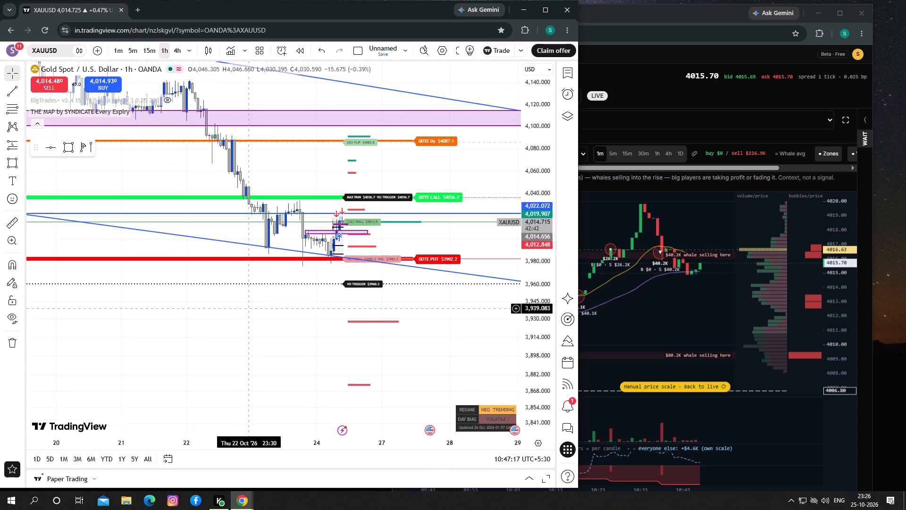
{"action": "left_click_drag", "start_coordinate": [248, 323], "coordinate": [248, 334]}
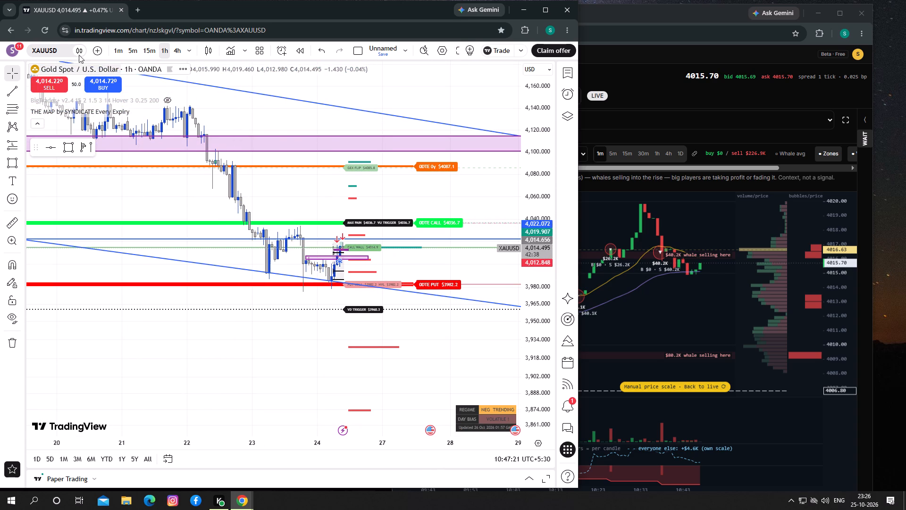
Return XAUUSD to the 1-minute timeframe and examine the latest candles against the call wall, long position and purple support zones.
{"action": "left_click", "coordinate": [117, 50]}
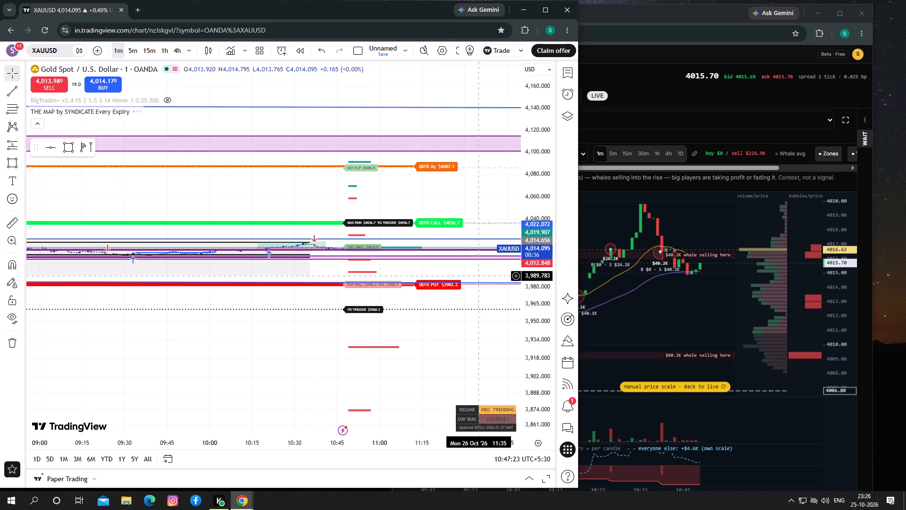
{"action": "left_click", "coordinate": [314, 416]}
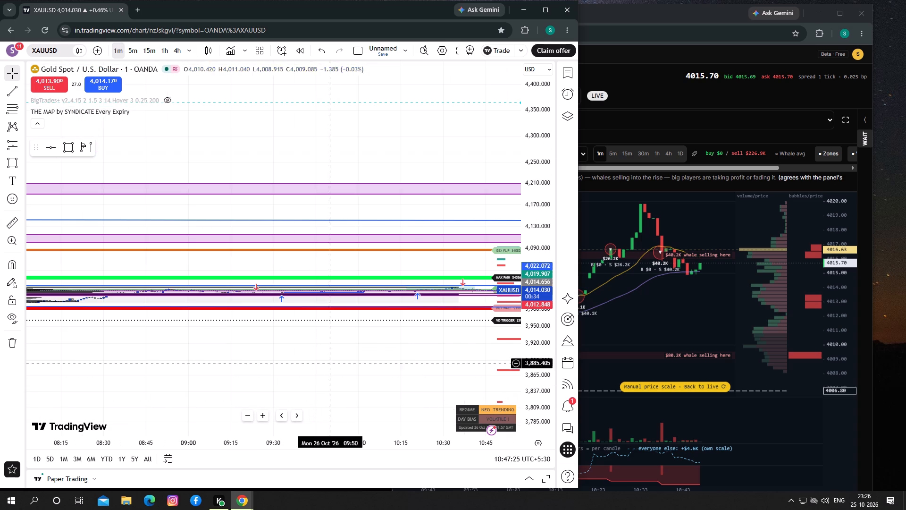
{"action": "left_click_drag", "start_coordinate": [531, 349], "coordinate": [537, 202]}
{"action": "left_click_drag", "start_coordinate": [529, 316], "coordinate": [531, 215]}
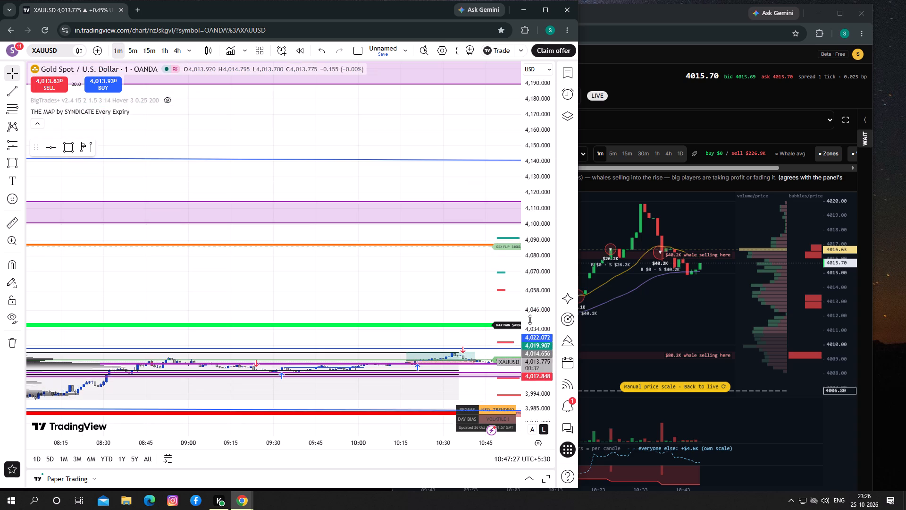
{"action": "left_click_drag", "start_coordinate": [535, 320], "coordinate": [550, 197]}
{"action": "left_click_drag", "start_coordinate": [446, 337], "coordinate": [361, 216]}
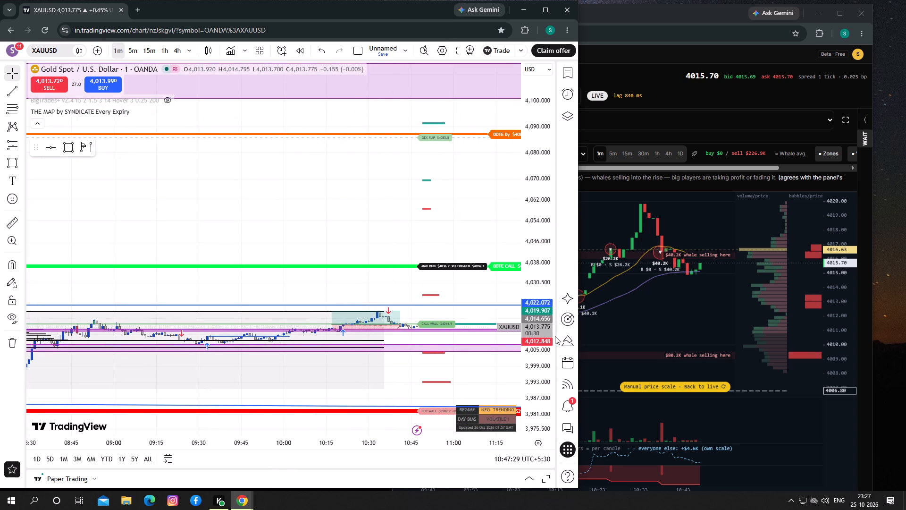
{"action": "left_click_drag", "start_coordinate": [537, 344], "coordinate": [544, 173]}
{"action": "left_click_drag", "start_coordinate": [559, 284], "coordinate": [547, 146]}
{"action": "left_click_drag", "start_coordinate": [422, 317], "coordinate": [399, 183]}
{"action": "left_click_drag", "start_coordinate": [554, 371], "coordinate": [554, 269]}
{"action": "left_click_drag", "start_coordinate": [544, 311], "coordinate": [547, 244]}
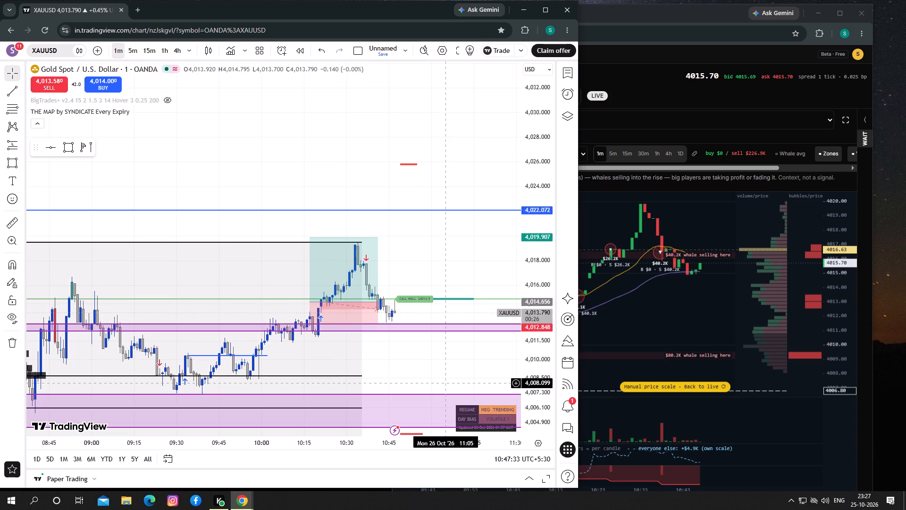
{"action": "left_click_drag", "start_coordinate": [445, 383], "coordinate": [449, 286]}
{"action": "left_click_drag", "start_coordinate": [533, 377], "coordinate": [537, 342]}
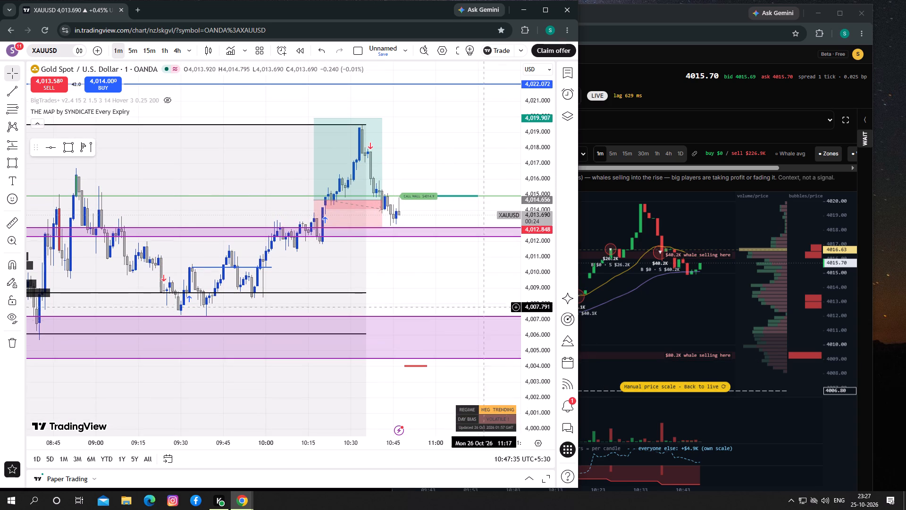
{"action": "left_click_drag", "start_coordinate": [466, 292], "coordinate": [419, 292]}
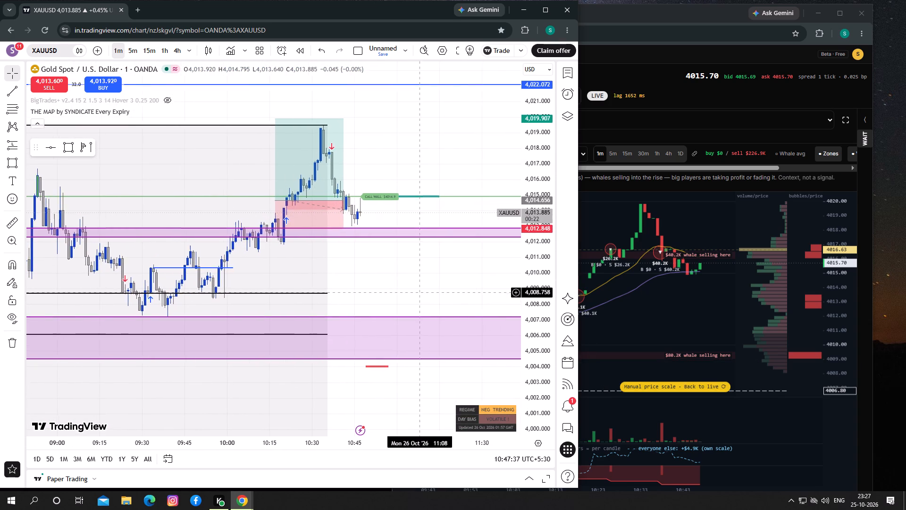
{"action": "left_click_drag", "start_coordinate": [419, 292], "coordinate": [423, 310]}
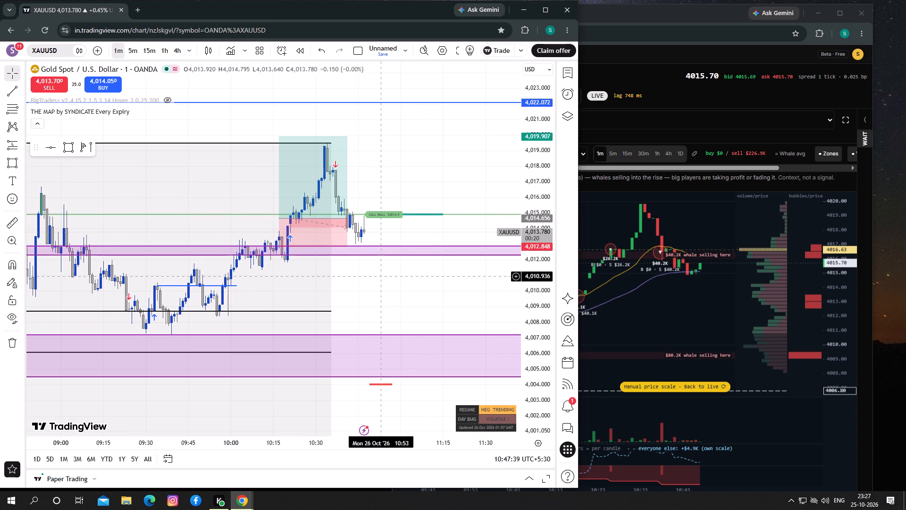
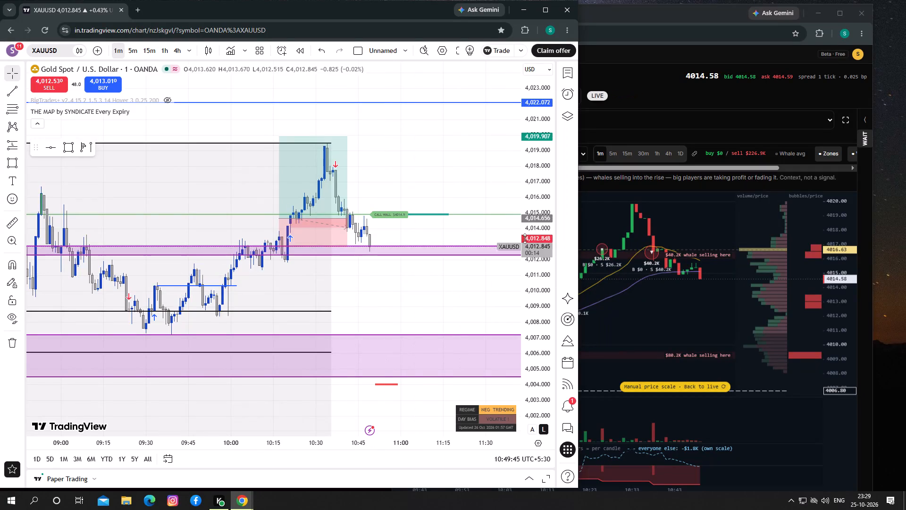
Examine the XAUUSD 1-minute candles against the call wall, both purple zones and the red indicator levels below, glancing at Tradfye.
{"action": "left_click_drag", "start_coordinate": [529, 231], "coordinate": [528, 272]}
{"action": "left_click_drag", "start_coordinate": [443, 294], "coordinate": [405, 279]}
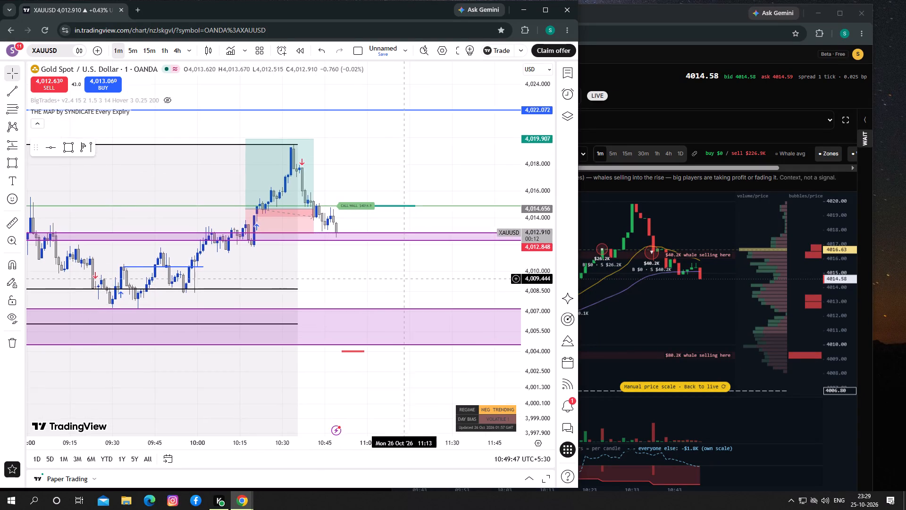
{"action": "left_click_drag", "start_coordinate": [405, 279], "coordinate": [396, 144]}
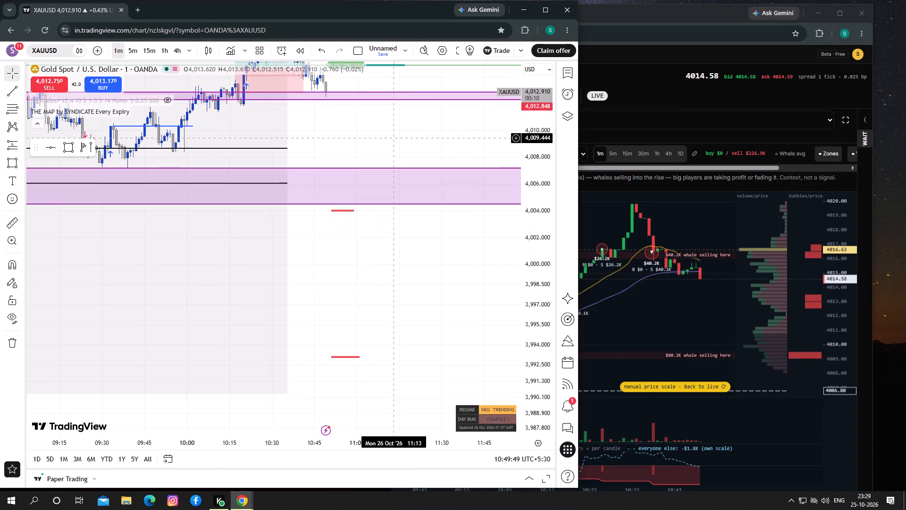
{"action": "left_click_drag", "start_coordinate": [396, 144], "coordinate": [418, 250]}
{"action": "left_click_drag", "start_coordinate": [408, 263], "coordinate": [393, 266]}
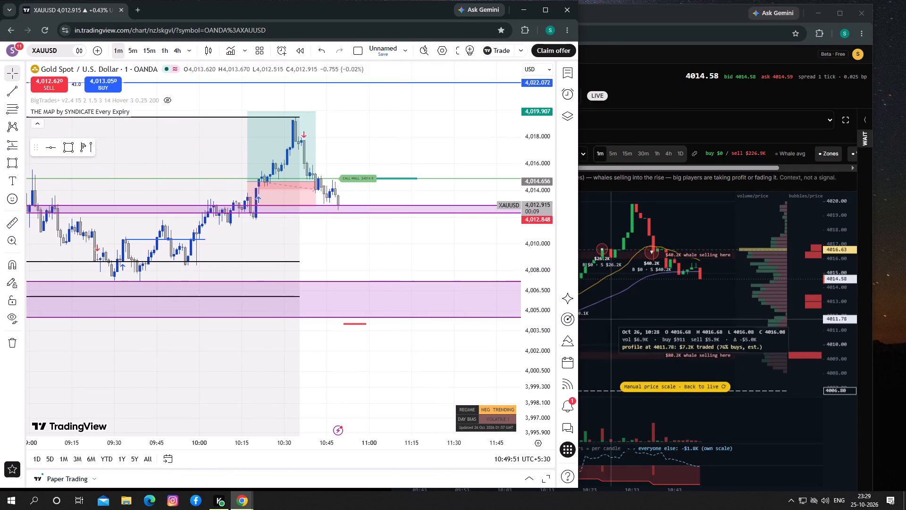
{"action": "left_click", "coordinate": [648, 322]}
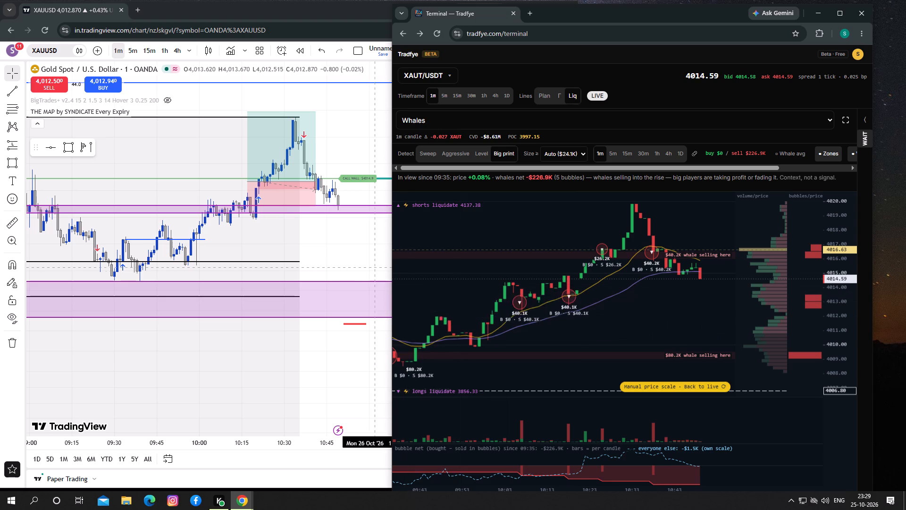
{"action": "left_click_drag", "start_coordinate": [376, 267], "coordinate": [364, 270]}
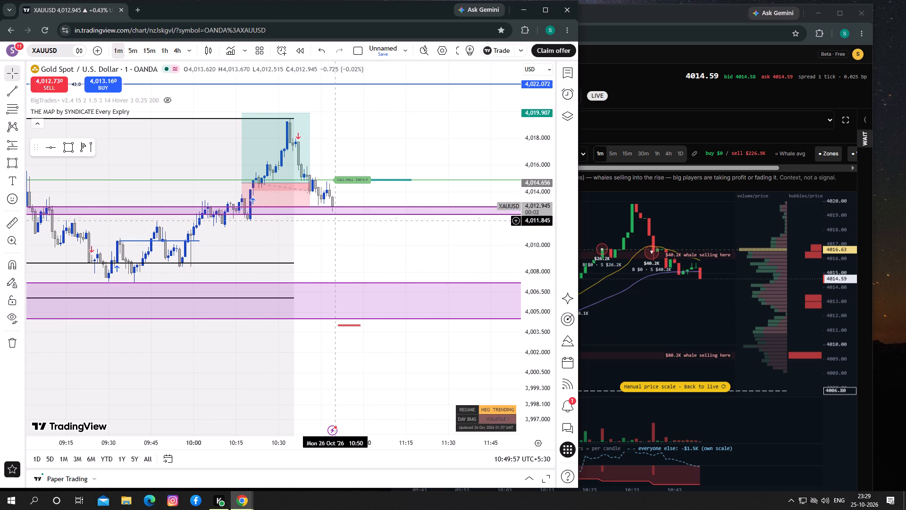
{"action": "left_click", "coordinate": [366, 264]}
Switch to Tradfye and examine the XAUT/USDT 1-minute whale bubbles, whale selling zones and volume profile around the latest candles.
{"action": "left_click", "coordinate": [639, 291]}
{"action": "left_click_drag", "start_coordinate": [640, 291], "coordinate": [634, 286]}
{"action": "left_click_drag", "start_coordinate": [642, 301], "coordinate": [635, 305]}
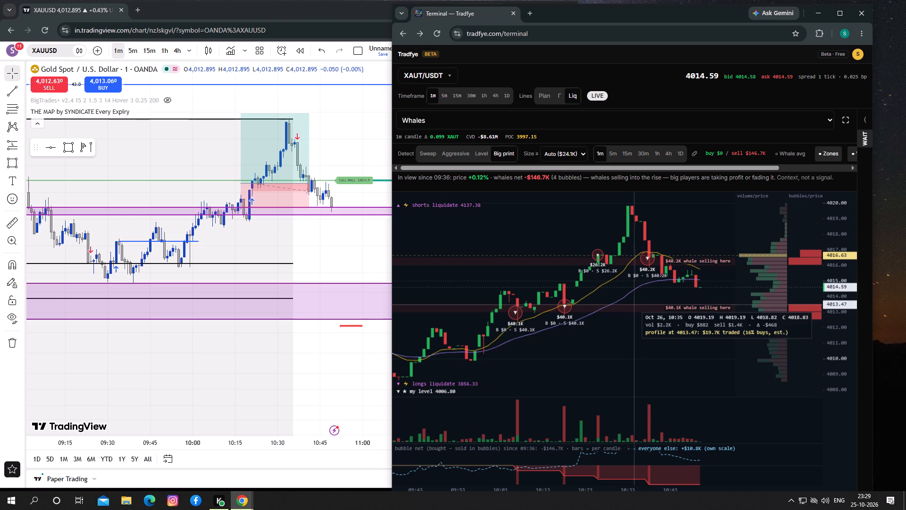
{"action": "left_click", "coordinate": [688, 351]}
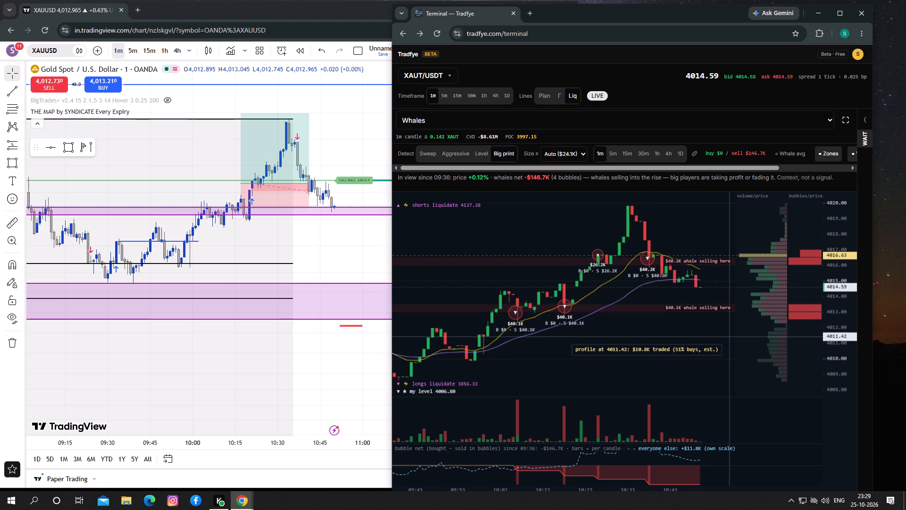
{"action": "left_click_drag", "start_coordinate": [730, 337], "coordinate": [725, 331]}
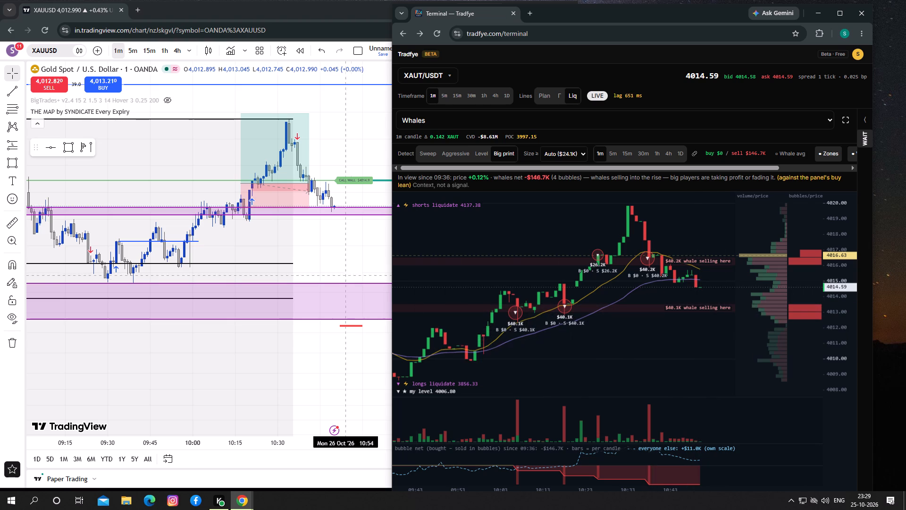
Switch back to TradingView to check the latest XAUUSD 1-minute candle against the upper purple zone.
{"action": "left_click", "coordinate": [342, 247]}
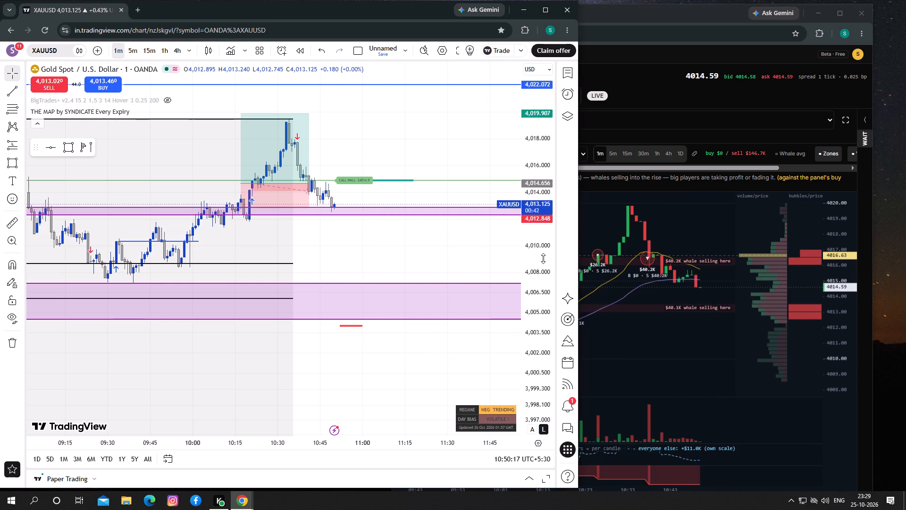
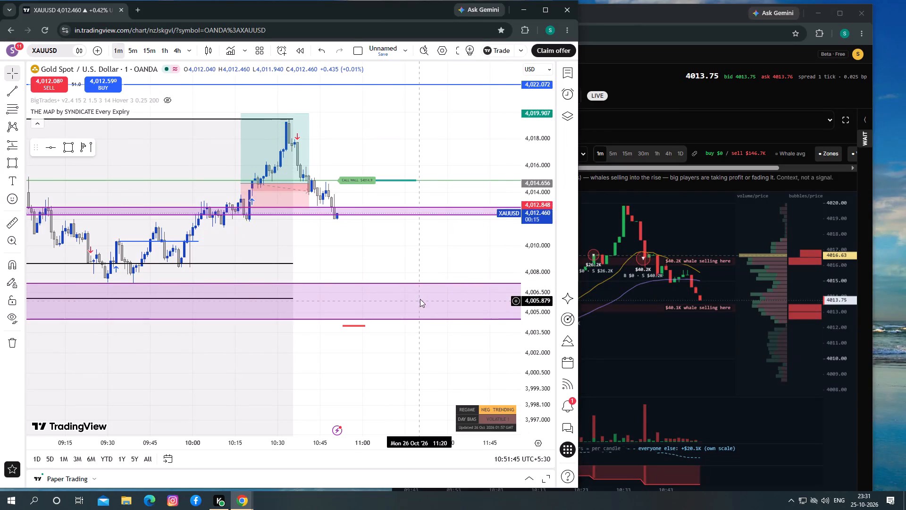
Check the XAUT/USDT whale selling zones and the lower marked level on Tradfye, returning to TradingView's XAUUSD 1-minute candles.
{"action": "left_click_drag", "start_coordinate": [636, 327], "coordinate": [625, 314]}
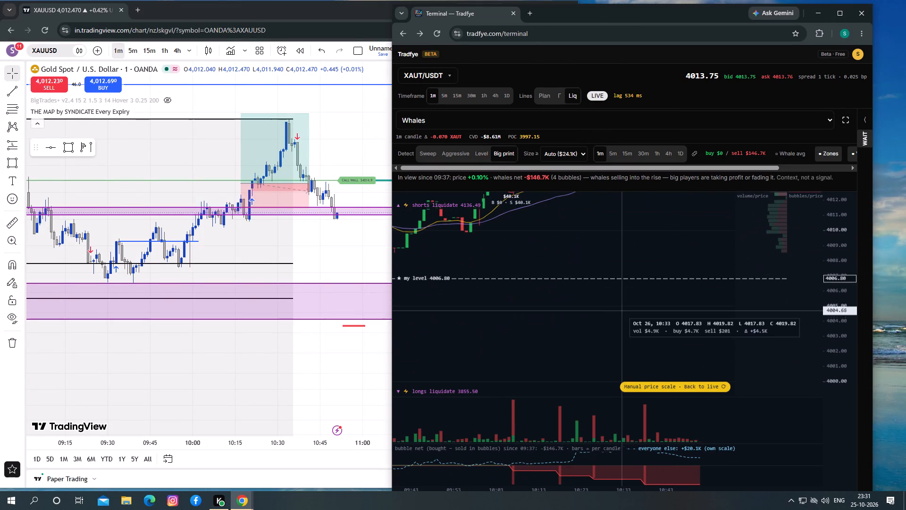
{"action": "left_click_drag", "start_coordinate": [595, 260], "coordinate": [574, 342]}
{"action": "left_click_drag", "start_coordinate": [616, 323], "coordinate": [607, 332]}
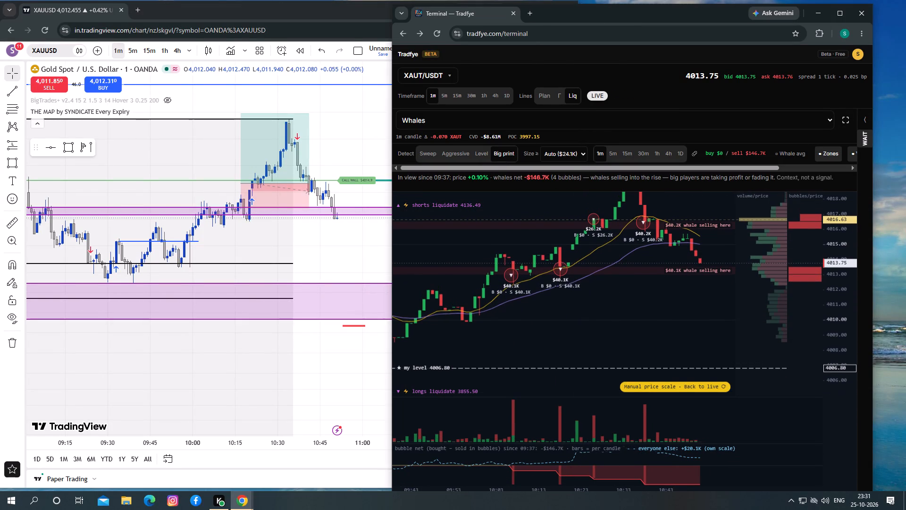
{"action": "left_click_drag", "start_coordinate": [607, 332], "coordinate": [607, 333]}
{"action": "left_click_drag", "start_coordinate": [325, 259], "coordinate": [312, 268]}
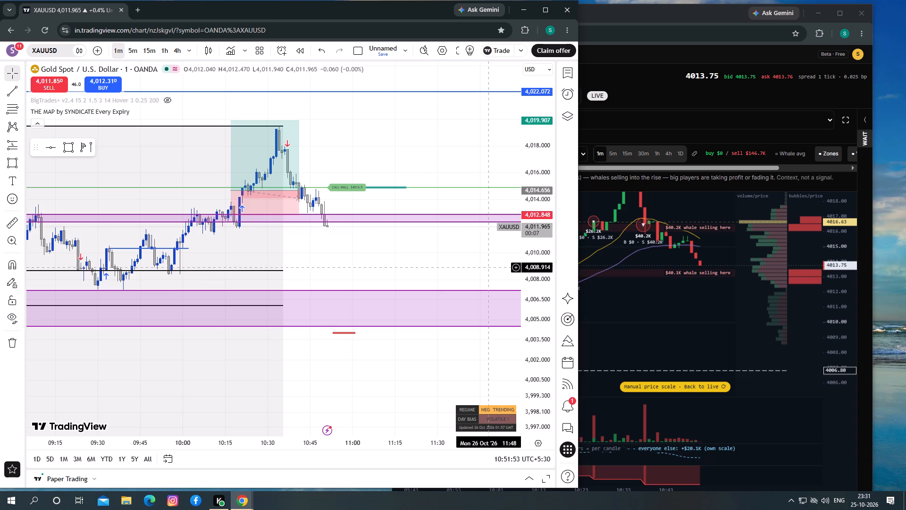
{"action": "left_click_drag", "start_coordinate": [445, 265], "coordinate": [431, 265]}
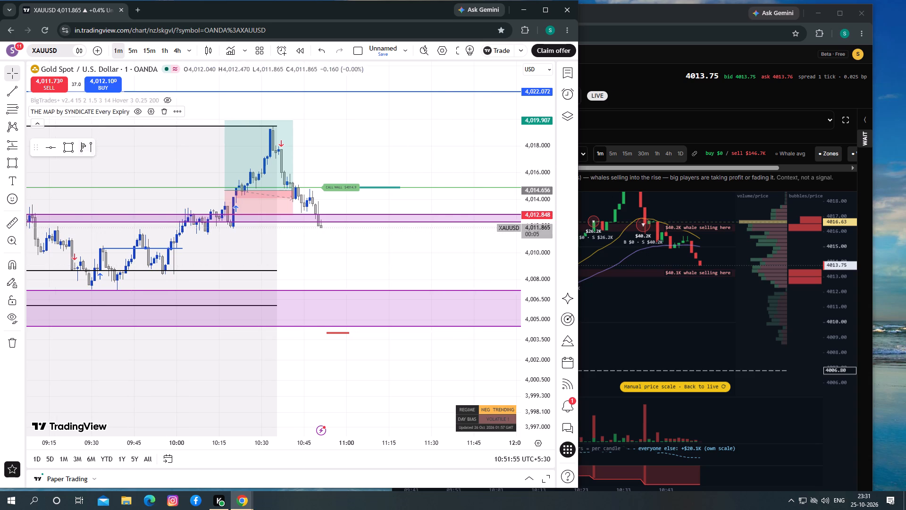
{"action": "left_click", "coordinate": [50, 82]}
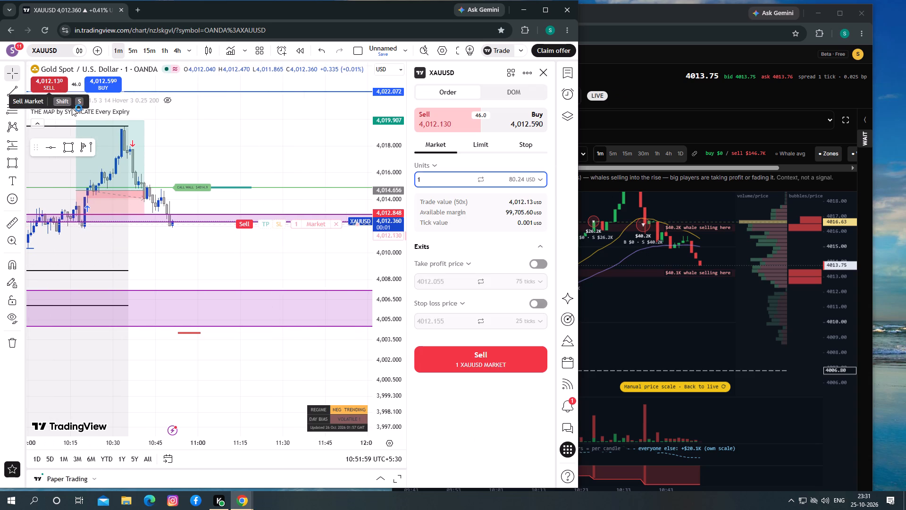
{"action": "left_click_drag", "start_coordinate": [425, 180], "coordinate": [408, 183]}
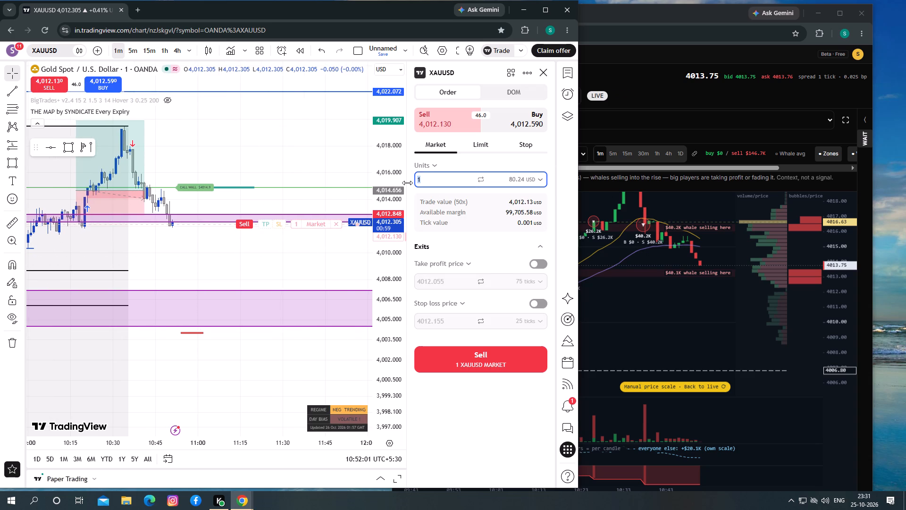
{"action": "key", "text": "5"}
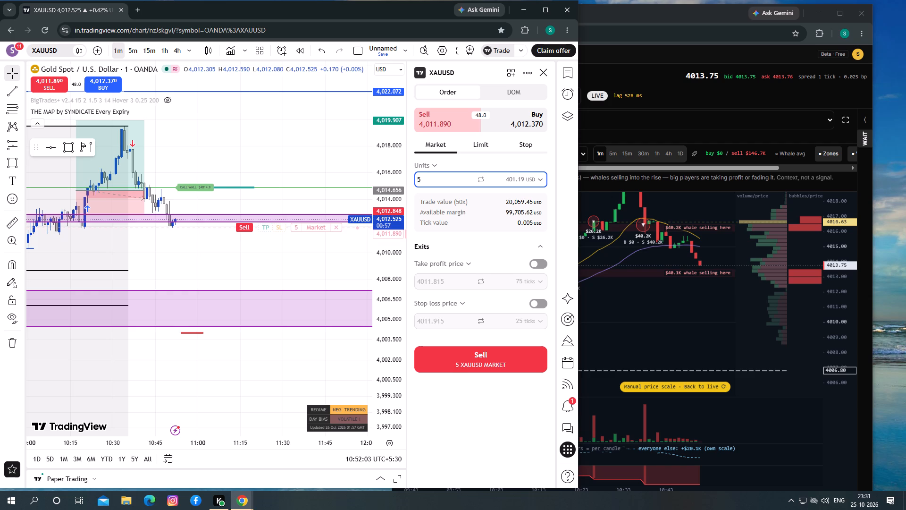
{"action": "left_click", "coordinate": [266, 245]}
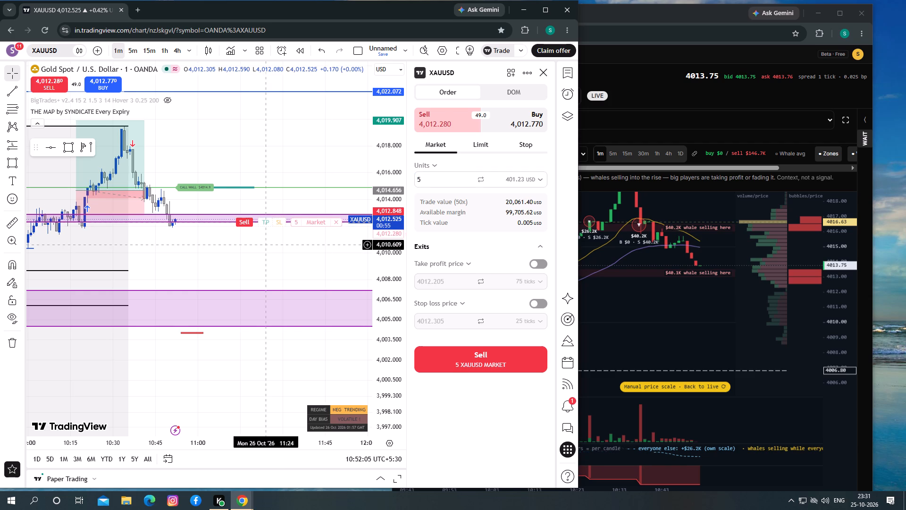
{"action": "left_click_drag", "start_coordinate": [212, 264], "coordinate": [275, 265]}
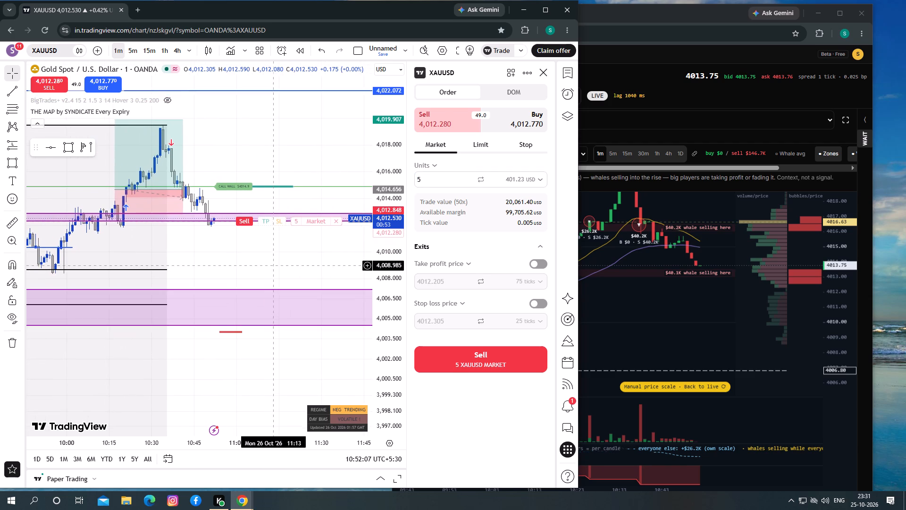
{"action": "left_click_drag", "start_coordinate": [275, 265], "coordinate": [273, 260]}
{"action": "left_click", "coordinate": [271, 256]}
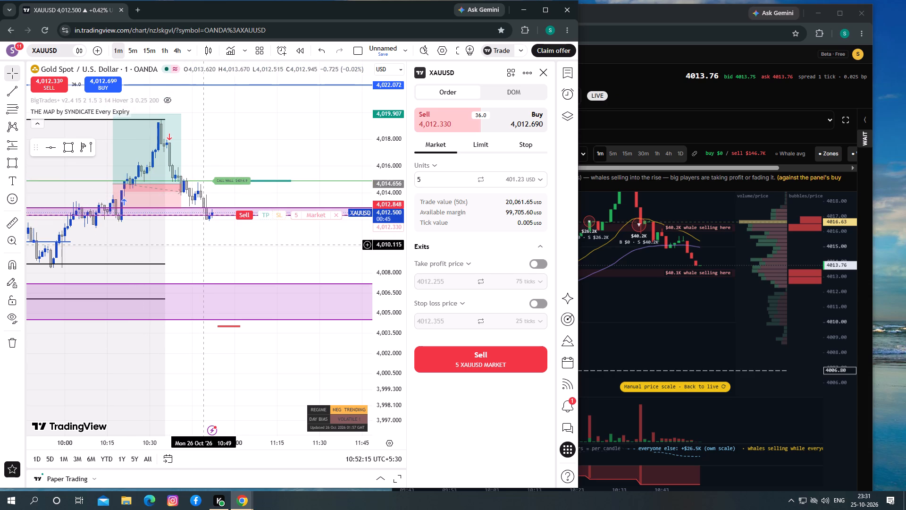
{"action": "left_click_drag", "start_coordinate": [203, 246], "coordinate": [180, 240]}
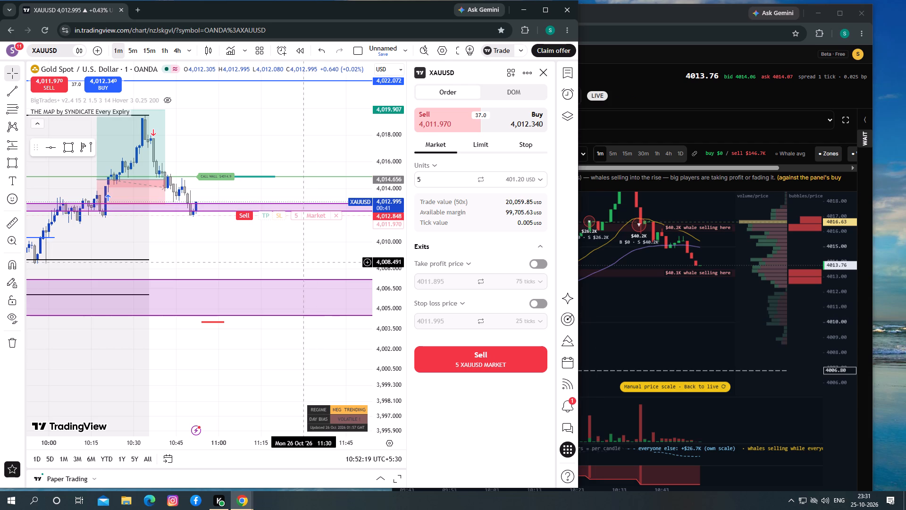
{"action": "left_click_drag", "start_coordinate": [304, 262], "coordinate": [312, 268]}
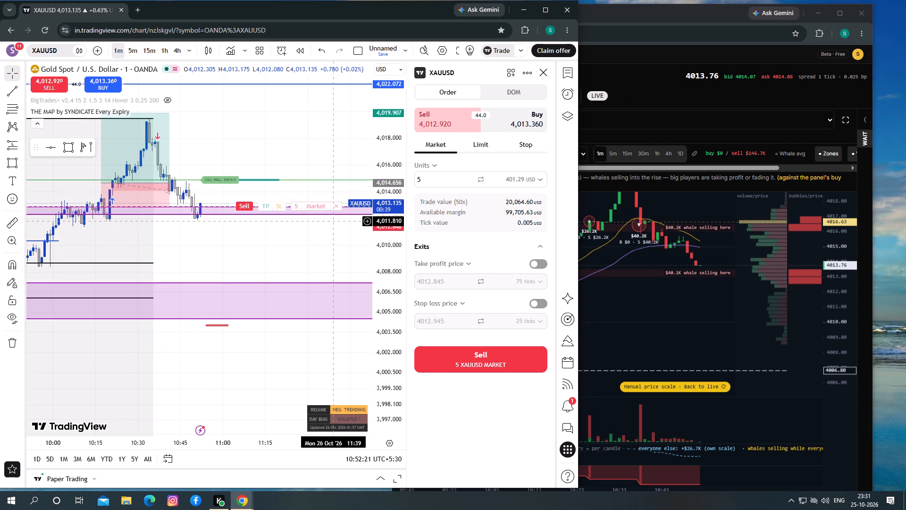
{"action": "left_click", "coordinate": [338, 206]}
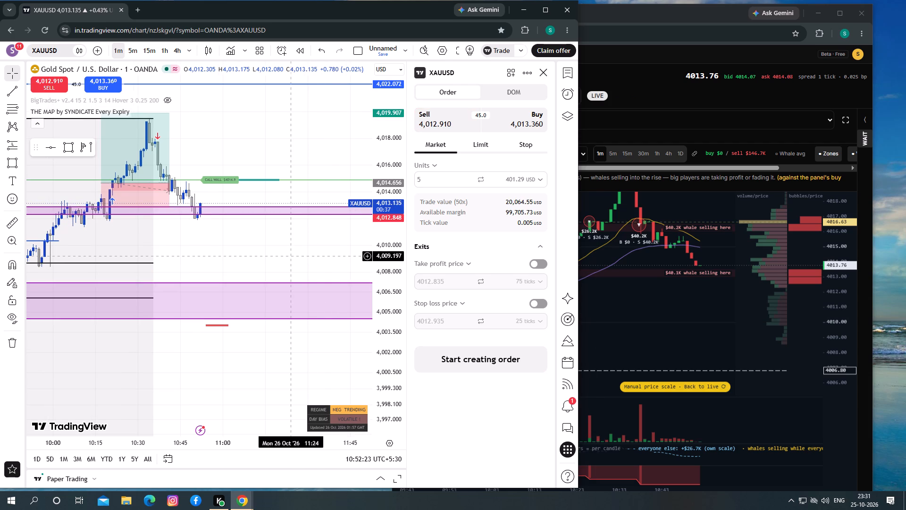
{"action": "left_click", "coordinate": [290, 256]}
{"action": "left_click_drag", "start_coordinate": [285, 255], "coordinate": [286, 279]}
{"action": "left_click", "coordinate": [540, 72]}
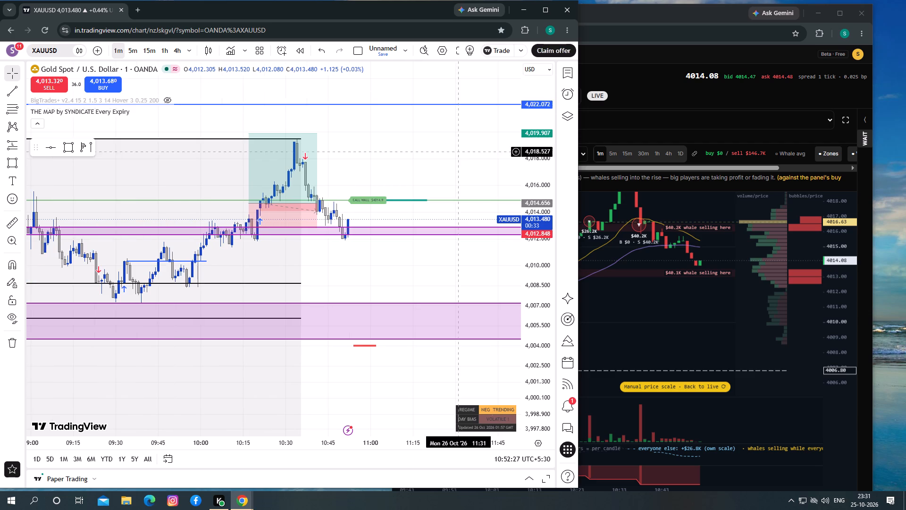
Switch XAUUSD to the 5-minute timeframe and examine price between the 0DTE call and 0DTE put levels and around both purple zones.
{"action": "left_click_drag", "start_coordinate": [432, 255], "coordinate": [431, 237]}
{"action": "left_click_drag", "start_coordinate": [535, 226], "coordinate": [536, 232]}
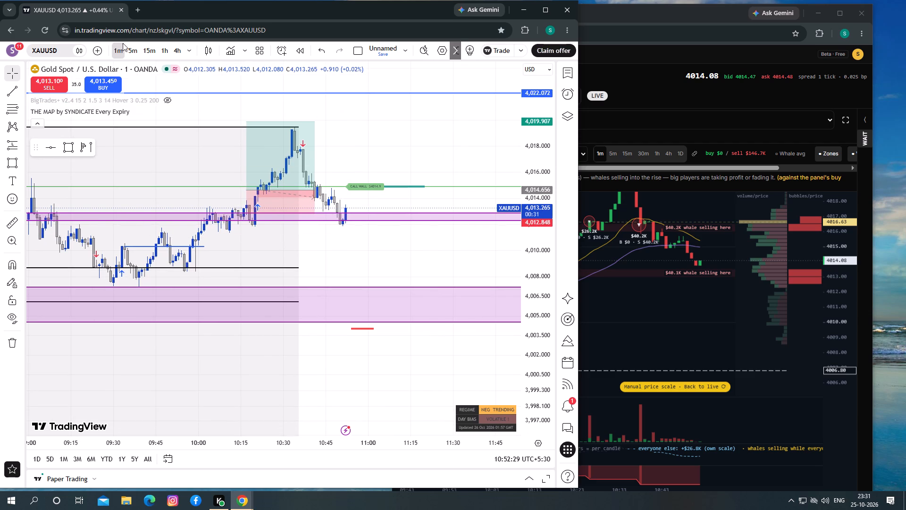
{"action": "left_click", "coordinate": [130, 47]}
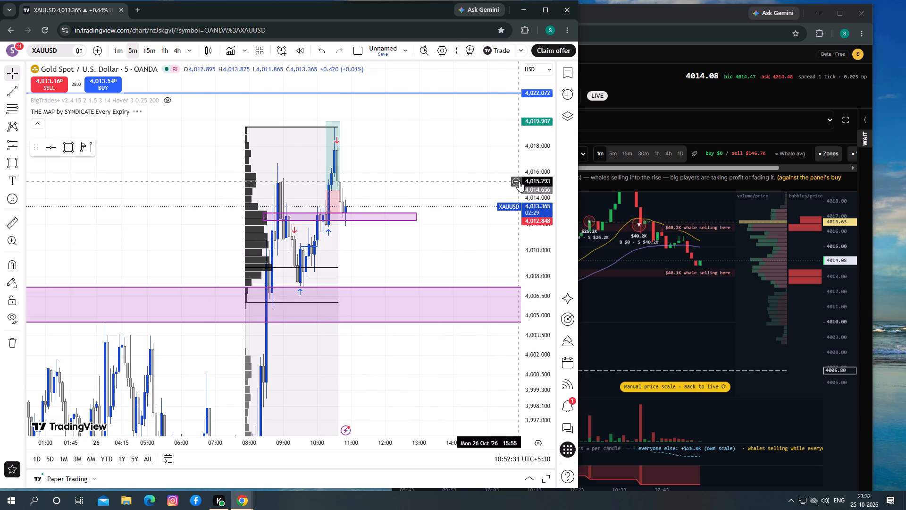
{"action": "left_click_drag", "start_coordinate": [529, 174], "coordinate": [531, 271]}
{"action": "left_click_drag", "start_coordinate": [449, 249], "coordinate": [418, 227]}
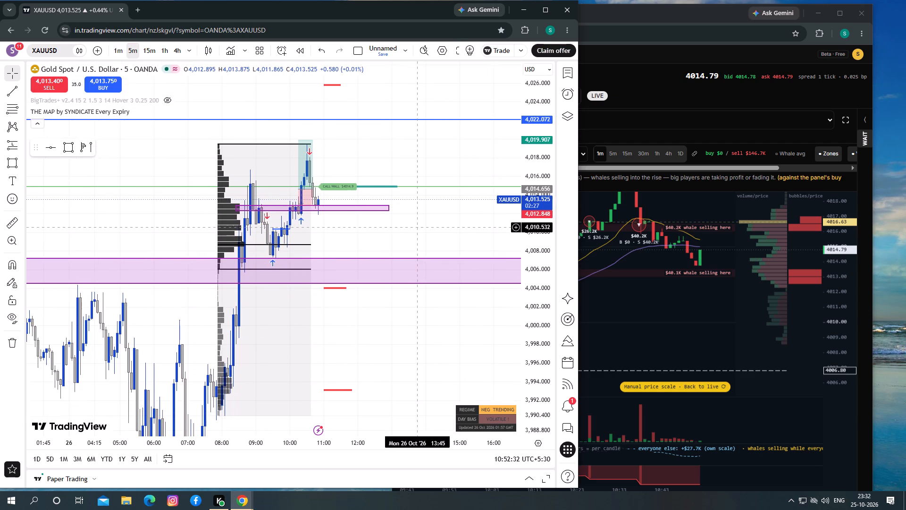
{"action": "left_click_drag", "start_coordinate": [418, 227], "coordinate": [414, 365]}
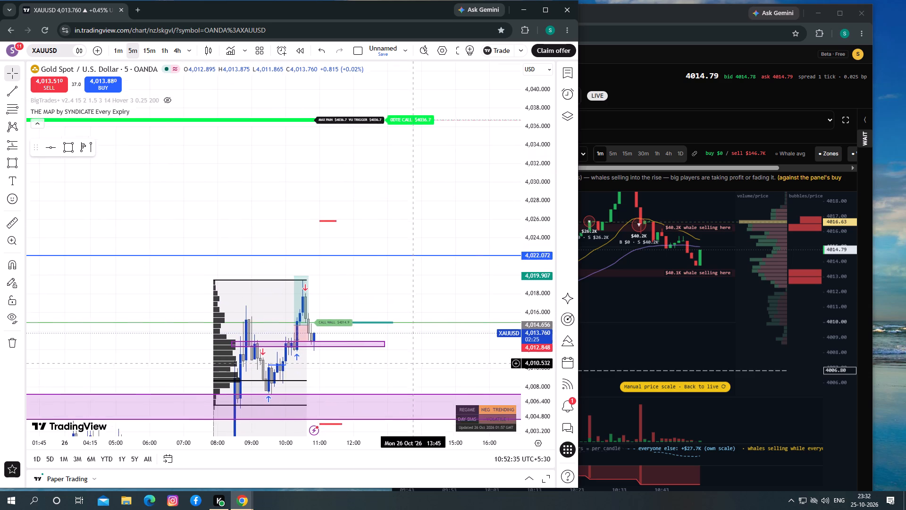
{"action": "left_click_drag", "start_coordinate": [414, 365], "coordinate": [394, 75]}
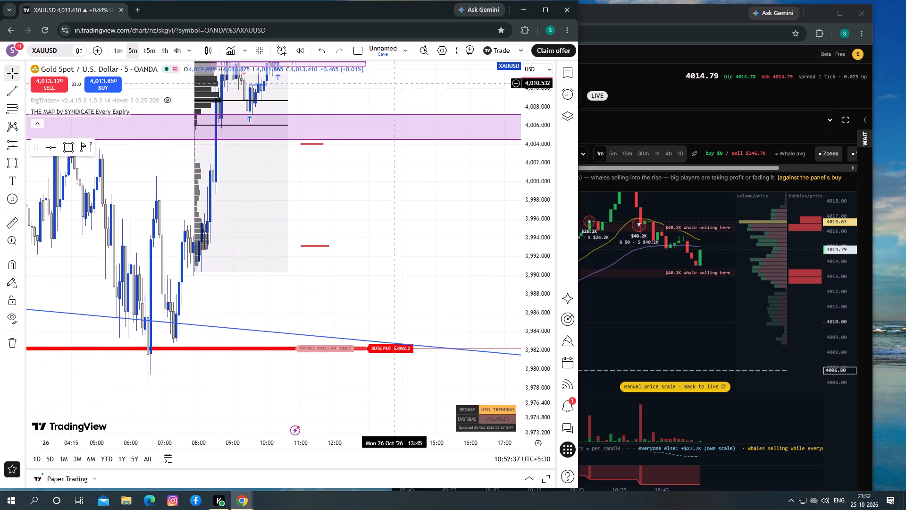
{"action": "left_click_drag", "start_coordinate": [394, 75], "coordinate": [394, 76]}
{"action": "left_click_drag", "start_coordinate": [394, 71], "coordinate": [357, 103]}
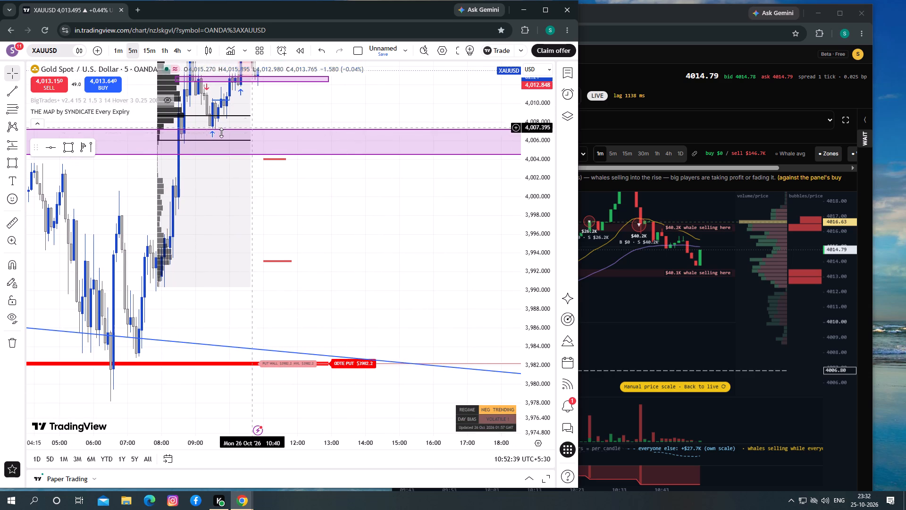
{"action": "left_click", "coordinate": [358, 360]}
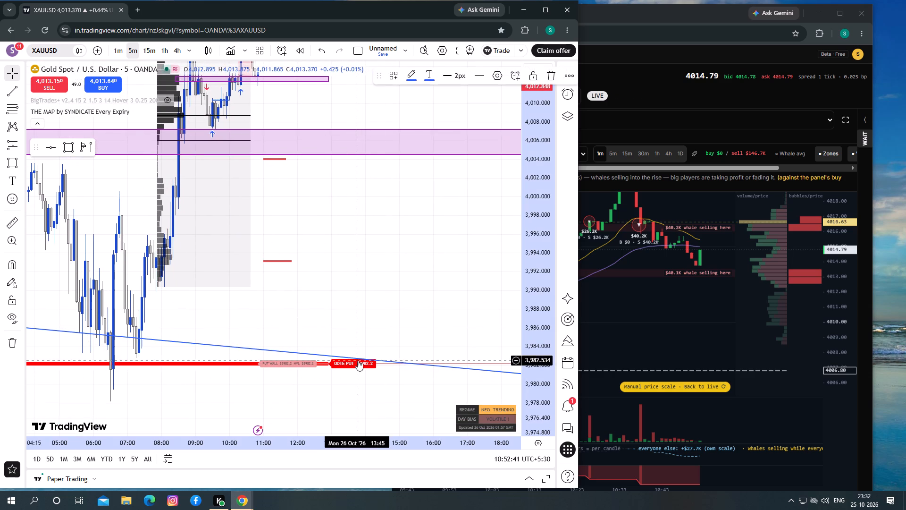
{"action": "left_click", "coordinate": [352, 298]}
{"action": "left_click_drag", "start_coordinate": [353, 262], "coordinate": [354, 377]}
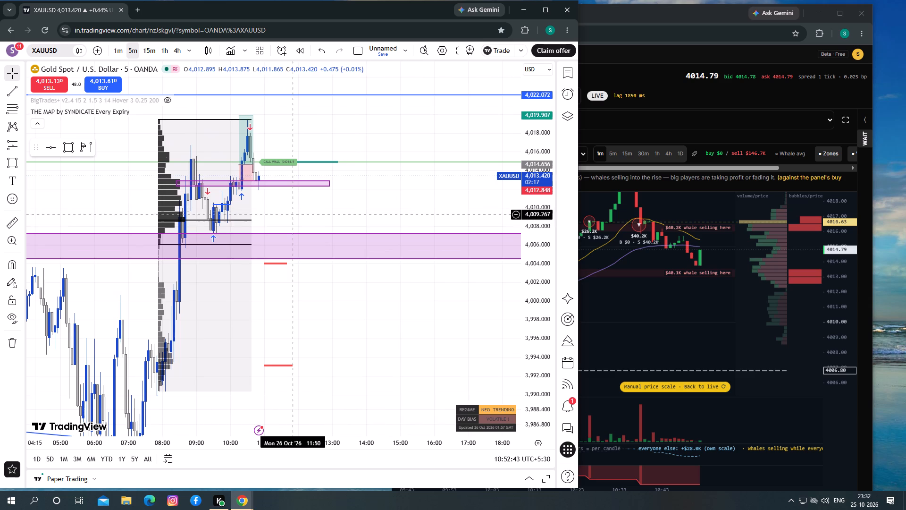
{"action": "left_click_drag", "start_coordinate": [293, 211], "coordinate": [300, 246]}
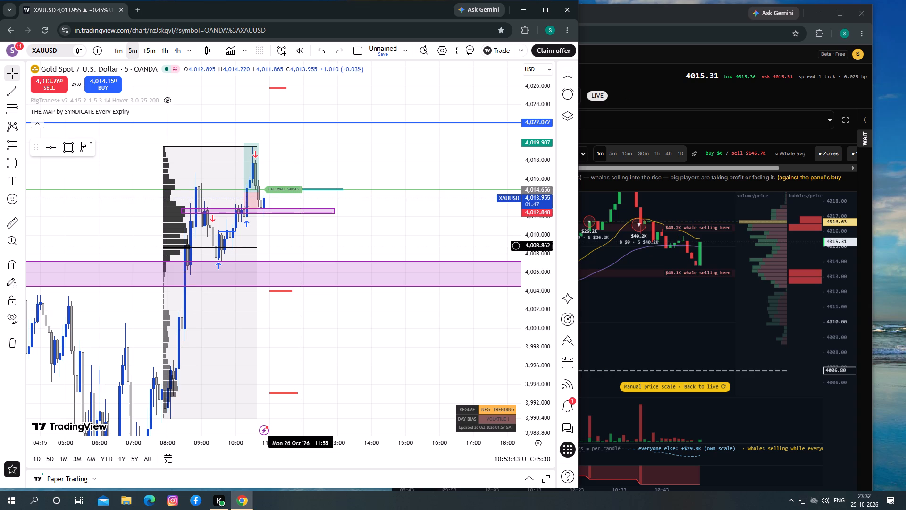
Enable GEX Level Alerts and 0DTE Level Alerts in the settings of THE MAP by SYNDICATE indicator.
{"action": "left_click", "coordinate": [93, 109]}
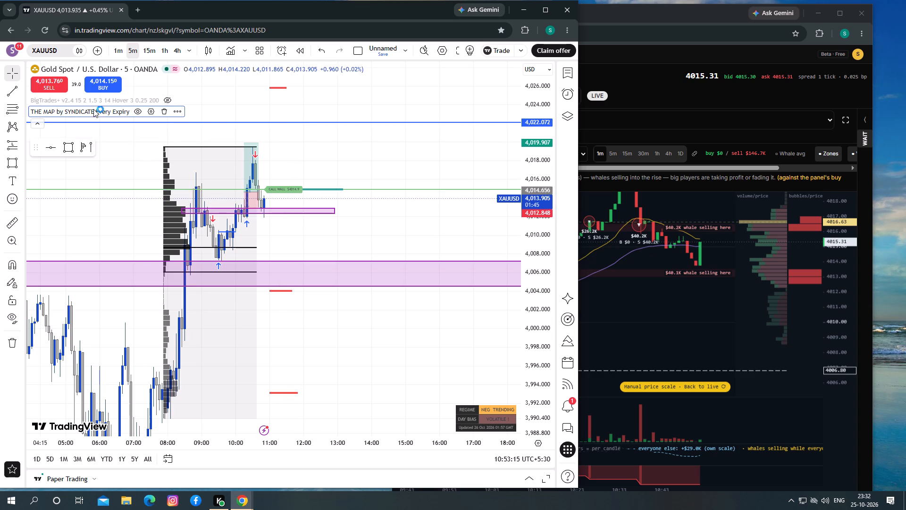
{"action": "left_click", "coordinate": [151, 110]}
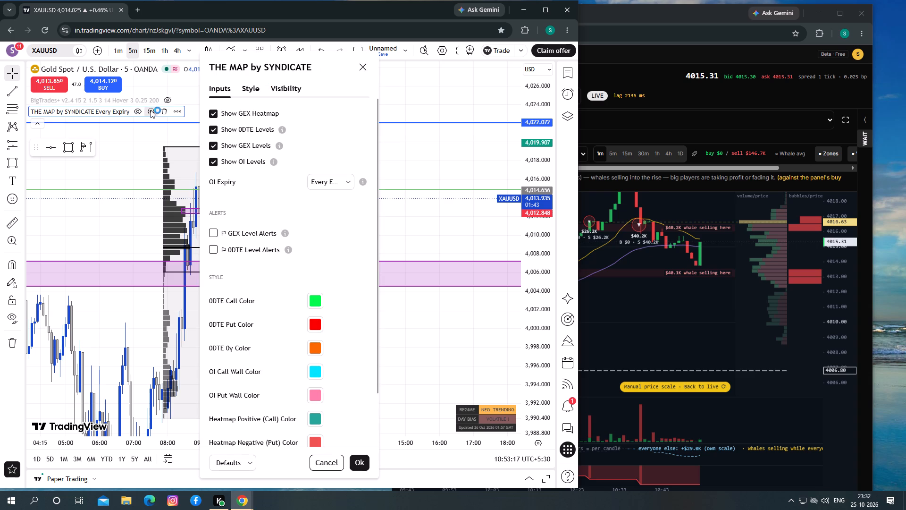
{"action": "left_click", "coordinate": [214, 229]}
{"action": "left_click", "coordinate": [216, 251]}
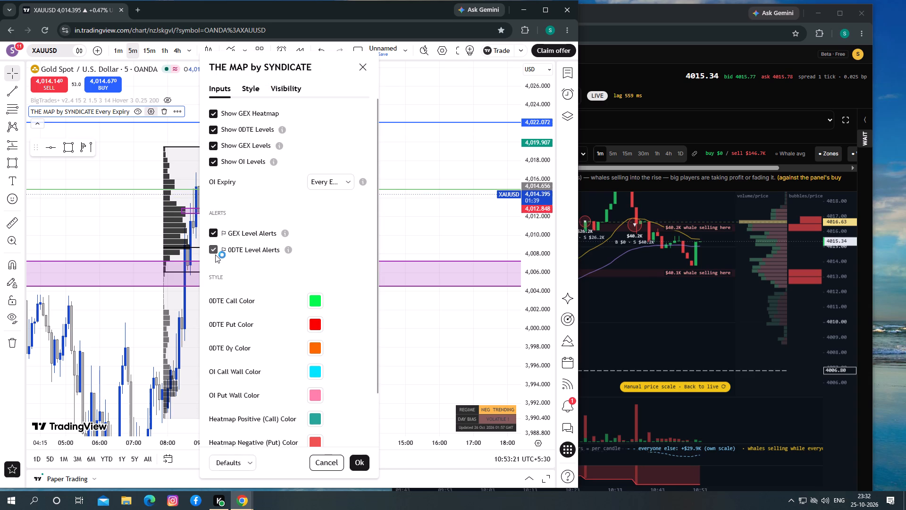
{"action": "left_click_drag", "start_coordinate": [378, 354], "coordinate": [377, 362]}
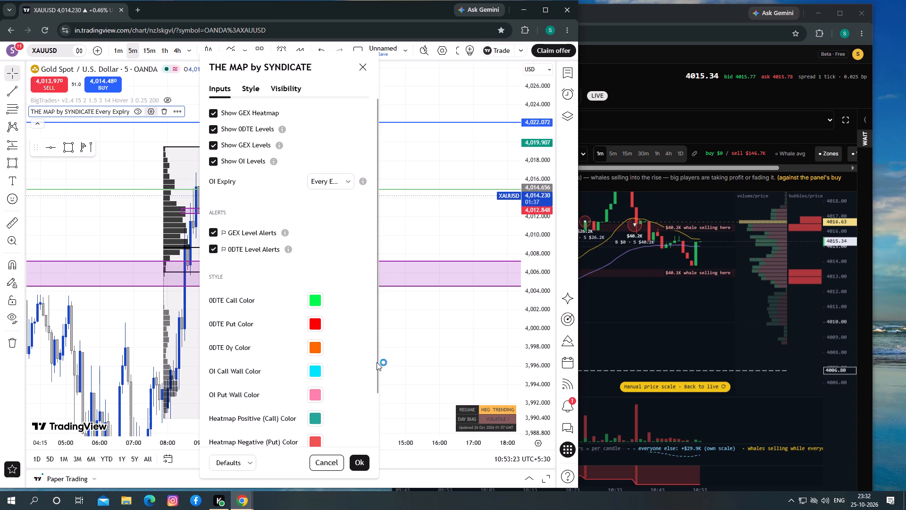
{"action": "left_click_drag", "start_coordinate": [377, 362], "coordinate": [383, 229]}
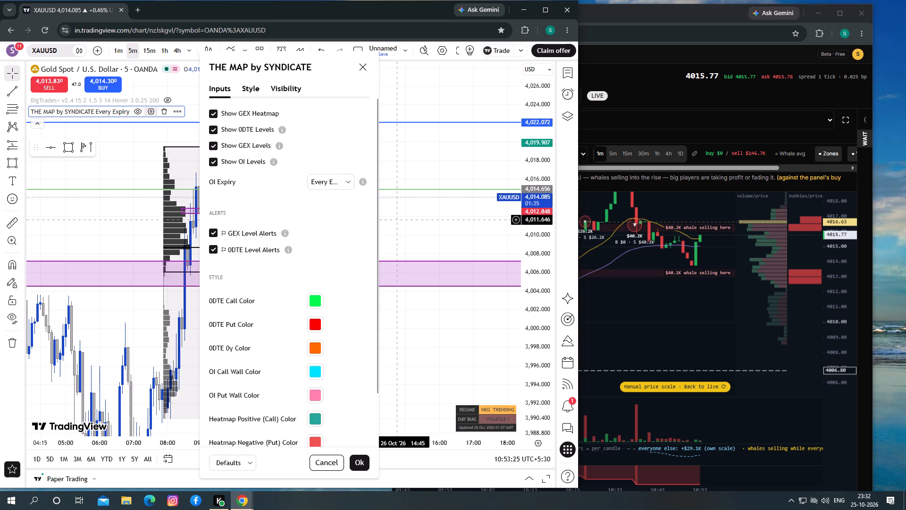
{"action": "left_click", "coordinate": [409, 215]}
{"action": "left_click_drag", "start_coordinate": [379, 356], "coordinate": [369, 352]}
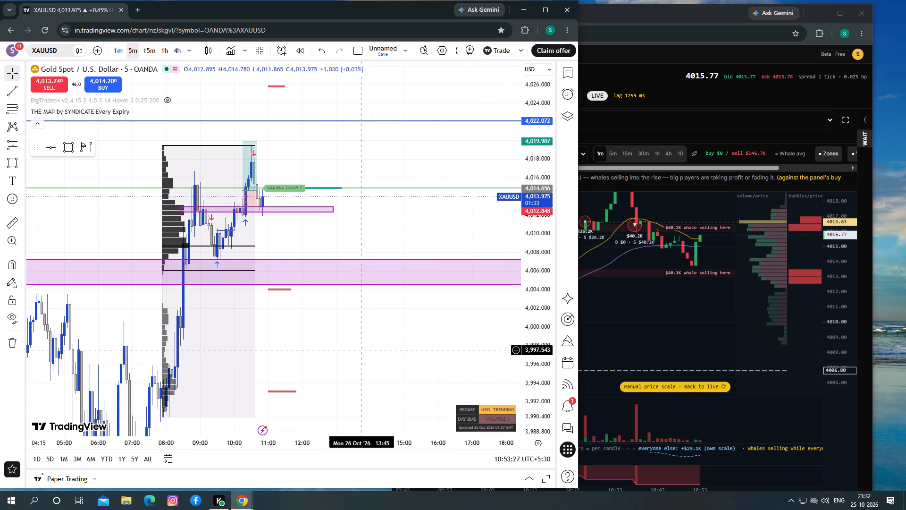
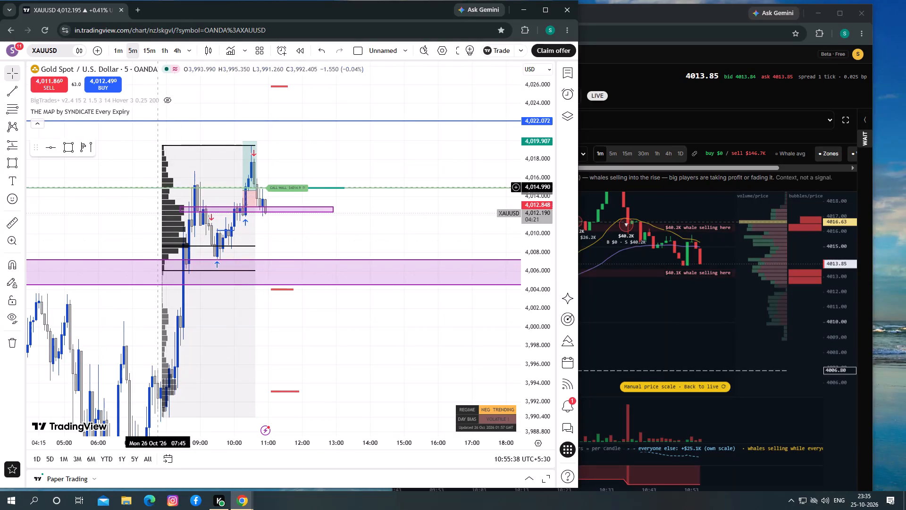
Switch XAUUSD to the 1-minute timeframe, examine price around both purple zones, and compare it with the XAUT/USDT whale selling zones on Tradfye.
{"action": "left_click", "coordinate": [112, 48]}
{"action": "left_click_drag", "start_coordinate": [291, 337], "coordinate": [280, 311]}
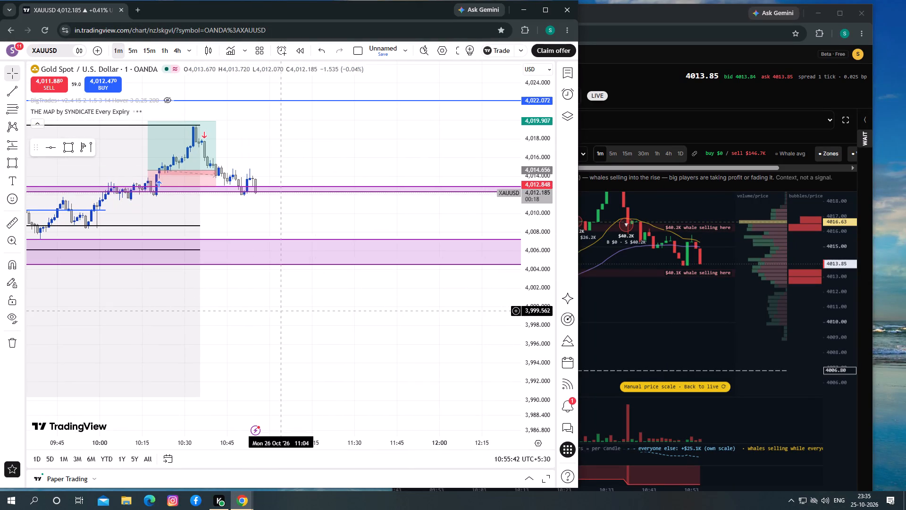
{"action": "left_click_drag", "start_coordinate": [530, 323], "coordinate": [532, 298]}
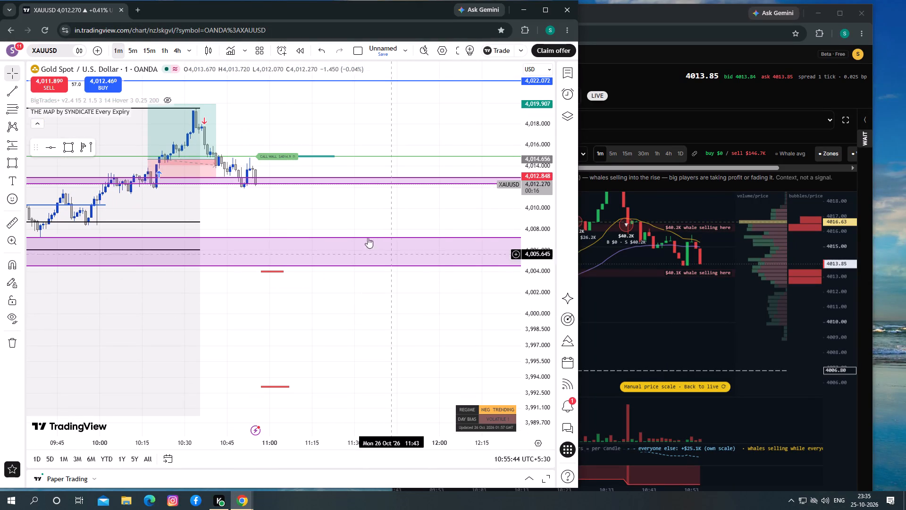
{"action": "left_click_drag", "start_coordinate": [349, 217], "coordinate": [344, 235]}
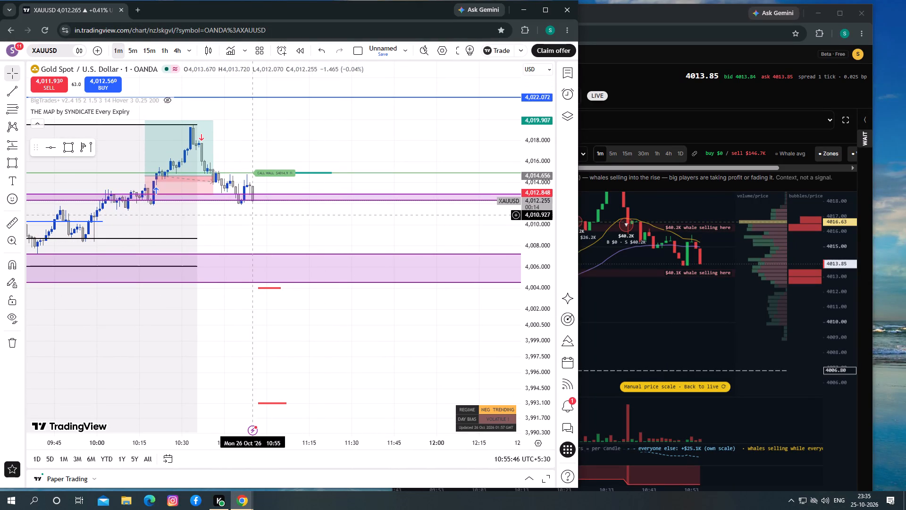
{"action": "left_click_drag", "start_coordinate": [252, 213], "coordinate": [270, 238]}
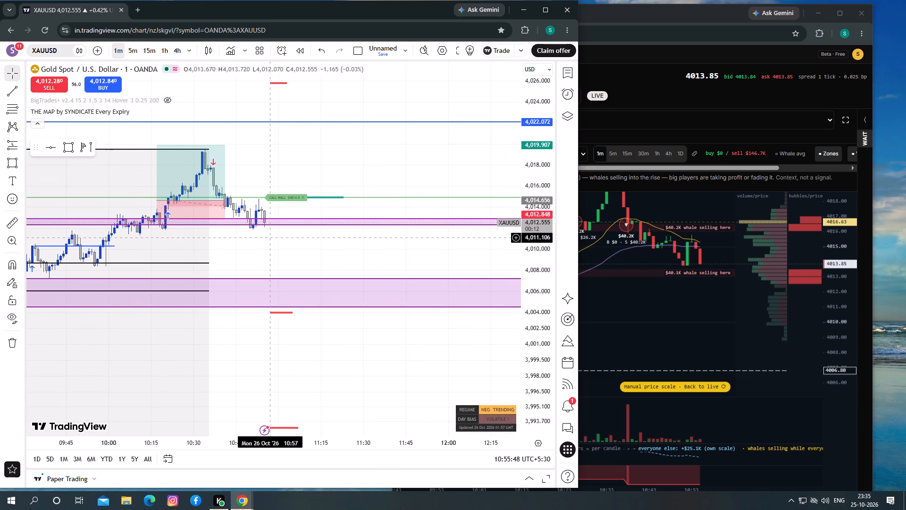
{"action": "left_click_drag", "start_coordinate": [648, 344], "coordinate": [630, 333]}
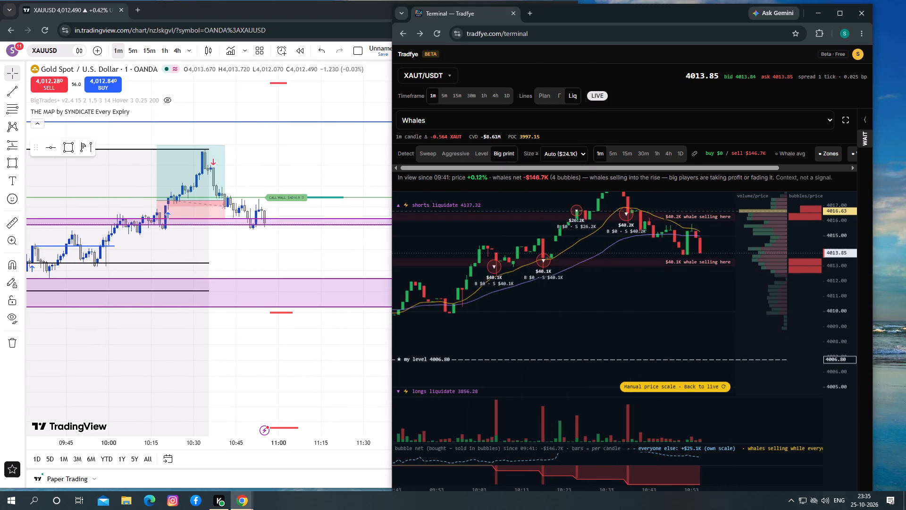
{"action": "left_click_drag", "start_coordinate": [574, 272], "coordinate": [568, 276]}
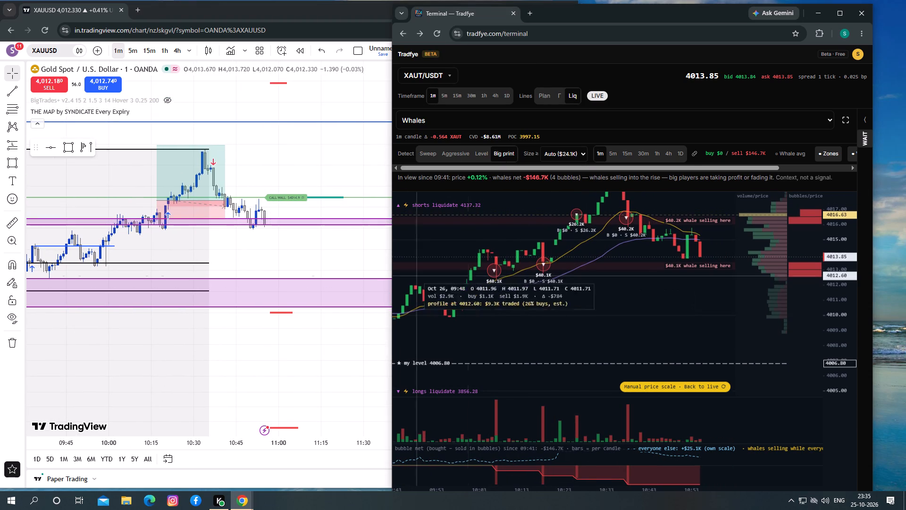
Extend the volume profile's range on the XAUUSD chart to the latest candle, ending at about 10:56.
{"action": "left_click_drag", "start_coordinate": [293, 263], "coordinate": [345, 275]}
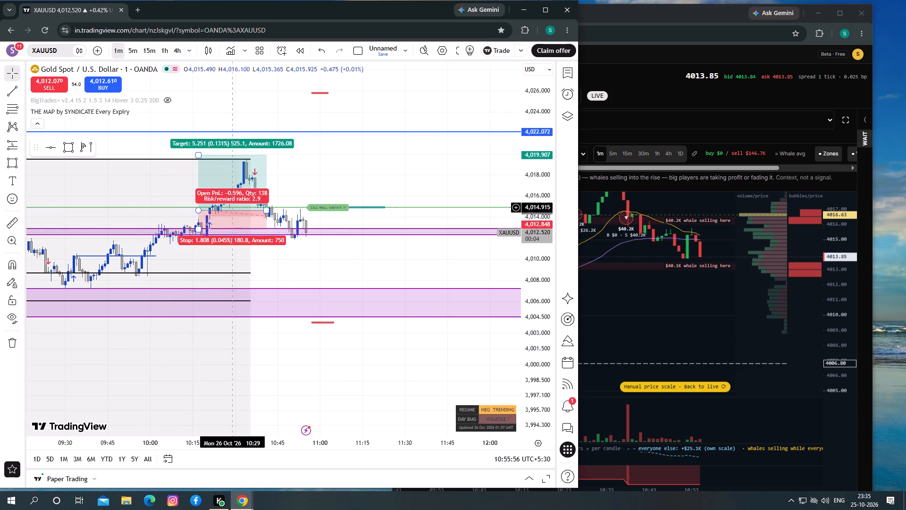
{"action": "left_click_drag", "start_coordinate": [298, 263], "coordinate": [348, 265]}
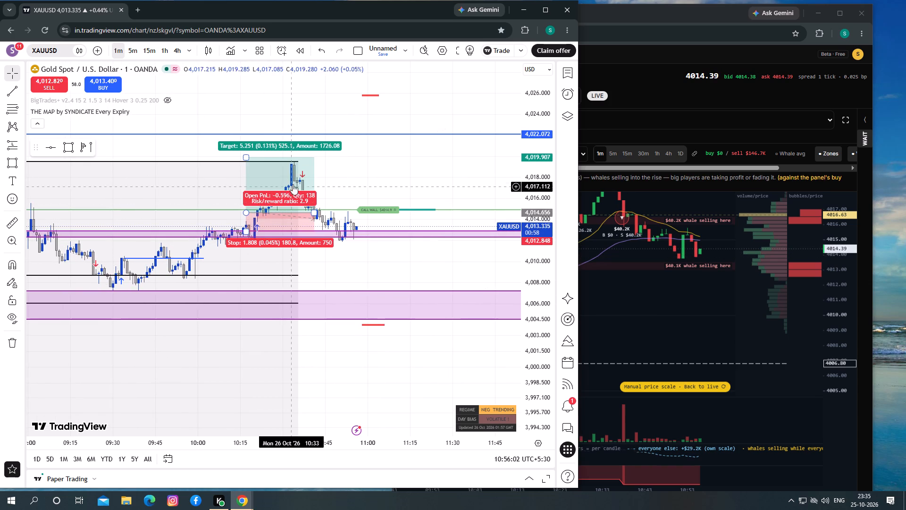
{"action": "left_click_drag", "start_coordinate": [352, 252], "coordinate": [405, 254]}
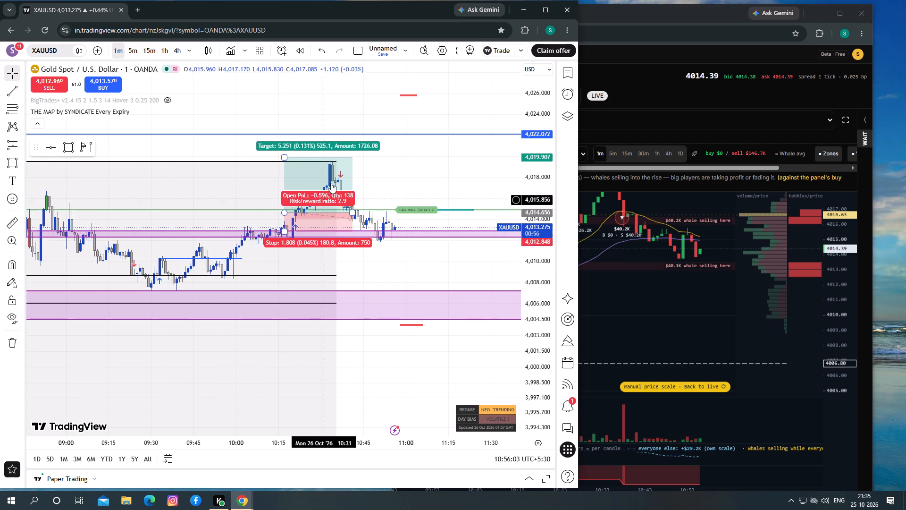
{"action": "left_click_drag", "start_coordinate": [381, 265], "coordinate": [323, 232]}
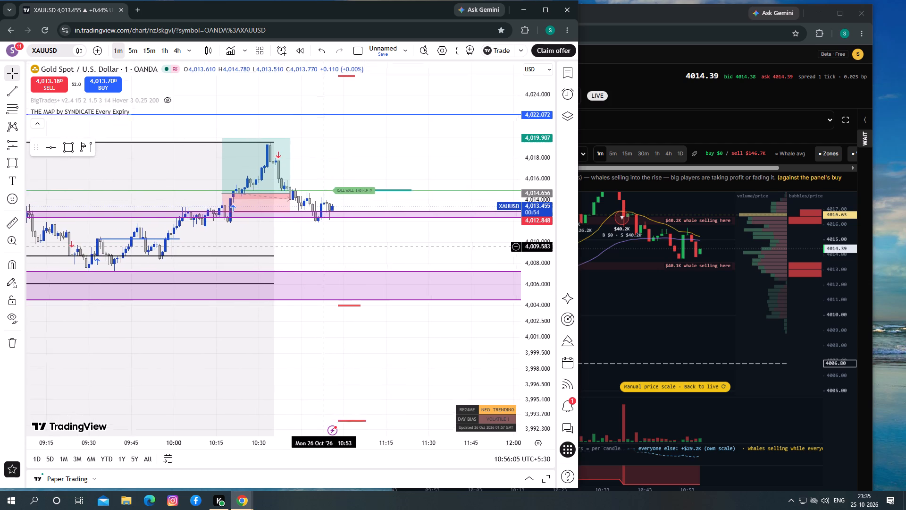
{"action": "left_click_drag", "start_coordinate": [323, 232], "coordinate": [315, 194]}
{"action": "left_click_drag", "start_coordinate": [261, 398], "coordinate": [344, 401]}
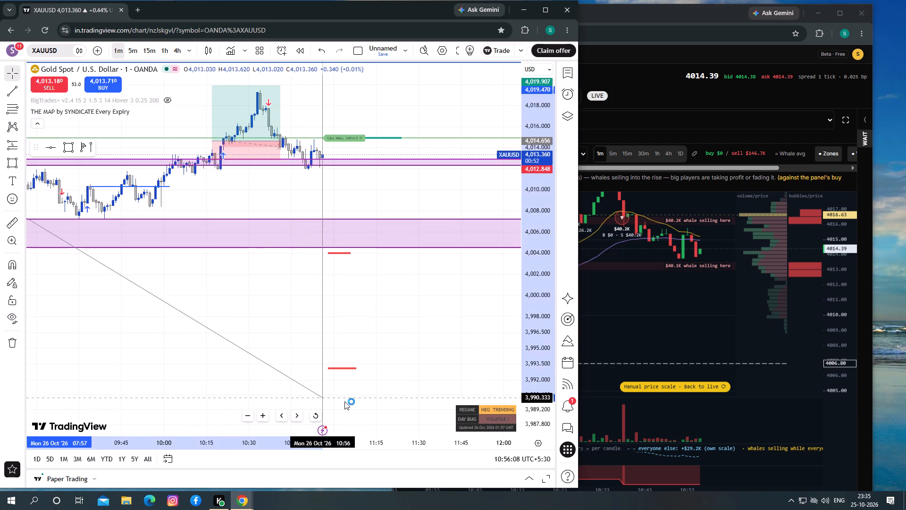
{"action": "left_click_drag", "start_coordinate": [344, 401], "coordinate": [354, 396]}
Examine XAUUSD 1-minute price against the extended volume profile's levels, the call wall, the purple zones and the levels above.
{"action": "left_click_drag", "start_coordinate": [346, 192], "coordinate": [367, 222]}
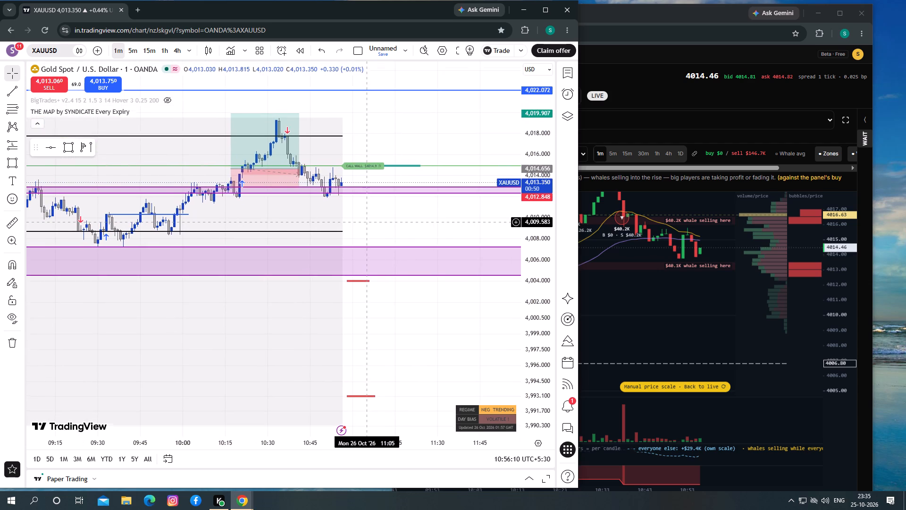
{"action": "left_click_drag", "start_coordinate": [367, 222], "coordinate": [441, 271]}
{"action": "left_click_drag", "start_coordinate": [463, 266], "coordinate": [480, 264]}
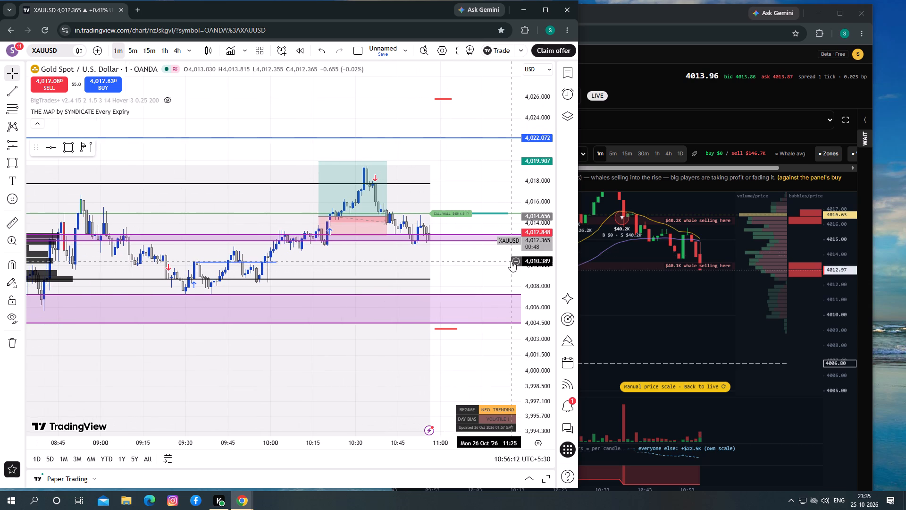
{"action": "left_click_drag", "start_coordinate": [473, 265], "coordinate": [514, 442]}
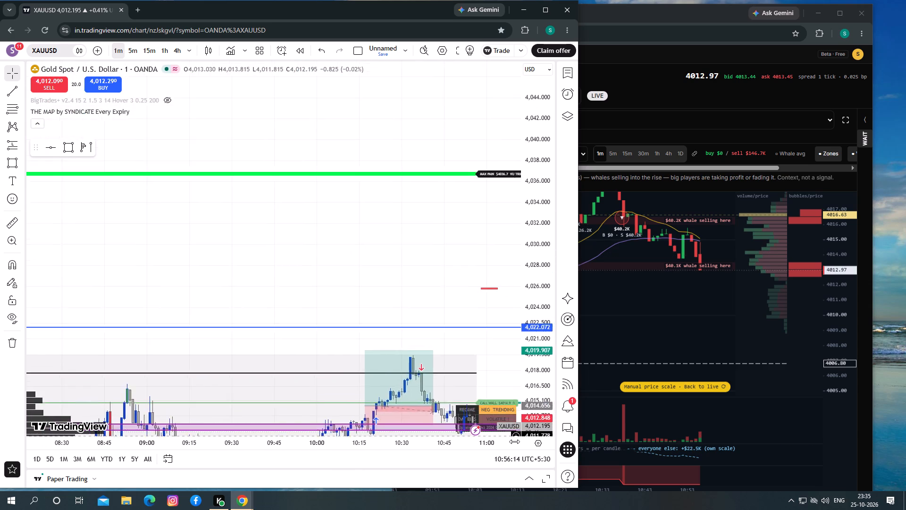
{"action": "left_click_drag", "start_coordinate": [514, 442], "coordinate": [556, 265]}
{"action": "left_click", "coordinate": [554, 267]}
{"action": "left_click", "coordinate": [549, 268]}
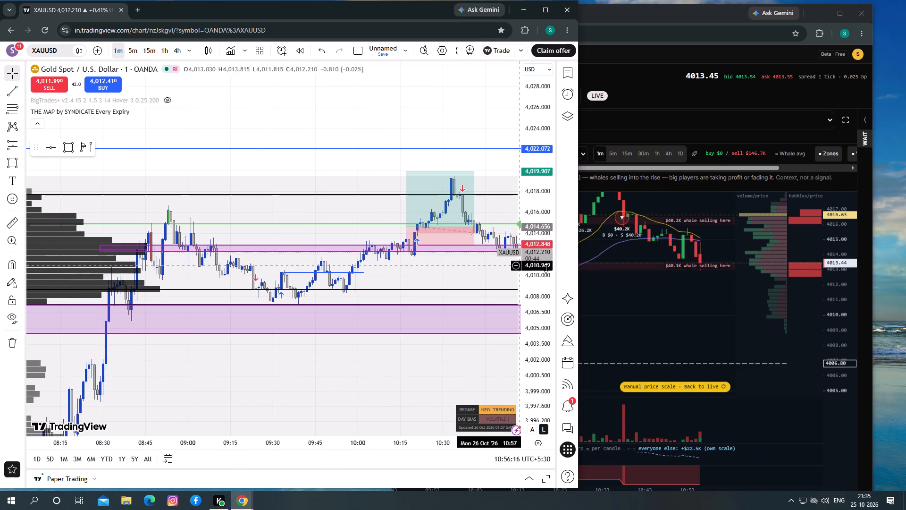
{"action": "left_click_drag", "start_coordinate": [273, 122], "coordinate": [109, 68]}
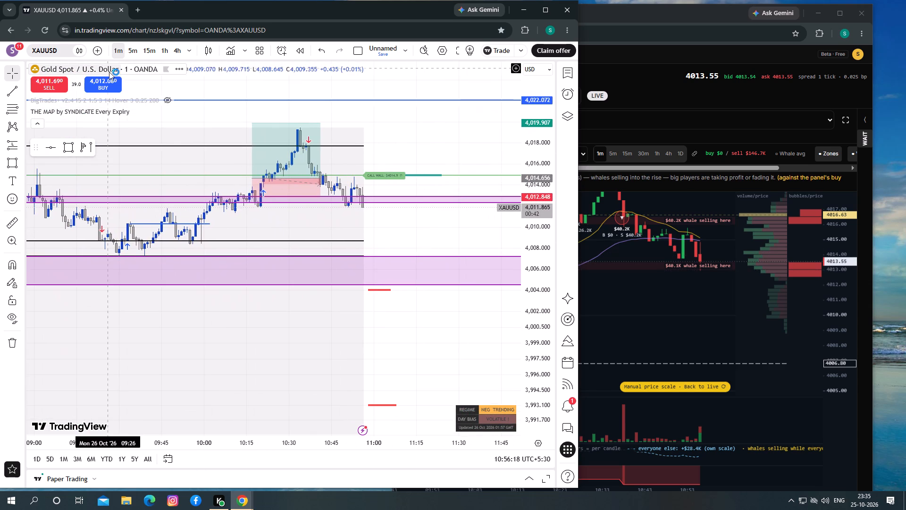
{"action": "left_click_drag", "start_coordinate": [379, 228], "coordinate": [365, 225]}
{"action": "left_click_drag", "start_coordinate": [398, 219], "coordinate": [396, 219]}
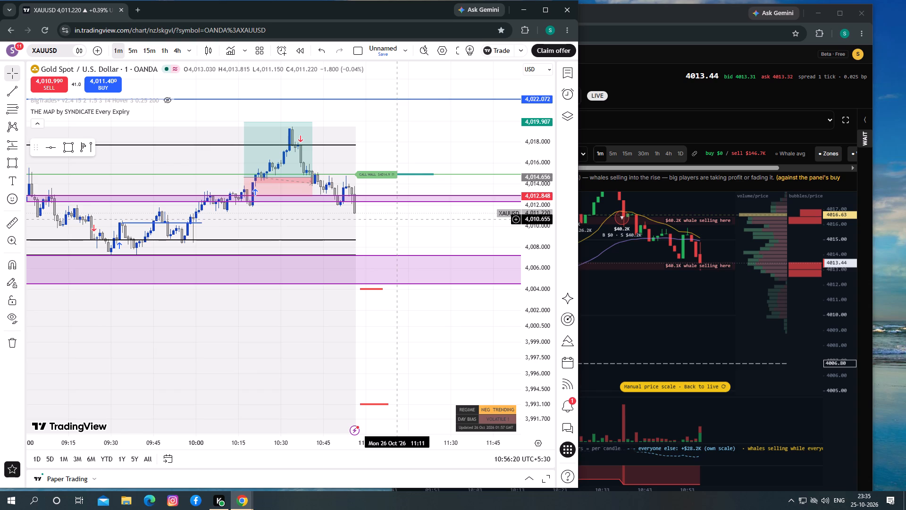
{"action": "left_click_drag", "start_coordinate": [396, 219], "coordinate": [386, 220]}
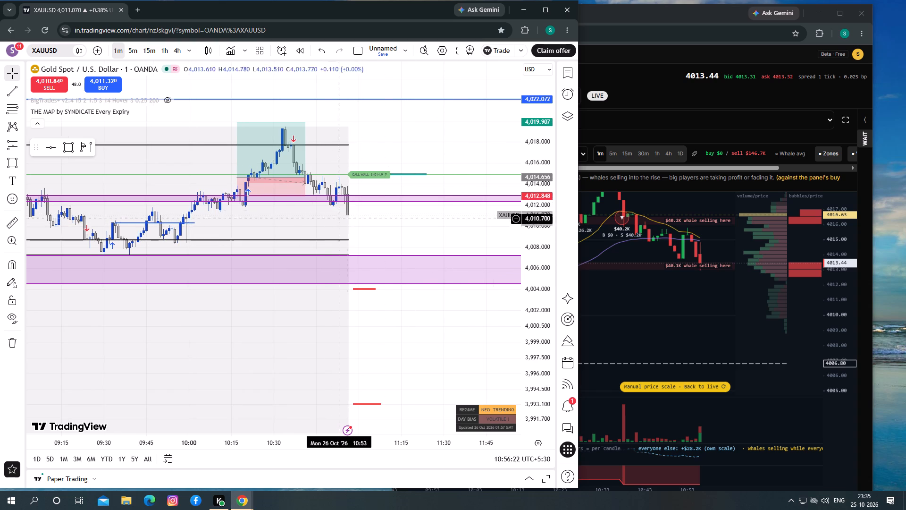
{"action": "left_click_drag", "start_coordinate": [372, 222], "coordinate": [373, 233]}
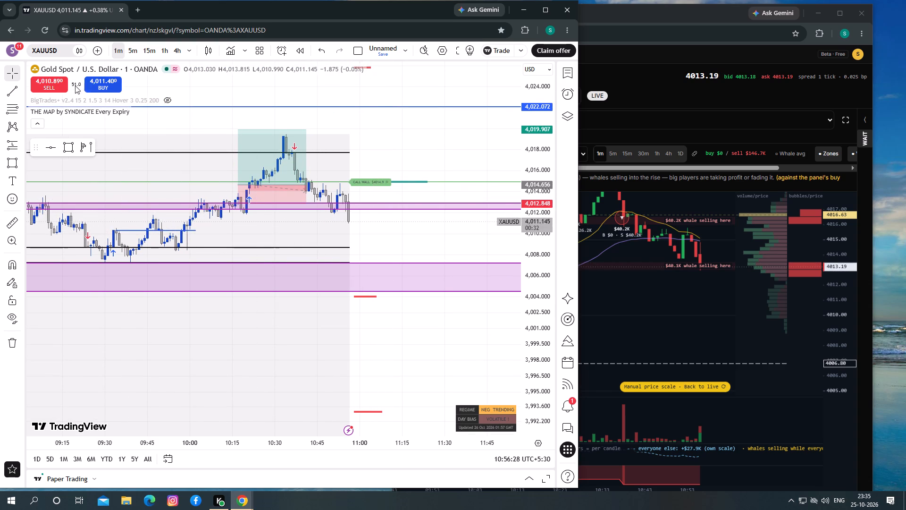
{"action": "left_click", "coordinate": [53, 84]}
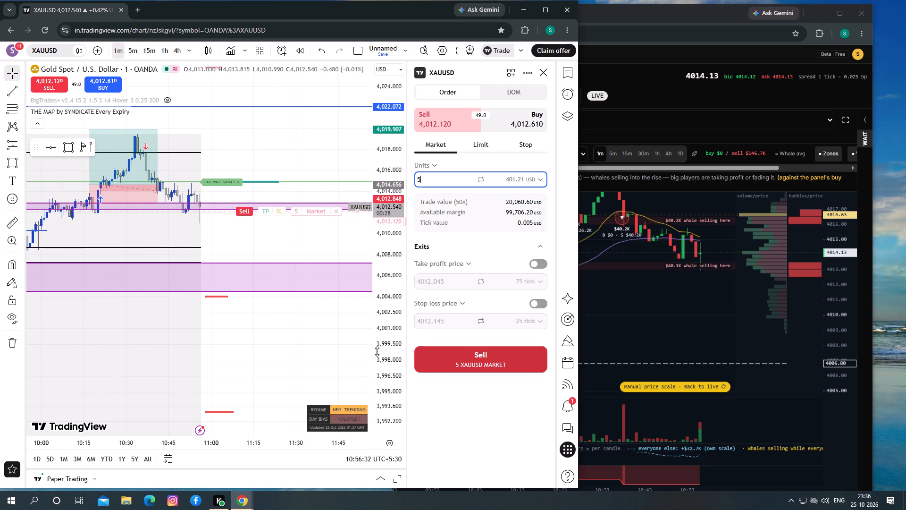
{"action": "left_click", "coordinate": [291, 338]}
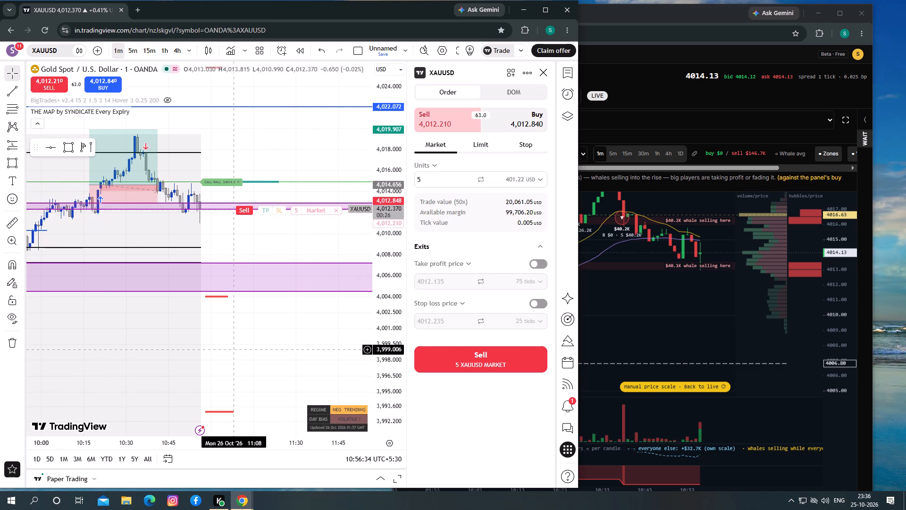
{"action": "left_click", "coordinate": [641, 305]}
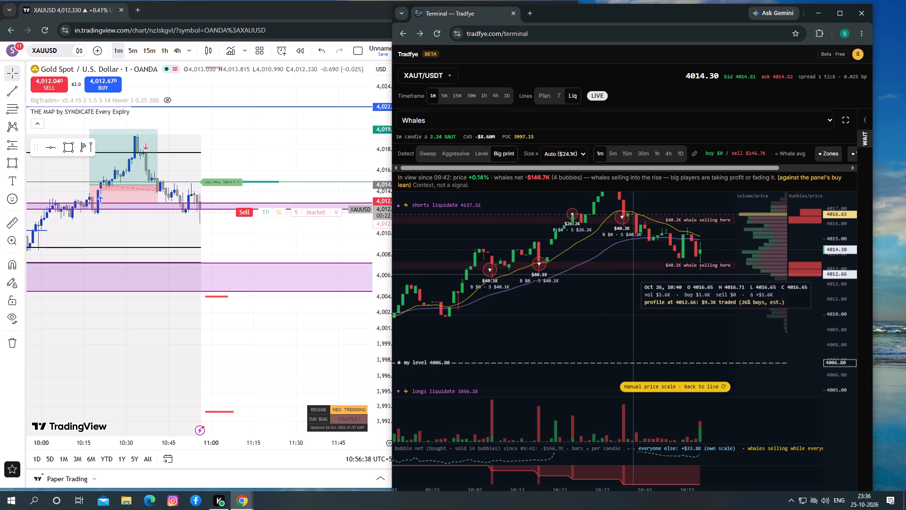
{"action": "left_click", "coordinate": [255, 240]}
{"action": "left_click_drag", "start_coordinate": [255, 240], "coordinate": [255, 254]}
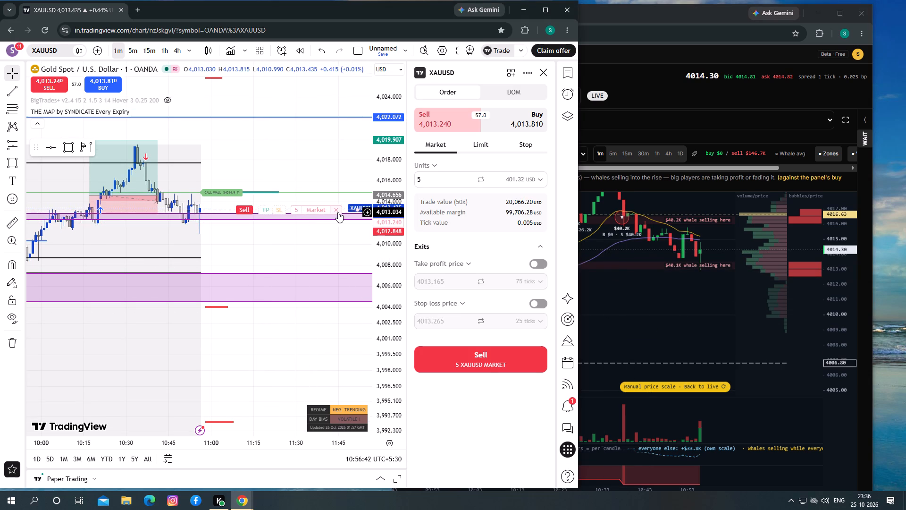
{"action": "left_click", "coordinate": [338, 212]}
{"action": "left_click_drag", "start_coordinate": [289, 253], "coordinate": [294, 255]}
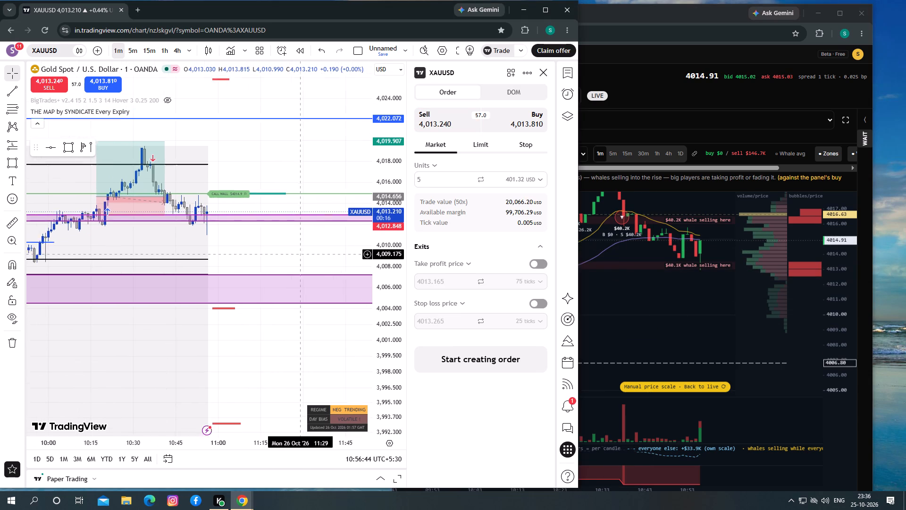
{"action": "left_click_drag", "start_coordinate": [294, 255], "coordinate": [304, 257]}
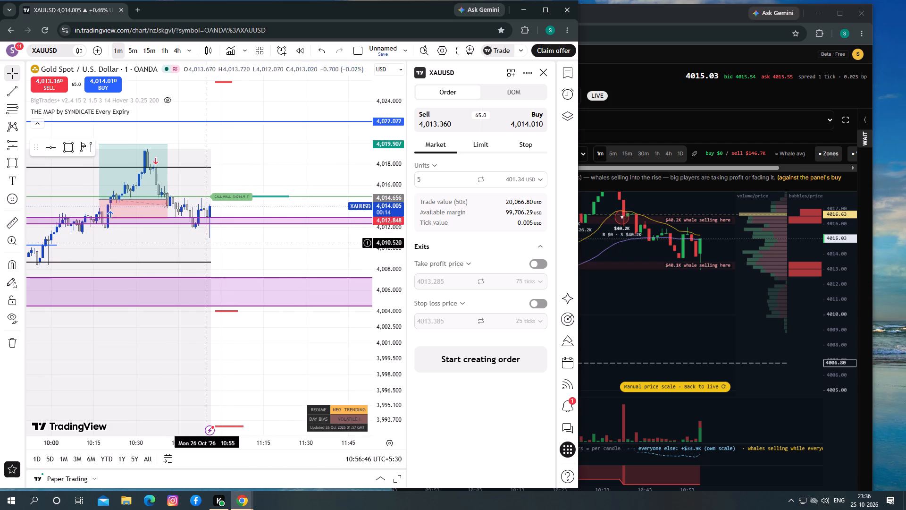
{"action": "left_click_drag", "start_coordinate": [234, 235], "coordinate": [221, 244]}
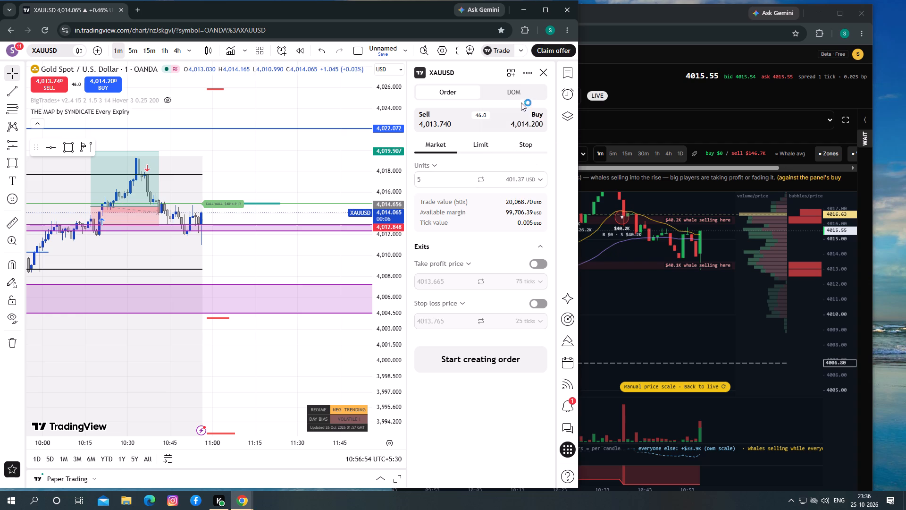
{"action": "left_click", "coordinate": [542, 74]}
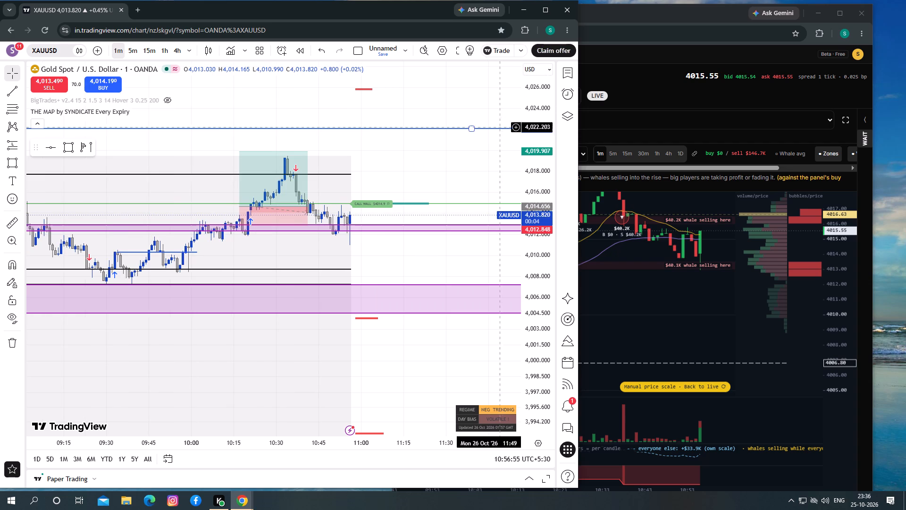
Place a paper-trading market buy order for 5 units of XAUUSD.
{"action": "left_click", "coordinate": [96, 83]}
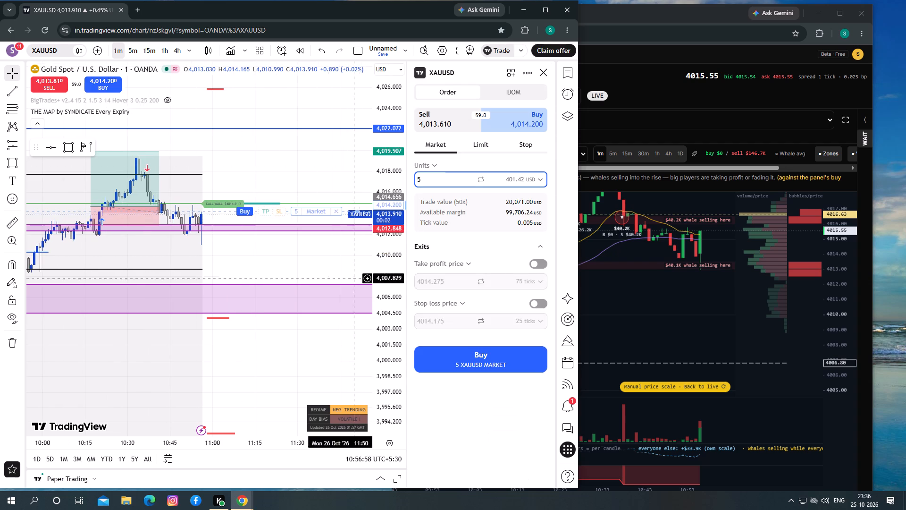
{"action": "left_click", "coordinate": [487, 357]}
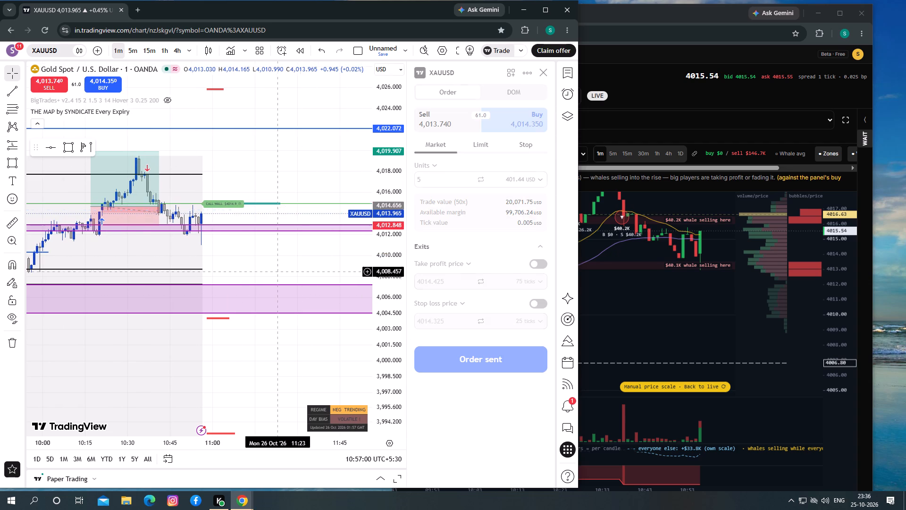
Add a stop loss at 4,012.360 to the long XAUUSD position, at the lower edge of the upper purple zone.
{"action": "left_click_drag", "start_coordinate": [270, 271], "coordinate": [239, 274]}
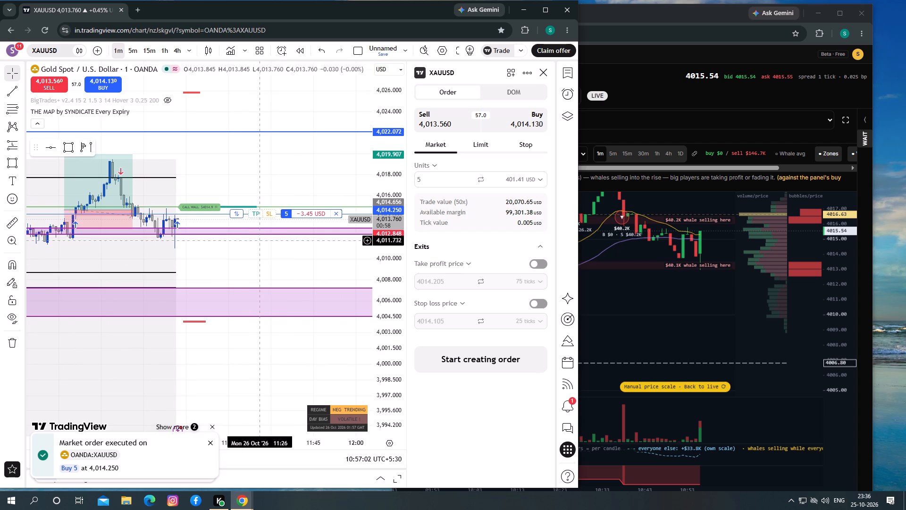
{"action": "left_click_drag", "start_coordinate": [268, 216], "coordinate": [268, 232]}
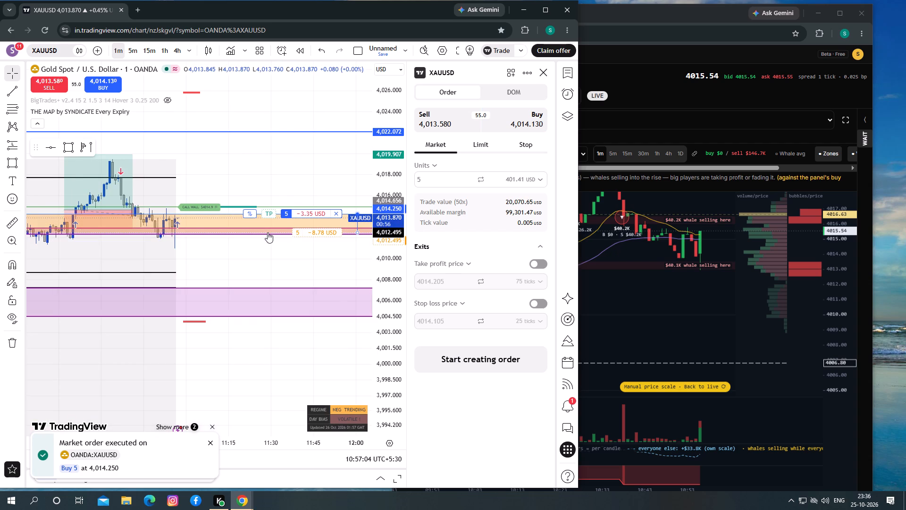
{"action": "left_click_drag", "start_coordinate": [268, 232], "coordinate": [268, 234]}
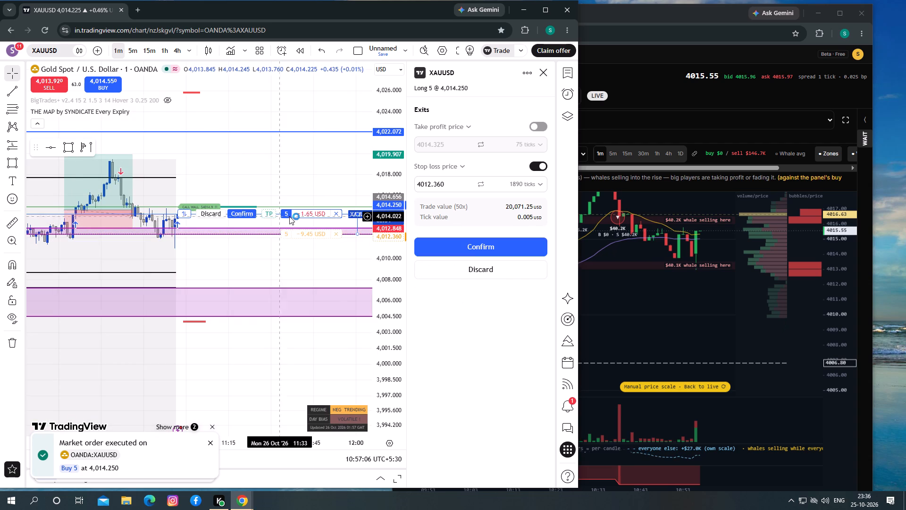
Add a take profit at 4,017.706 to the long XAUUSD position, at the black level line above price.
{"action": "left_click_drag", "start_coordinate": [267, 213], "coordinate": [285, 183]}
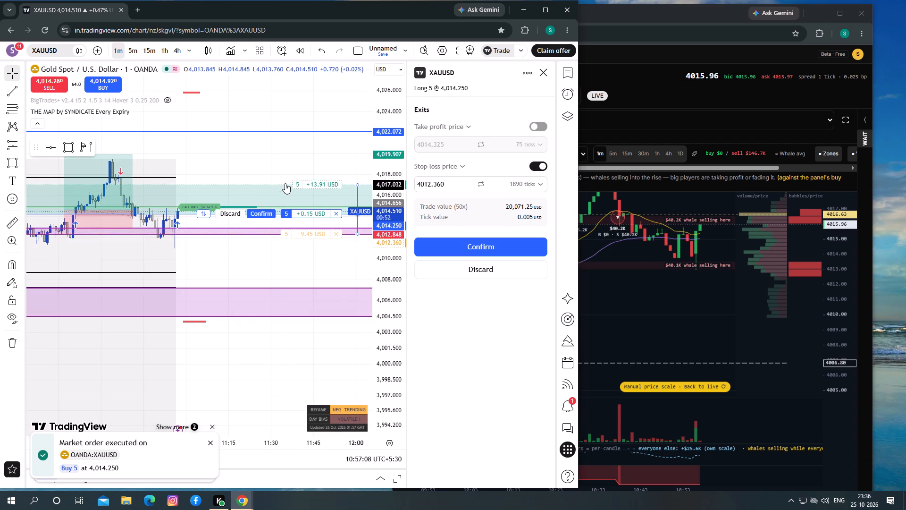
{"action": "left_click_drag", "start_coordinate": [285, 183], "coordinate": [308, 131]}
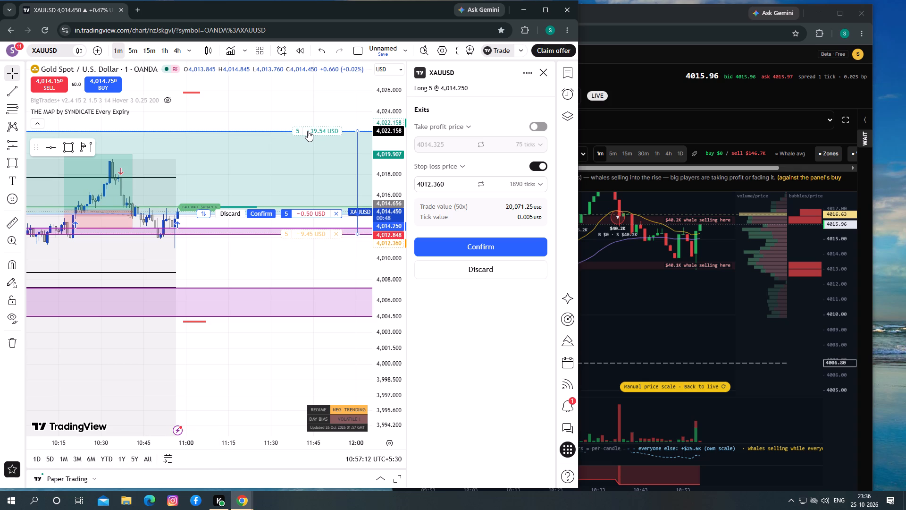
{"action": "left_click_drag", "start_coordinate": [308, 131], "coordinate": [296, 176]}
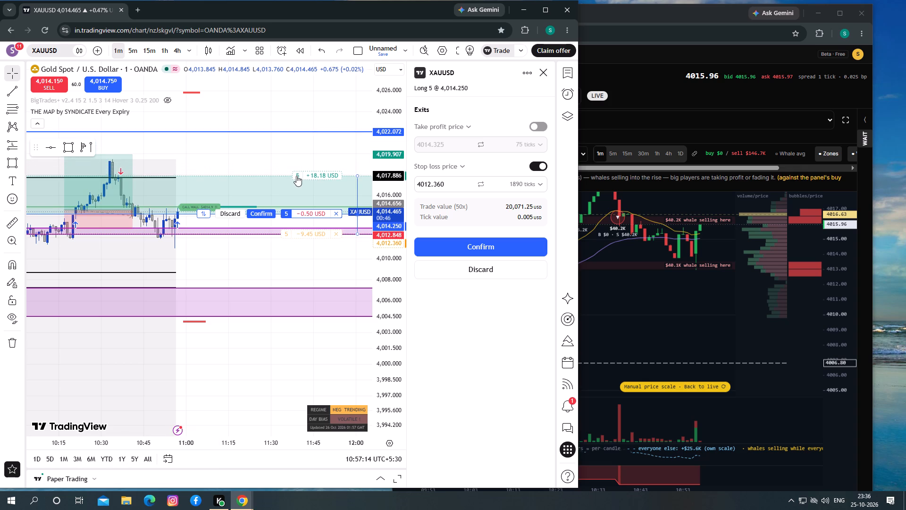
{"action": "left_click_drag", "start_coordinate": [296, 176], "coordinate": [314, 178]}
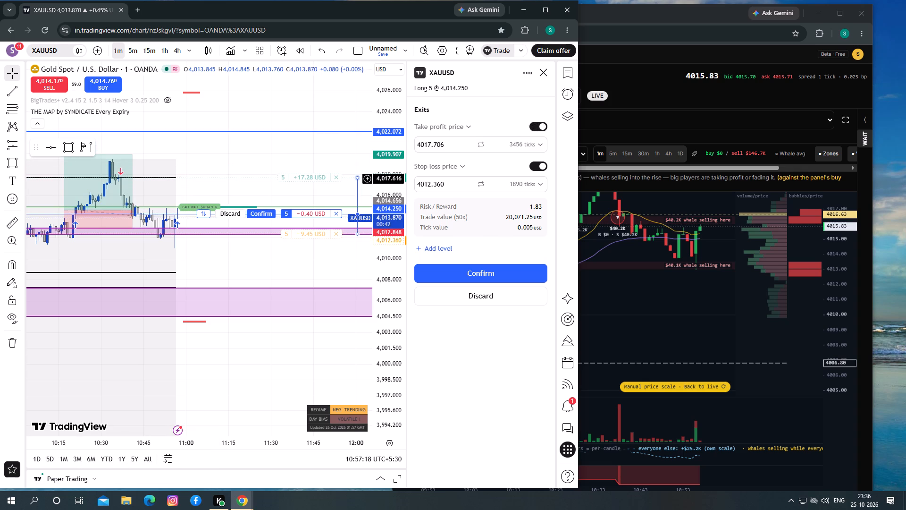
Draw a long position projection near the 10:55 candle with entry 4,014.201, target 4,017.706 and stop 4,012.462.
{"action": "left_click_drag", "start_coordinate": [282, 249], "coordinate": [226, 249]}
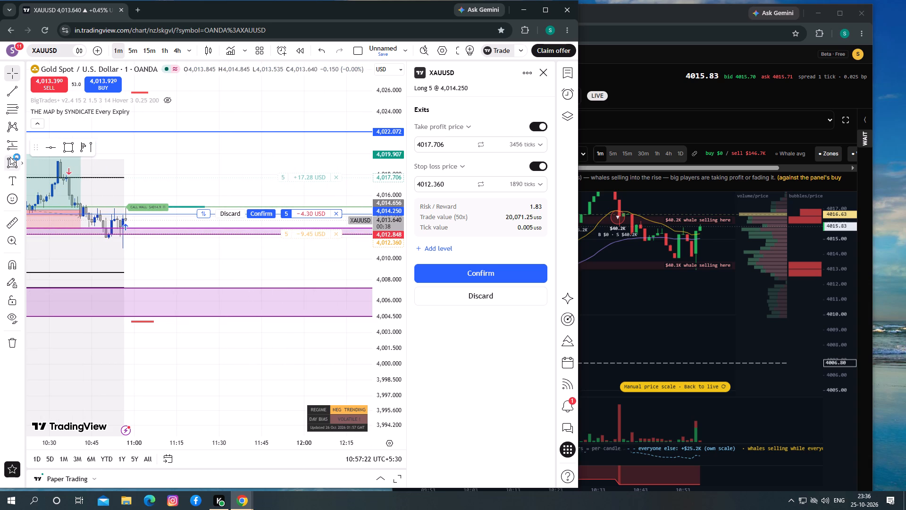
{"action": "left_click", "coordinate": [10, 146]}
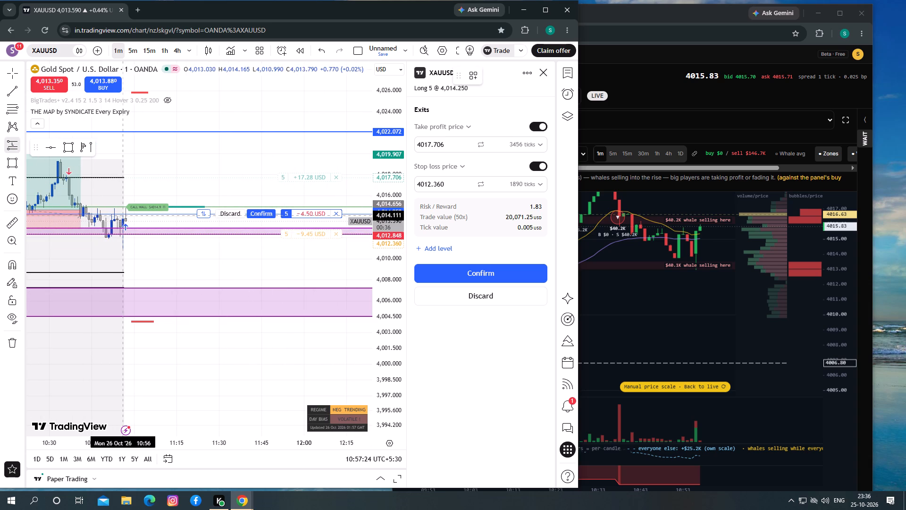
{"action": "left_click", "coordinate": [126, 214]}
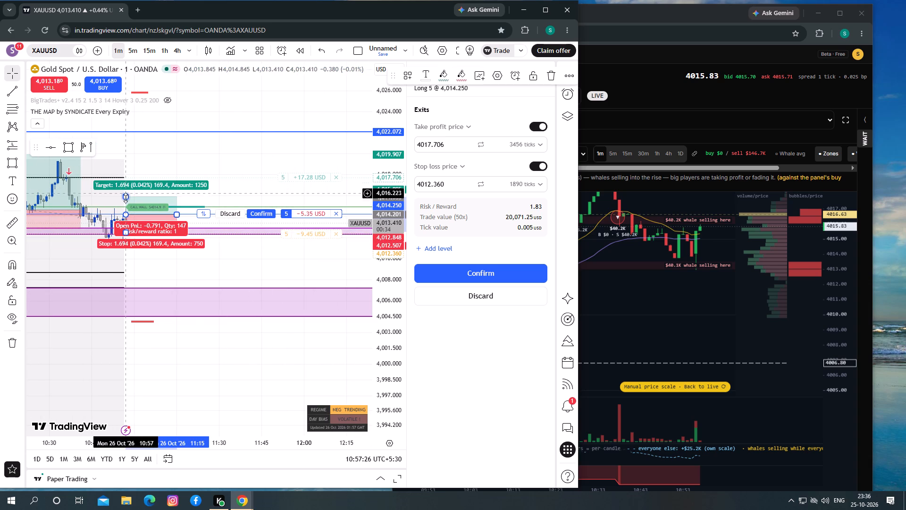
{"action": "left_click_drag", "start_coordinate": [126, 198], "coordinate": [133, 180]}
{"action": "left_click", "coordinate": [134, 180]}
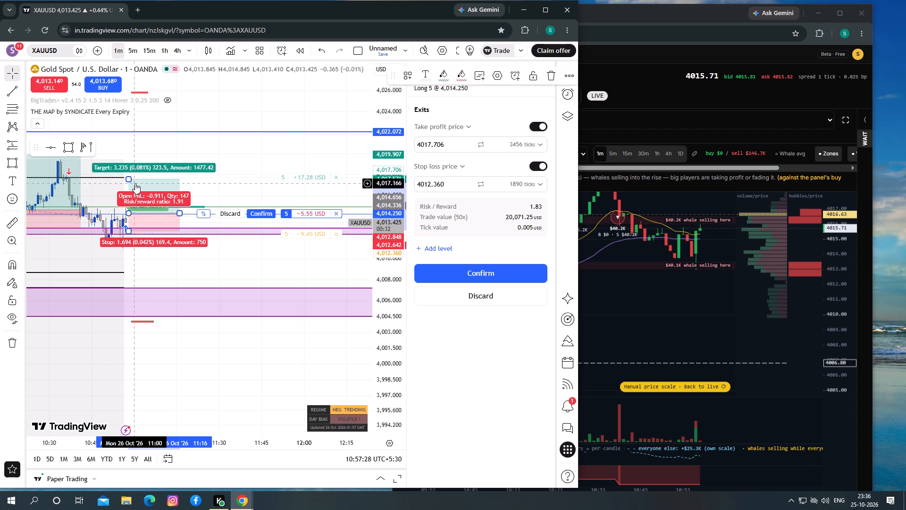
{"action": "left_click_drag", "start_coordinate": [135, 183], "coordinate": [127, 185]}
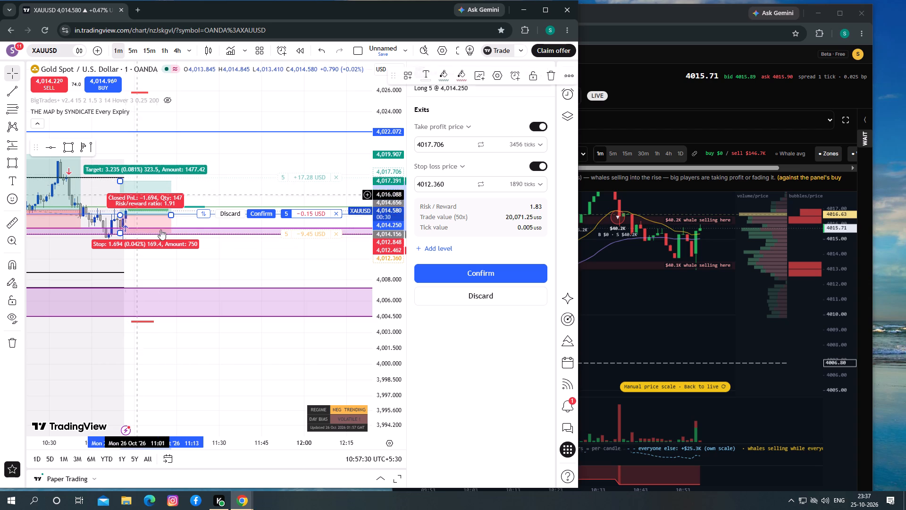
{"action": "left_click", "coordinate": [178, 262]}
{"action": "left_click", "coordinate": [119, 216]}
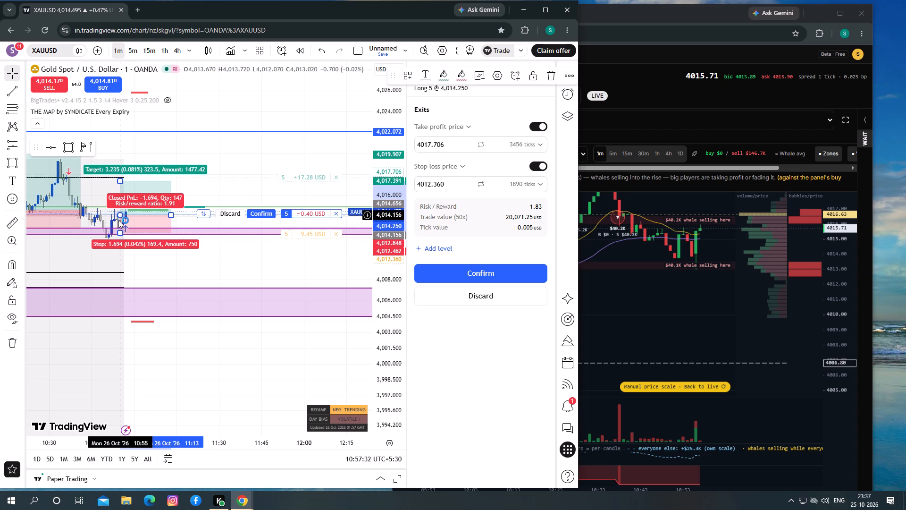
{"action": "left_click", "coordinate": [119, 212]}
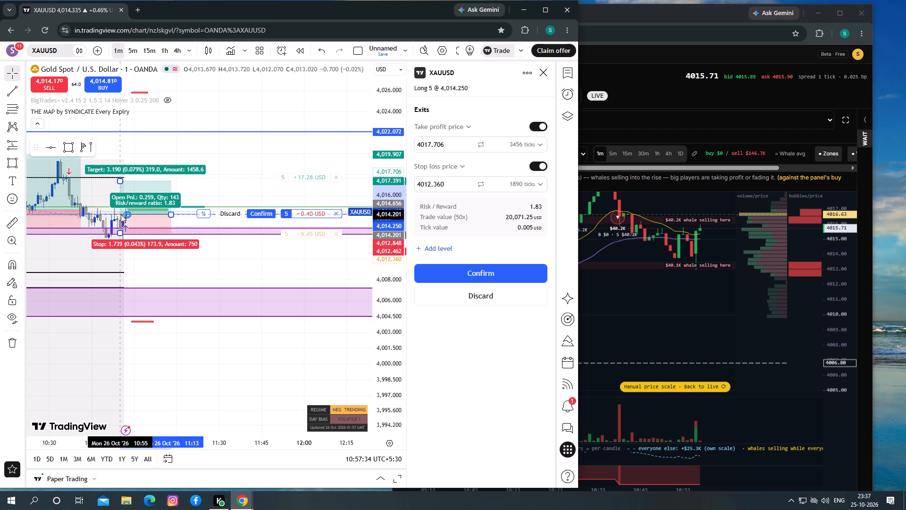
{"action": "left_click_drag", "start_coordinate": [120, 181], "coordinate": [128, 179]}
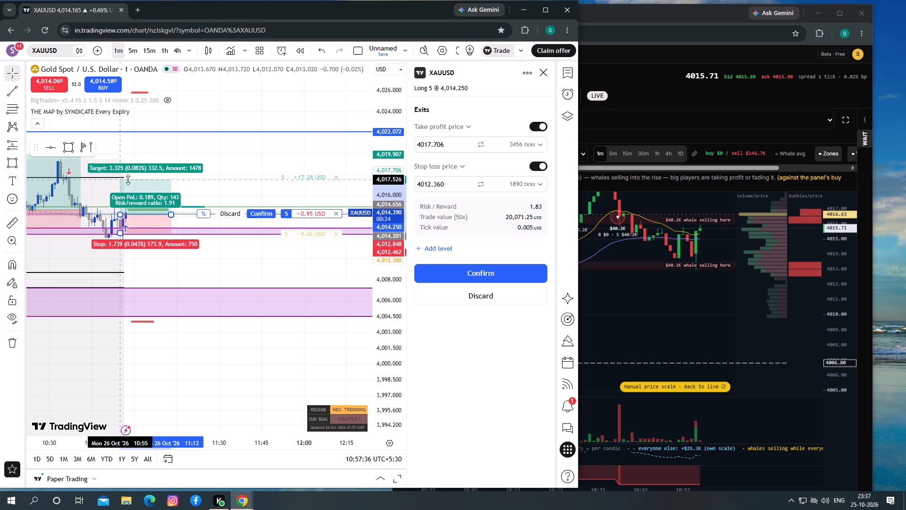
{"action": "left_click_drag", "start_coordinate": [128, 179], "coordinate": [138, 178]}
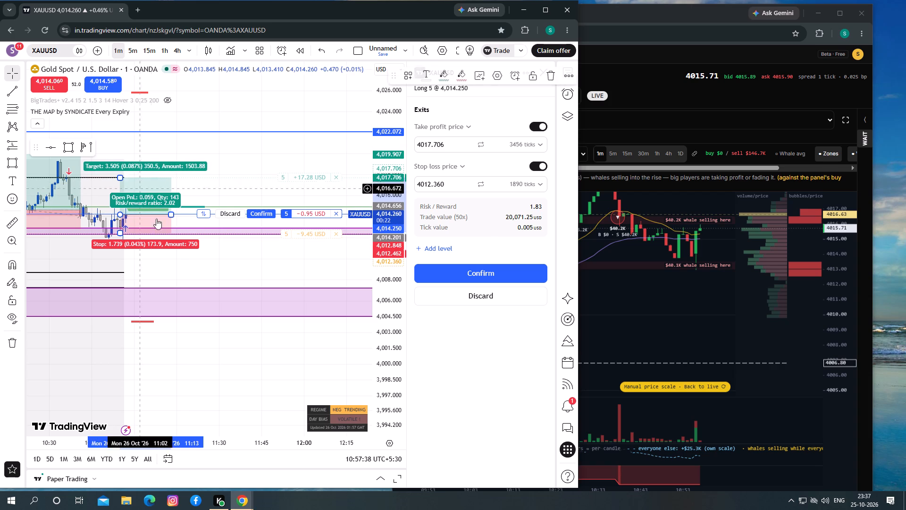
{"action": "left_click", "coordinate": [187, 276]}
Submit the take profit at 4,017.706 and stop loss at 4,012.360 for the 5-unit XAUUSD long.
{"action": "left_click", "coordinate": [257, 217]}
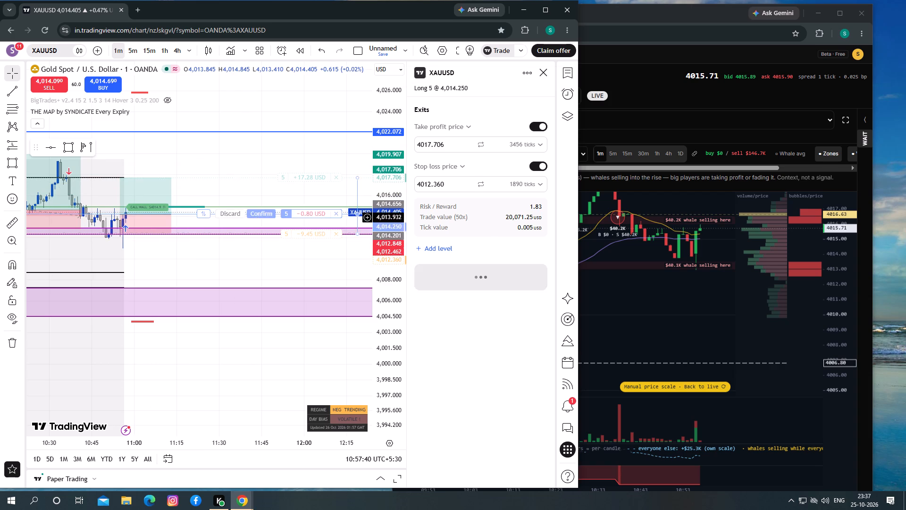
{"action": "left_click_drag", "start_coordinate": [195, 272], "coordinate": [250, 290]}
{"action": "left_click", "coordinate": [246, 284]}
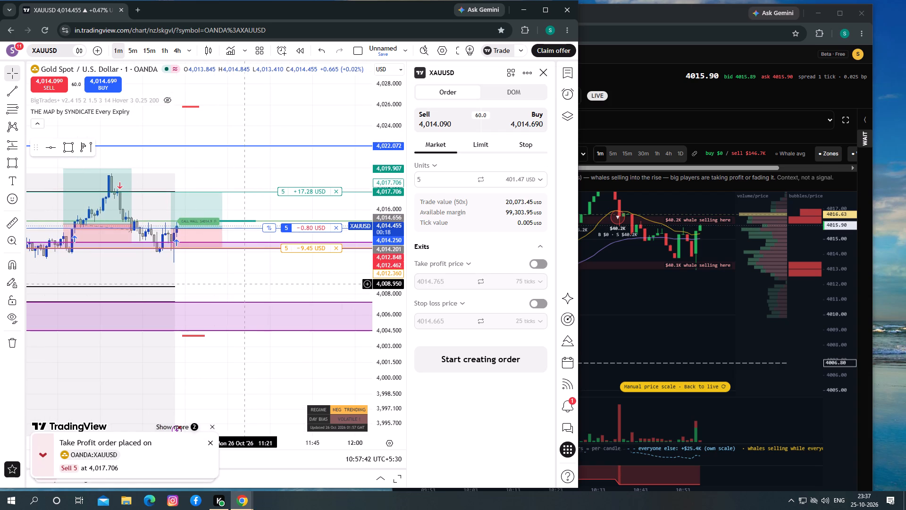
{"action": "left_click_drag", "start_coordinate": [231, 275], "coordinate": [205, 277]}
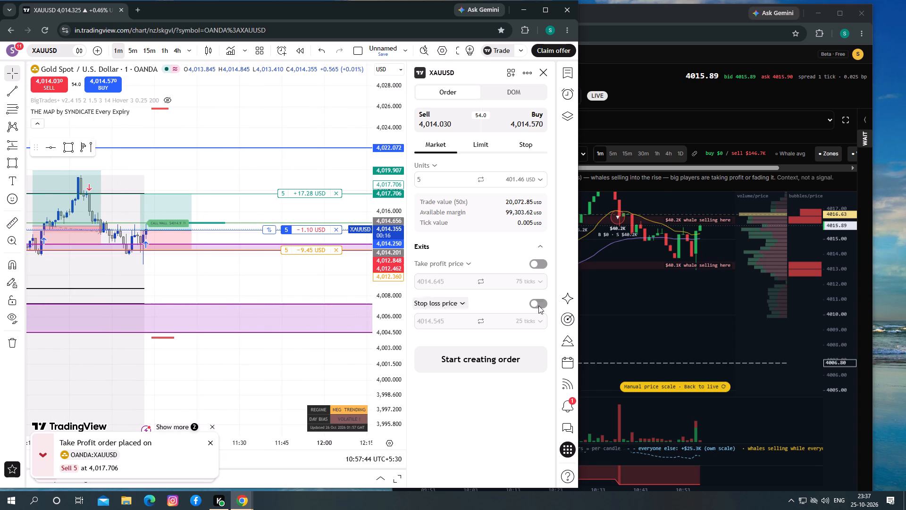
Switch to Tradfye and examine the XAUT/USDT whale bubbles, selling zones and volume profile on the 1-minute and 5-minute timeframes.
{"action": "left_click", "coordinate": [636, 306]}
{"action": "left_click_drag", "start_coordinate": [627, 317], "coordinate": [623, 320]}
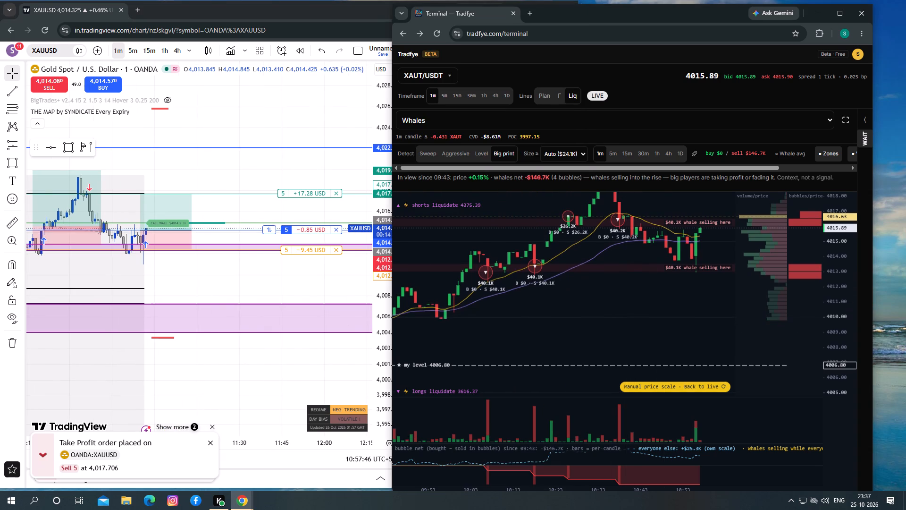
{"action": "left_click_drag", "start_coordinate": [623, 320], "coordinate": [621, 320]}
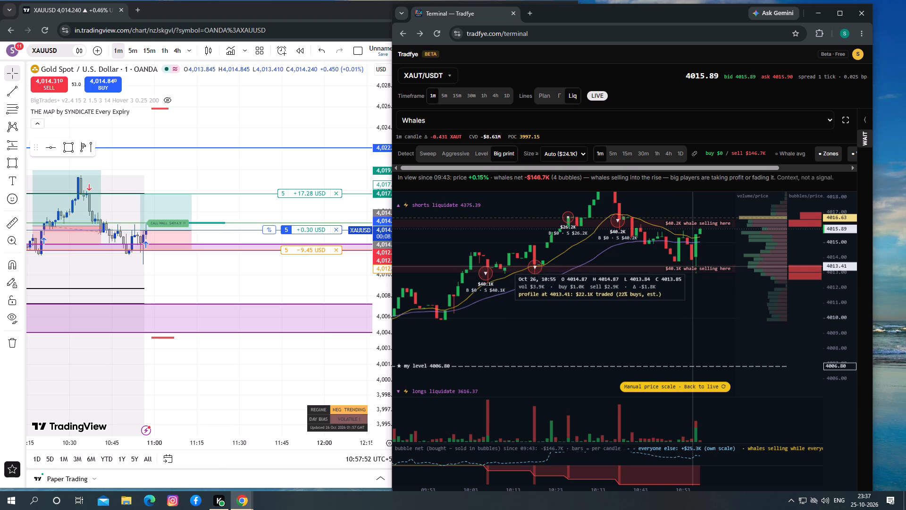
{"action": "left_click_drag", "start_coordinate": [663, 295], "coordinate": [617, 331]}
{"action": "left_click_drag", "start_coordinate": [221, 279], "coordinate": [239, 282]}
{"action": "left_click", "coordinate": [696, 325]}
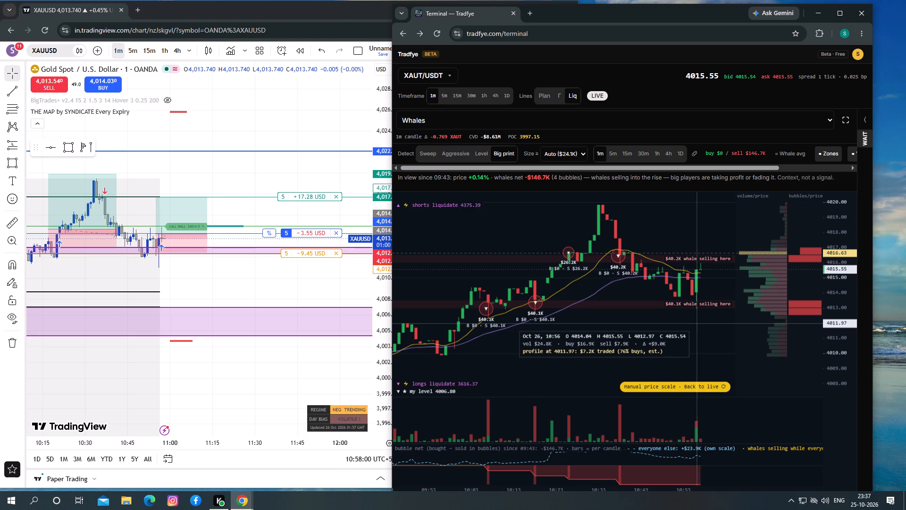
{"action": "left_click", "coordinate": [442, 96]}
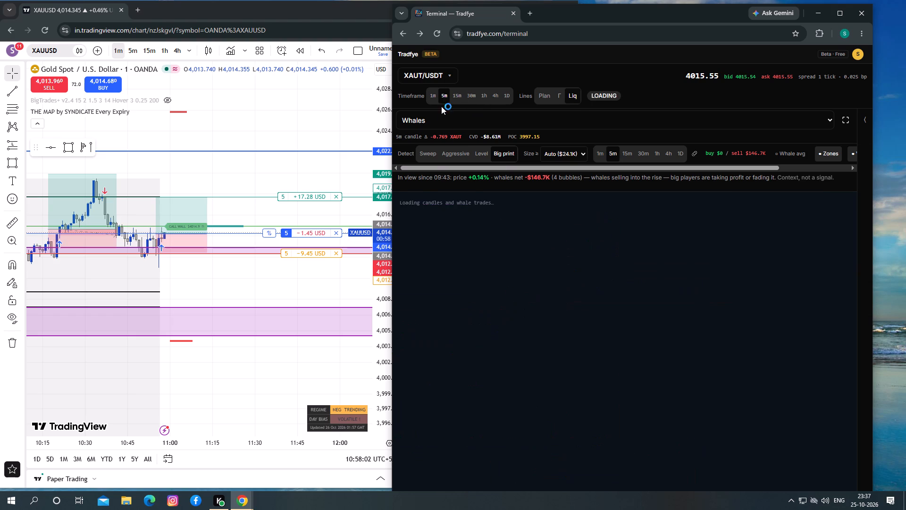
{"action": "left_click_drag", "start_coordinate": [632, 296], "coordinate": [624, 312]}
{"action": "left_click_drag", "start_coordinate": [574, 280], "coordinate": [563, 225]}
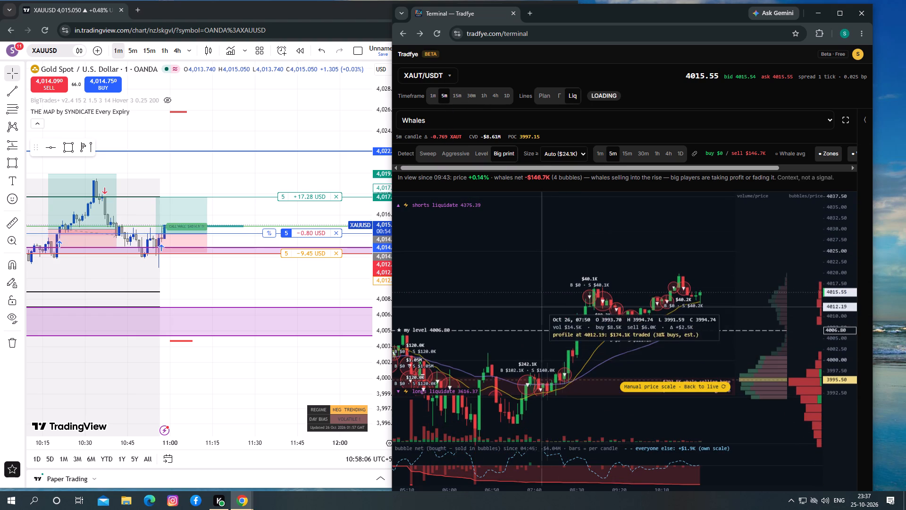
{"action": "left_click_drag", "start_coordinate": [542, 305], "coordinate": [538, 280]}
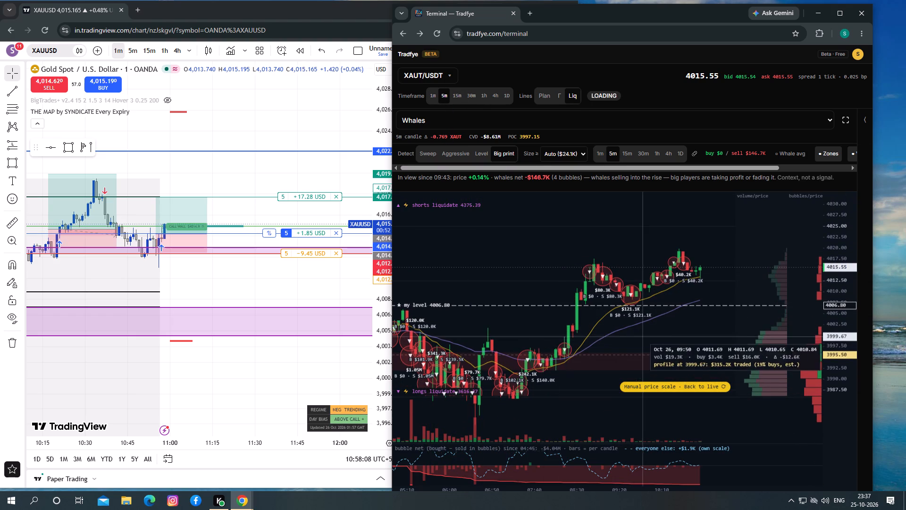
Return to TradingView and monitor the XAUUSD long against its take profit, the call wall and the purple zones.
{"action": "left_click", "coordinate": [314, 296]}
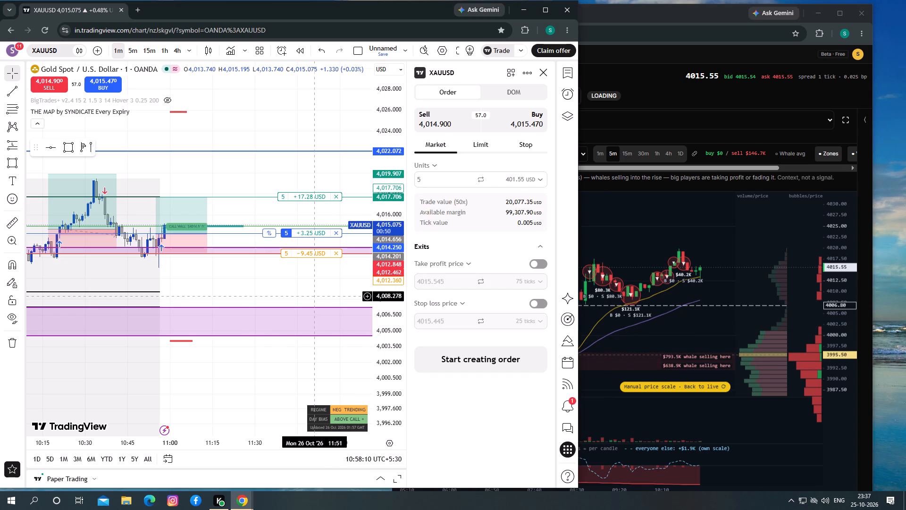
{"action": "left_click_drag", "start_coordinate": [314, 296], "coordinate": [273, 293]}
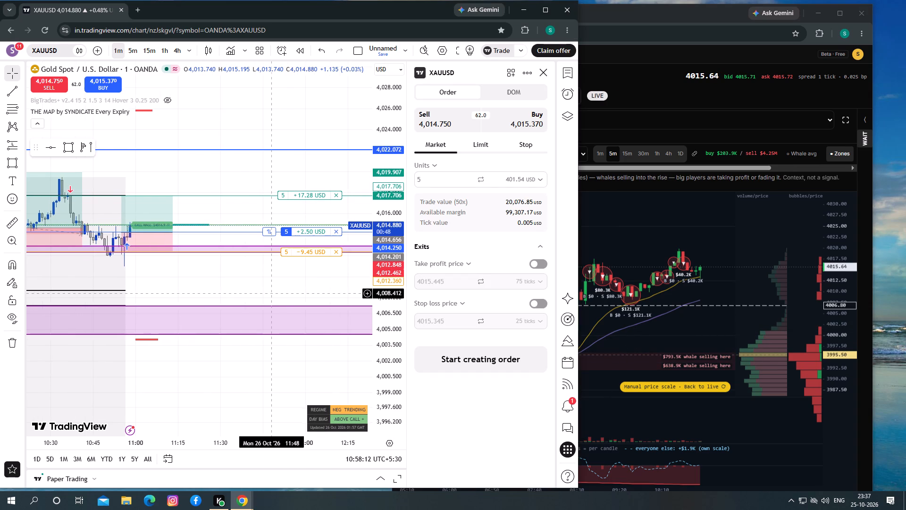
{"action": "left_click_drag", "start_coordinate": [273, 293], "coordinate": [293, 296]}
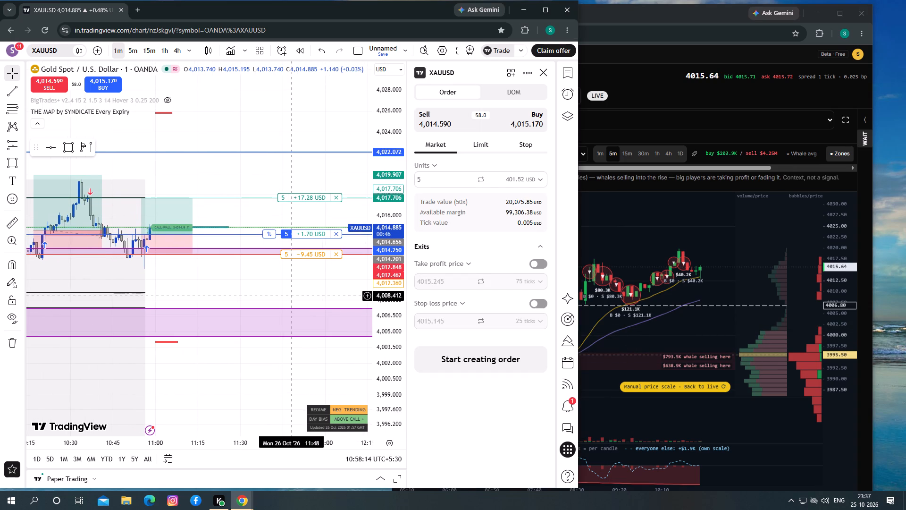
{"action": "left_click_drag", "start_coordinate": [293, 296], "coordinate": [301, 296]}
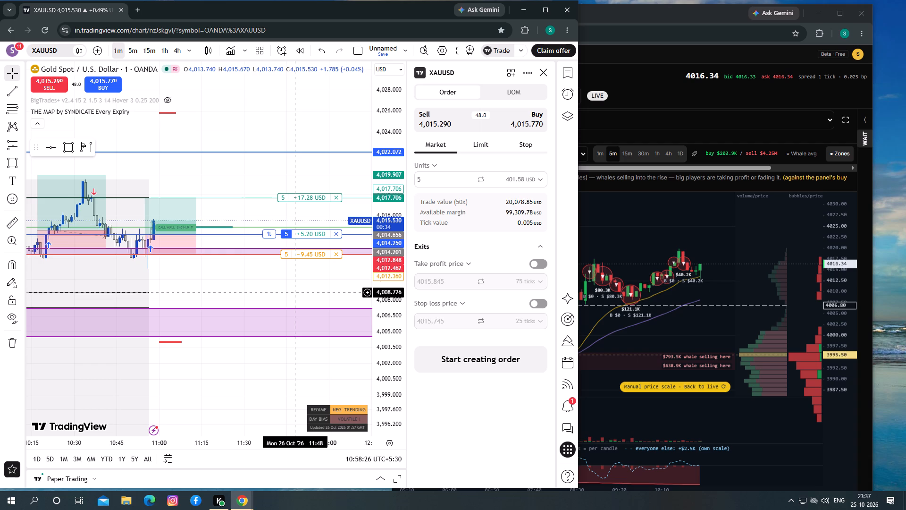
{"action": "left_click_drag", "start_coordinate": [387, 330], "coordinate": [393, 295]}
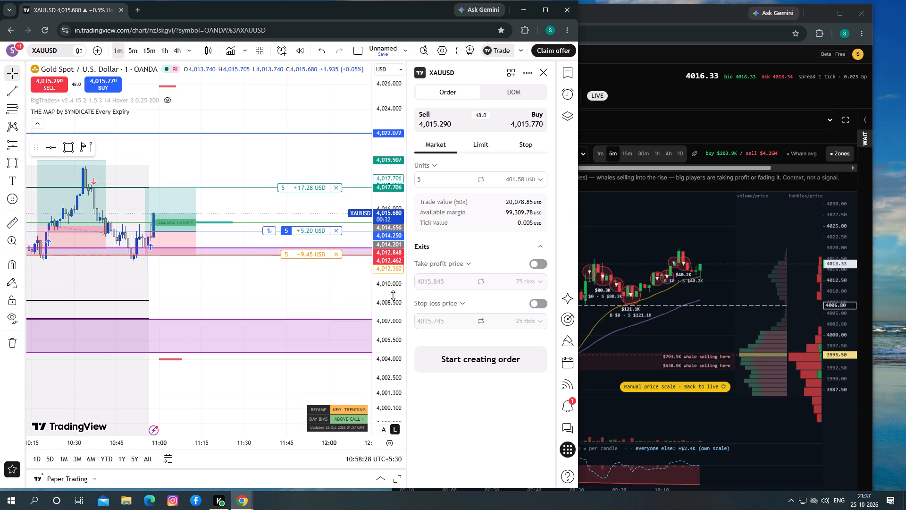
{"action": "left_click_drag", "start_coordinate": [393, 295], "coordinate": [394, 288]}
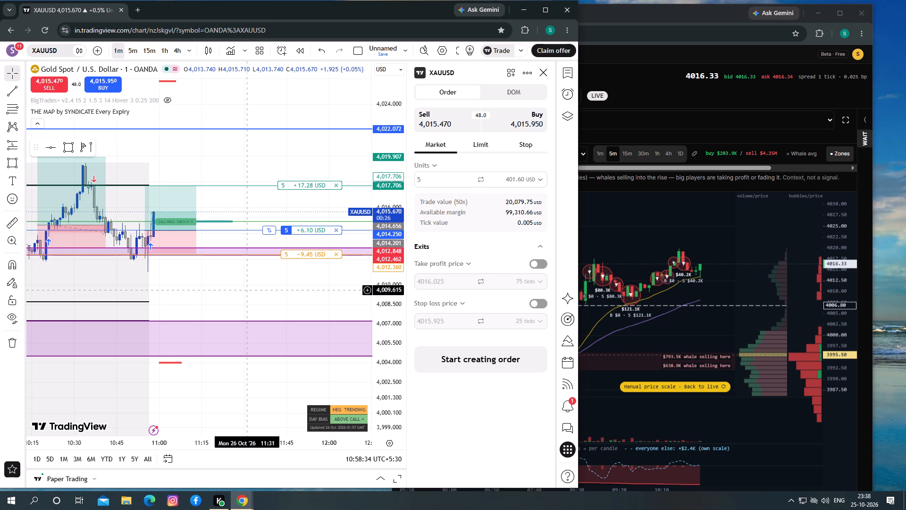
{"action": "left_click_drag", "start_coordinate": [246, 290], "coordinate": [260, 299]}
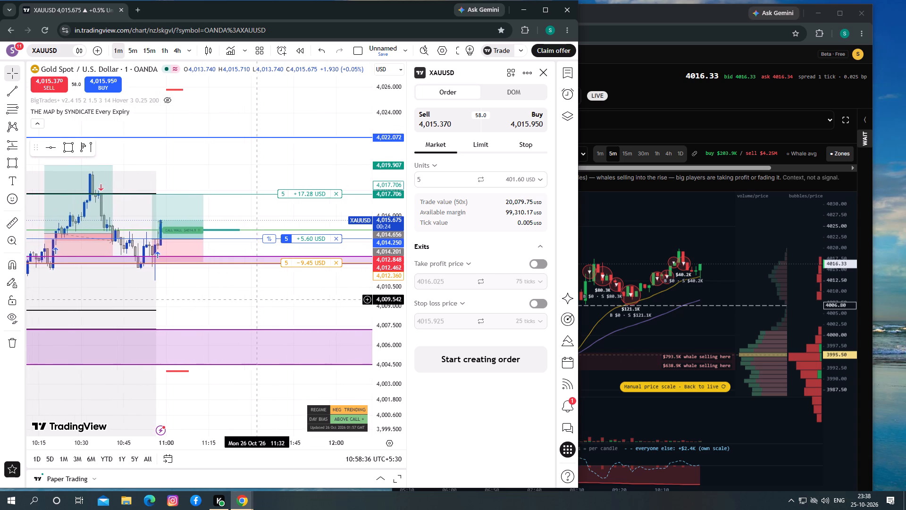
{"action": "left_click_drag", "start_coordinate": [260, 299], "coordinate": [263, 299]}
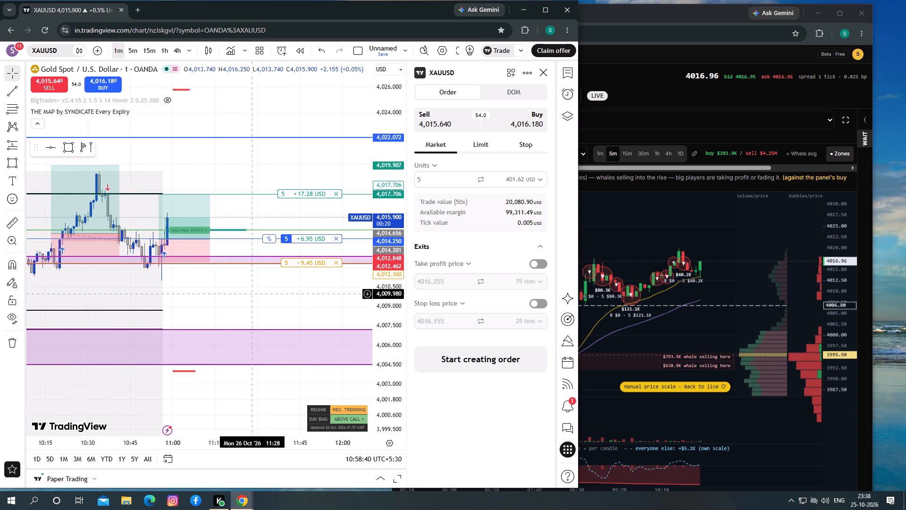
Set the Tradfye whale chart back to the 1-minute timeframe and examine the whale-selling zones around the latest candle.
{"action": "left_click_drag", "start_coordinate": [660, 303], "coordinate": [647, 301]}
{"action": "left_click", "coordinate": [649, 305]}
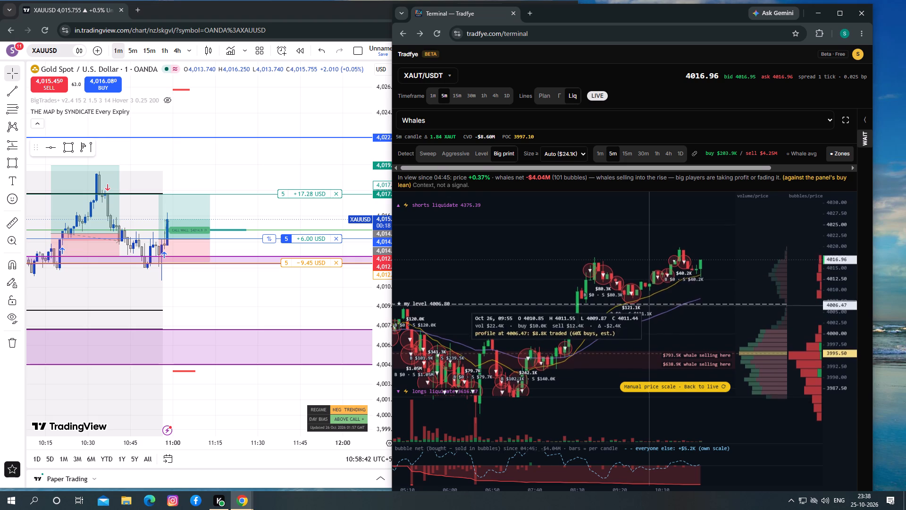
{"action": "left_click", "coordinate": [431, 97]}
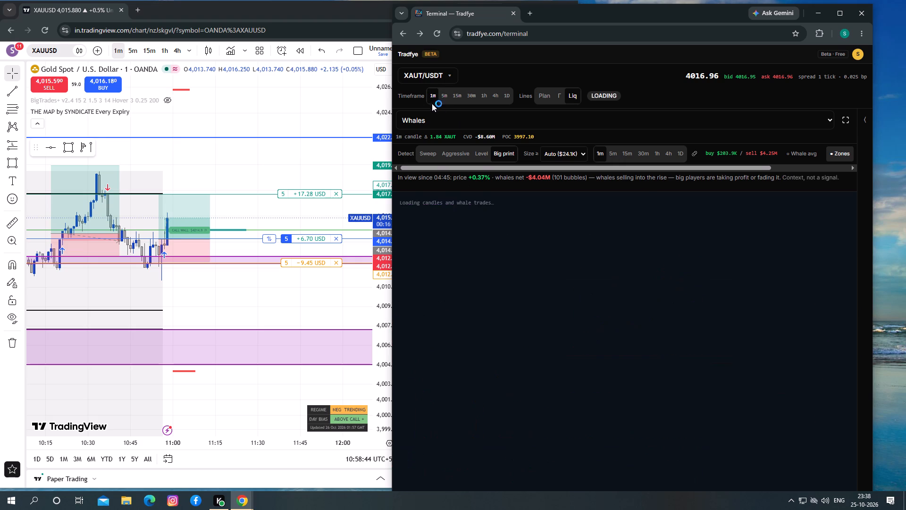
{"action": "left_click_drag", "start_coordinate": [612, 357], "coordinate": [596, 357]}
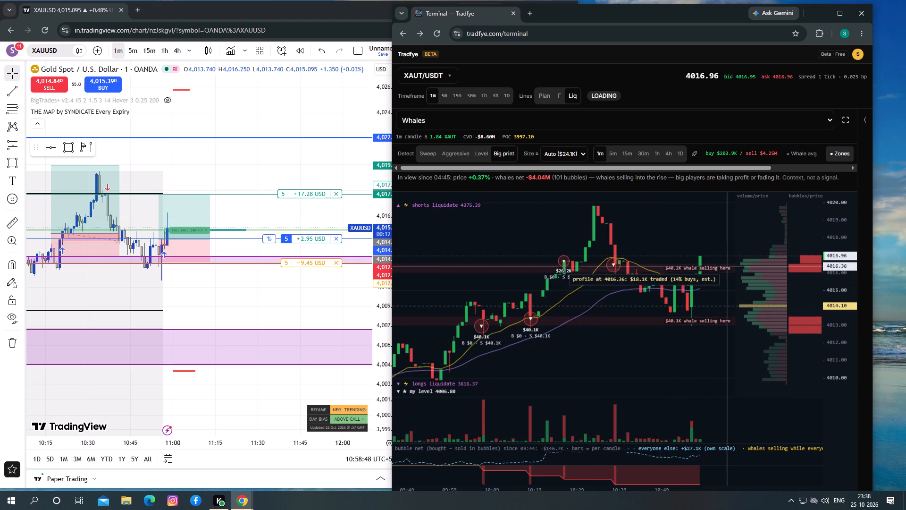
Return to TradingView and monitor the 5-unit XAUUSD long against its stop loss, take profit and the call wall.
{"action": "left_click_drag", "start_coordinate": [292, 308], "coordinate": [265, 306]}
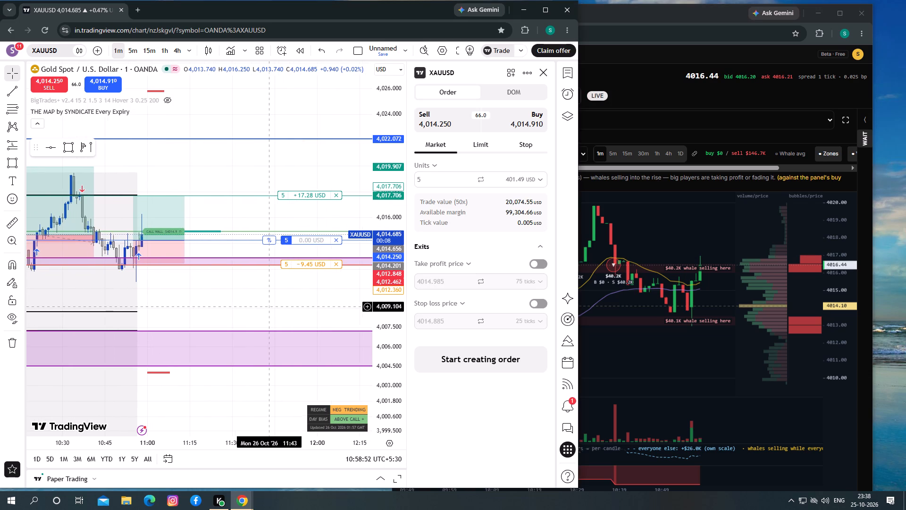
{"action": "left_click_drag", "start_coordinate": [269, 306], "coordinate": [252, 309]}
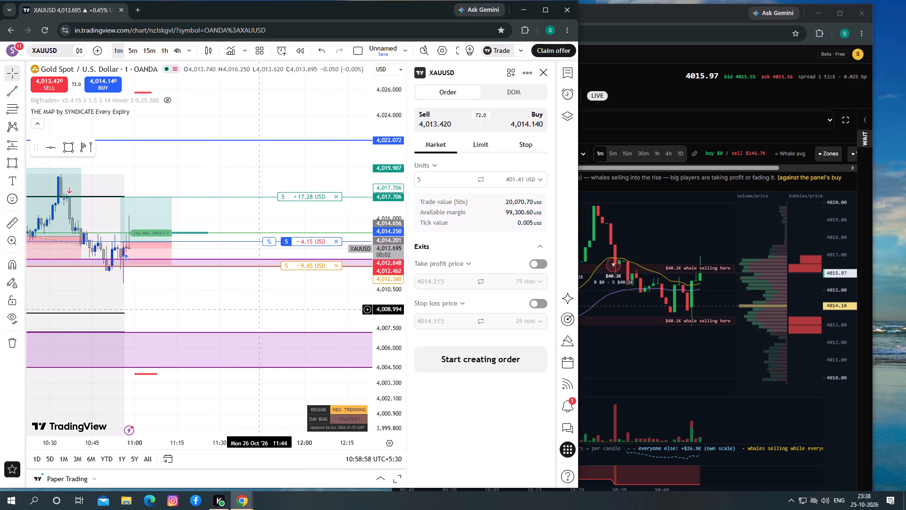
{"action": "left_click_drag", "start_coordinate": [224, 307], "coordinate": [232, 297]}
{"action": "left_click", "coordinate": [233, 296]}
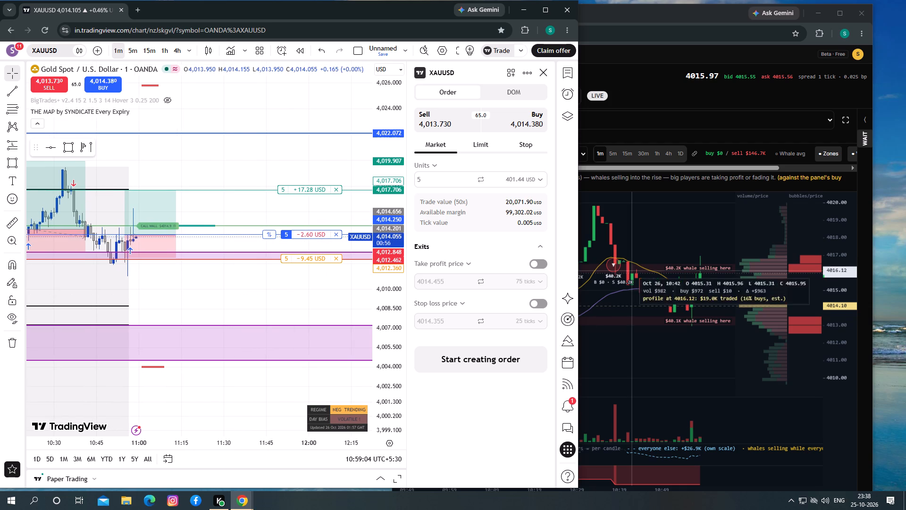
{"action": "left_click", "coordinate": [241, 285]}
{"action": "left_click_drag", "start_coordinate": [240, 287], "coordinate": [222, 291]}
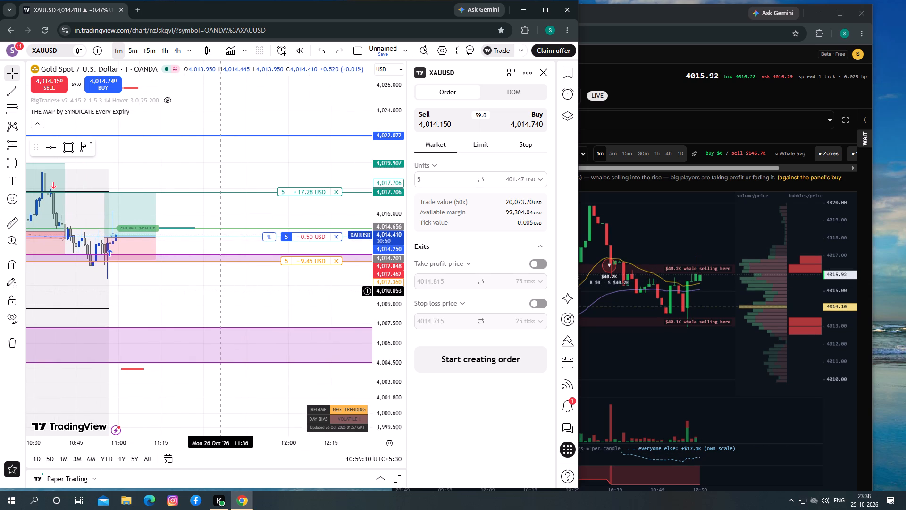
{"action": "left_click_drag", "start_coordinate": [224, 290], "coordinate": [221, 290]}
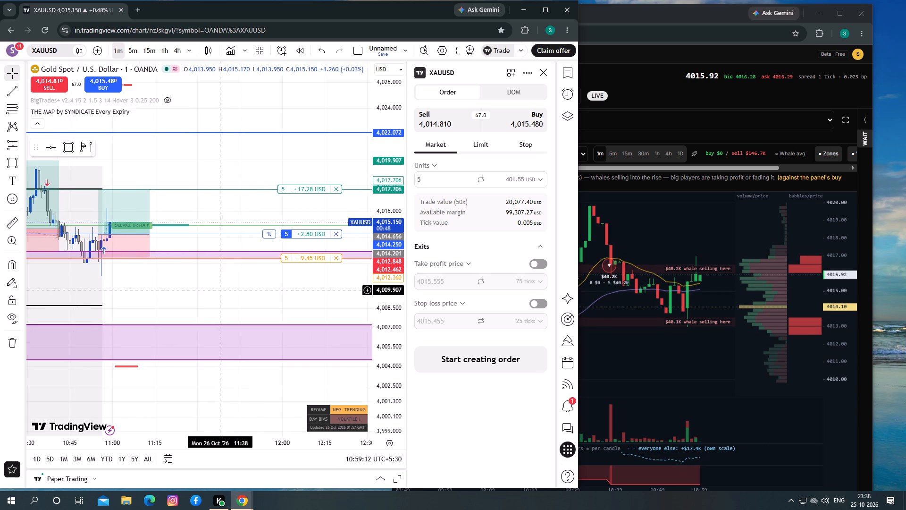
{"action": "left_click_drag", "start_coordinate": [221, 290], "coordinate": [306, 288]}
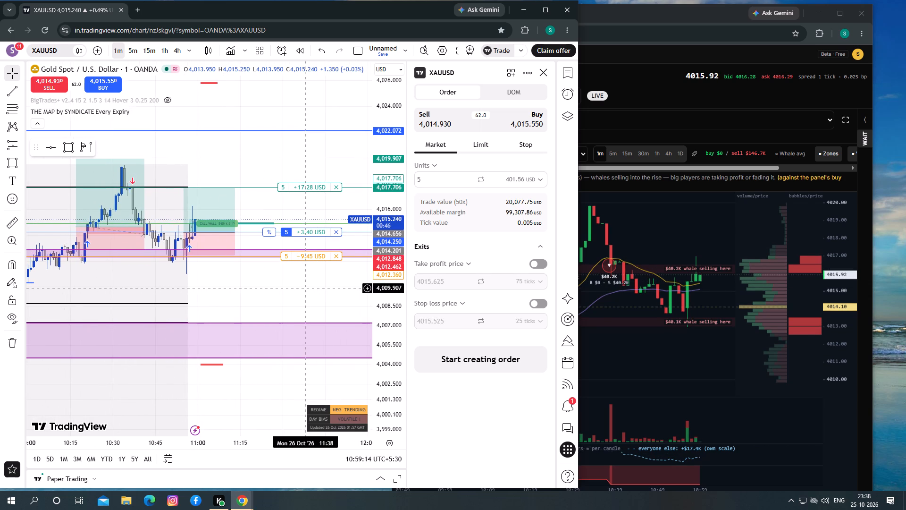
{"action": "left_click_drag", "start_coordinate": [278, 297], "coordinate": [255, 297]}
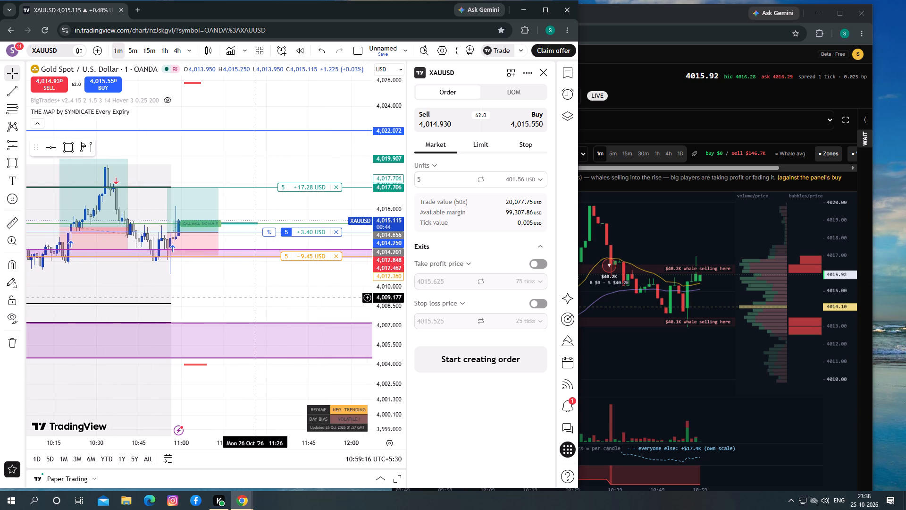
{"action": "left_click", "coordinate": [263, 297]}
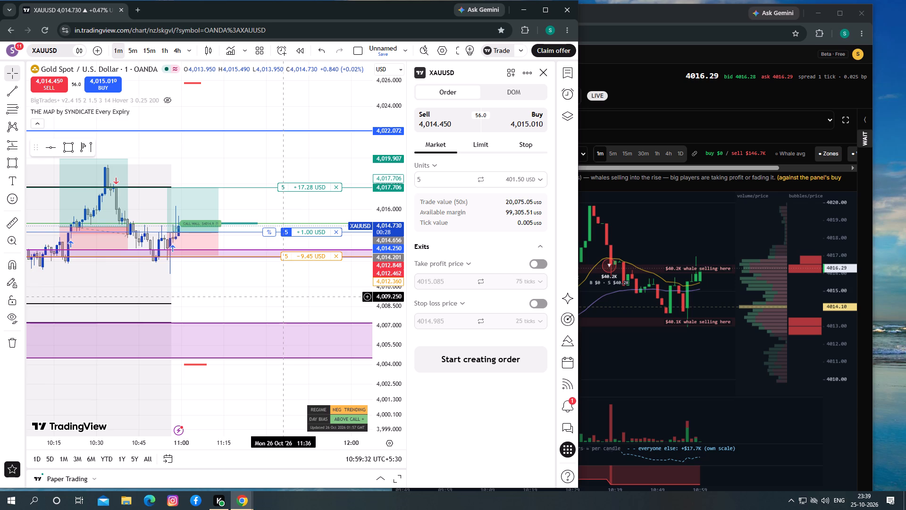
Switch to Tradfye and examine the XAUT/USDT whale bubbles and selling zones on the 1-minute and 5-minute timeframes.
{"action": "left_click", "coordinate": [715, 228]}
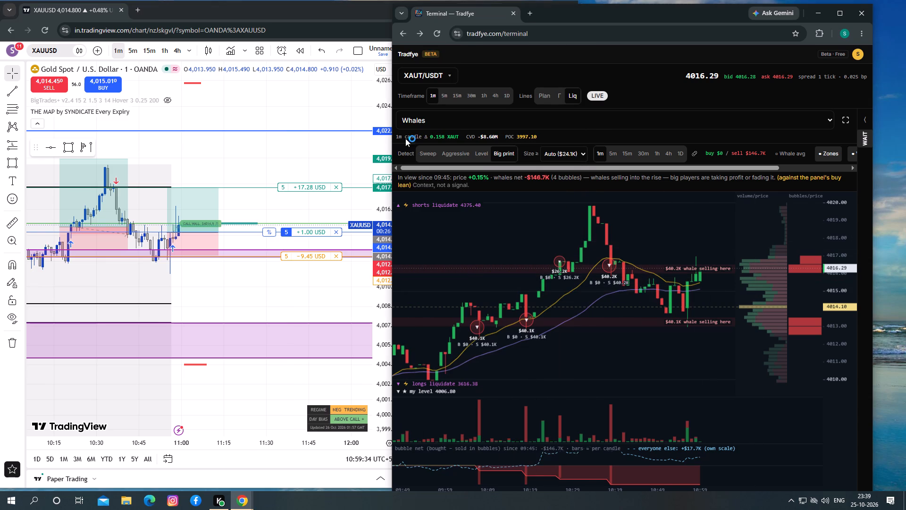
{"action": "left_click_drag", "start_coordinate": [448, 268], "coordinate": [454, 269]}
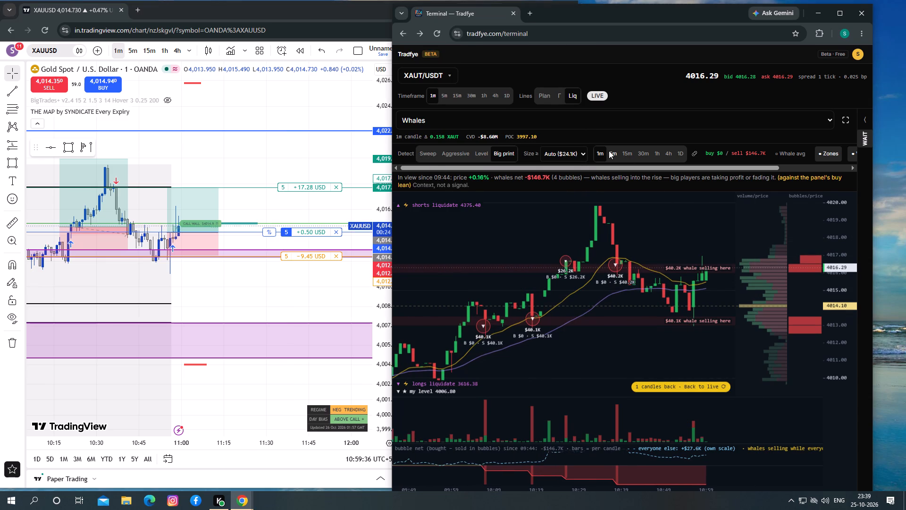
{"action": "left_click", "coordinate": [609, 151]}
{"action": "left_click_drag", "start_coordinate": [675, 268], "coordinate": [667, 272]}
{"action": "left_click", "coordinate": [680, 276]}
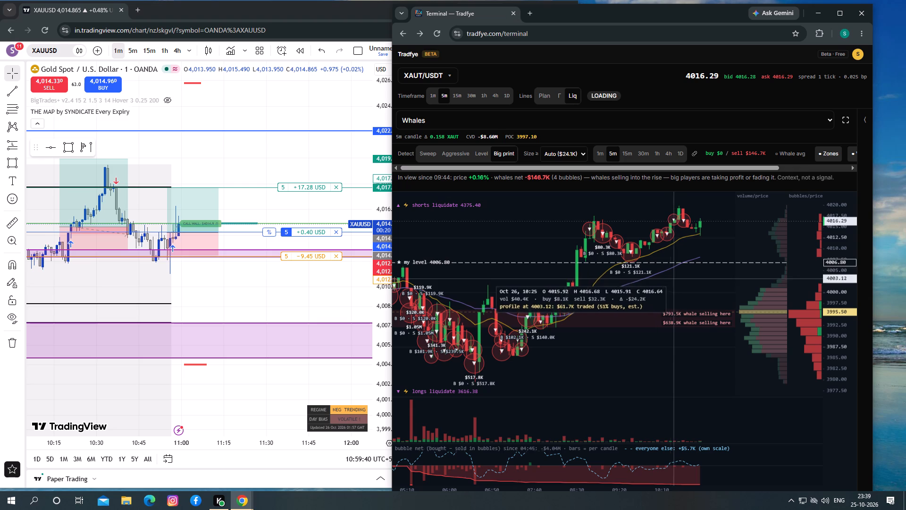
{"action": "left_click", "coordinate": [647, 270]}
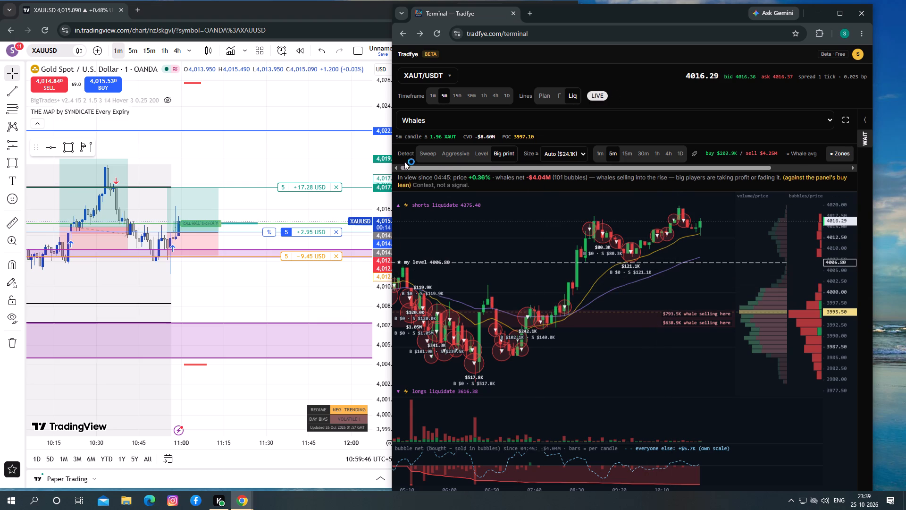
{"action": "left_click", "coordinate": [468, 245]}
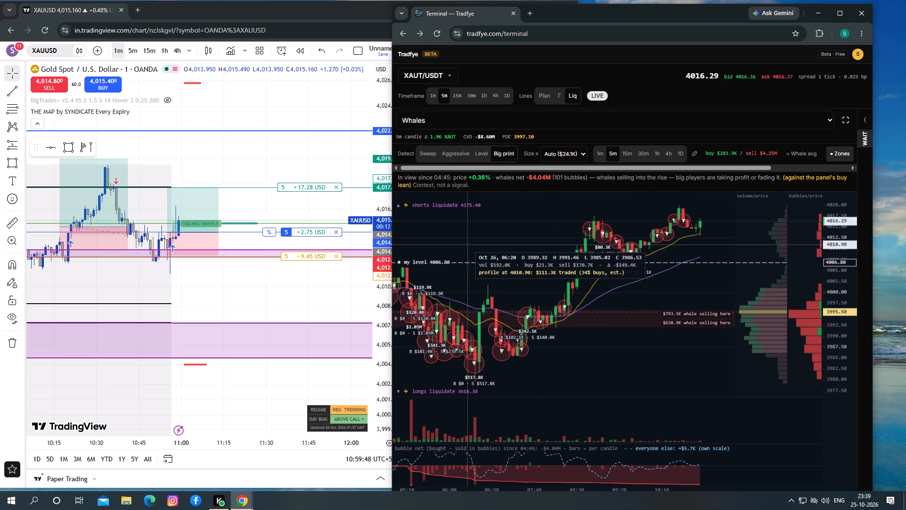
Widen the Tradfye window over the TradingView chart and examine the XAUT/USDT order-book heatmap.
{"action": "left_click_drag", "start_coordinate": [392, 213], "coordinate": [385, 214]}
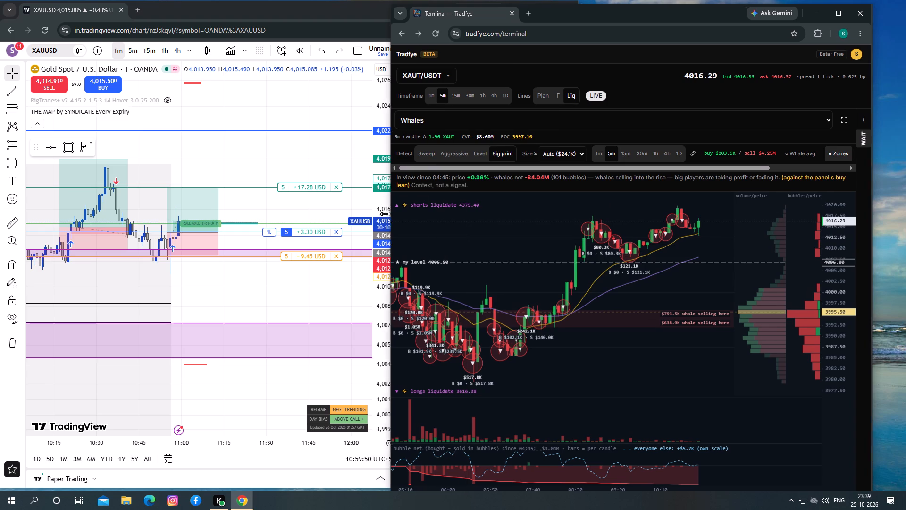
{"action": "left_click_drag", "start_coordinate": [385, 214], "coordinate": [336, 204]}
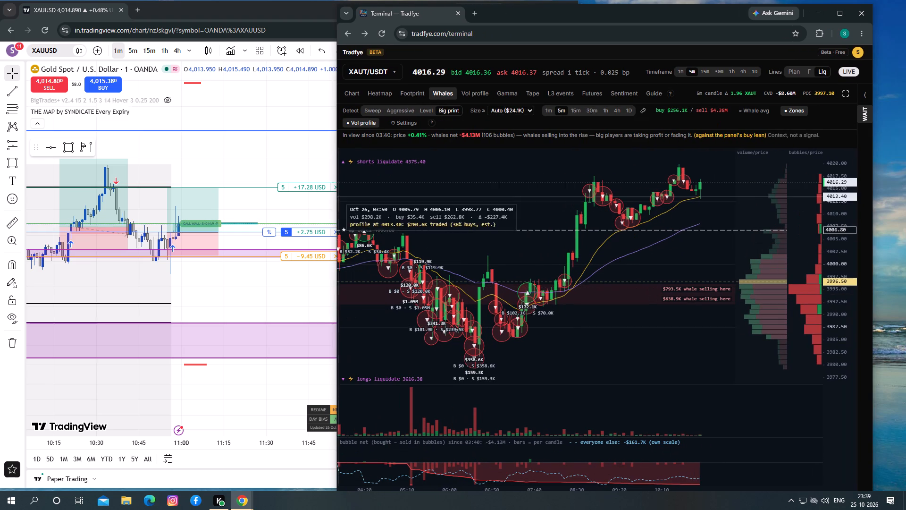
{"action": "left_click", "coordinate": [374, 94]}
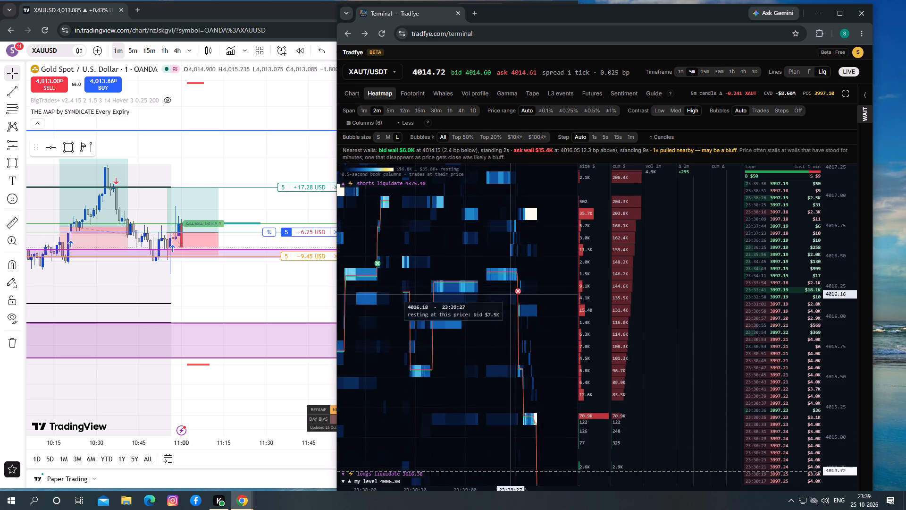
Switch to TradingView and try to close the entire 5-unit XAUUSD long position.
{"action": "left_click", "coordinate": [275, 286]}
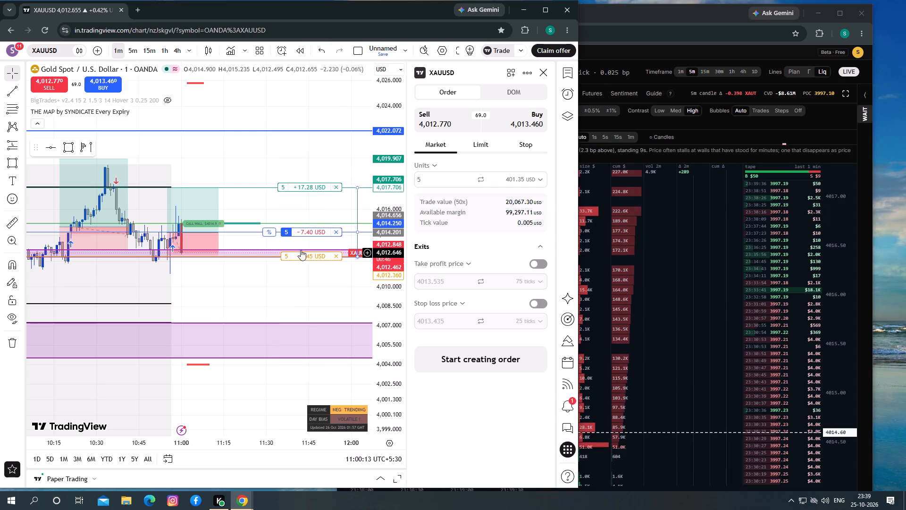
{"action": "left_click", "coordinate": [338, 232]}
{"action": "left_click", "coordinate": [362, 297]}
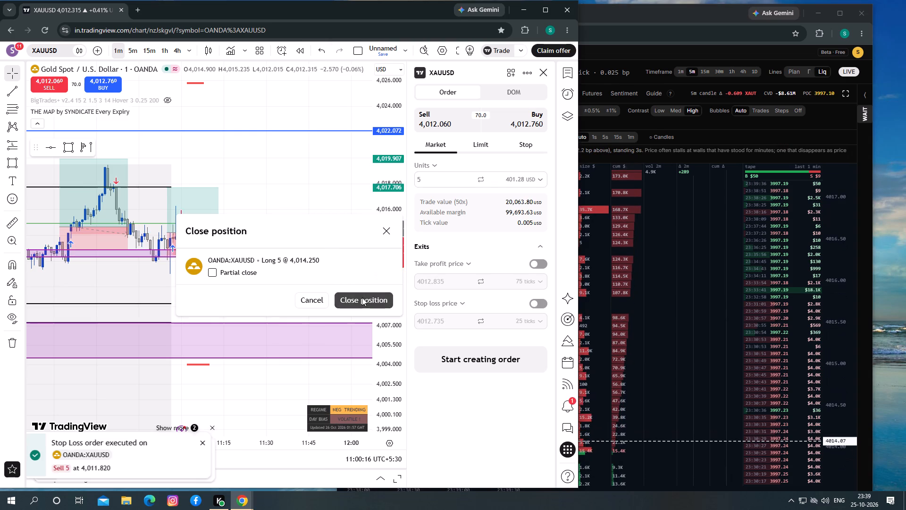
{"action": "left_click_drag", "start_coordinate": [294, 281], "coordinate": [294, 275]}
Sell 5 units of XAUUSD at market.
{"action": "left_click", "coordinate": [52, 84]}
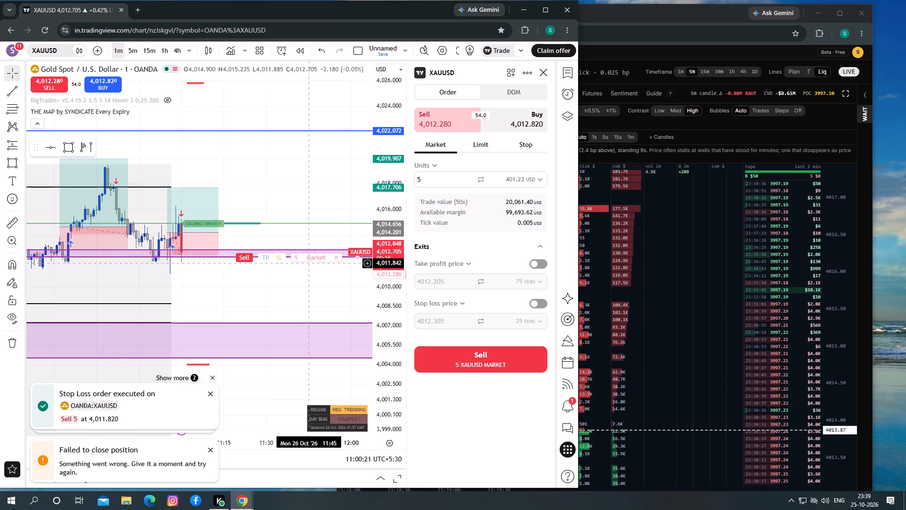
{"action": "left_click", "coordinate": [467, 352]}
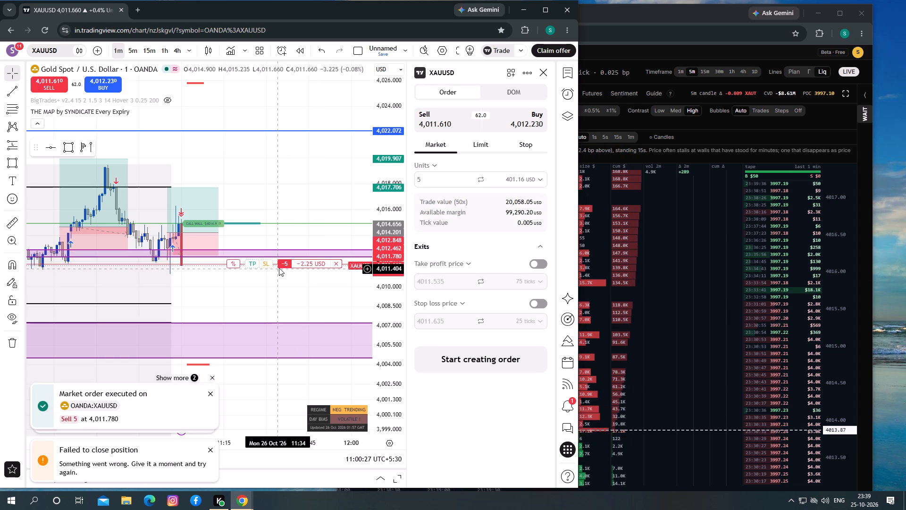
Submit a take profit at 4,007.206 and a stop loss at 4,013.450 for the 5-unit XAUUSD short.
{"action": "left_click_drag", "start_coordinate": [256, 262], "coordinate": [278, 314]}
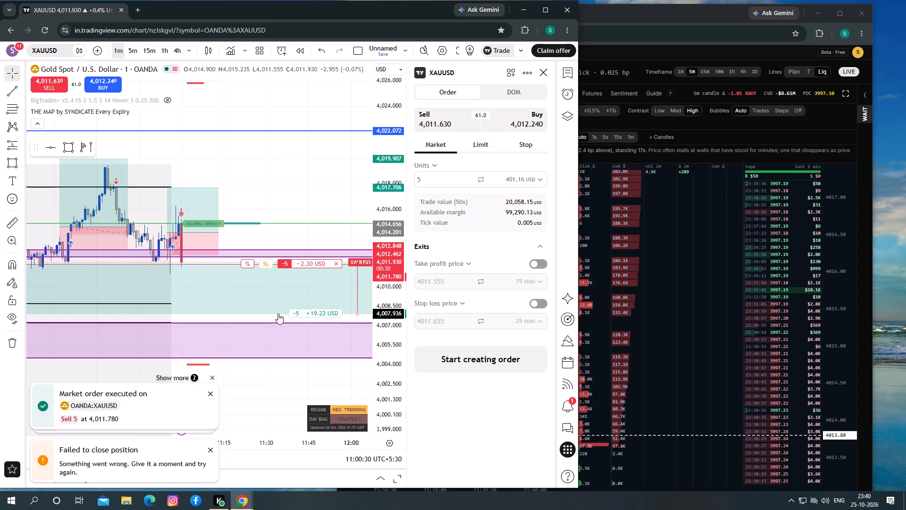
{"action": "left_click_drag", "start_coordinate": [278, 314], "coordinate": [290, 323]}
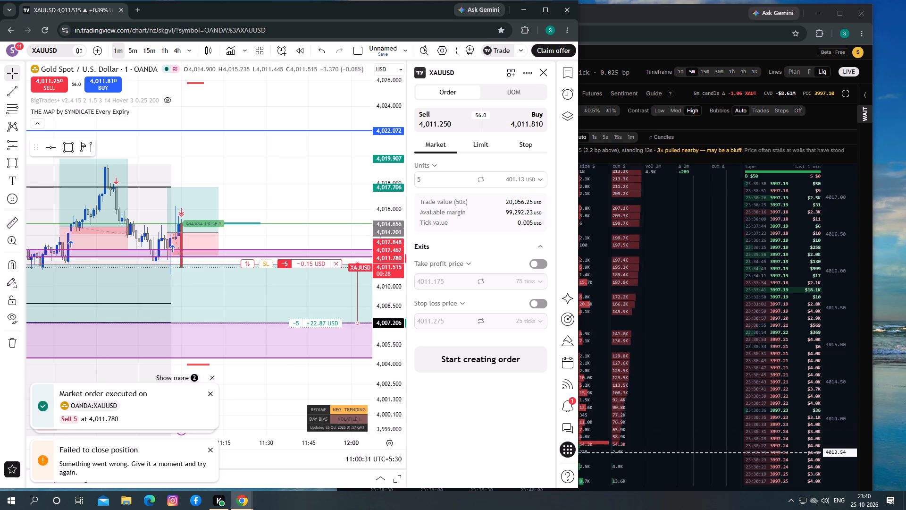
{"action": "left_click_drag", "start_coordinate": [266, 263], "coordinate": [287, 244]}
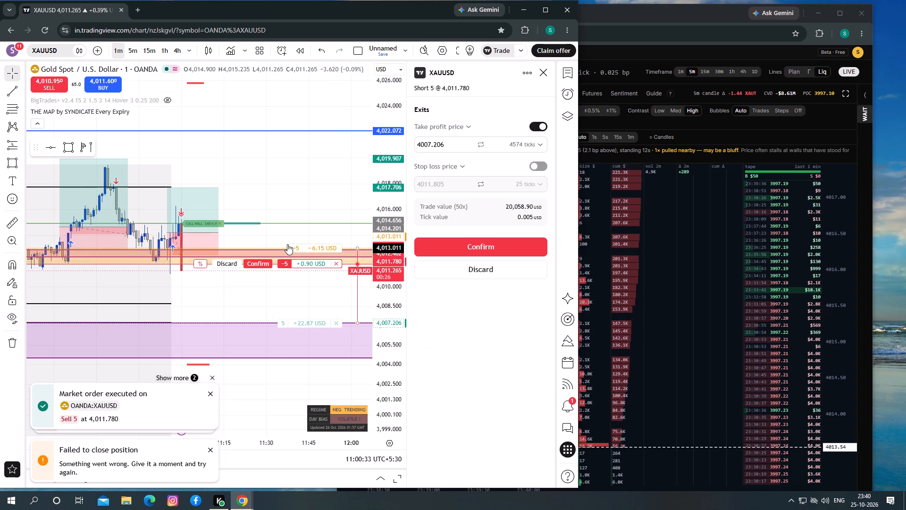
{"action": "left_click_drag", "start_coordinate": [287, 244], "coordinate": [293, 248]}
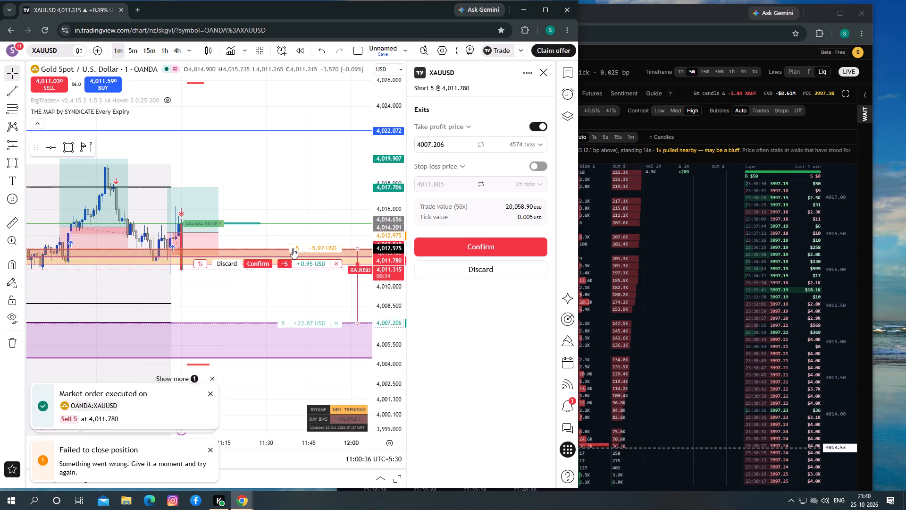
{"action": "left_click_drag", "start_coordinate": [293, 248], "coordinate": [299, 246]}
{"action": "left_click", "coordinate": [302, 246]}
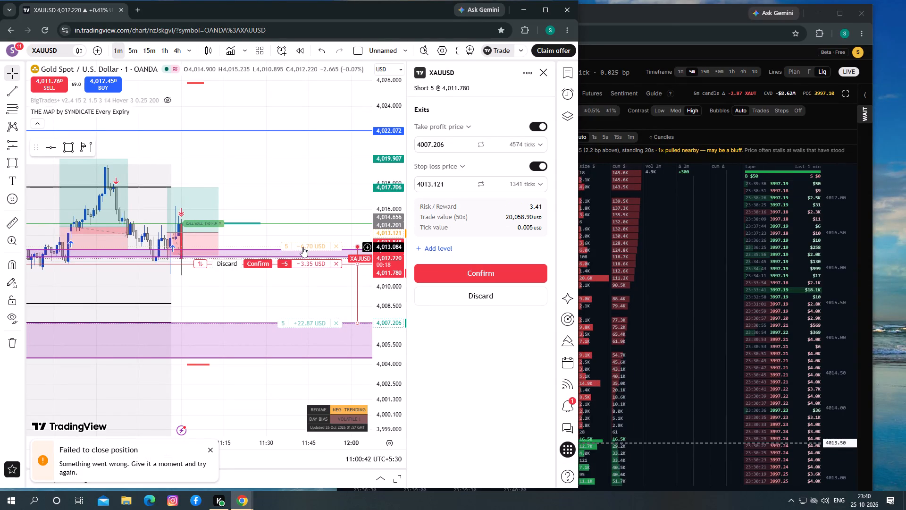
{"action": "left_click_drag", "start_coordinate": [302, 247], "coordinate": [313, 242]}
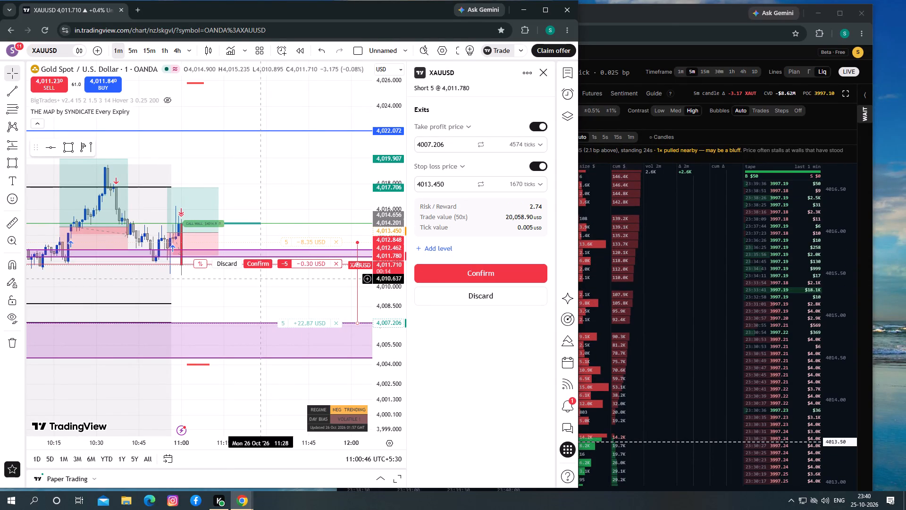
{"action": "left_click", "coordinate": [258, 263]}
Delete the latest long position drawing, the one around the 11:00 candles, from the XAUUSD chart.
{"action": "left_click_drag", "start_coordinate": [264, 286], "coordinate": [272, 272]}
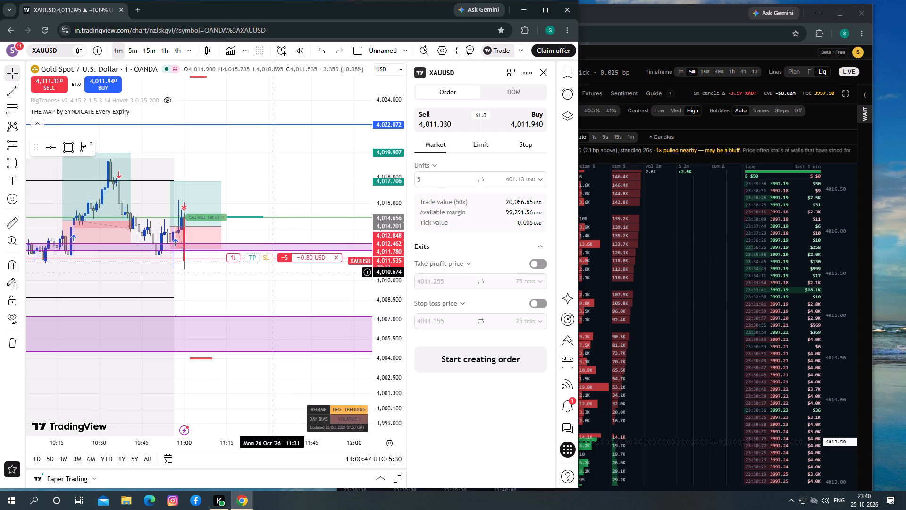
{"action": "left_click", "coordinate": [200, 164]}
{"action": "left_click", "coordinate": [200, 181]}
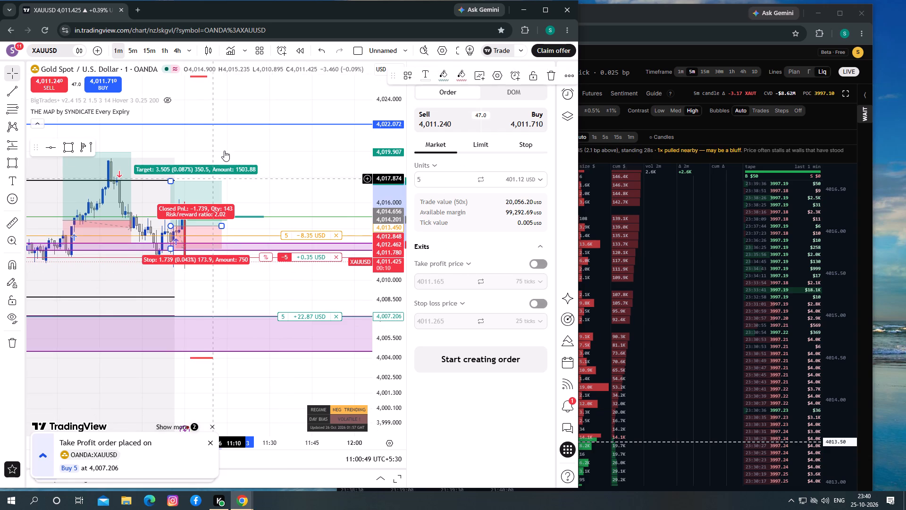
{"action": "left_click", "coordinate": [550, 77]}
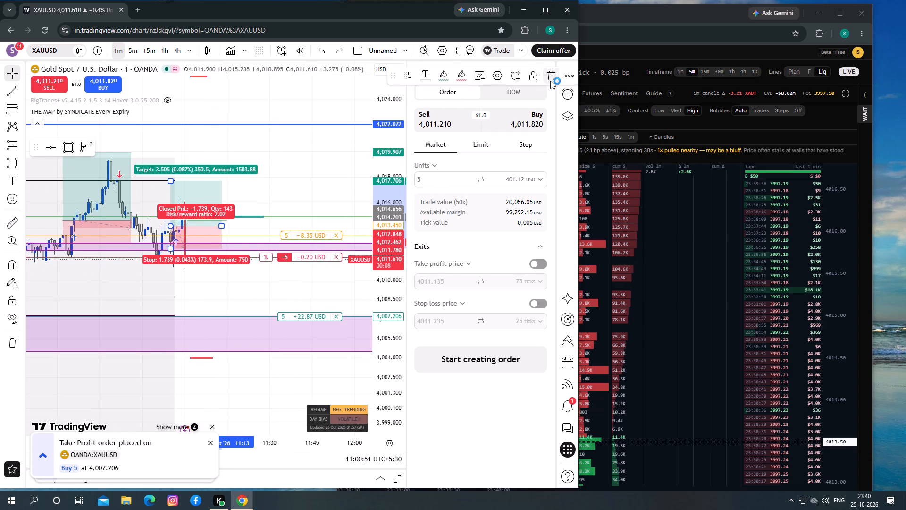
Switch to Tradfye and examine the XAUT/USDT footprint, plus the whale-selling zones and volume profile on the 5-minute and 1-minute timeframes.
{"action": "left_click", "coordinate": [673, 221]}
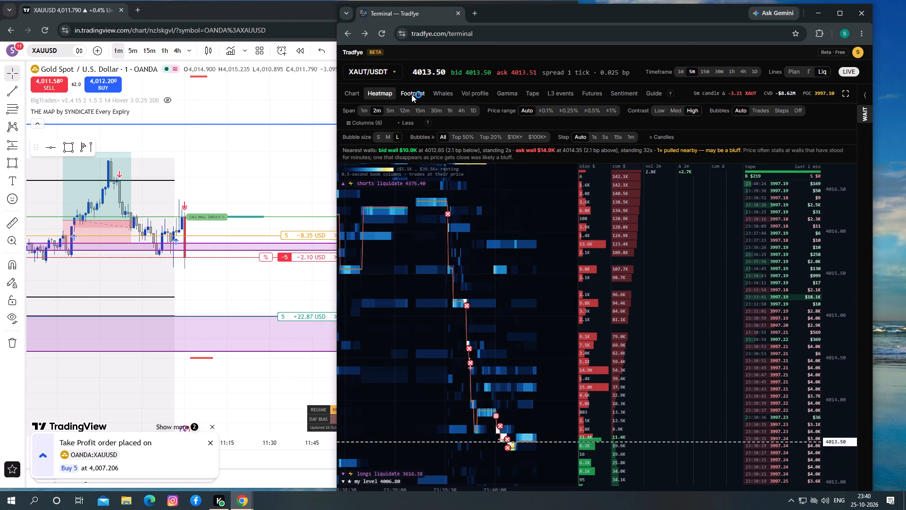
{"action": "left_click", "coordinate": [411, 94]}
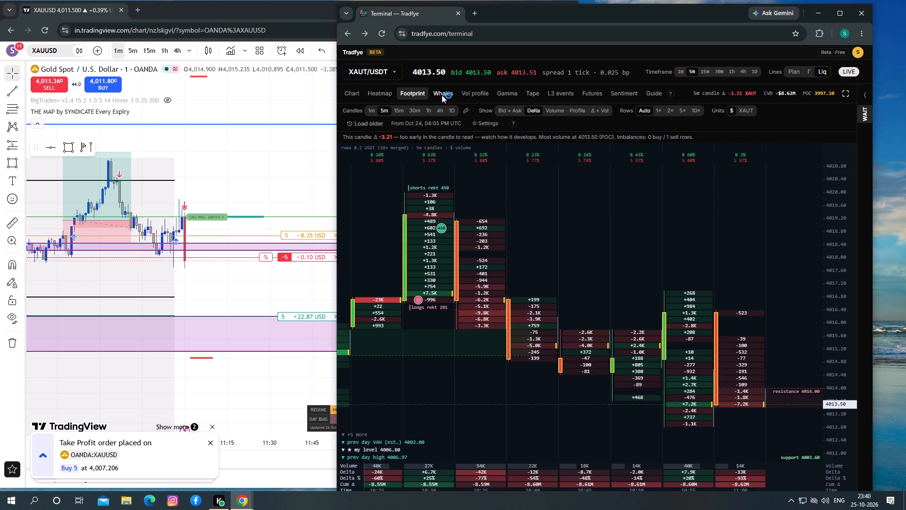
{"action": "left_click", "coordinate": [442, 95]}
{"action": "left_click_drag", "start_coordinate": [622, 355], "coordinate": [607, 355]}
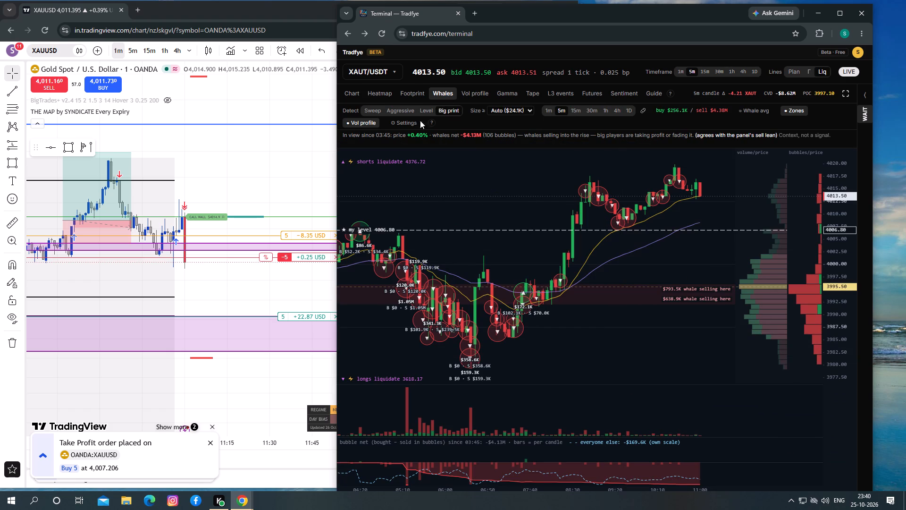
{"action": "left_click", "coordinate": [675, 70]}
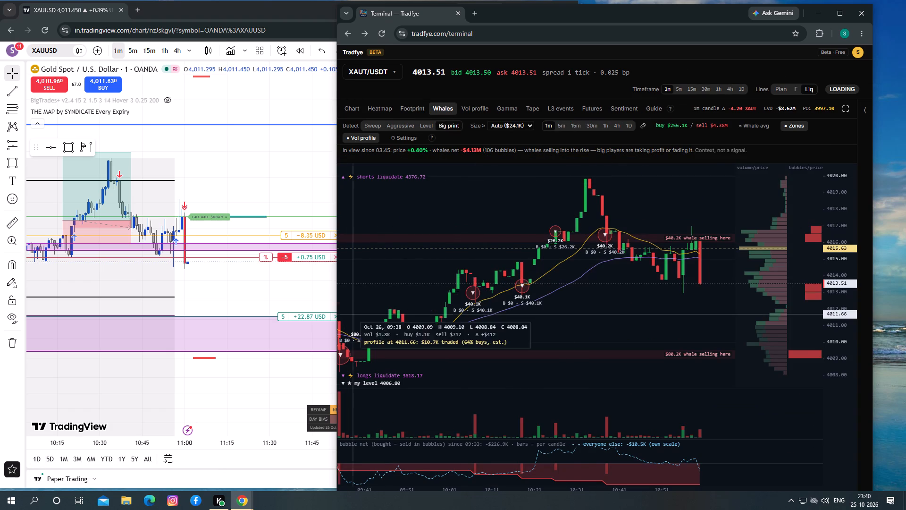
{"action": "left_click_drag", "start_coordinate": [510, 359], "coordinate": [492, 353]}
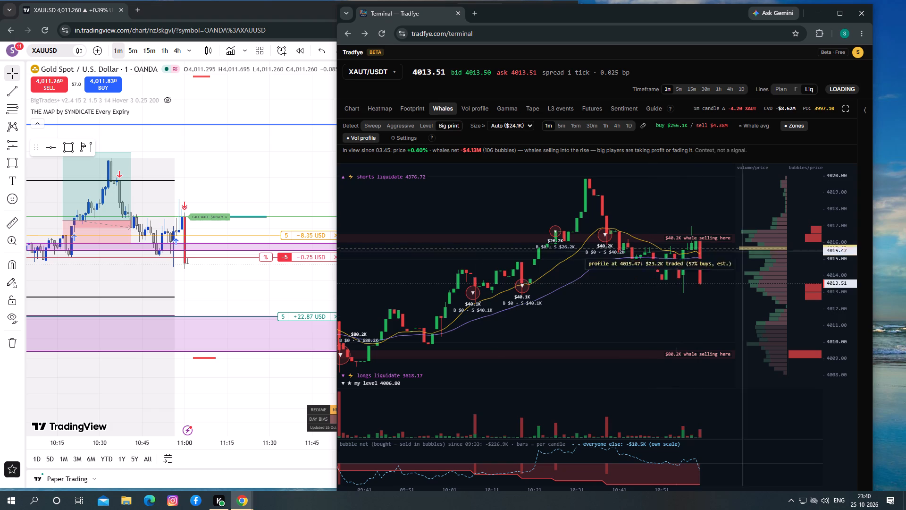
{"action": "left_click_drag", "start_coordinate": [689, 336], "coordinate": [689, 331]}
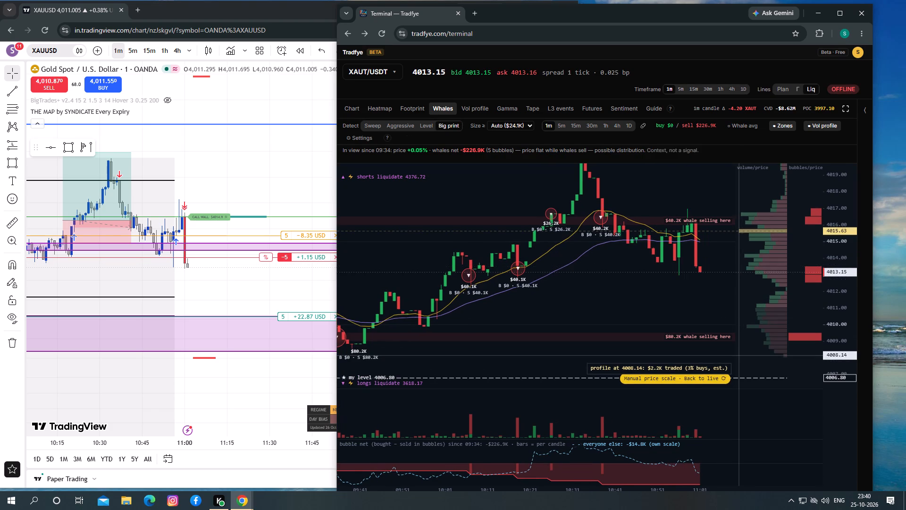
Switch to TradingView and place a short position drawing at the 10:59 candle on the XAUUSD chart, with entry at about 4,011.77.
{"action": "left_click", "coordinate": [243, 275]}
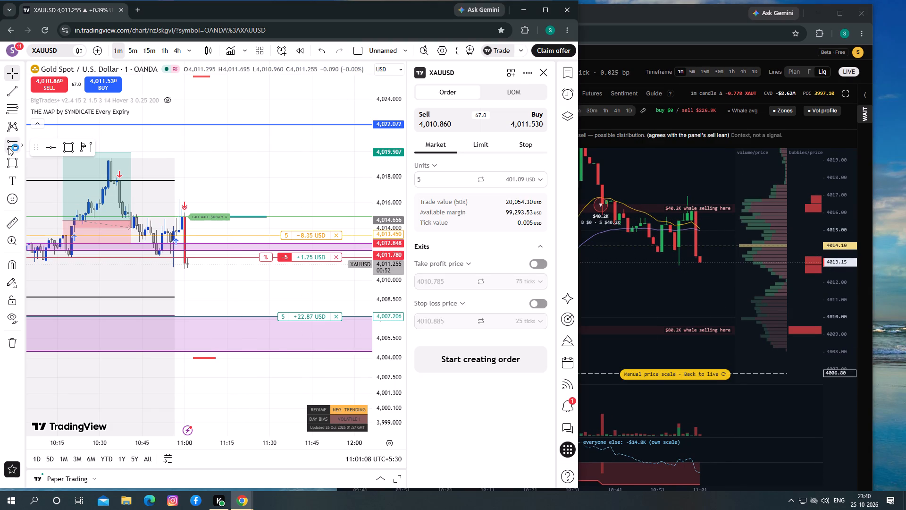
{"action": "left_click", "coordinate": [24, 149]}
{"action": "left_click", "coordinate": [65, 177]}
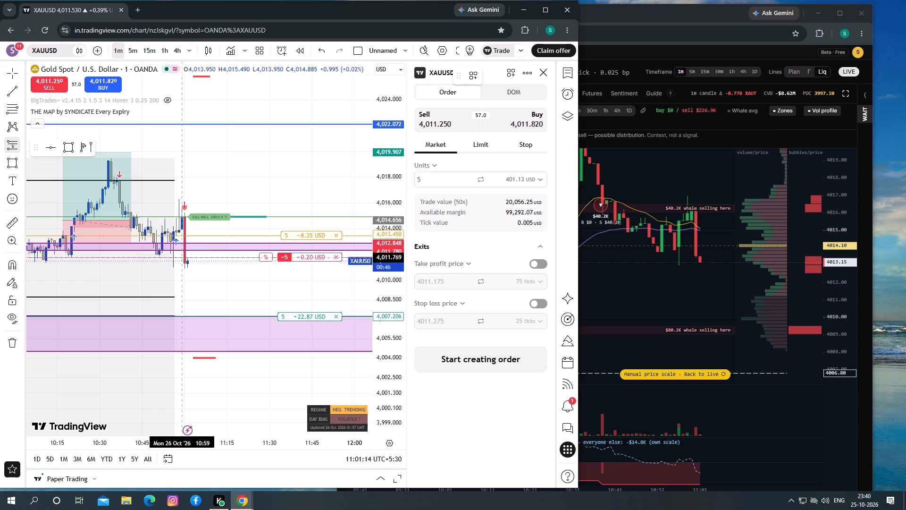
{"action": "left_click", "coordinate": [182, 257]}
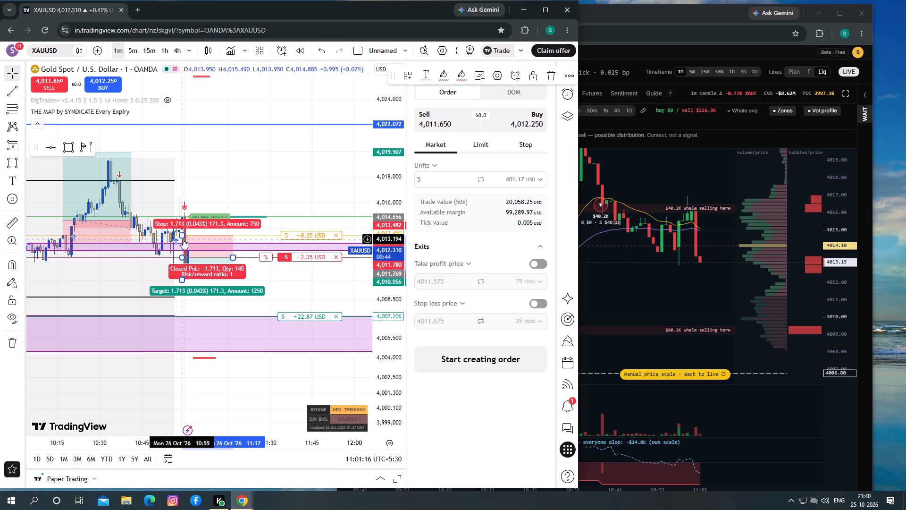
Lower the new short position drawing's target to about 4,007.17, at the top of the purple zone, and extend its end a few candles later.
{"action": "left_click", "coordinate": [281, 296]}
{"action": "left_click_drag", "start_coordinate": [281, 296], "coordinate": [282, 262]}
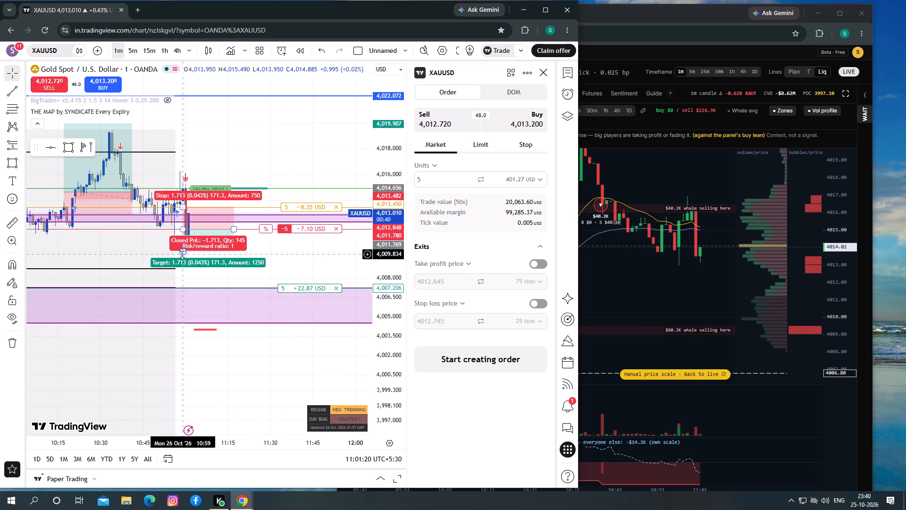
{"action": "left_click_drag", "start_coordinate": [182, 254], "coordinate": [187, 270]}
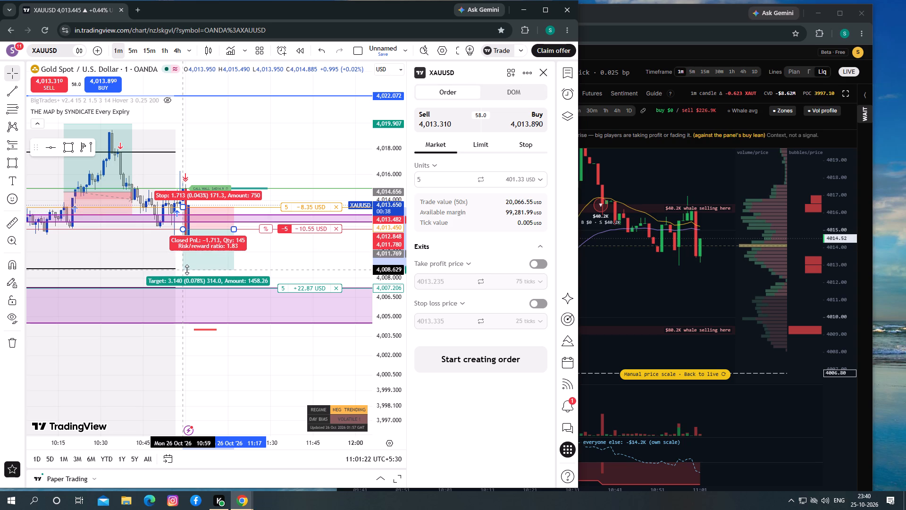
{"action": "left_click_drag", "start_coordinate": [187, 270], "coordinate": [190, 278]}
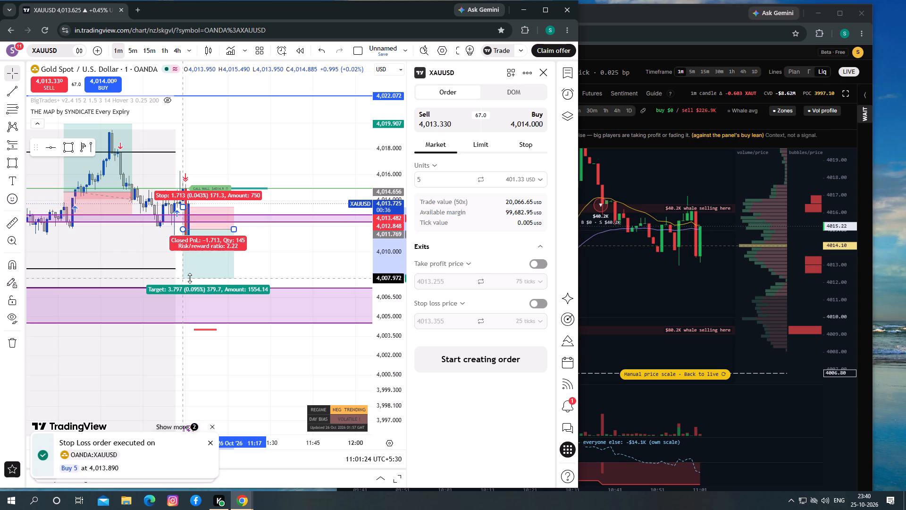
{"action": "left_click_drag", "start_coordinate": [190, 278], "coordinate": [193, 289]}
{"action": "left_click", "coordinate": [257, 266]}
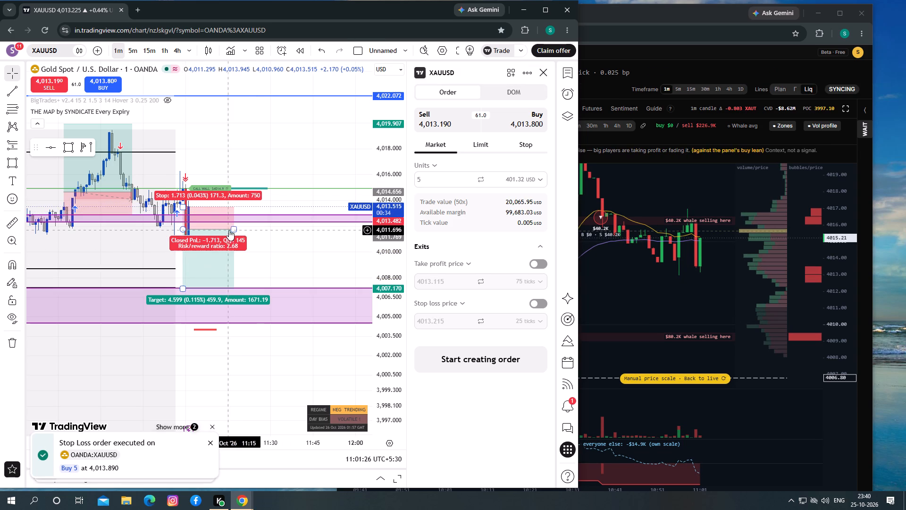
{"action": "left_click_drag", "start_coordinate": [231, 229], "coordinate": [252, 230]}
{"action": "left_click", "coordinate": [277, 254]}
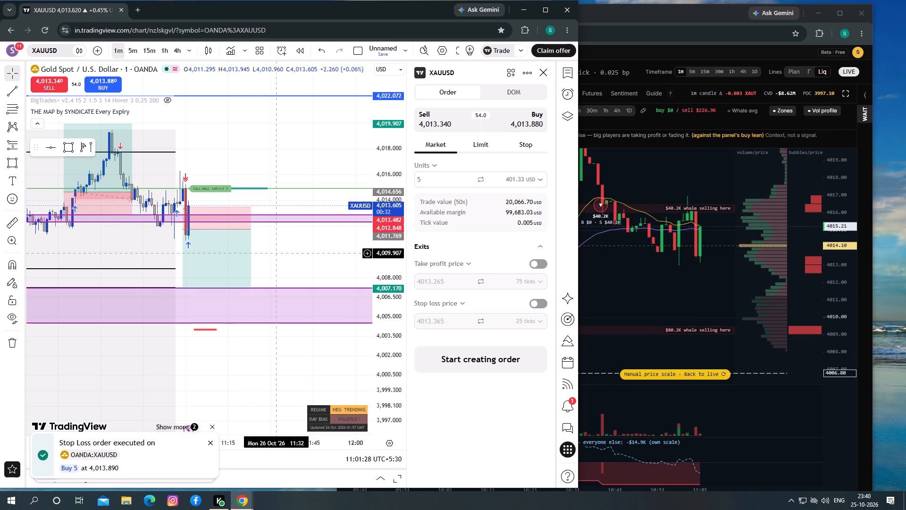
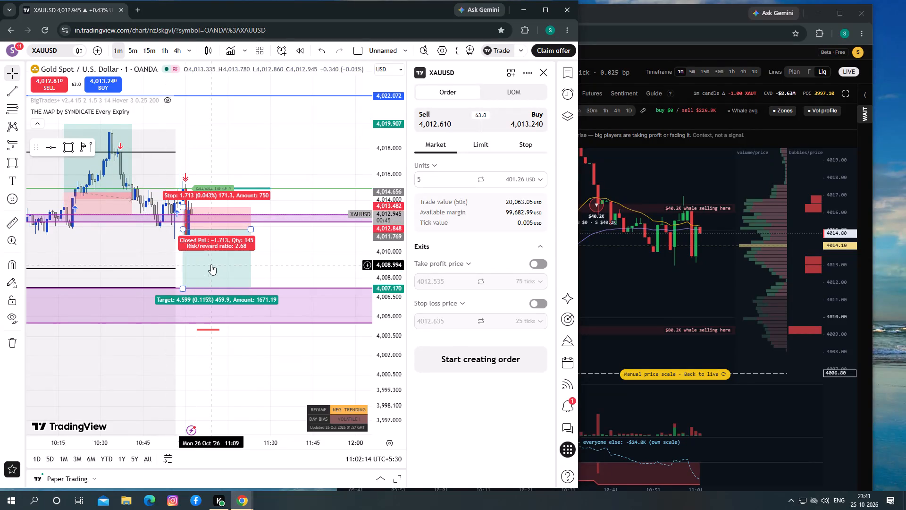
Delete the short position drawing placed at the 10:59 candle on the XAUUSD chart.
{"action": "left_click", "coordinate": [211, 264]}
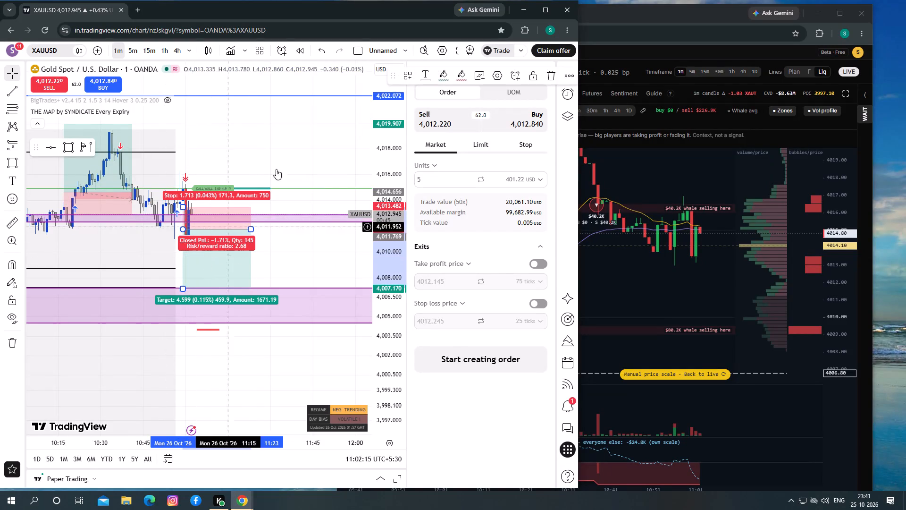
{"action": "left_click", "coordinate": [552, 73]}
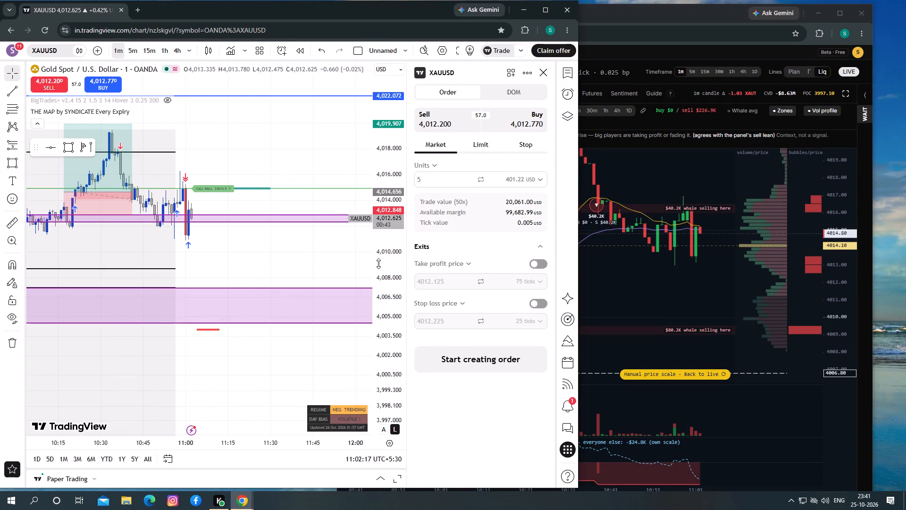
Close the XAUUSD order ticket to give the chart more room.
{"action": "left_click", "coordinate": [547, 68]}
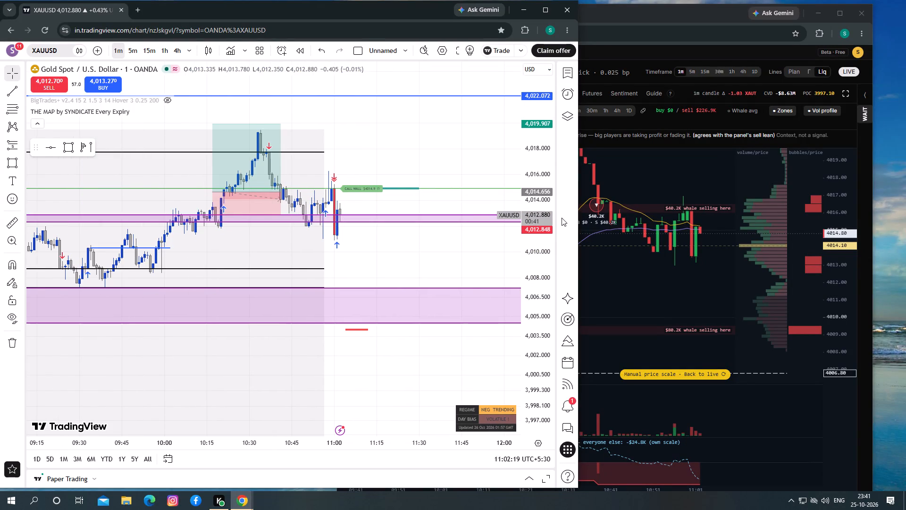
Examine the 1-minute XAUUSD history from the latest candles back to 23 October, including the purple zone and thick red line.
{"action": "left_click_drag", "start_coordinate": [545, 229], "coordinate": [545, 271]}
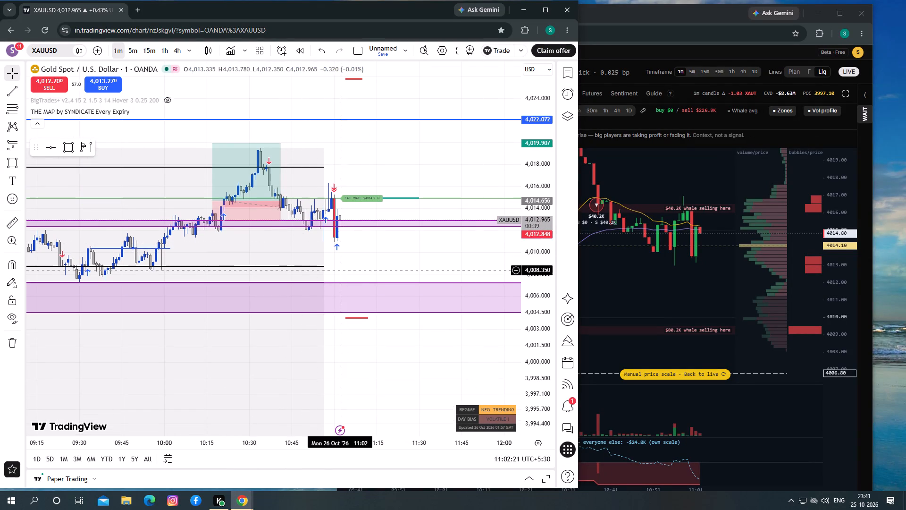
{"action": "left_click_drag", "start_coordinate": [339, 270], "coordinate": [537, 312]}
{"action": "left_click_drag", "start_coordinate": [290, 225], "coordinate": [295, 225]}
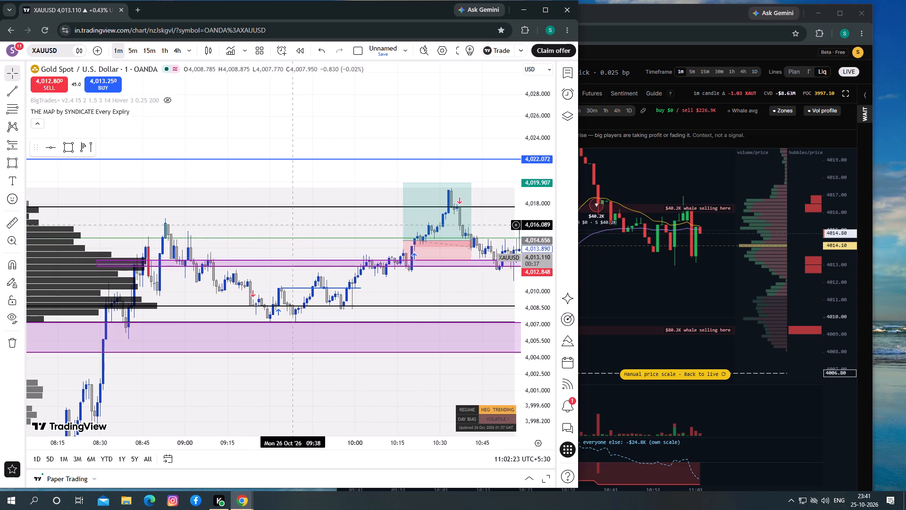
{"action": "left_click_drag", "start_coordinate": [295, 225], "coordinate": [297, 153]}
{"action": "left_click_drag", "start_coordinate": [297, 153], "coordinate": [305, 161]}
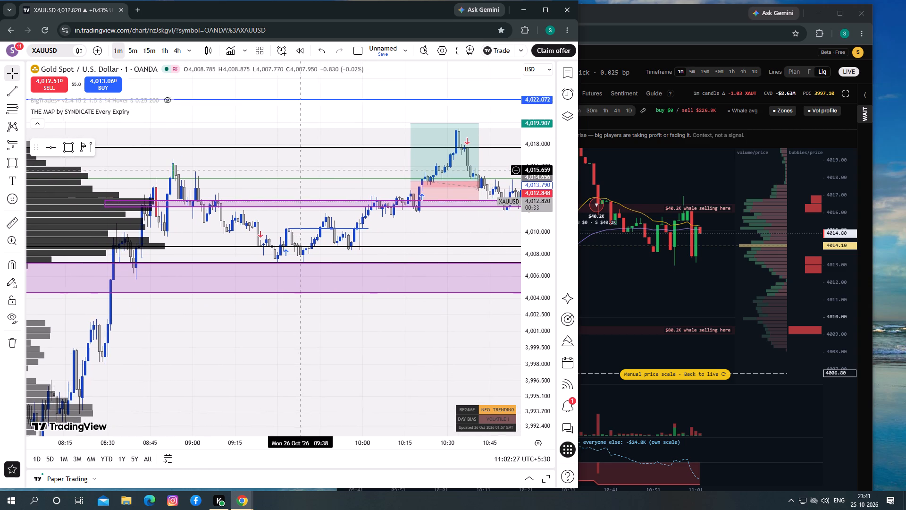
{"action": "left_click_drag", "start_coordinate": [305, 161], "coordinate": [185, 192]}
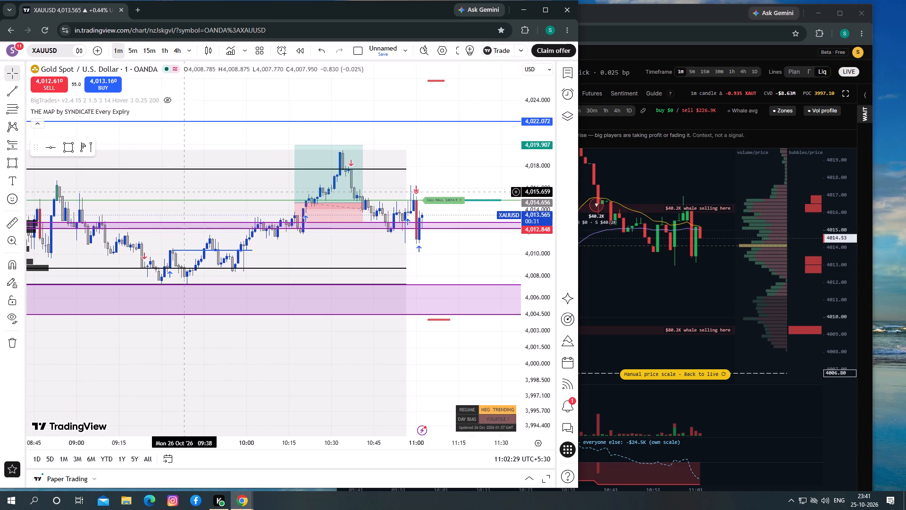
{"action": "left_click_drag", "start_coordinate": [185, 192], "coordinate": [274, 202]}
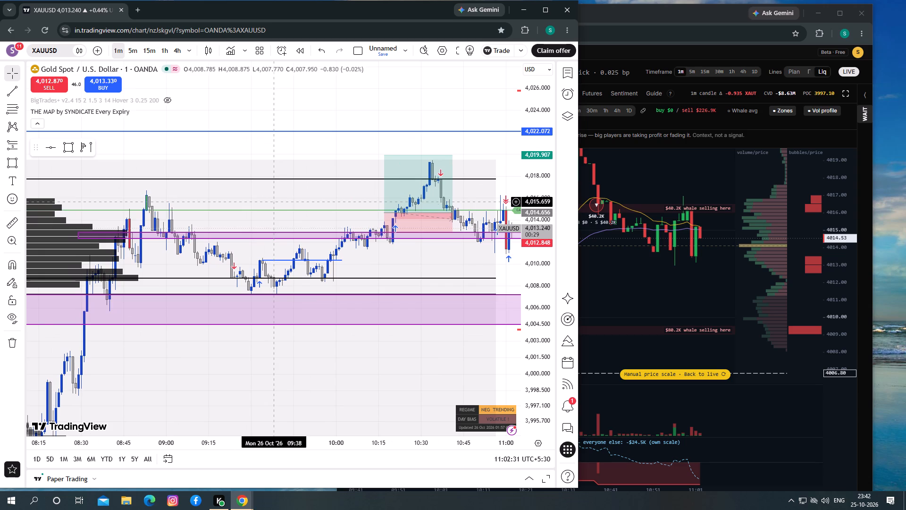
{"action": "left_click_drag", "start_coordinate": [354, 381], "coordinate": [474, 178]}
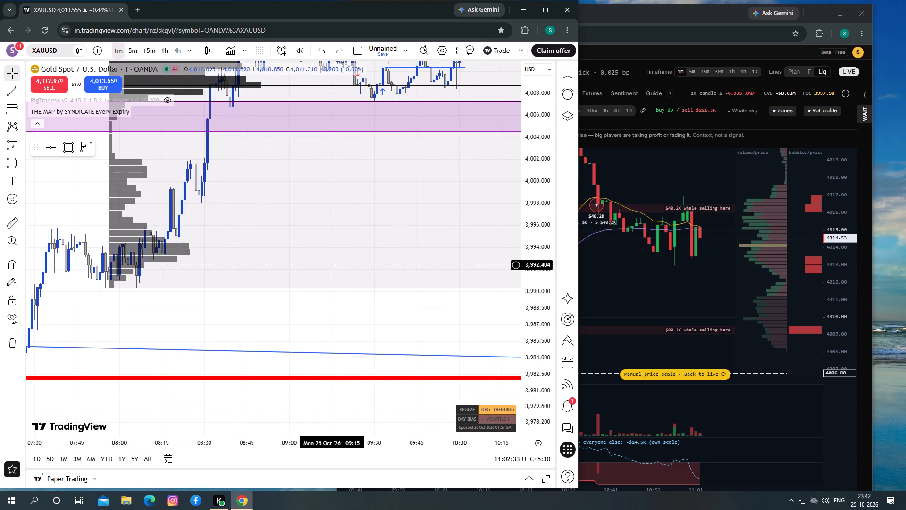
{"action": "left_click_drag", "start_coordinate": [259, 330], "coordinate": [512, 289]}
{"action": "left_click_drag", "start_coordinate": [222, 411], "coordinate": [226, 382]}
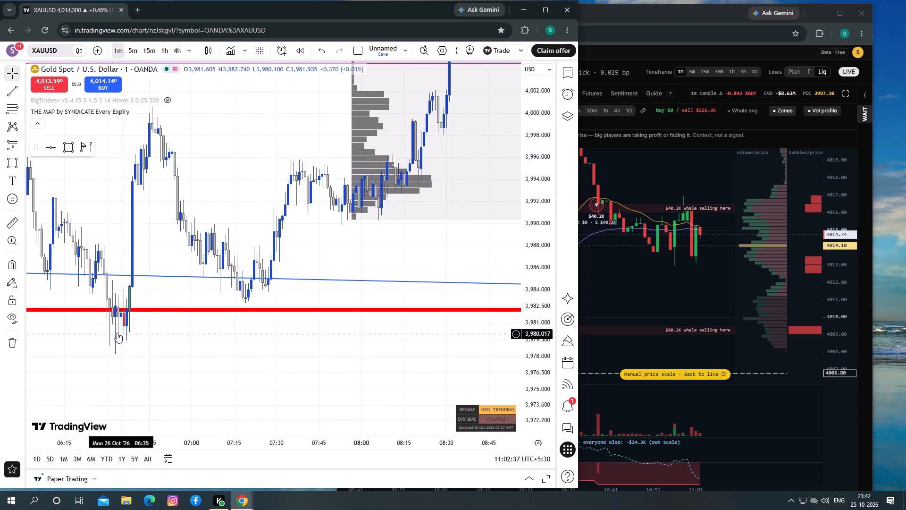
{"action": "left_click_drag", "start_coordinate": [128, 343], "coordinate": [486, 349]}
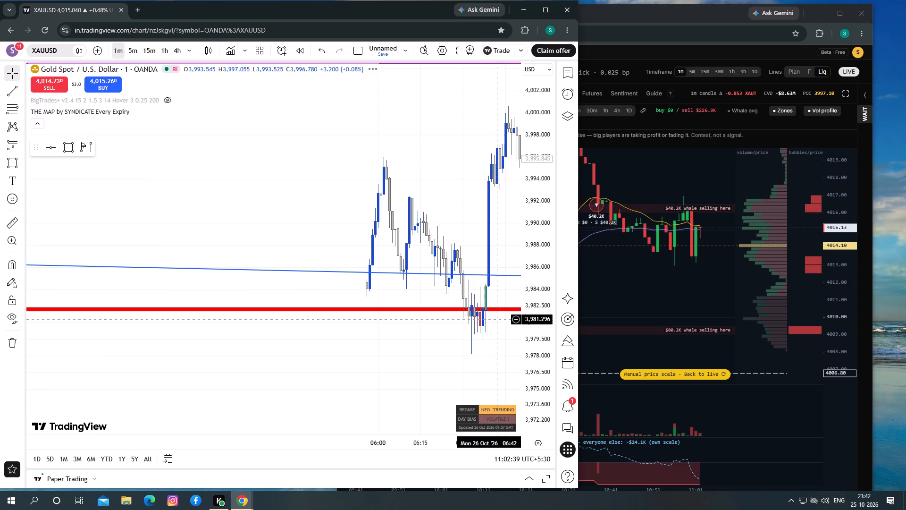
{"action": "left_click_drag", "start_coordinate": [273, 357], "coordinate": [515, 452]}
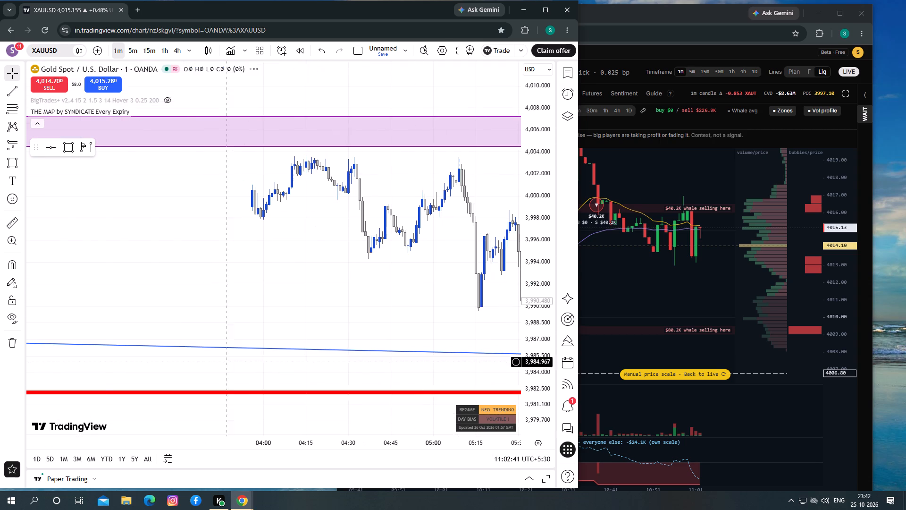
{"action": "left_click_drag", "start_coordinate": [167, 306], "coordinate": [463, 269]}
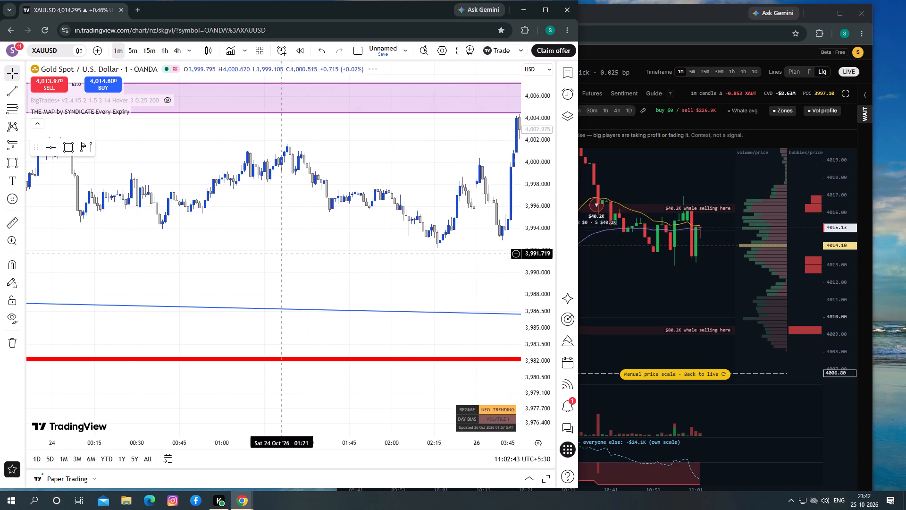
{"action": "left_click_drag", "start_coordinate": [273, 254], "coordinate": [583, 286]}
{"action": "left_click_drag", "start_coordinate": [278, 276], "coordinate": [570, 245]}
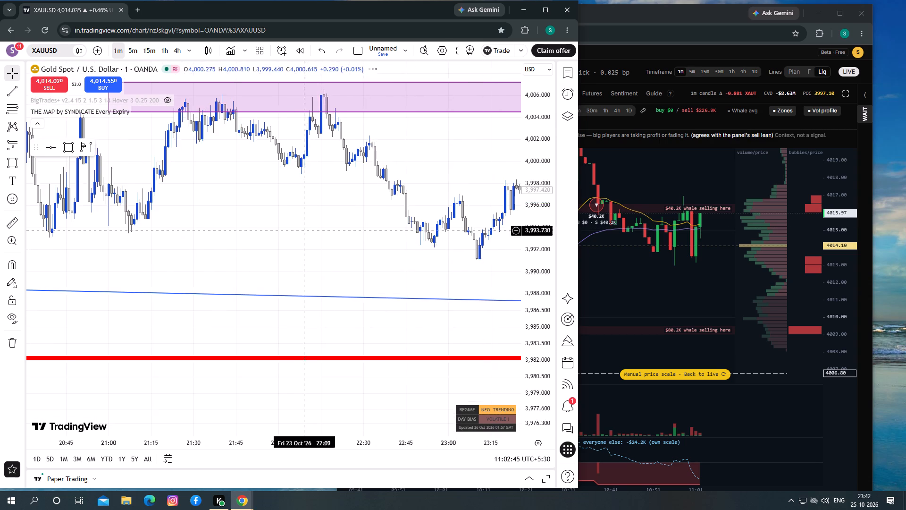
{"action": "left_click_drag", "start_coordinate": [303, 230], "coordinate": [563, 333]}
{"action": "left_click_drag", "start_coordinate": [295, 296], "coordinate": [529, 176]}
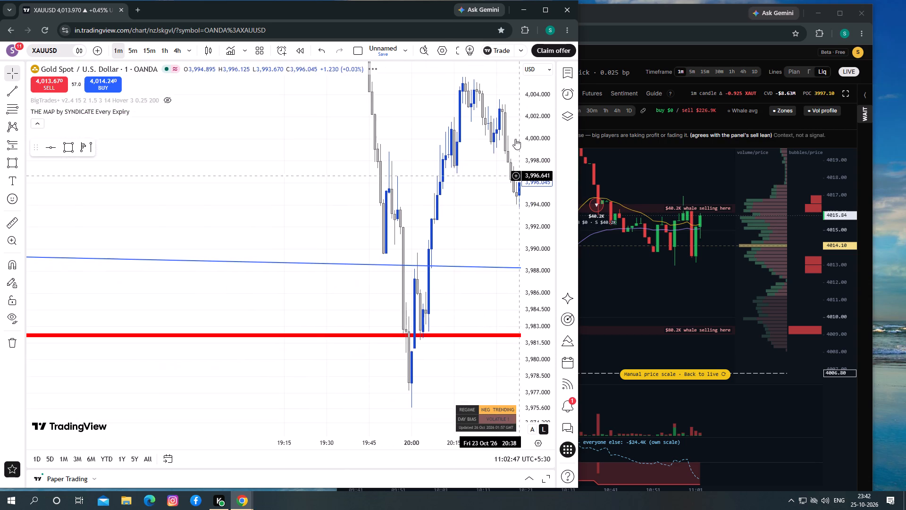
Examine the 1-minute price action forward from 23 October to the current candles around 11:00 on 26 October.
{"action": "left_click_drag", "start_coordinate": [499, 207], "coordinate": [17, 203]}
{"action": "left_click_drag", "start_coordinate": [353, 223], "coordinate": [0, 227]}
{"action": "left_click_drag", "start_coordinate": [236, 227], "coordinate": [132, 273]}
{"action": "left_click_drag", "start_coordinate": [335, 273], "coordinate": [115, 278]}
{"action": "left_click_drag", "start_coordinate": [276, 272], "coordinate": [90, 270]}
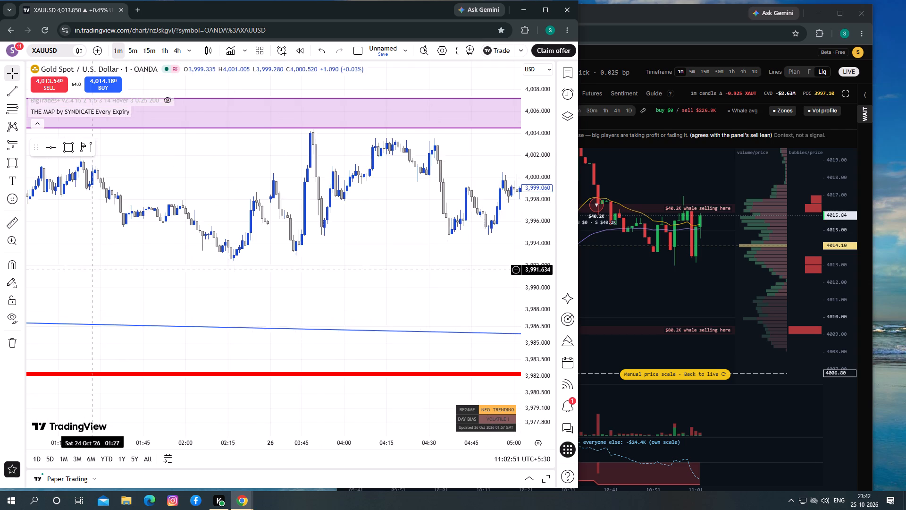
{"action": "left_click_drag", "start_coordinate": [283, 244], "coordinate": [107, 273]}
{"action": "left_click_drag", "start_coordinate": [264, 251], "coordinate": [108, 259]}
{"action": "left_click_drag", "start_coordinate": [343, 258], "coordinate": [120, 199]}
{"action": "left_click_drag", "start_coordinate": [300, 241], "coordinate": [124, 211]}
{"action": "left_click_drag", "start_coordinate": [317, 261], "coordinate": [193, 261]}
{"action": "left_click_drag", "start_coordinate": [456, 313], "coordinate": [341, 328]}
{"action": "left_click_drag", "start_coordinate": [427, 313], "coordinate": [371, 364]}
{"action": "left_click_drag", "start_coordinate": [431, 321], "coordinate": [390, 372]}
{"action": "left_click_drag", "start_coordinate": [418, 355], "coordinate": [384, 380]}
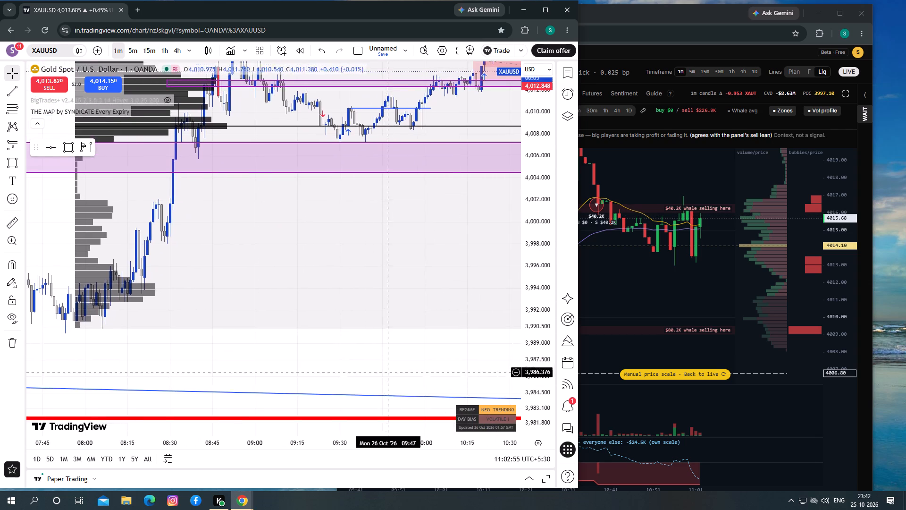
{"action": "left_click_drag", "start_coordinate": [422, 312], "coordinate": [389, 381]}
{"action": "left_click_drag", "start_coordinate": [400, 320], "coordinate": [340, 370]}
{"action": "left_click_drag", "start_coordinate": [444, 315], "coordinate": [359, 345]}
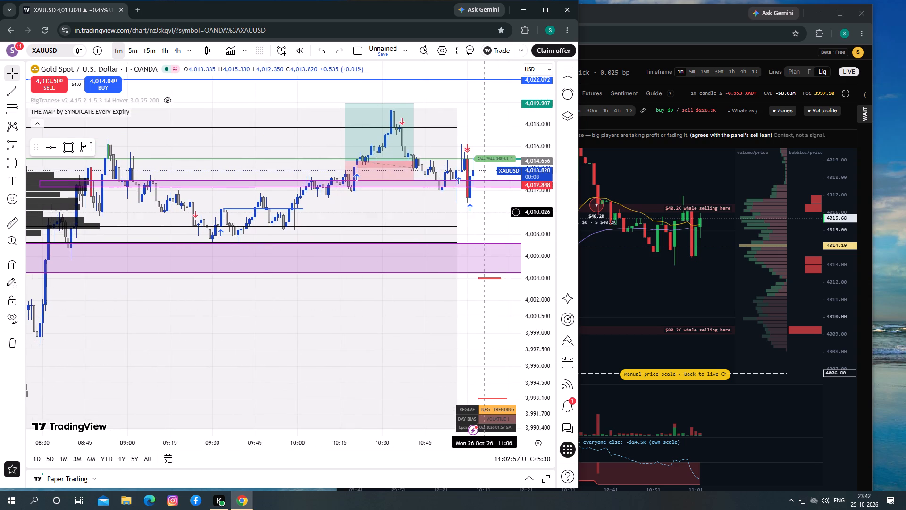
{"action": "left_click_drag", "start_coordinate": [481, 213], "coordinate": [347, 272]}
Examine the levels below the current XAUUSD price down to the put wall, plus the purple zones around the latest candles.
{"action": "left_click", "coordinate": [377, 268]}
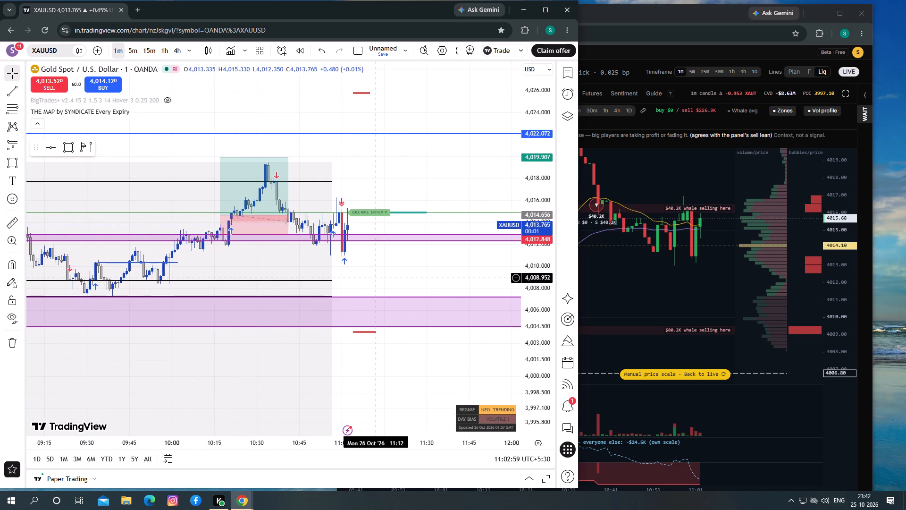
{"action": "left_click", "coordinate": [372, 287]}
{"action": "left_click_drag", "start_coordinate": [409, 369], "coordinate": [367, 180]}
{"action": "left_click_drag", "start_coordinate": [294, 309], "coordinate": [338, 325]}
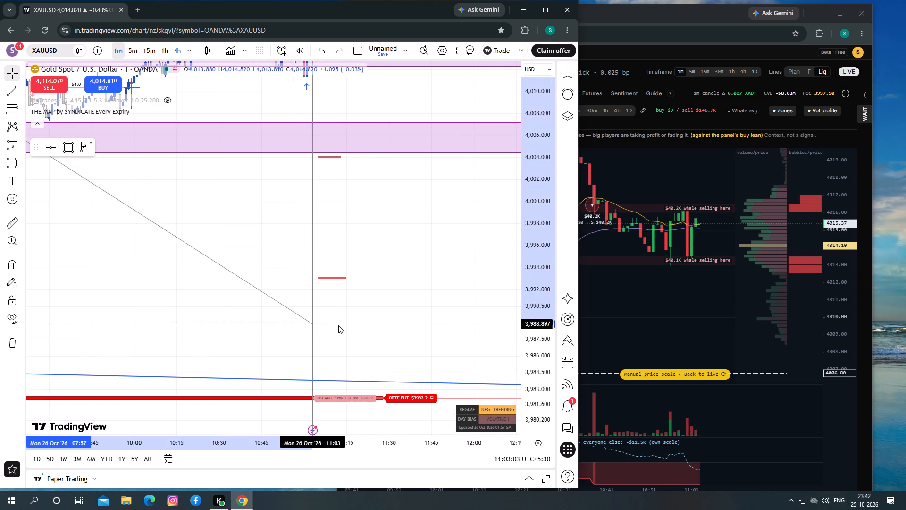
{"action": "left_click_drag", "start_coordinate": [338, 325], "coordinate": [368, 318]}
{"action": "left_click_drag", "start_coordinate": [361, 237], "coordinate": [380, 385]}
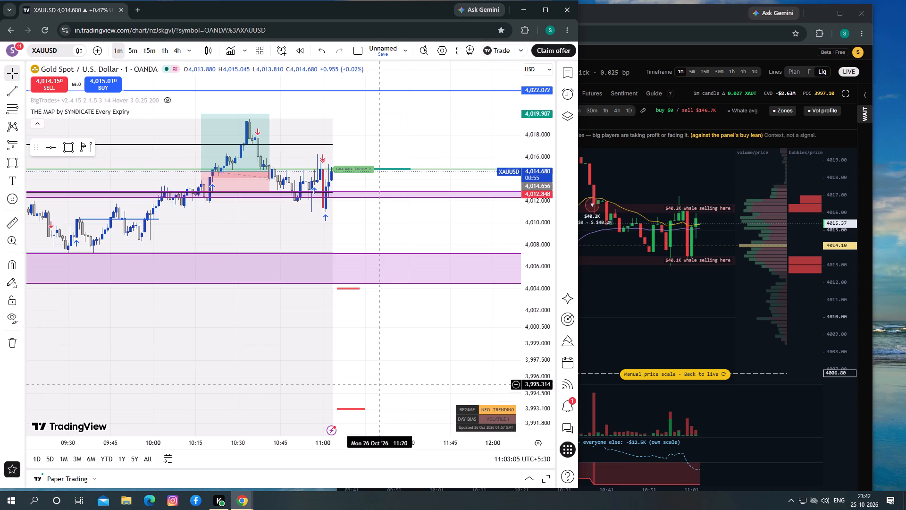
{"action": "left_click_drag", "start_coordinate": [381, 226], "coordinate": [340, 272]}
{"action": "left_click_drag", "start_coordinate": [308, 263], "coordinate": [295, 261]}
{"action": "left_click_drag", "start_coordinate": [345, 267], "coordinate": [304, 257]}
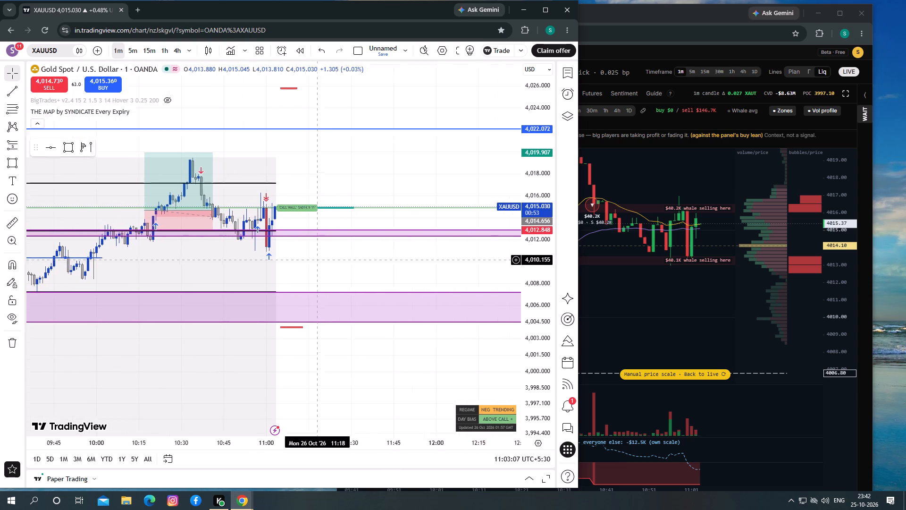
{"action": "left_click_drag", "start_coordinate": [304, 257], "coordinate": [304, 257]}
Switch XAUUSD to the 5-minute timeframe and examine price against the volume profile, purple zones and call wall.
{"action": "left_click", "coordinate": [134, 51]}
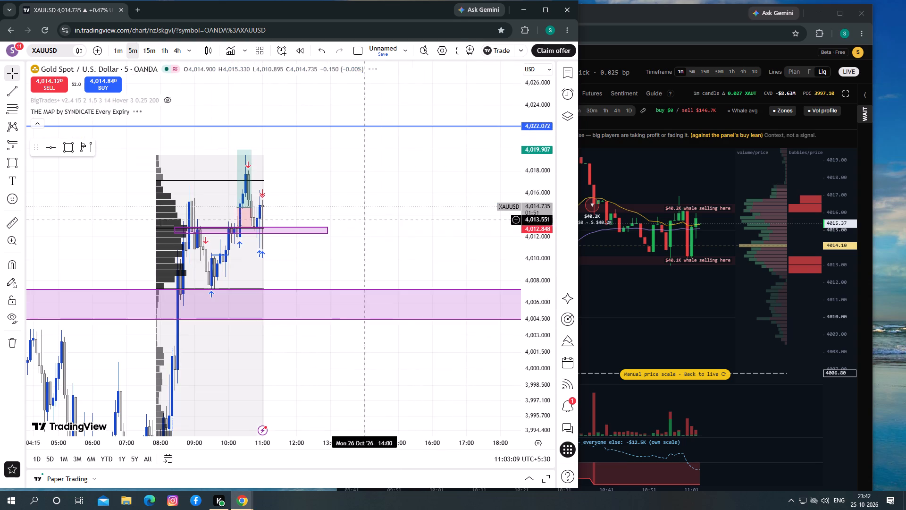
{"action": "left_click_drag", "start_coordinate": [367, 256], "coordinate": [357, 244]}
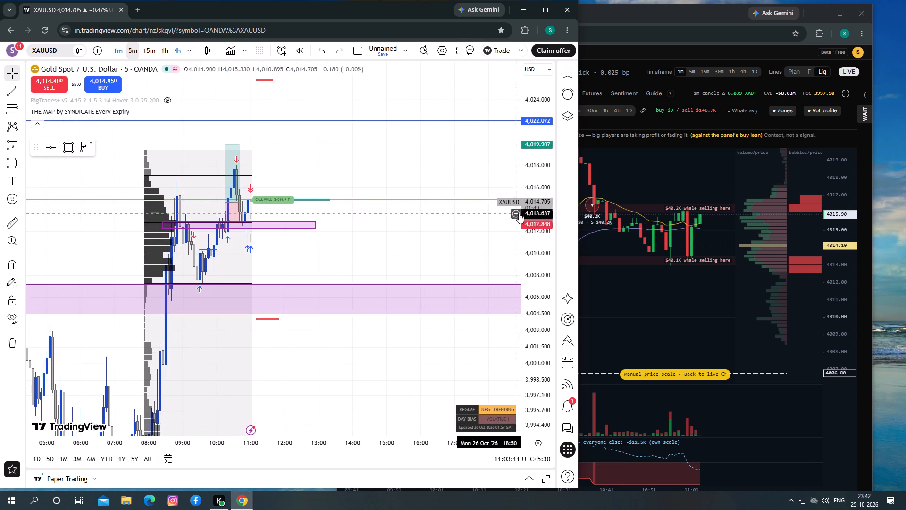
{"action": "left_click_drag", "start_coordinate": [522, 211], "coordinate": [525, 261]}
{"action": "left_click_drag", "start_coordinate": [451, 255], "coordinate": [379, 259]}
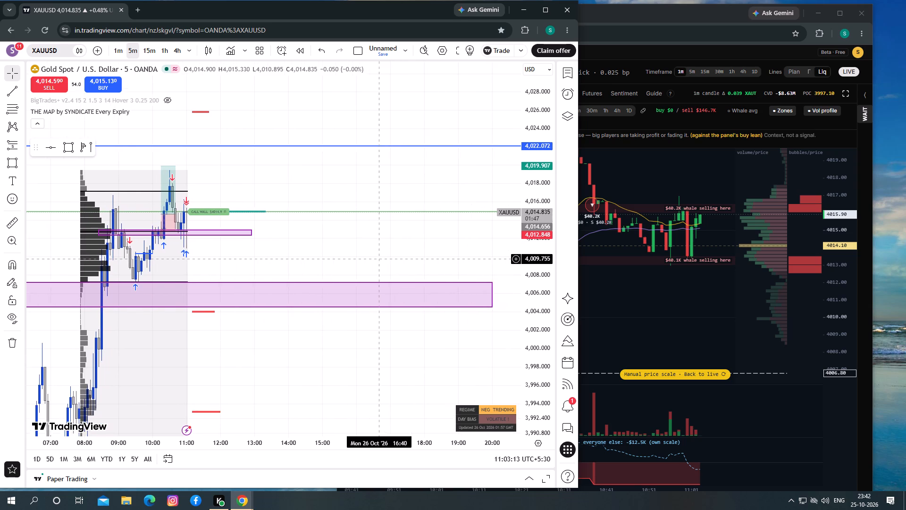
{"action": "left_click_drag", "start_coordinate": [379, 259], "coordinate": [396, 257]}
{"action": "left_click", "coordinate": [367, 261]}
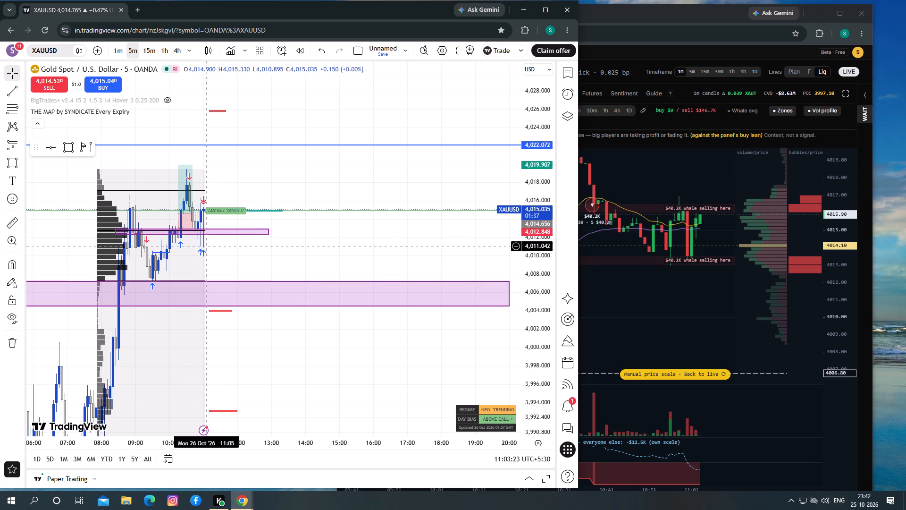
{"action": "left_click_drag", "start_coordinate": [232, 249], "coordinate": [223, 252]}
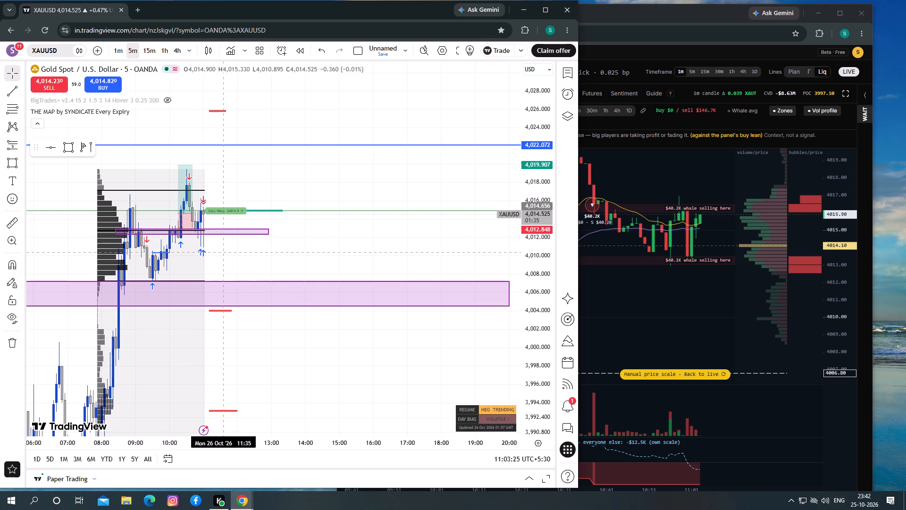
{"action": "left_click", "coordinate": [223, 252]}
{"action": "left_click_drag", "start_coordinate": [223, 252], "coordinate": [222, 246]}
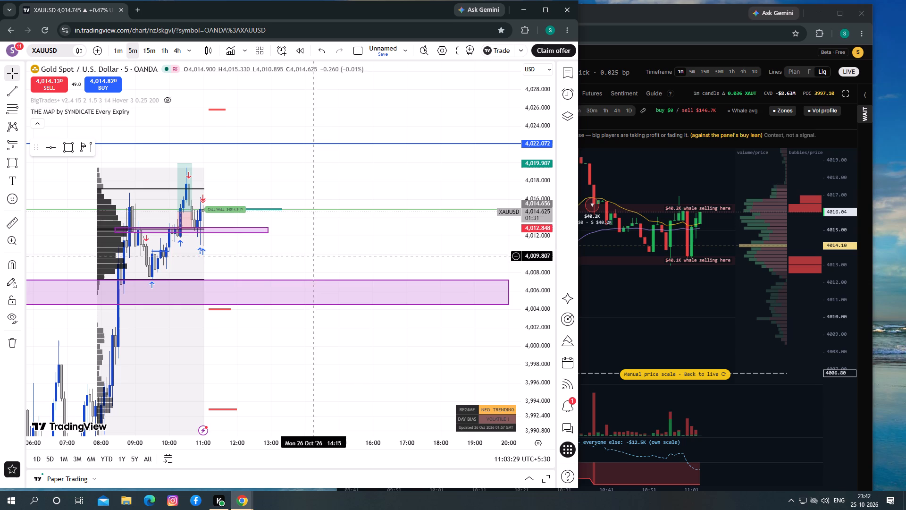
{"action": "left_click_drag", "start_coordinate": [520, 200], "coordinate": [529, 220]}
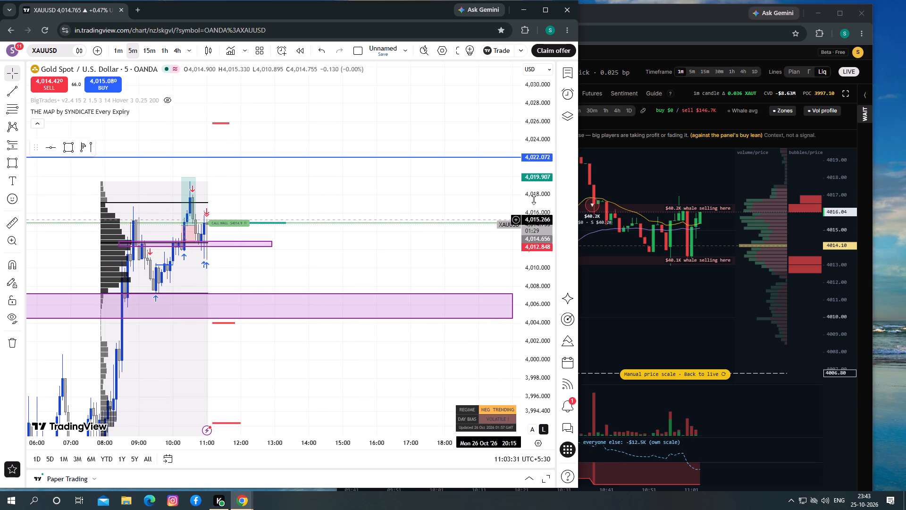
{"action": "left_click_drag", "start_coordinate": [534, 199], "coordinate": [537, 241]}
{"action": "left_click", "coordinate": [338, 279]}
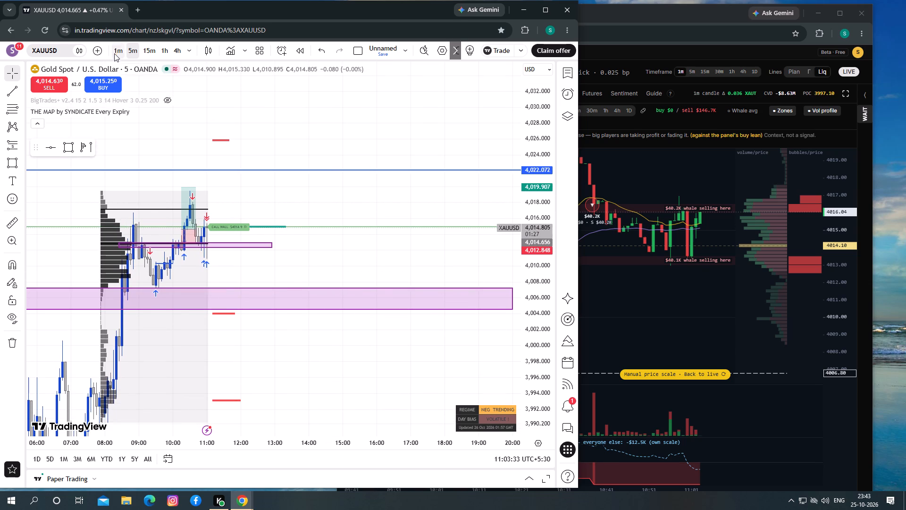
Compare the XAUUSD price action on the 1-minute and 5-minute timeframes, finishing on the 1-minute chart.
{"action": "left_click", "coordinate": [115, 51]}
{"action": "left_click_drag", "start_coordinate": [279, 266], "coordinate": [293, 264]}
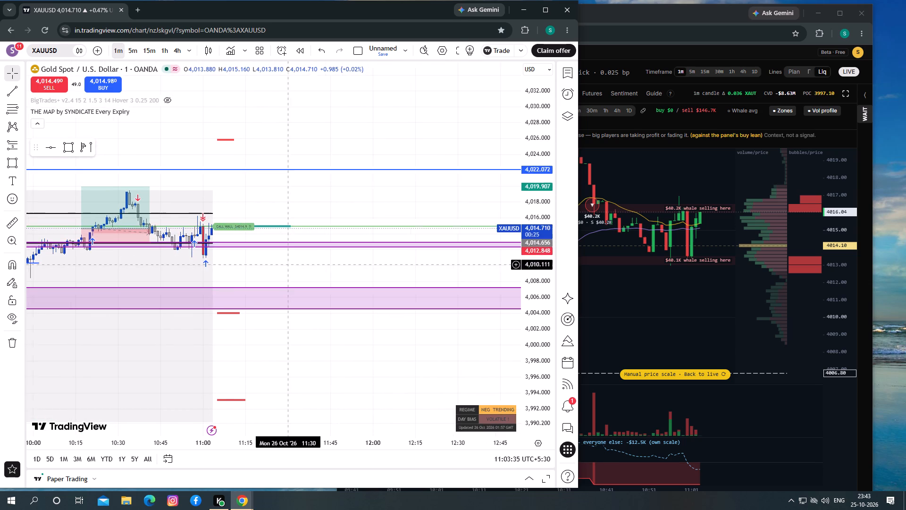
{"action": "left_click_drag", "start_coordinate": [293, 264], "coordinate": [294, 264]}
{"action": "left_click_drag", "start_coordinate": [542, 301], "coordinate": [537, 239]}
{"action": "left_click_drag", "start_coordinate": [360, 276], "coordinate": [348, 281]}
{"action": "left_click", "coordinate": [135, 50]}
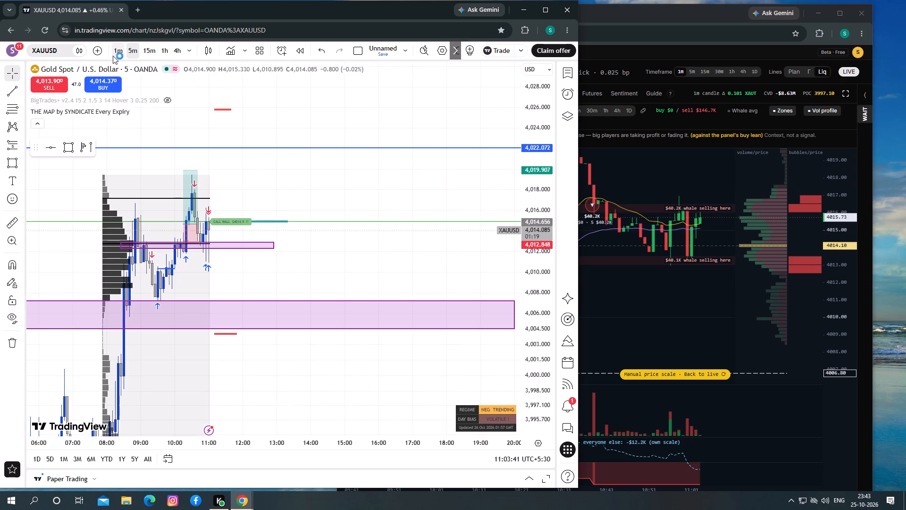
{"action": "left_click", "coordinate": [113, 52]}
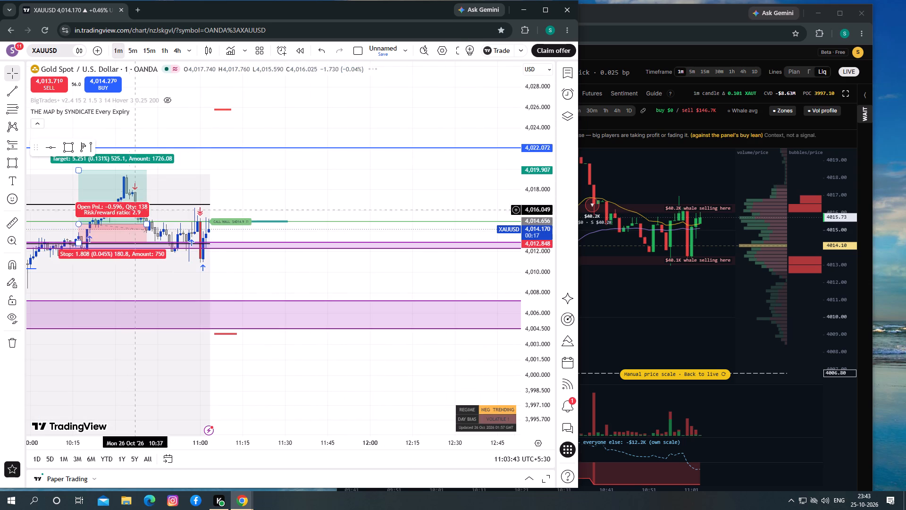
{"action": "left_click", "coordinate": [260, 280]}
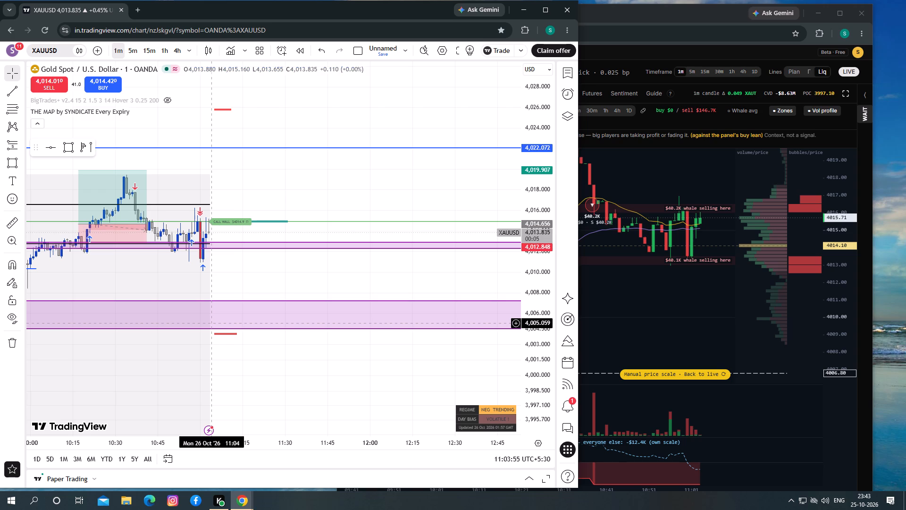
Switch to Tradfye and examine the 1-minute XAUT/USDT whale bubbles, selling zones and volume profile around the latest candles.
{"action": "left_click_drag", "start_coordinate": [679, 306], "coordinate": [701, 317]}
{"action": "left_click_drag", "start_coordinate": [701, 317], "coordinate": [665, 317]}
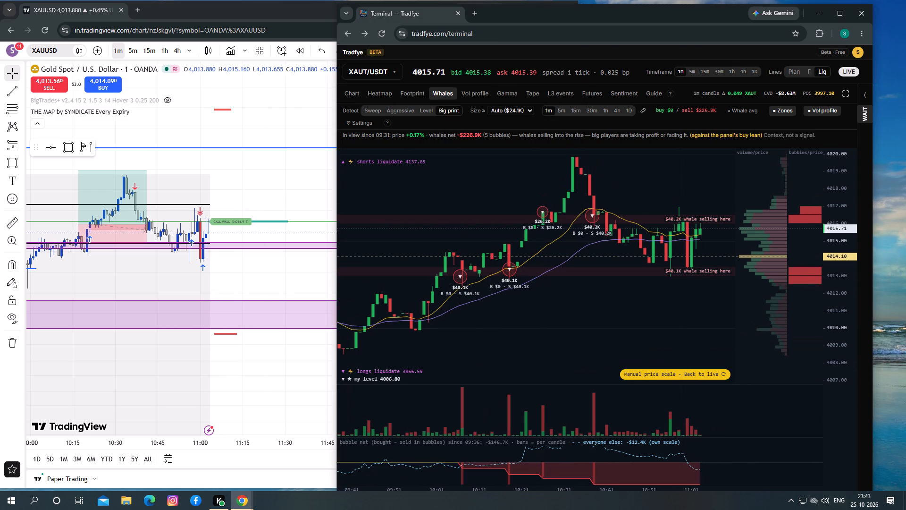
{"action": "left_click_drag", "start_coordinate": [665, 317], "coordinate": [604, 317]}
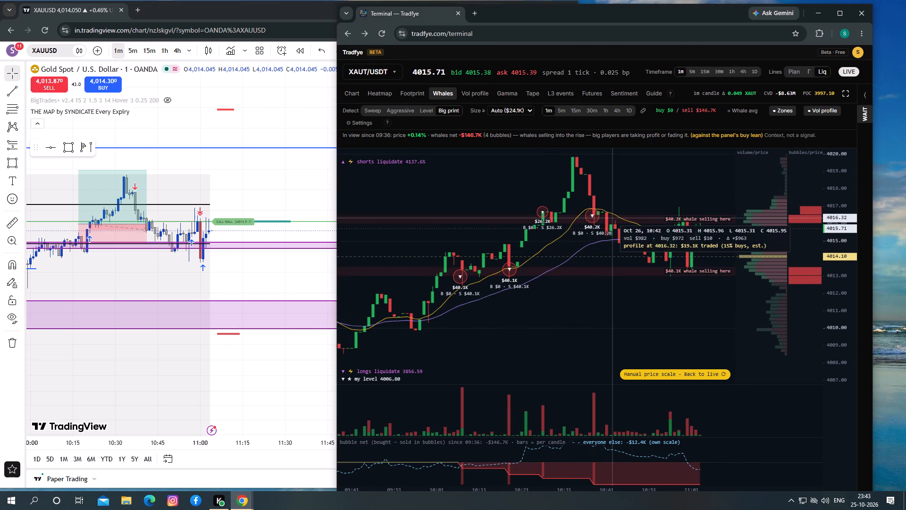
{"action": "left_click_drag", "start_coordinate": [598, 302], "coordinate": [565, 292]}
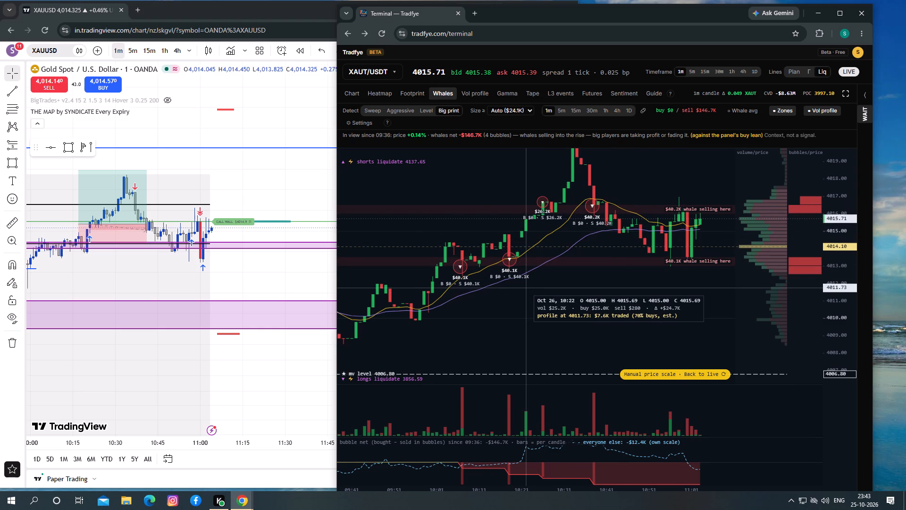
{"action": "left_click_drag", "start_coordinate": [526, 288], "coordinate": [468, 333]}
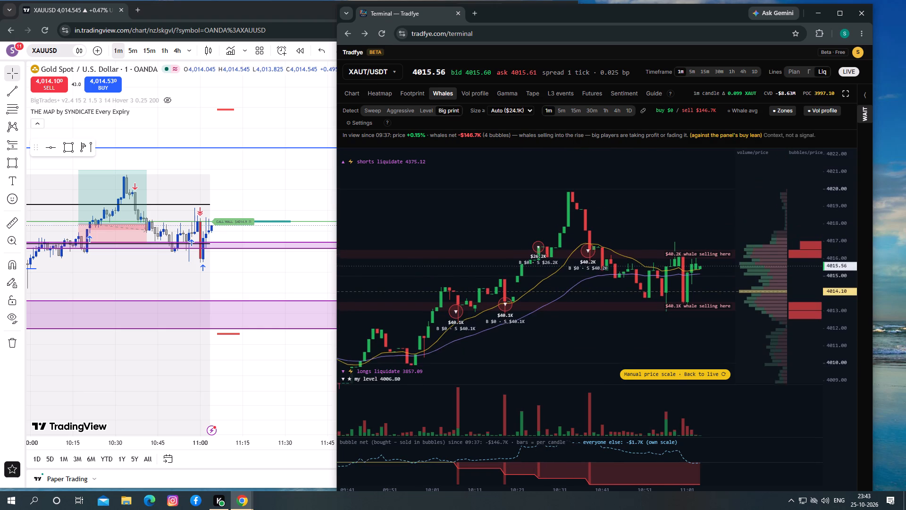
{"action": "left_click_drag", "start_coordinate": [468, 333], "coordinate": [432, 299]}
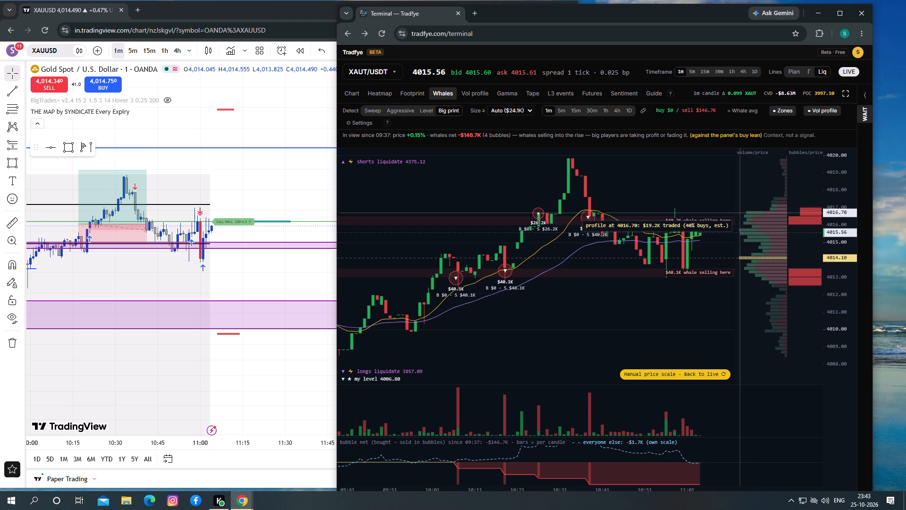
Switch to TradingView and examine the 1-minute XAUUSD price action from the morning volume profile to the latest candles at the call wall.
{"action": "left_click", "coordinate": [296, 305]}
{"action": "left_click_drag", "start_coordinate": [271, 288], "coordinate": [409, 294]}
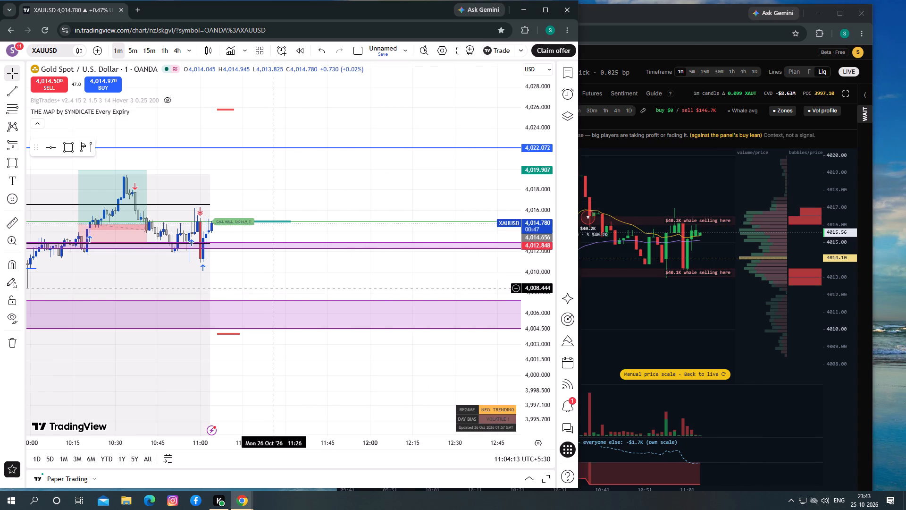
{"action": "left_click_drag", "start_coordinate": [409, 294], "coordinate": [687, 290]}
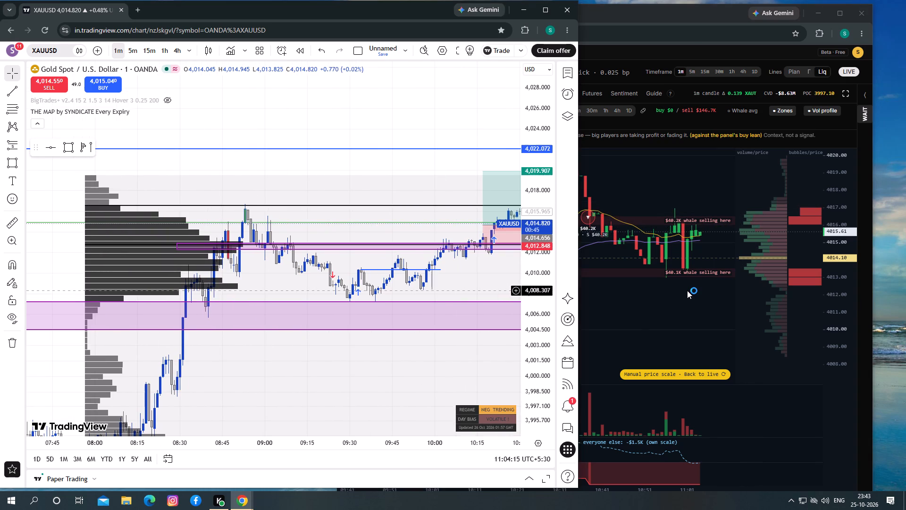
{"action": "left_click_drag", "start_coordinate": [687, 290], "coordinate": [664, 297]}
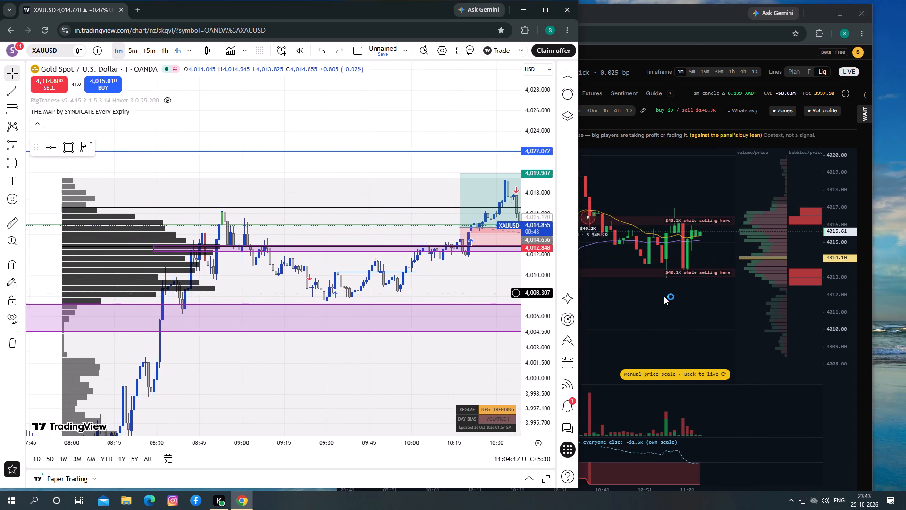
{"action": "left_click_drag", "start_coordinate": [664, 297], "coordinate": [498, 304]}
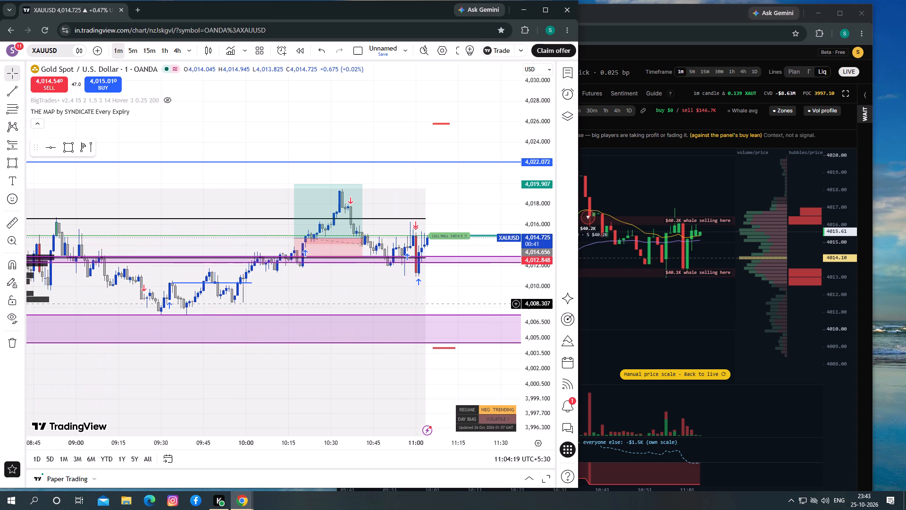
{"action": "left_click_drag", "start_coordinate": [498, 304], "coordinate": [373, 319]}
{"action": "left_click_drag", "start_coordinate": [387, 309], "coordinate": [323, 314]}
{"action": "left_click_drag", "start_coordinate": [318, 293], "coordinate": [320, 304]}
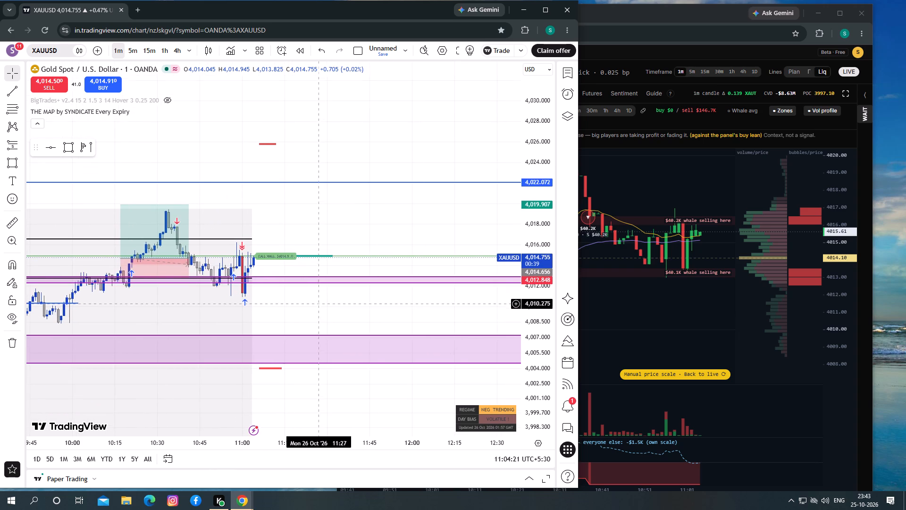
{"action": "left_click_drag", "start_coordinate": [320, 304], "coordinate": [325, 276]}
{"action": "left_click_drag", "start_coordinate": [329, 282], "coordinate": [335, 280]}
{"action": "left_click", "coordinate": [335, 282]}
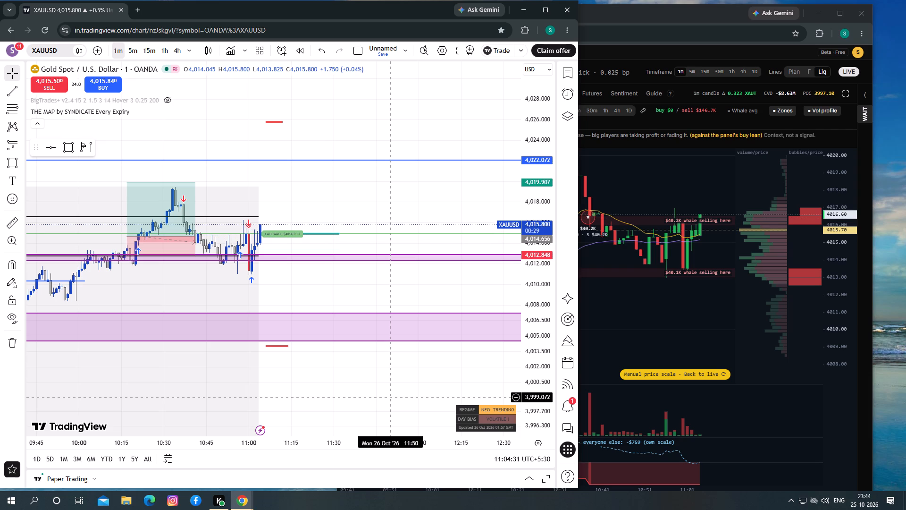
Compare Tradfye's Aggressive and Level whale detection with Big print, finishing on Big print around the latest candles.
{"action": "left_click", "coordinate": [651, 323]}
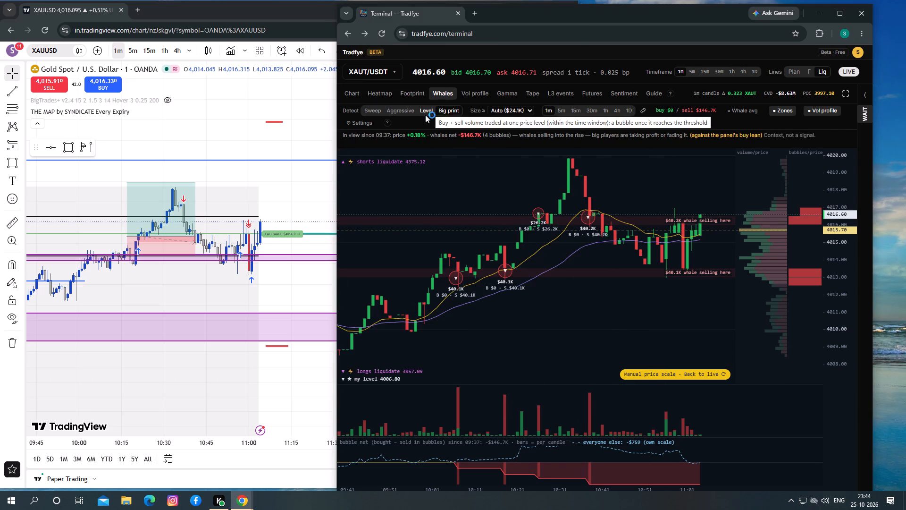
{"action": "left_click", "coordinate": [398, 108]}
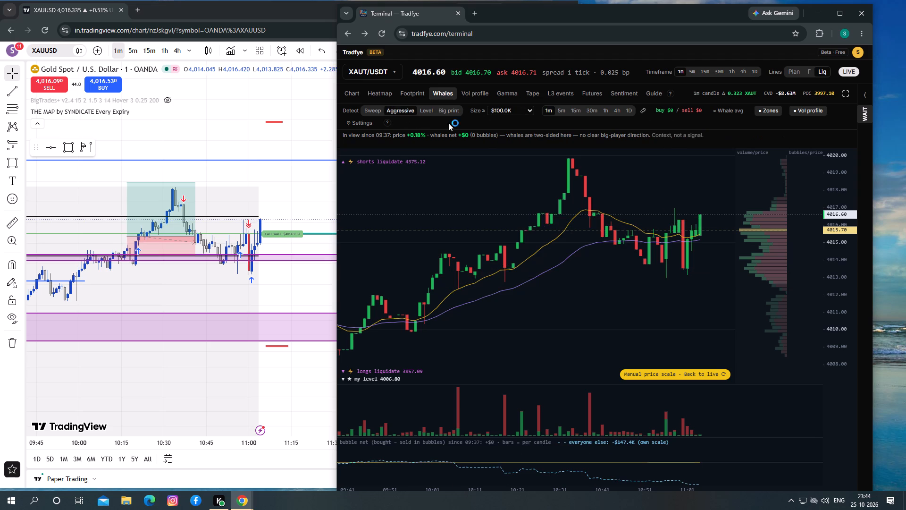
{"action": "left_click", "coordinate": [428, 110]}
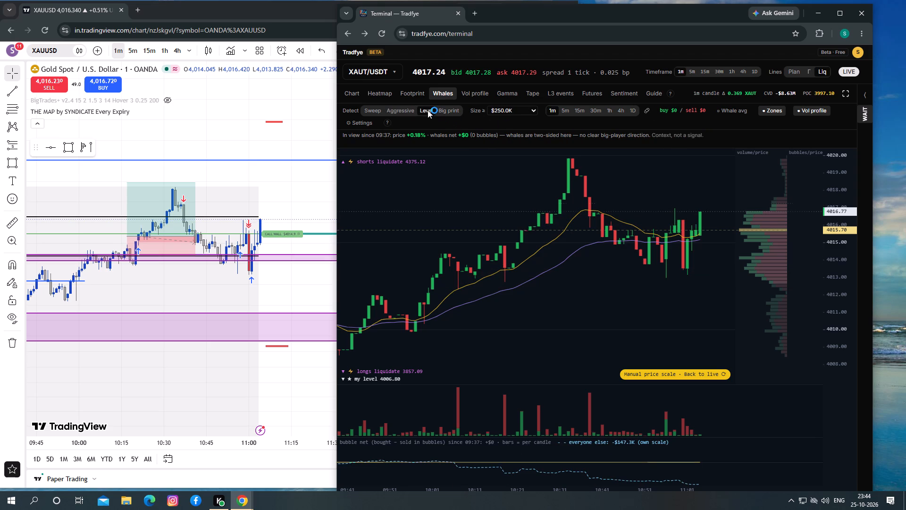
{"action": "left_click", "coordinate": [442, 111]}
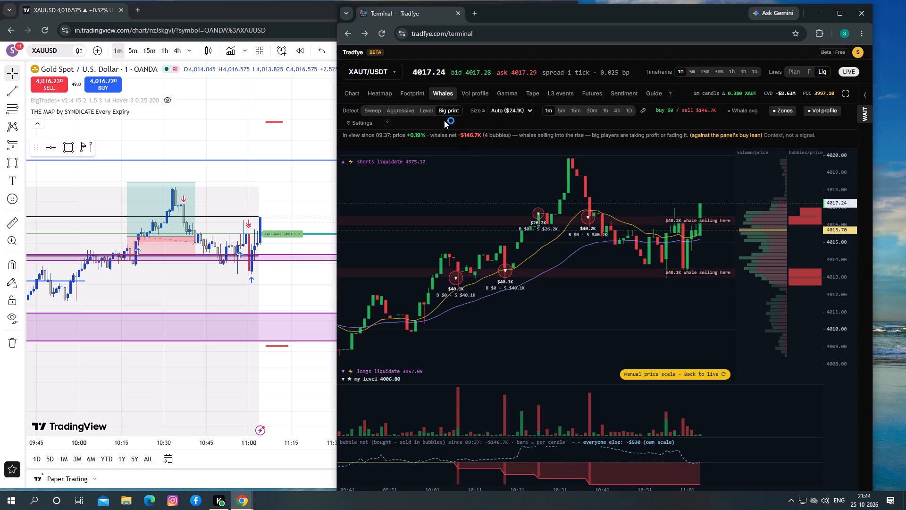
{"action": "left_click_drag", "start_coordinate": [615, 320], "coordinate": [607, 323]}
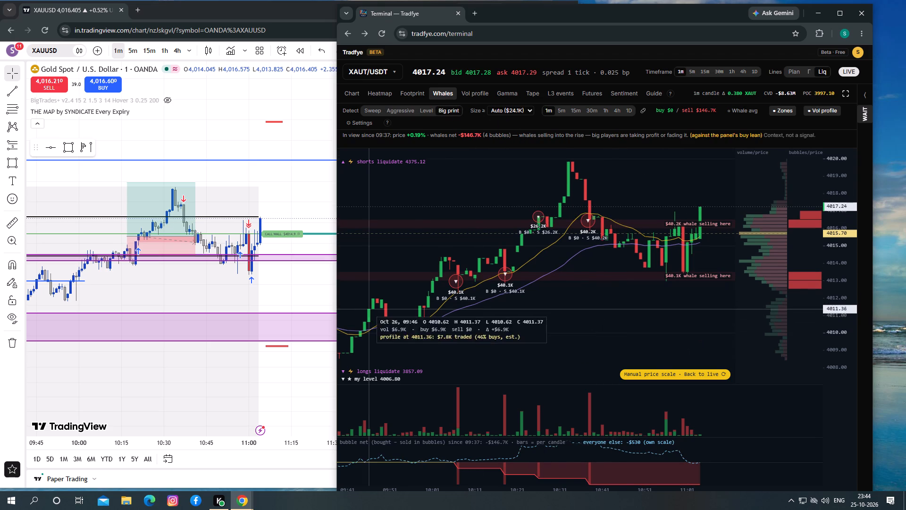
On the TradingView XAUUSD chart, examine the latest 1-minute candles against the call wall, black level and purple zones.
{"action": "left_click", "coordinate": [299, 284]}
{"action": "left_click_drag", "start_coordinate": [542, 259], "coordinate": [542, 282]}
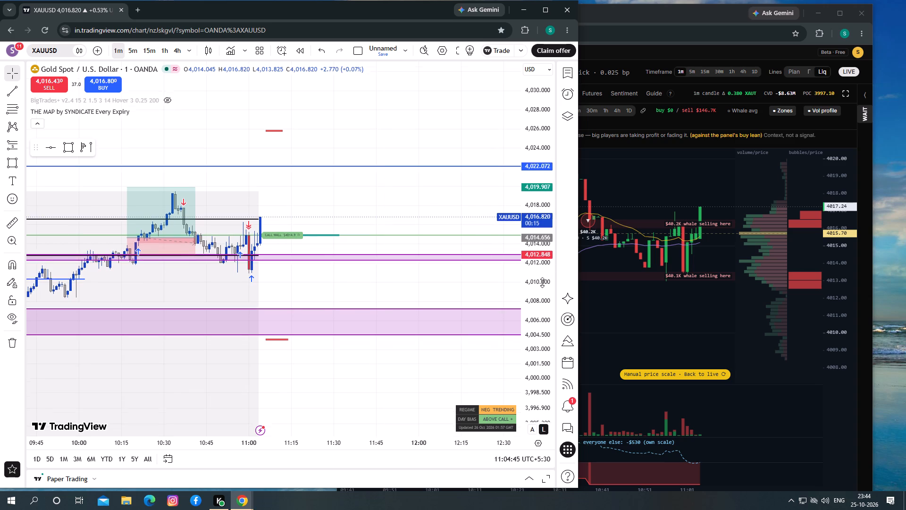
{"action": "left_click_drag", "start_coordinate": [542, 282], "coordinate": [537, 308]}
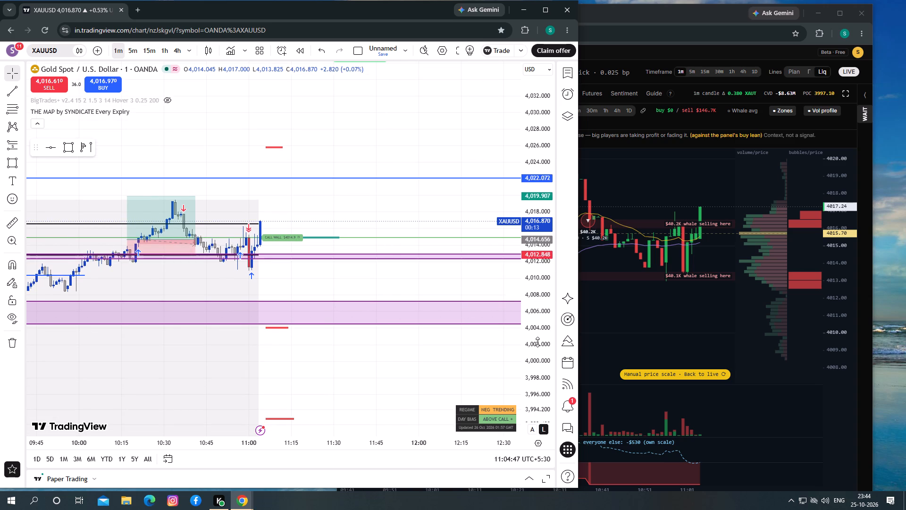
{"action": "left_click_drag", "start_coordinate": [537, 342], "coordinate": [532, 307]}
{"action": "left_click_drag", "start_coordinate": [348, 306], "coordinate": [356, 307]}
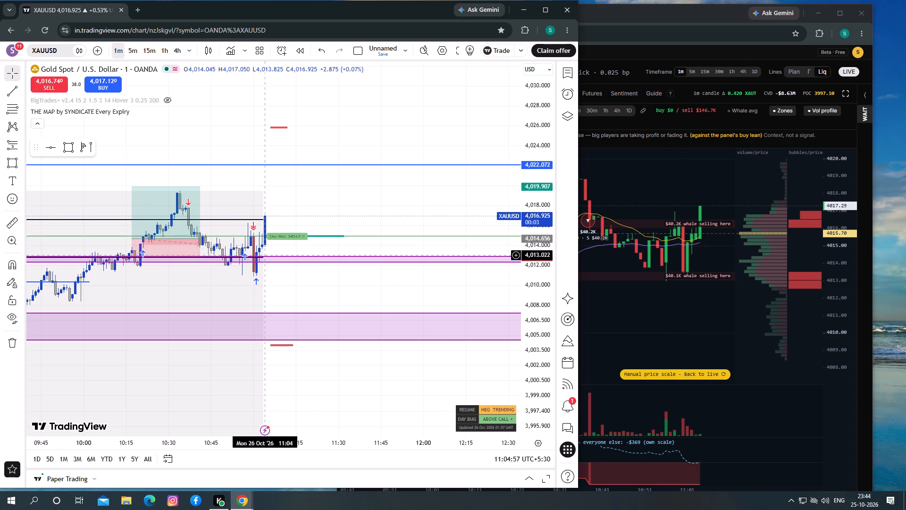
{"action": "left_click", "coordinate": [296, 285]}
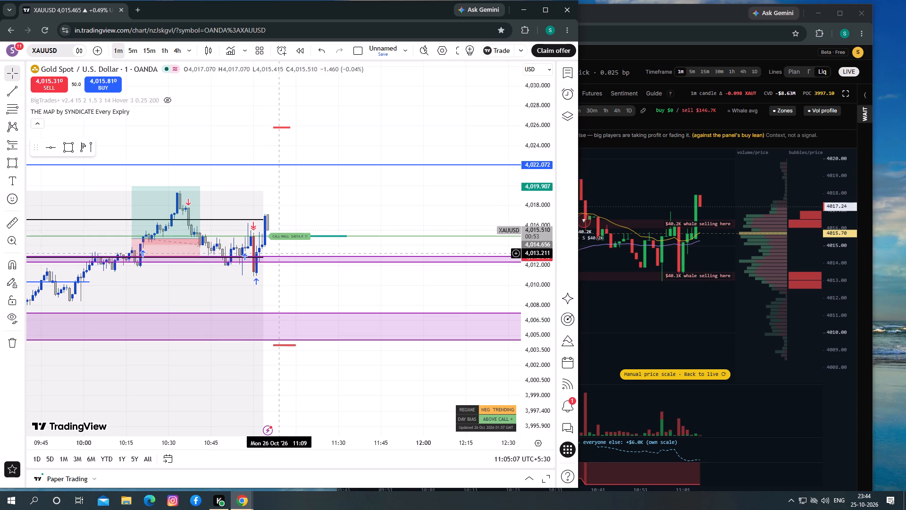
{"action": "left_click_drag", "start_coordinate": [329, 208], "coordinate": [315, 203]}
{"action": "left_click", "coordinate": [311, 201]}
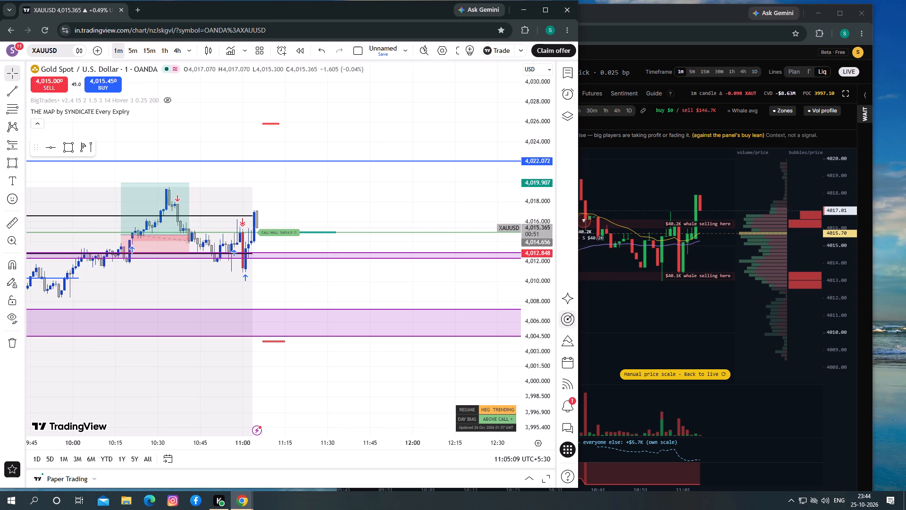
Switch the Tradfye whale chart to the 5-minute timeframe and examine its whale bubbles, selling zones and volume profile.
{"action": "left_click_drag", "start_coordinate": [646, 324], "coordinate": [639, 324]}
{"action": "left_click_drag", "start_coordinate": [637, 322], "coordinate": [621, 328]}
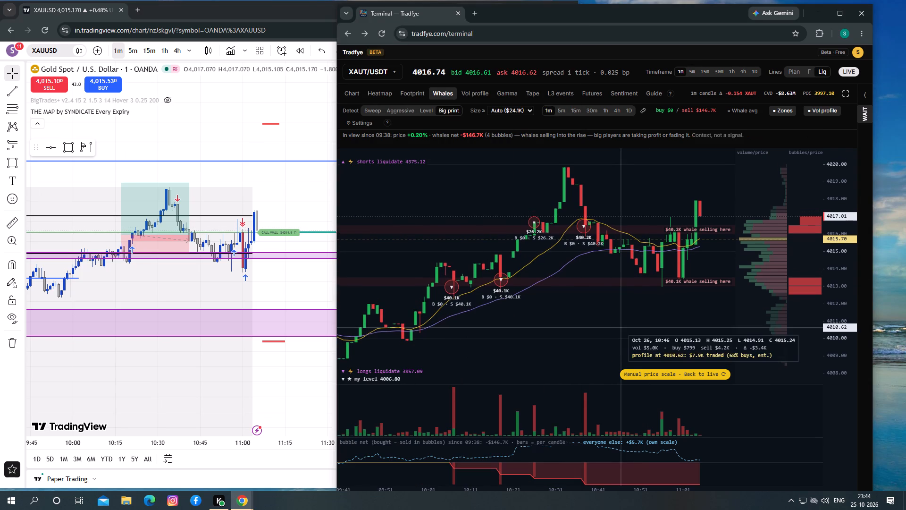
{"action": "left_click", "coordinate": [604, 325]}
{"action": "left_click", "coordinate": [605, 323]}
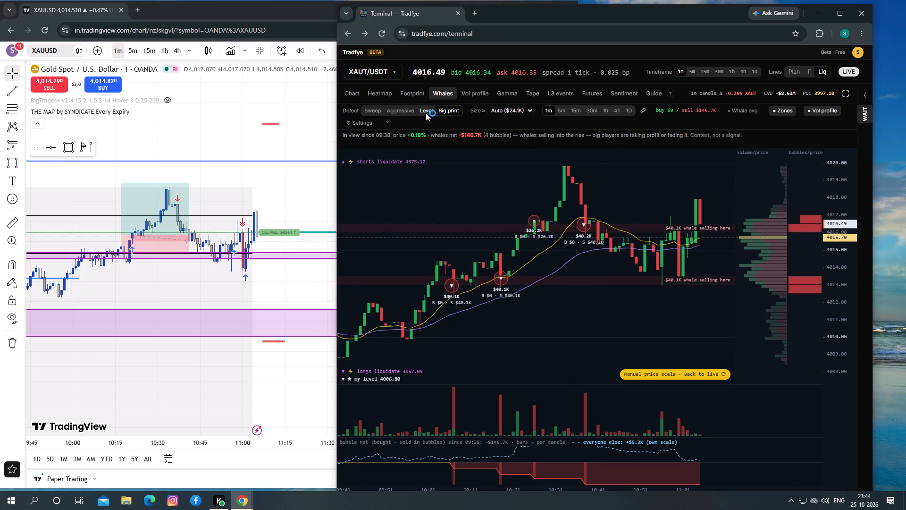
{"action": "left_click", "coordinate": [692, 73]}
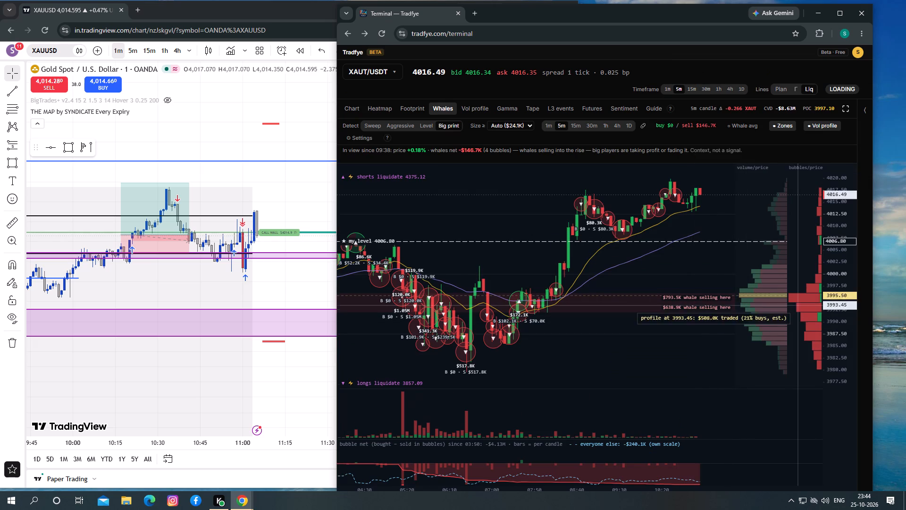
{"action": "left_click_drag", "start_coordinate": [841, 323], "coordinate": [841, 302]}
{"action": "left_click_drag", "start_coordinate": [698, 267], "coordinate": [689, 344]}
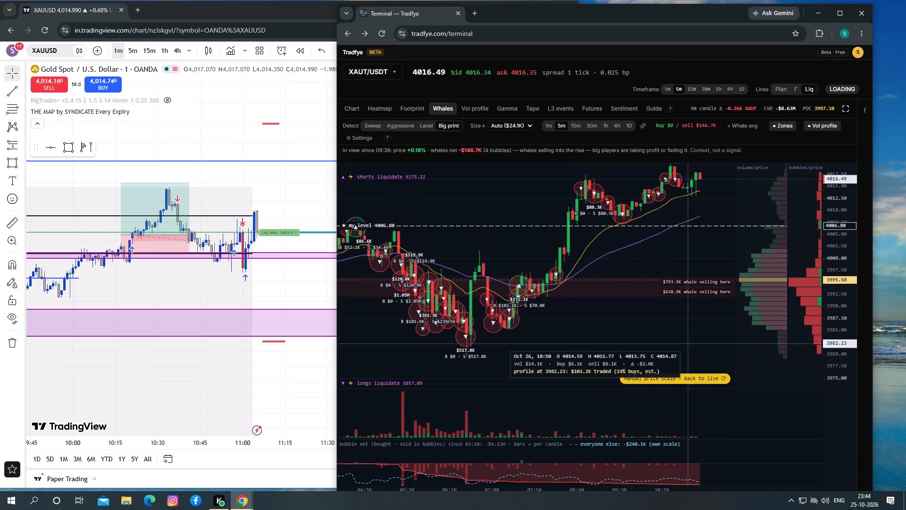
{"action": "left_click_drag", "start_coordinate": [651, 252], "coordinate": [629, 280]}
{"action": "left_click_drag", "start_coordinate": [649, 280], "coordinate": [624, 289]}
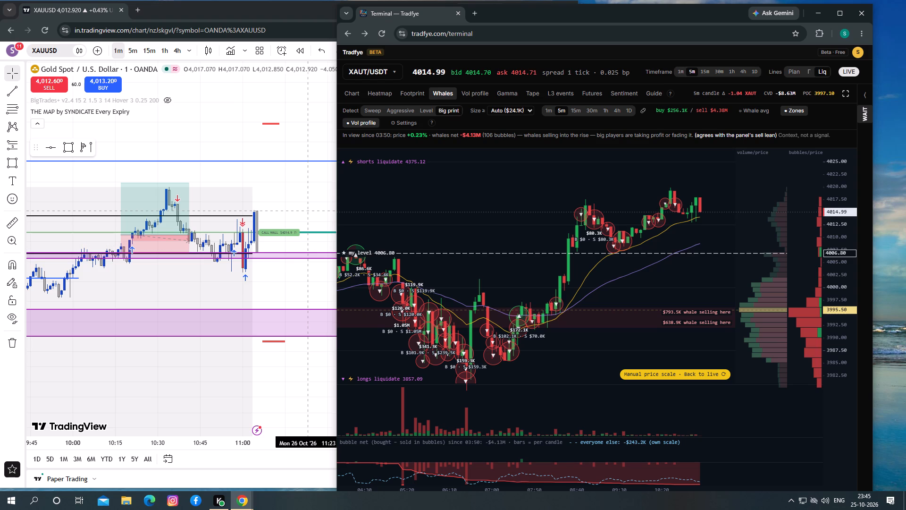
Check the current 1-minute XAUUSD candle in TradingView against the call wall and the upper purple zone.
{"action": "left_click", "coordinate": [281, 294]}
{"action": "left_click_drag", "start_coordinate": [281, 294], "coordinate": [288, 284]}
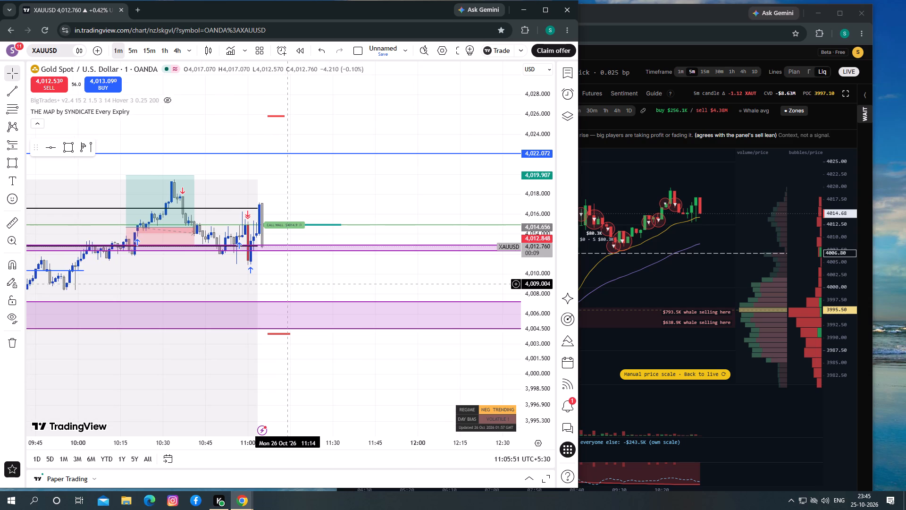
{"action": "left_click_drag", "start_coordinate": [288, 284], "coordinate": [264, 287]}
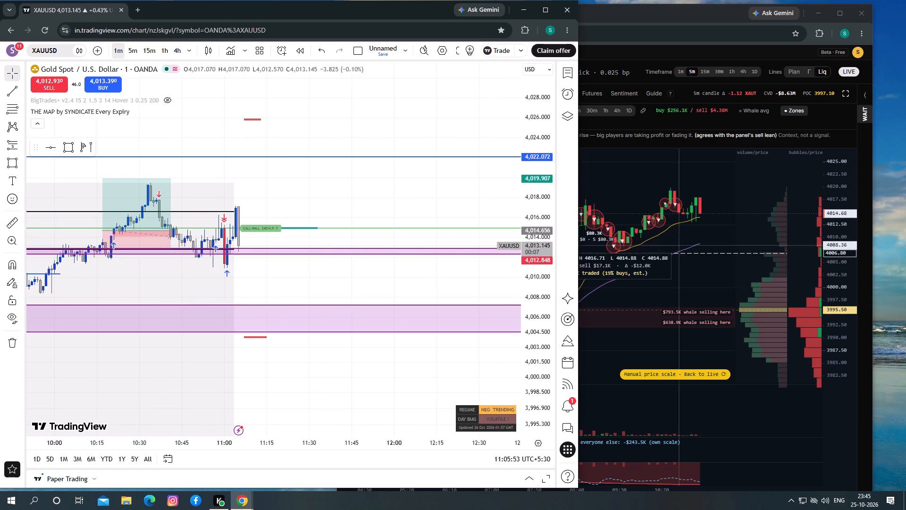
Compare Tradfye's whale prints at a $250.0K minimum size with the Auto size, finishing on Auto.
{"action": "left_click", "coordinate": [683, 212]}
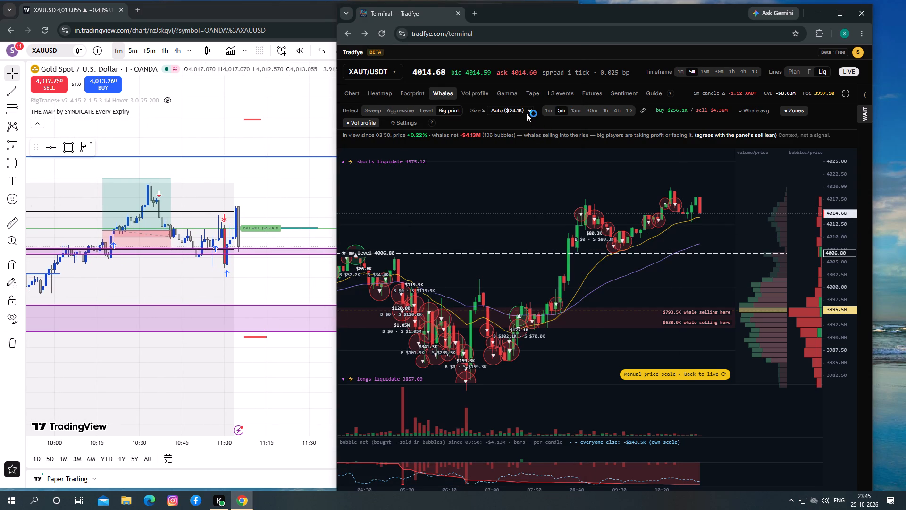
{"action": "left_click", "coordinate": [527, 110]}
{"action": "left_click", "coordinate": [509, 167]}
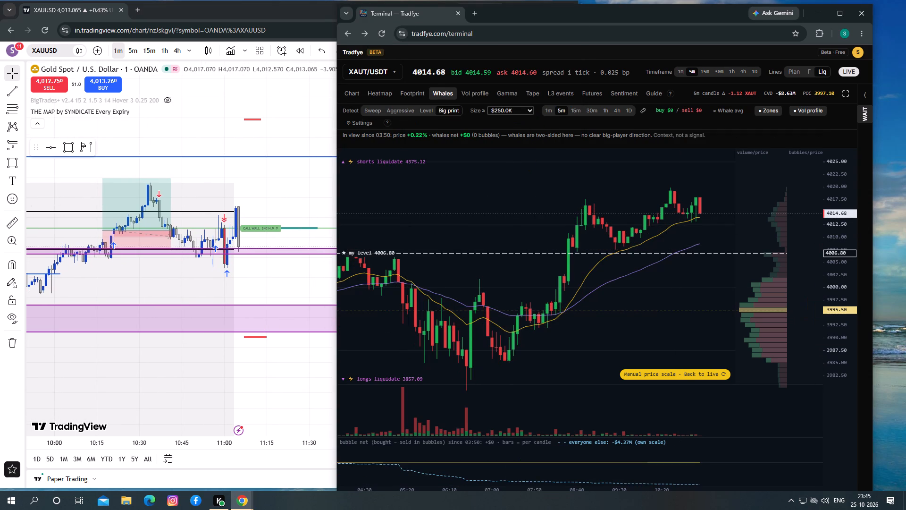
{"action": "left_click", "coordinate": [512, 109]}
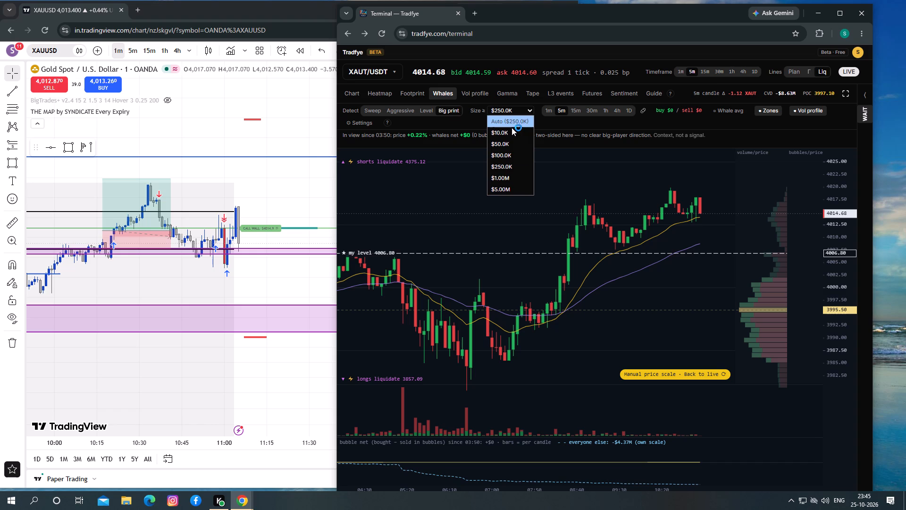
{"action": "left_click", "coordinate": [515, 118]}
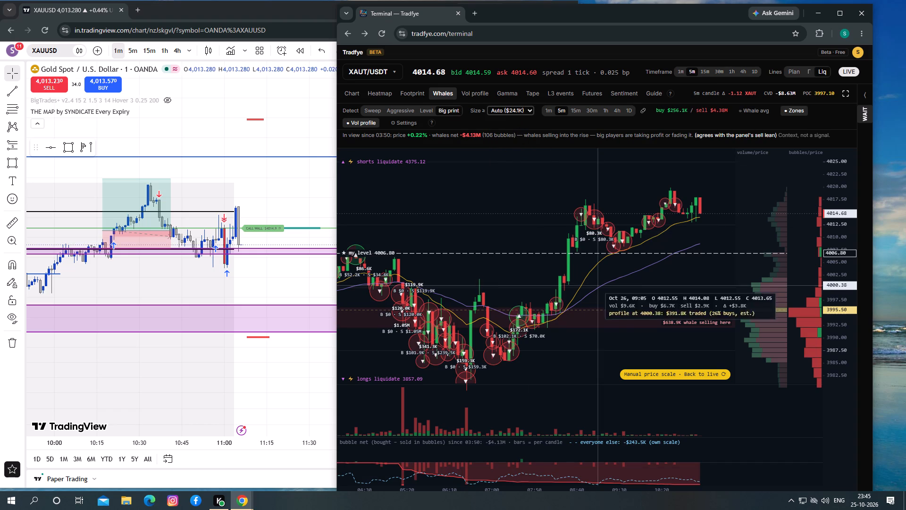
Switch the Tradfye whale chart from 5 minutes to the 1-minute timeframe and examine its whale prints, selling zones and volume profile.
{"action": "left_click_drag", "start_coordinate": [666, 269], "coordinate": [651, 272]}
{"action": "left_click", "coordinate": [650, 272]}
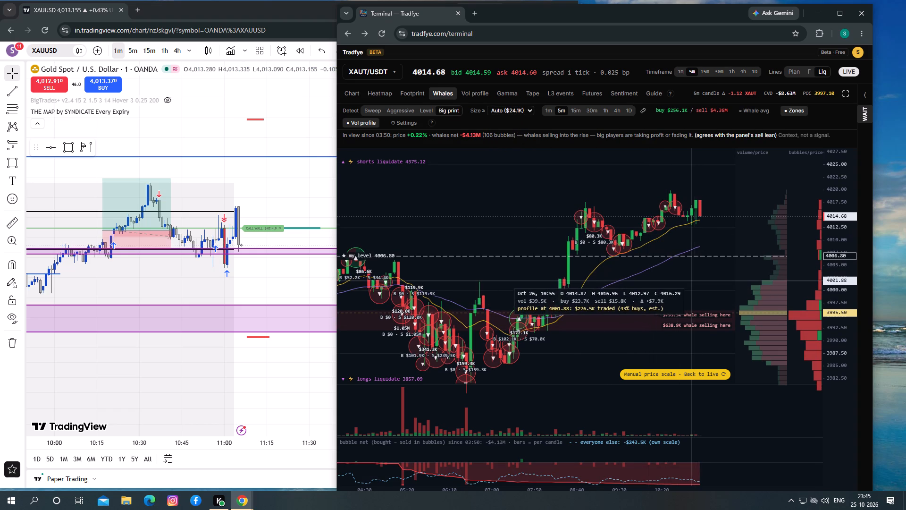
{"action": "left_click", "coordinate": [692, 281]}
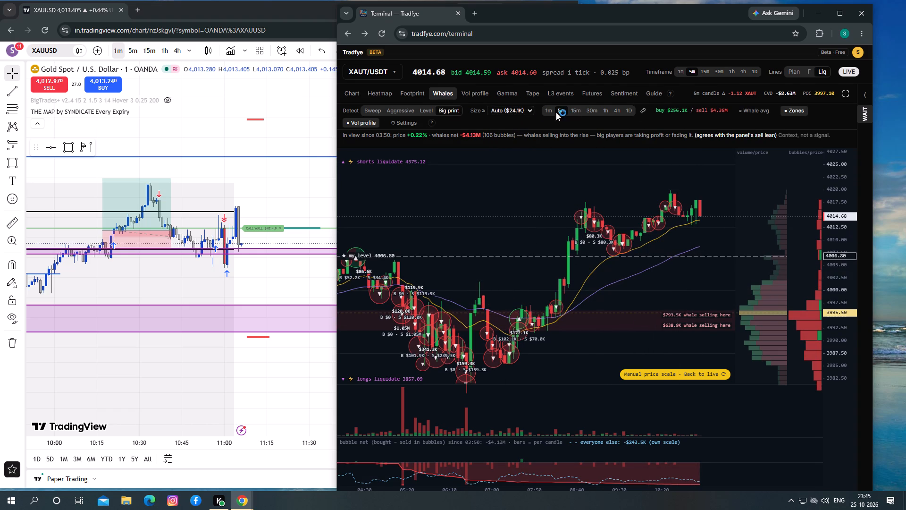
{"action": "left_click", "coordinate": [551, 106]}
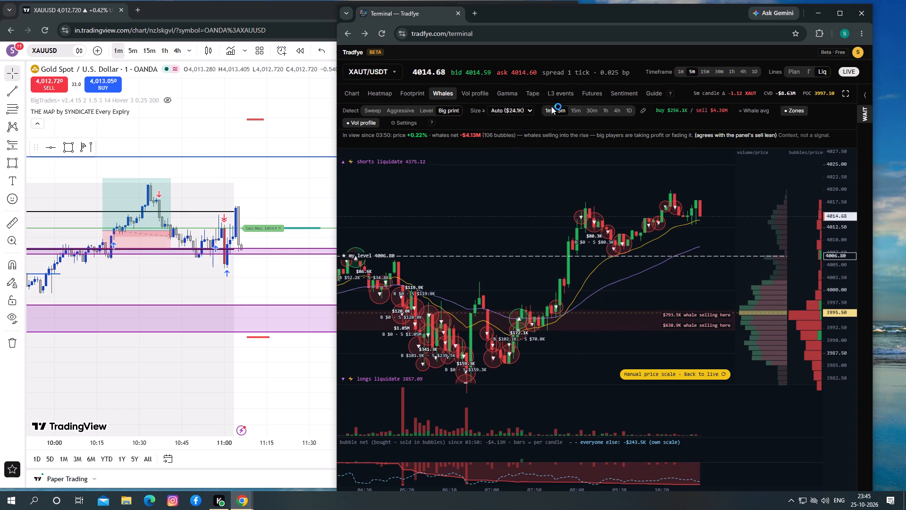
{"action": "left_click_drag", "start_coordinate": [638, 357], "coordinate": [625, 357]}
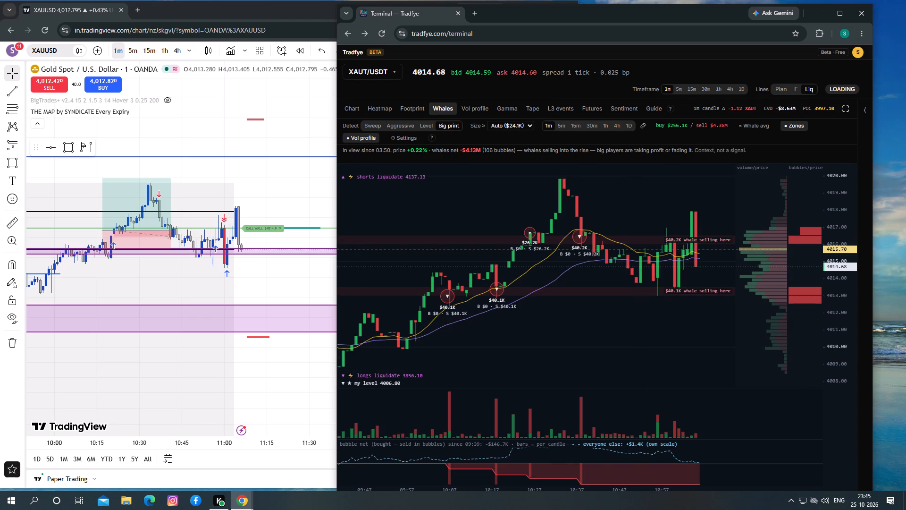
{"action": "left_click_drag", "start_coordinate": [625, 357], "coordinate": [624, 357]}
{"action": "left_click_drag", "start_coordinate": [622, 354], "coordinate": [608, 348]}
{"action": "left_click_drag", "start_coordinate": [608, 348], "coordinate": [597, 321]}
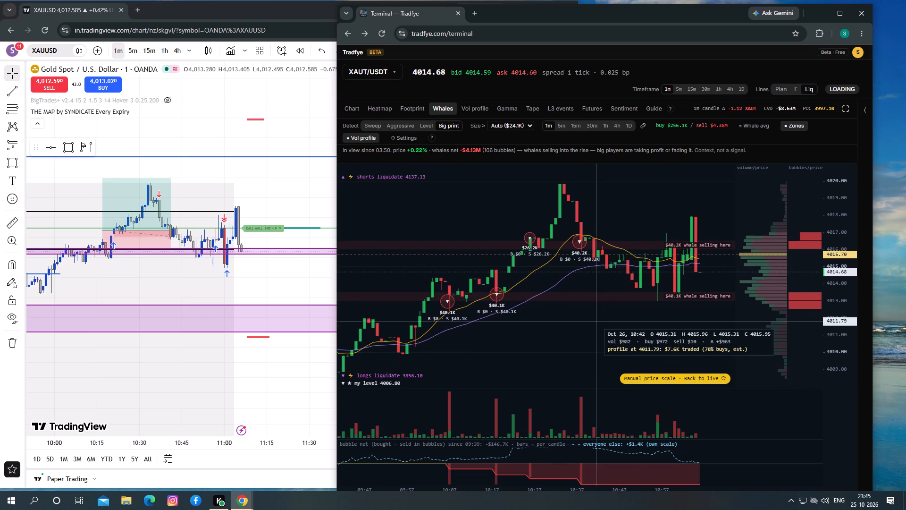
{"action": "left_click_drag", "start_coordinate": [596, 326], "coordinate": [595, 320]}
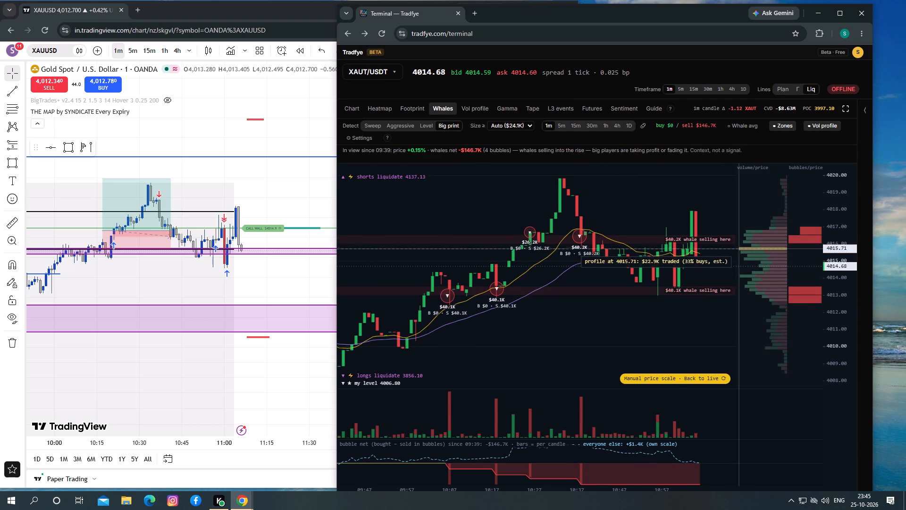
Examine the 1-minute XAUUSD candles in TradingView against the call wall, black level, purple zones and the morning volume profile.
{"action": "left_click", "coordinate": [293, 278]}
{"action": "left_click_drag", "start_coordinate": [293, 278], "coordinate": [299, 278]}
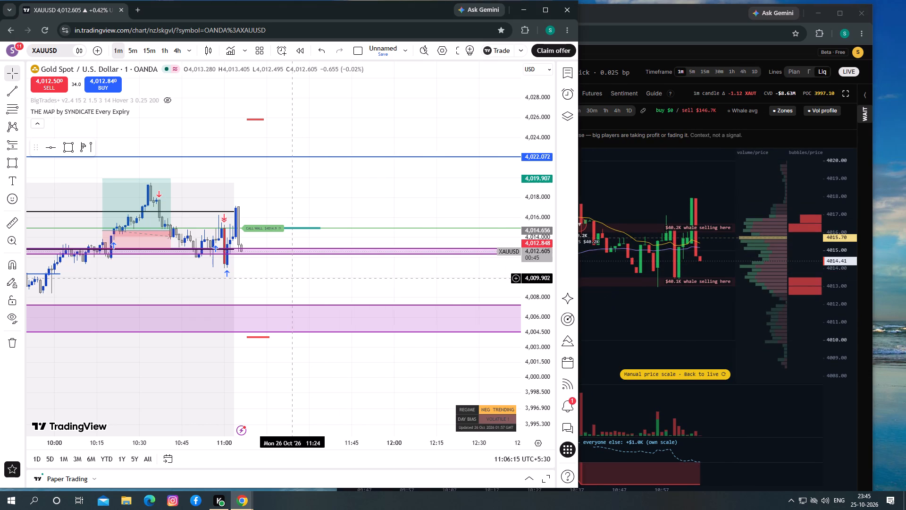
{"action": "left_click_drag", "start_coordinate": [299, 278], "coordinate": [531, 273]}
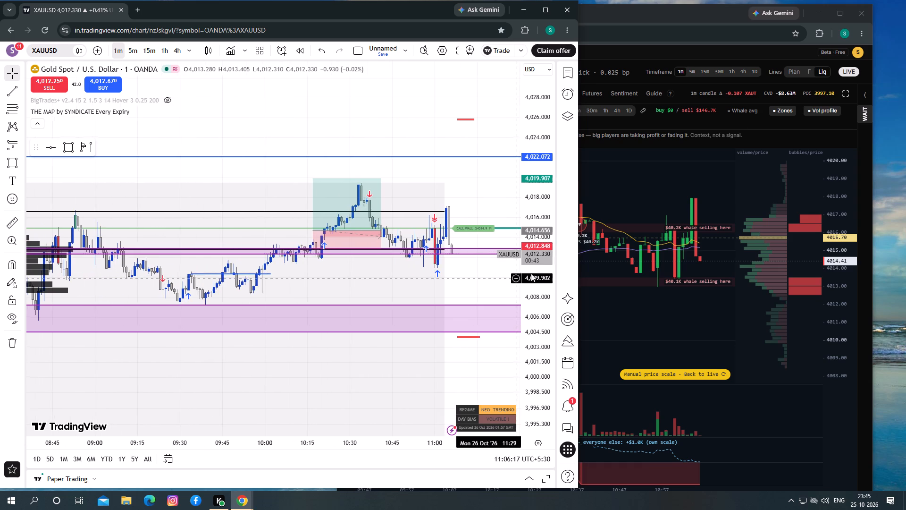
{"action": "left_click_drag", "start_coordinate": [531, 273], "coordinate": [465, 306]}
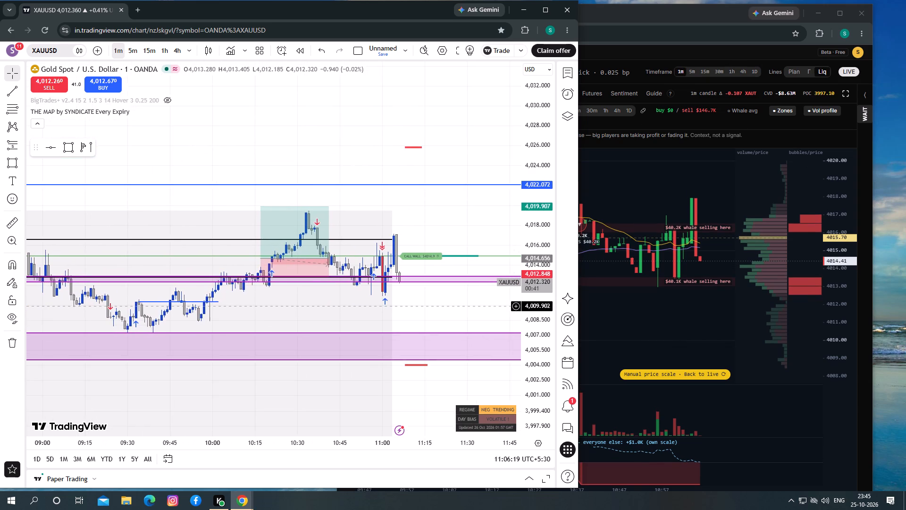
{"action": "left_click_drag", "start_coordinate": [465, 306], "coordinate": [612, 270]}
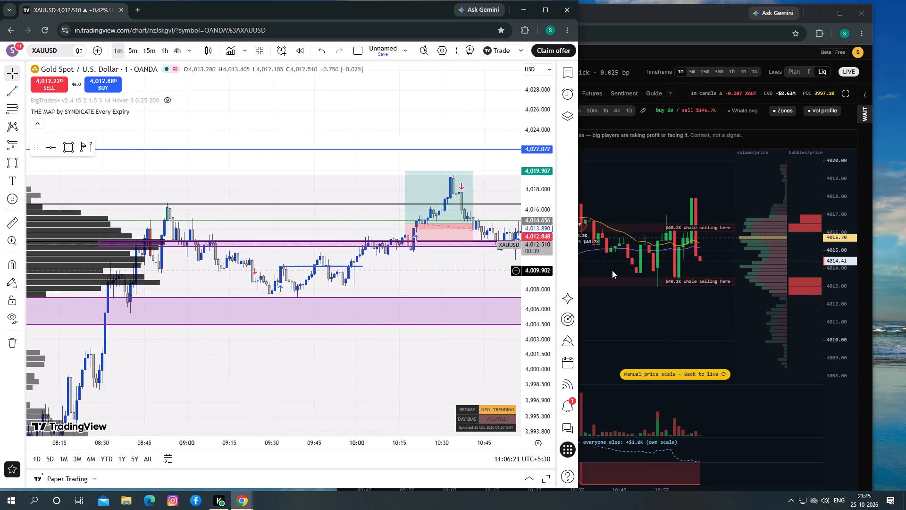
{"action": "left_click_drag", "start_coordinate": [612, 270], "coordinate": [570, 173]}
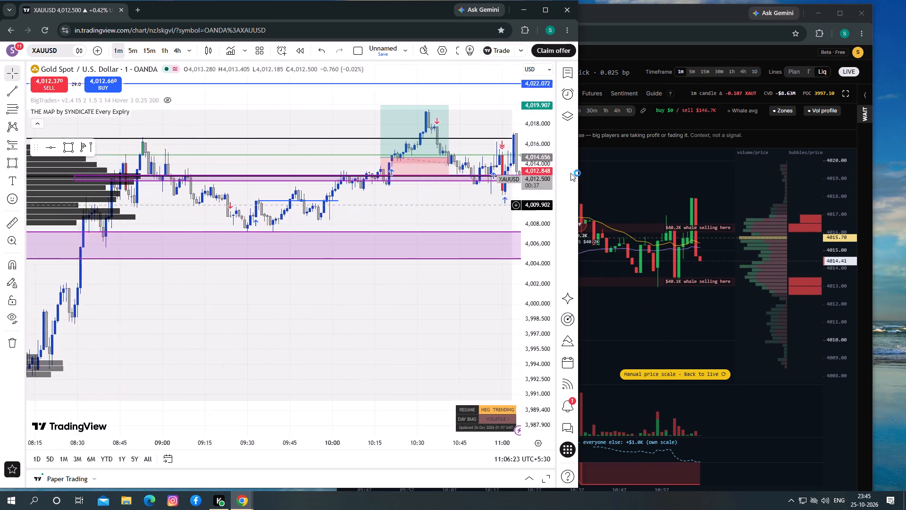
{"action": "left_click_drag", "start_coordinate": [570, 173], "coordinate": [616, 280]}
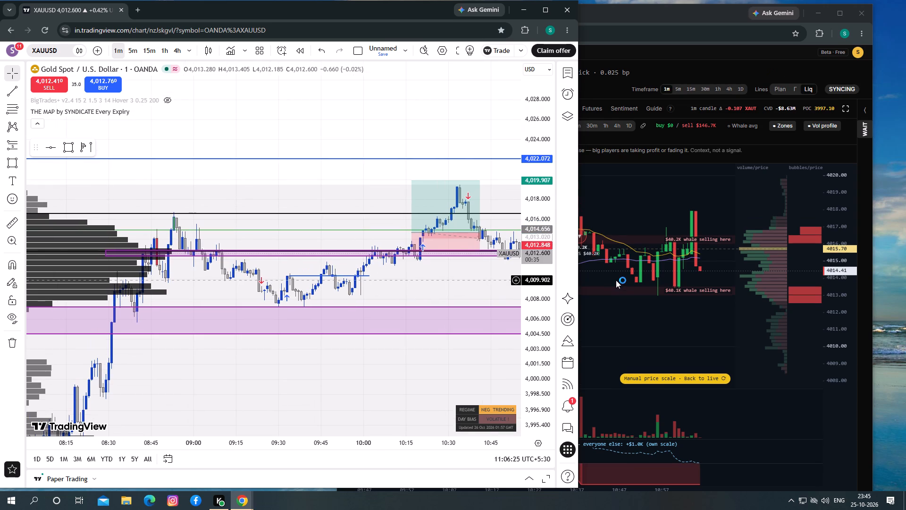
{"action": "left_click_drag", "start_coordinate": [616, 280], "coordinate": [457, 280]}
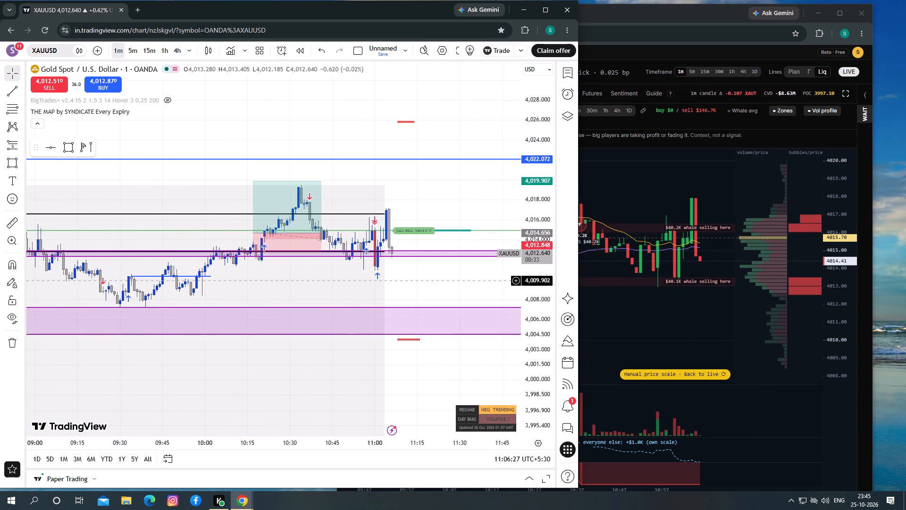
{"action": "left_click_drag", "start_coordinate": [457, 280], "coordinate": [674, 283]}
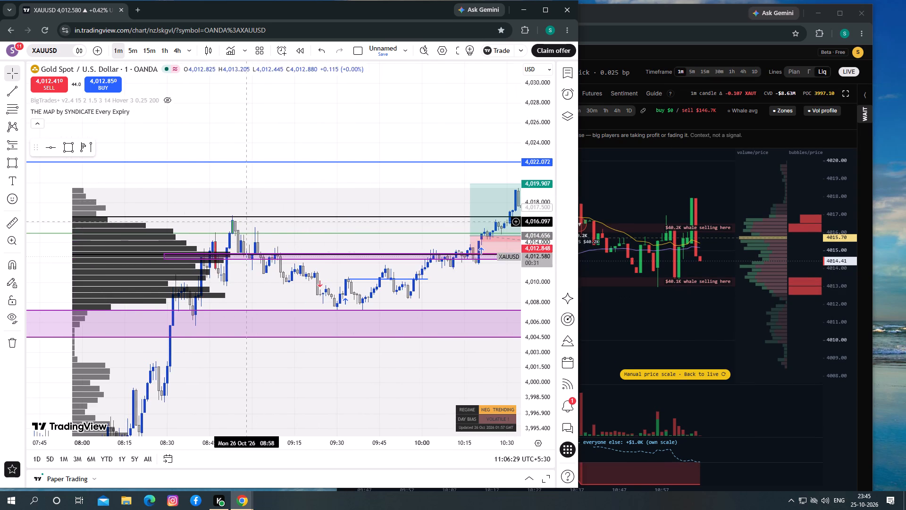
Review the fixed range volume profile's Inputs and Style settings, then examine the profile's full range on the 1-minute XAUUSD chart.
{"action": "left_click", "coordinate": [75, 190]}
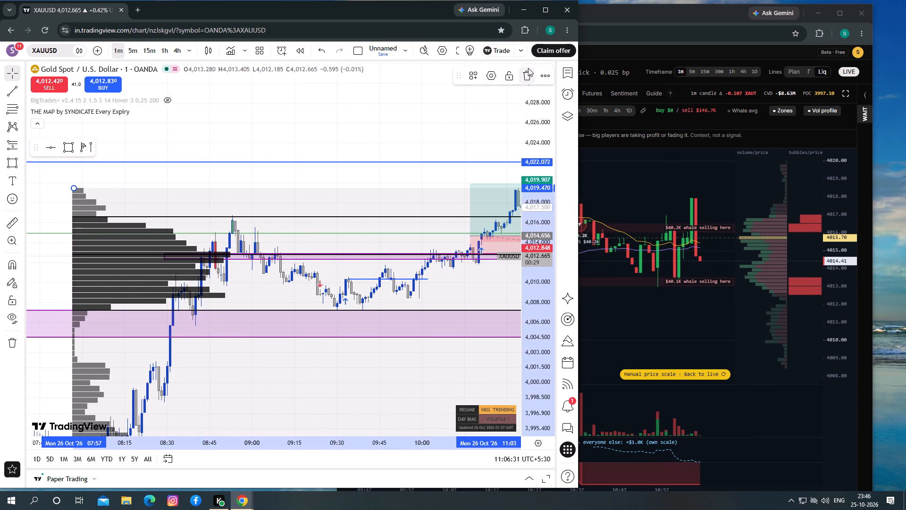
{"action": "left_click", "coordinate": [488, 74]}
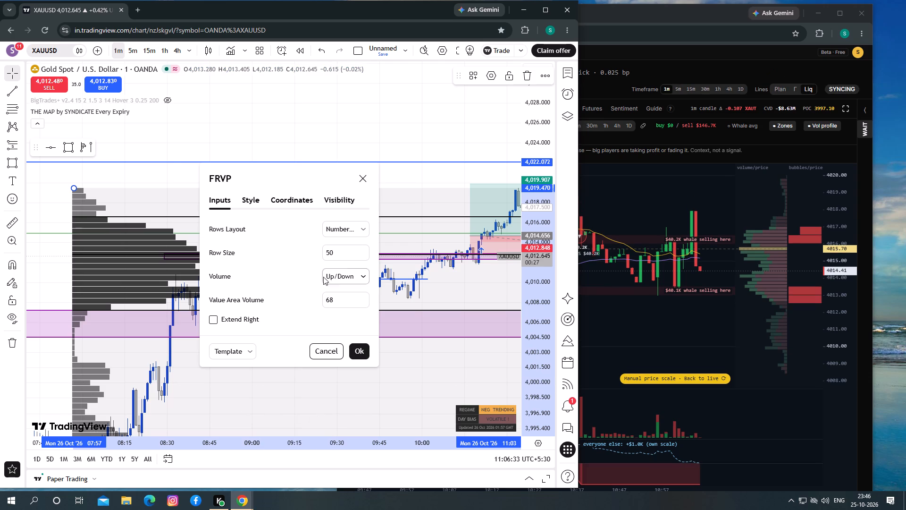
{"action": "left_click_drag", "start_coordinate": [273, 284], "coordinate": [281, 265]}
{"action": "left_click", "coordinate": [251, 199]}
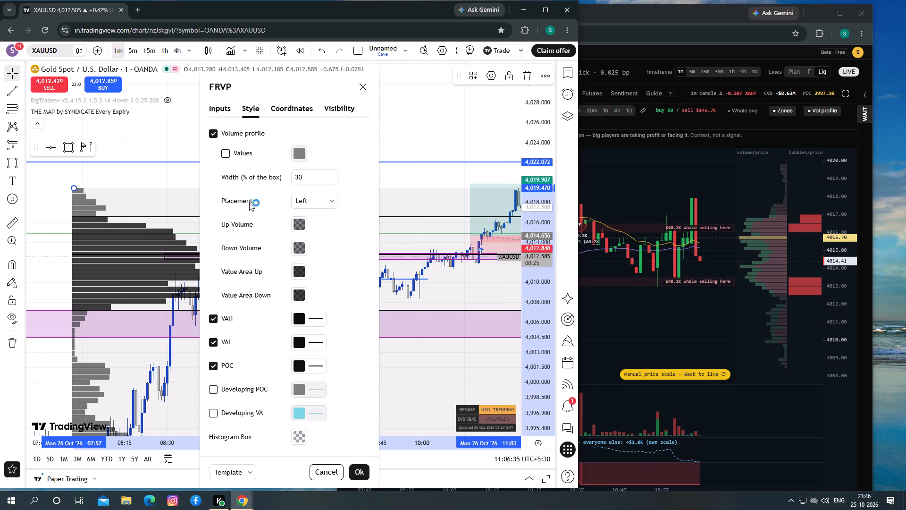
{"action": "left_click", "coordinate": [402, 179]}
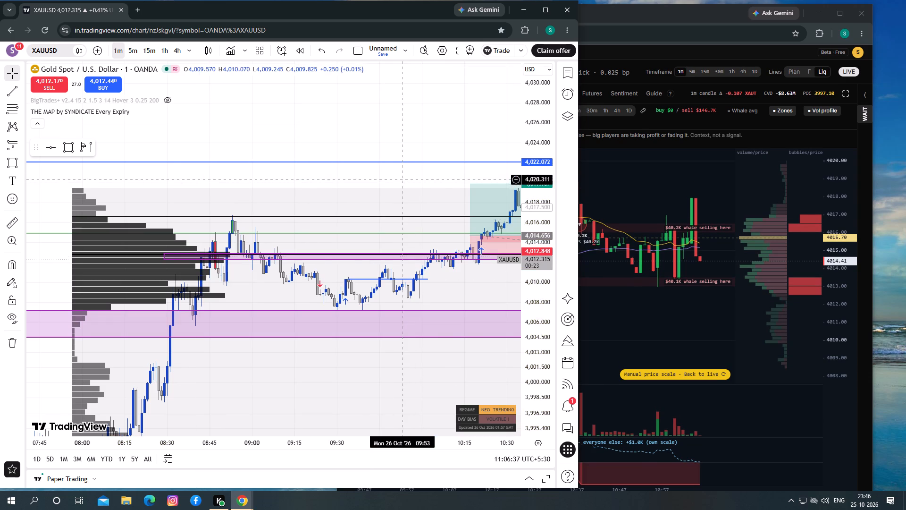
{"action": "left_click_drag", "start_coordinate": [486, 365], "coordinate": [360, 190]}
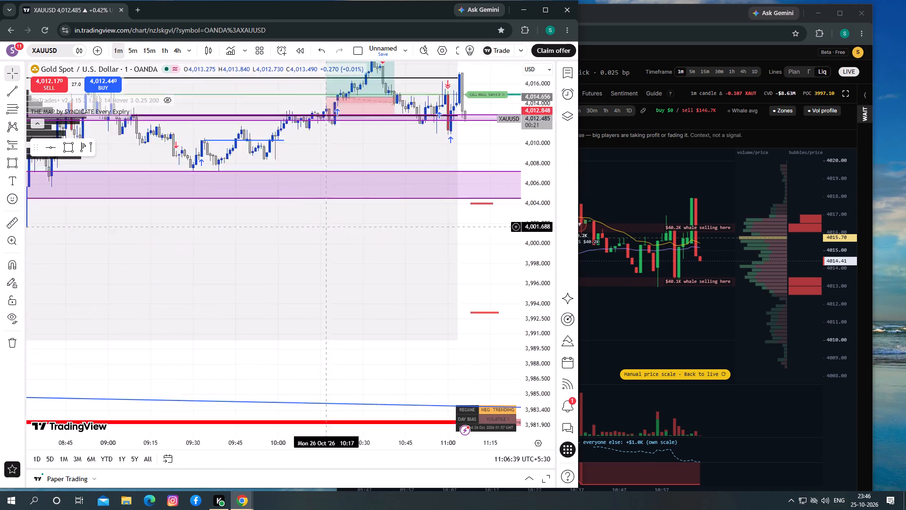
{"action": "left_click_drag", "start_coordinate": [360, 190], "coordinate": [436, 201]}
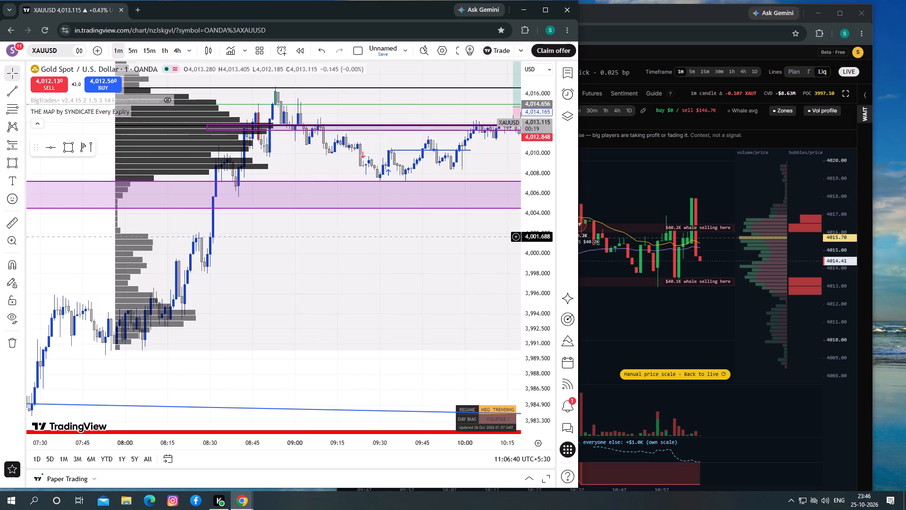
{"action": "left_click_drag", "start_coordinate": [436, 201], "coordinate": [267, 307]}
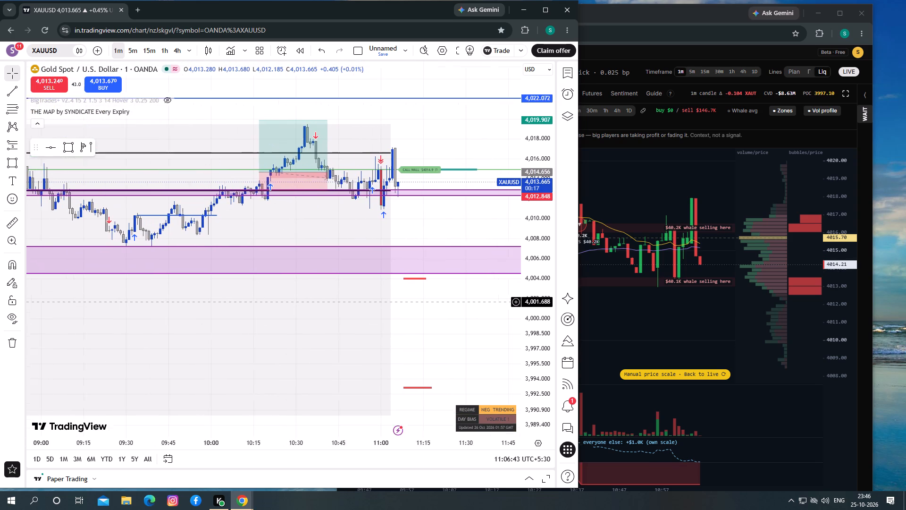
{"action": "left_click_drag", "start_coordinate": [267, 307], "coordinate": [461, 195]}
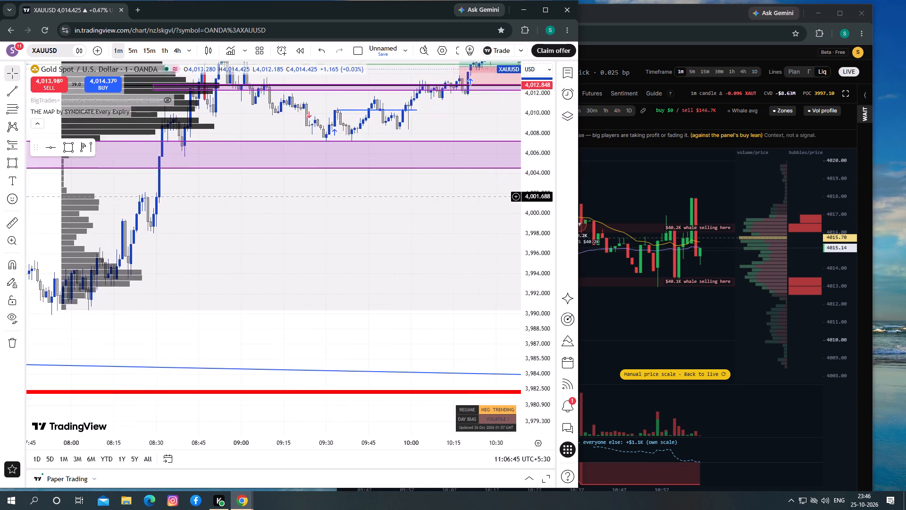
{"action": "left_click_drag", "start_coordinate": [461, 195], "coordinate": [430, 294]}
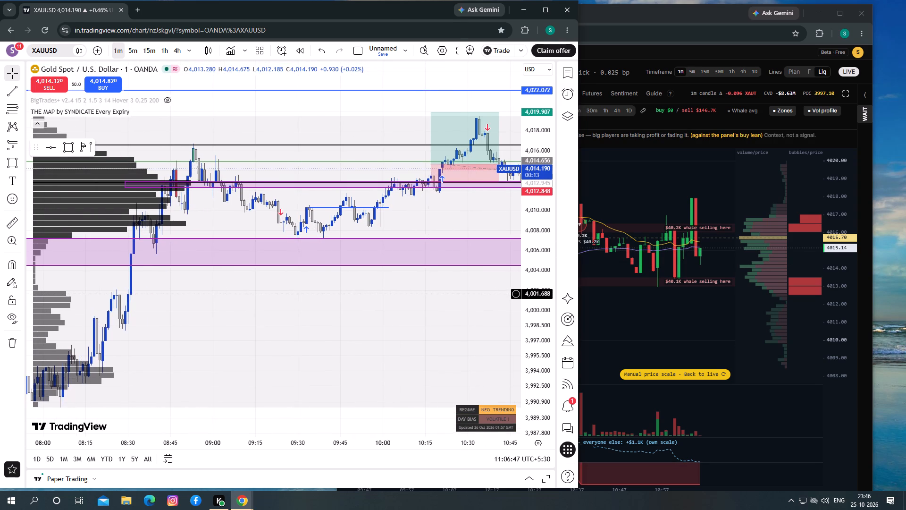
Switch the XAUUSD chart to 5 minutes and extend the fixed range volume profile's end to the latest candle.
{"action": "left_click", "coordinate": [139, 51]}
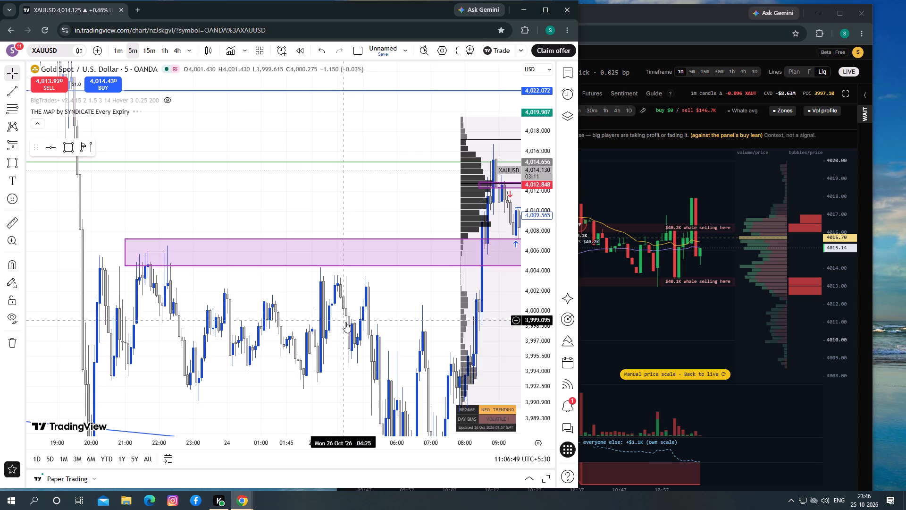
{"action": "left_click_drag", "start_coordinate": [345, 322], "coordinate": [135, 308]}
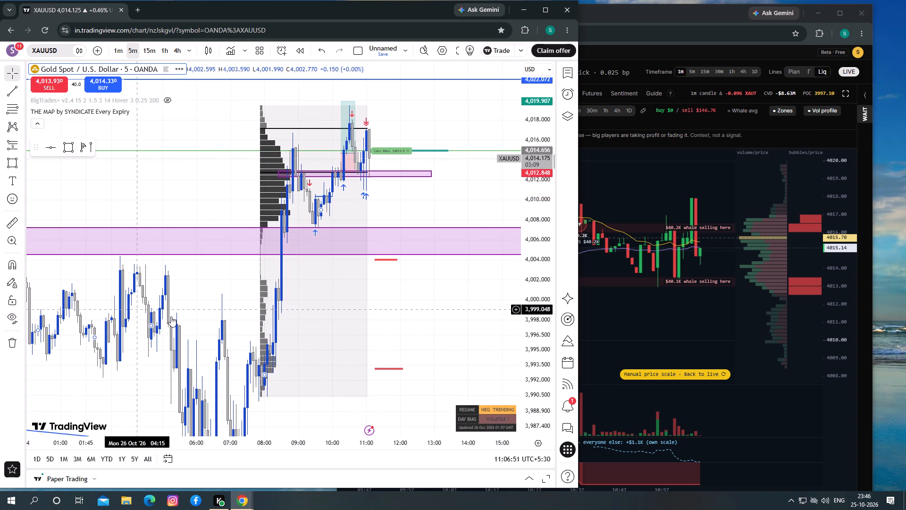
{"action": "left_click_drag", "start_coordinate": [547, 217], "coordinate": [553, 323]}
{"action": "left_click_drag", "start_coordinate": [431, 287], "coordinate": [399, 304]}
{"action": "left_click_drag", "start_coordinate": [399, 304], "coordinate": [396, 319]}
{"action": "left_click_drag", "start_coordinate": [395, 320], "coordinate": [453, 167]}
{"action": "left_click_drag", "start_coordinate": [455, 159], "coordinate": [413, 306]}
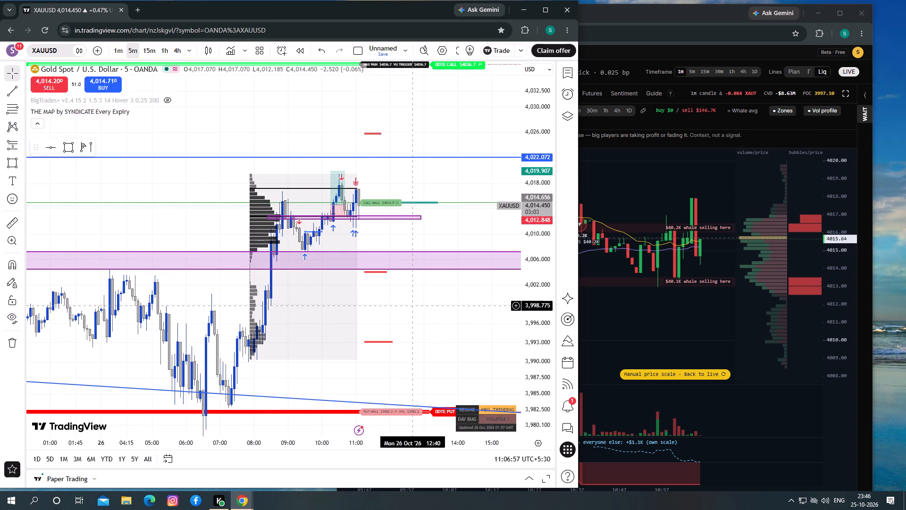
{"action": "left_click_drag", "start_coordinate": [357, 359], "coordinate": [373, 361]}
{"action": "left_click", "coordinate": [388, 340]}
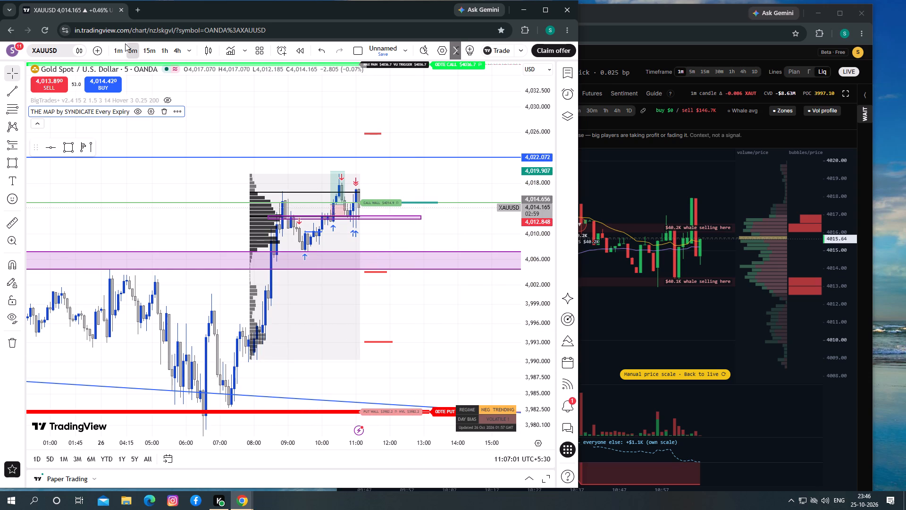
Return the XAUUSD chart to 1 minute and examine the latest candles between the call levels above and the purple zones below.
{"action": "left_click", "coordinate": [115, 52]}
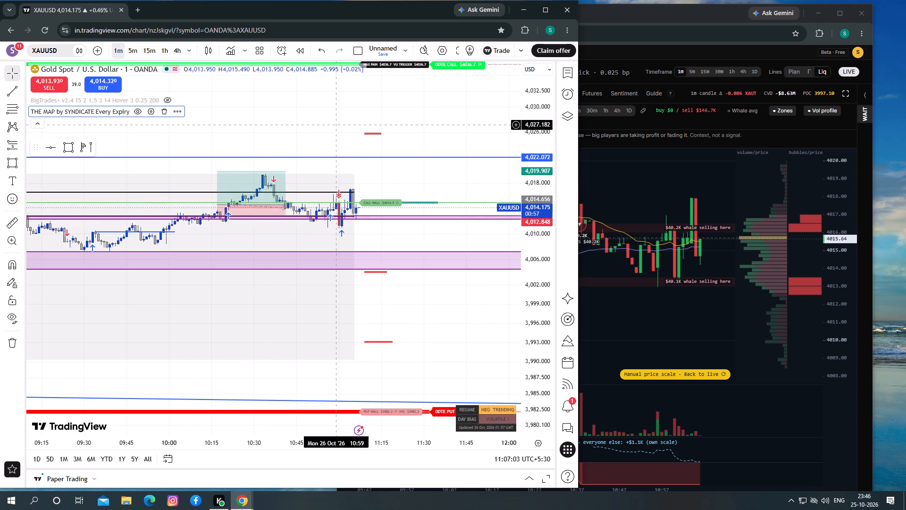
{"action": "left_click_drag", "start_coordinate": [337, 124], "coordinate": [295, 212]}
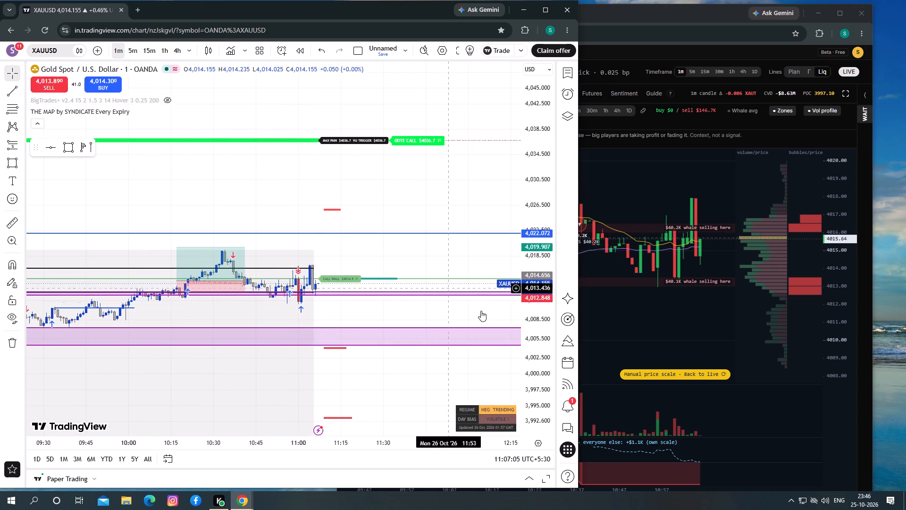
{"action": "left_click_drag", "start_coordinate": [538, 356], "coordinate": [539, 278]}
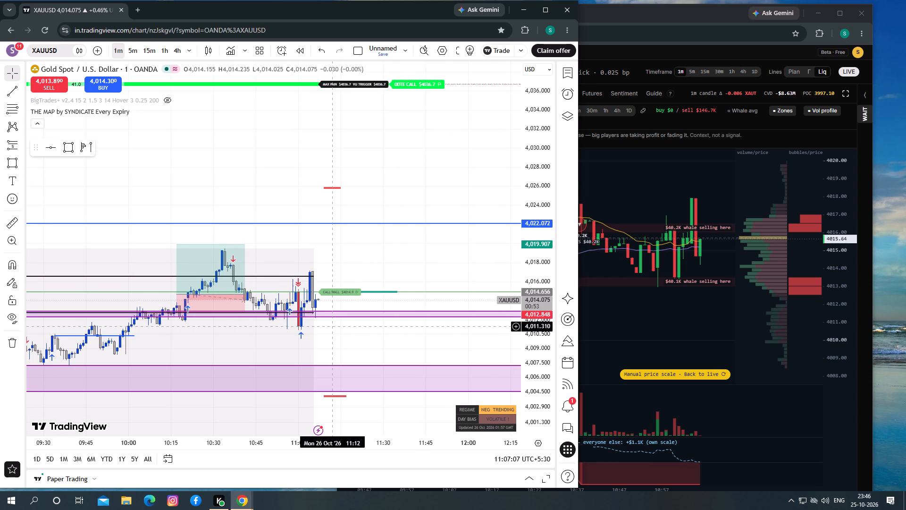
{"action": "left_click_drag", "start_coordinate": [332, 326], "coordinate": [337, 287]}
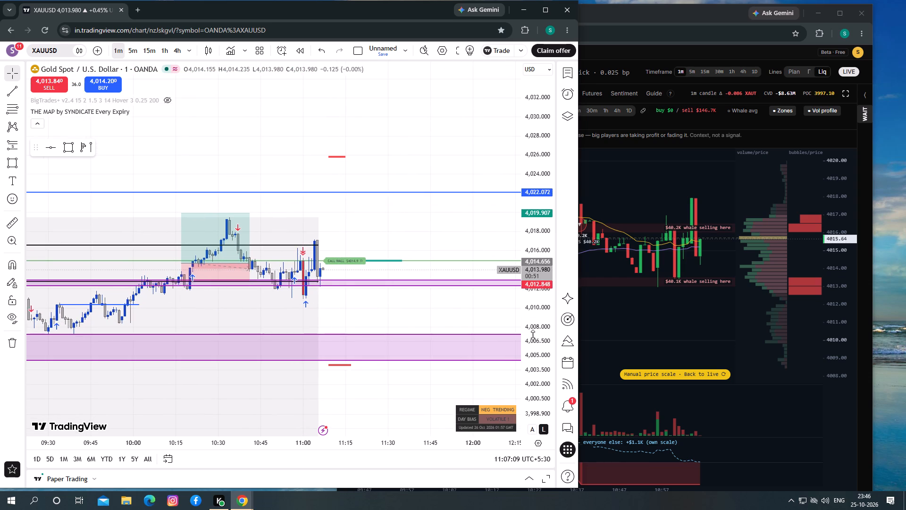
{"action": "left_click_drag", "start_coordinate": [533, 335], "coordinate": [537, 314]}
{"action": "left_click_drag", "start_coordinate": [424, 293], "coordinate": [425, 231]}
{"action": "left_click_drag", "start_coordinate": [517, 327], "coordinate": [520, 316]}
{"action": "left_click_drag", "start_coordinate": [371, 249], "coordinate": [391, 268]}
Open Tradfye's XAUT/USDT candle chart, set it to the 5-minute timeframe and examine price action against the SMA 50.
{"action": "left_click", "coordinate": [721, 204]}
{"action": "left_click", "coordinate": [359, 89]}
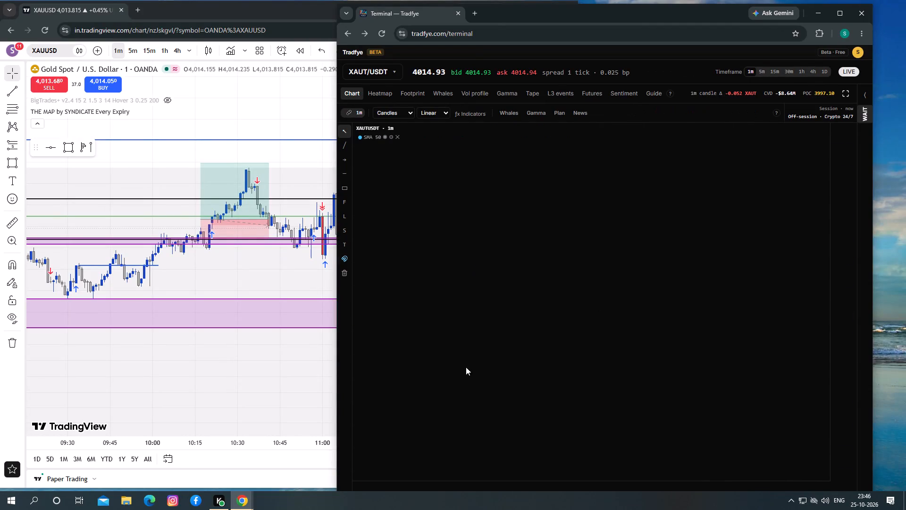
{"action": "left_click_drag", "start_coordinate": [604, 393], "coordinate": [556, 369]}
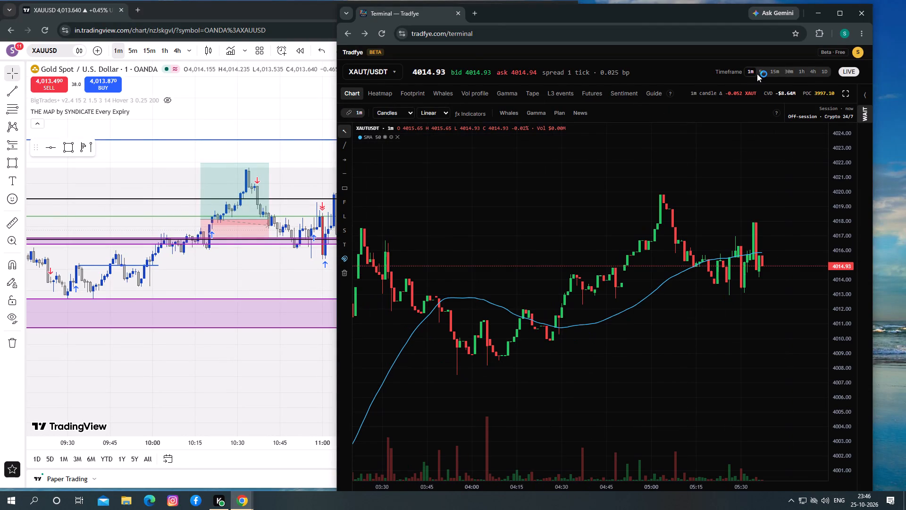
{"action": "left_click", "coordinate": [757, 70]}
{"action": "left_click_drag", "start_coordinate": [732, 301], "coordinate": [587, 307]}
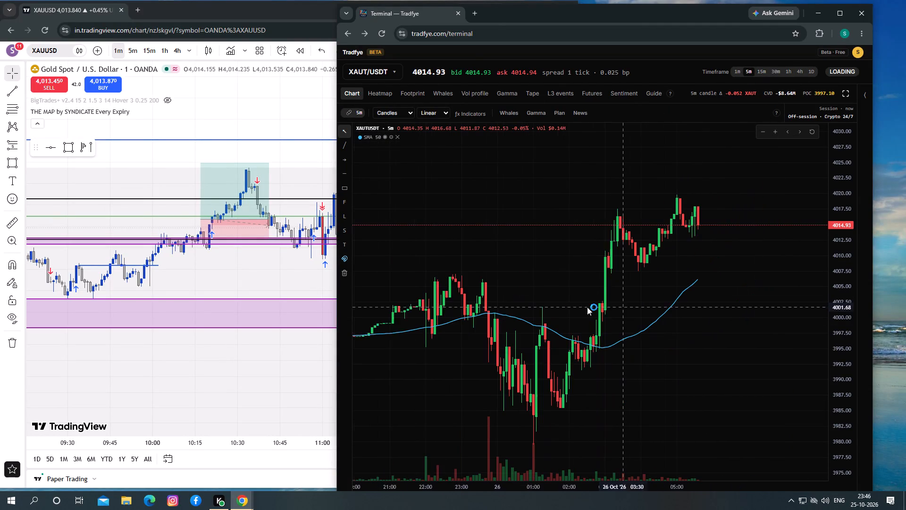
{"action": "left_click_drag", "start_coordinate": [587, 307], "coordinate": [514, 310]}
{"action": "left_click_drag", "start_coordinate": [508, 295], "coordinate": [680, 276]}
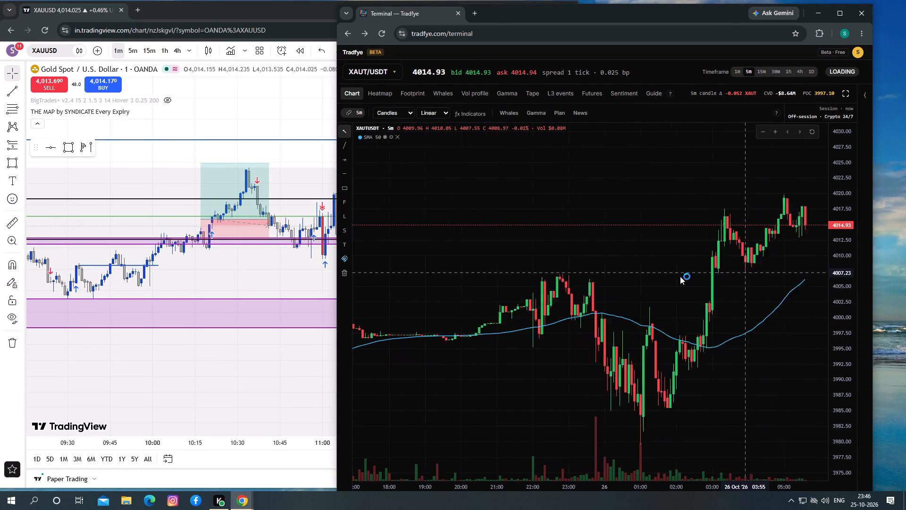
Draw a rectangle over the recent highs on the 5-minute XAUT/USDT chart, from about 4016.5 to 4017.5, extending past the latest candle.
{"action": "left_click_drag", "start_coordinate": [680, 276], "coordinate": [646, 272]}
{"action": "left_click_drag", "start_coordinate": [643, 385], "coordinate": [645, 356]}
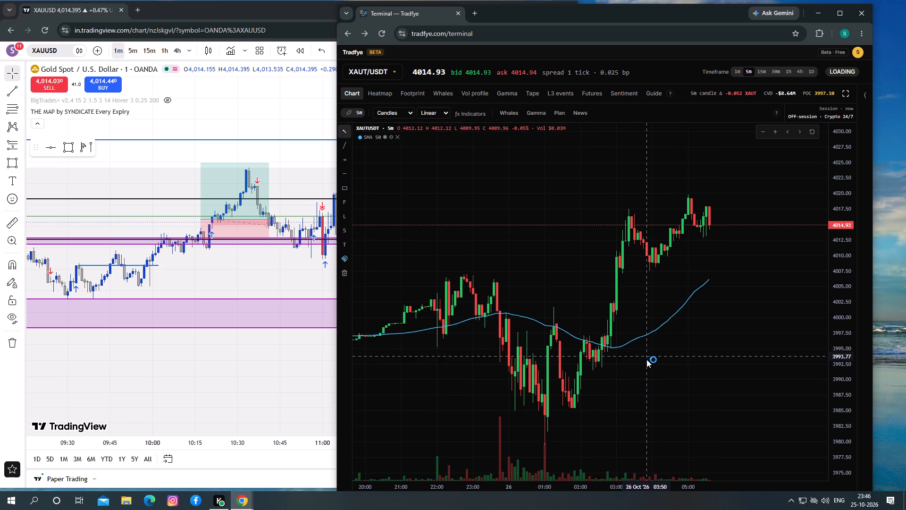
{"action": "left_click_drag", "start_coordinate": [844, 244], "coordinate": [844, 281]}
{"action": "left_click_drag", "start_coordinate": [757, 331], "coordinate": [764, 327]}
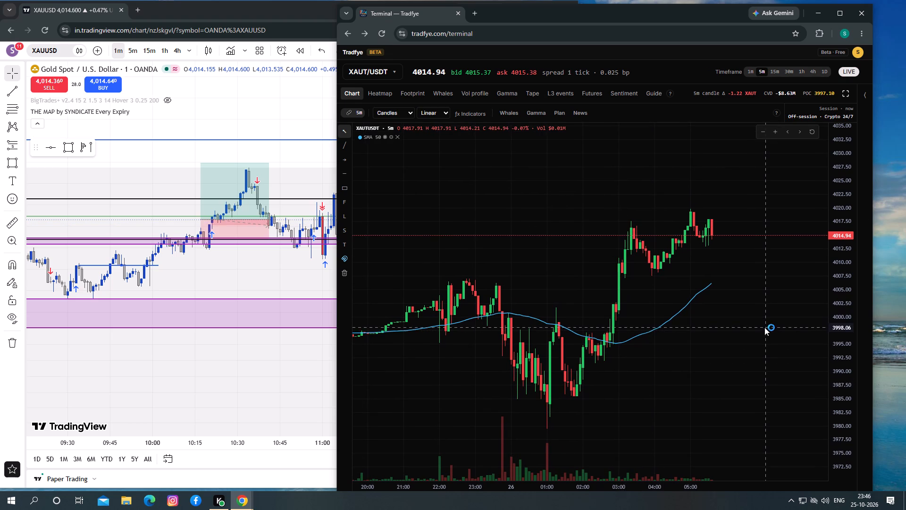
{"action": "left_click_drag", "start_coordinate": [764, 327], "coordinate": [762, 327]}
{"action": "left_click", "coordinate": [346, 190]}
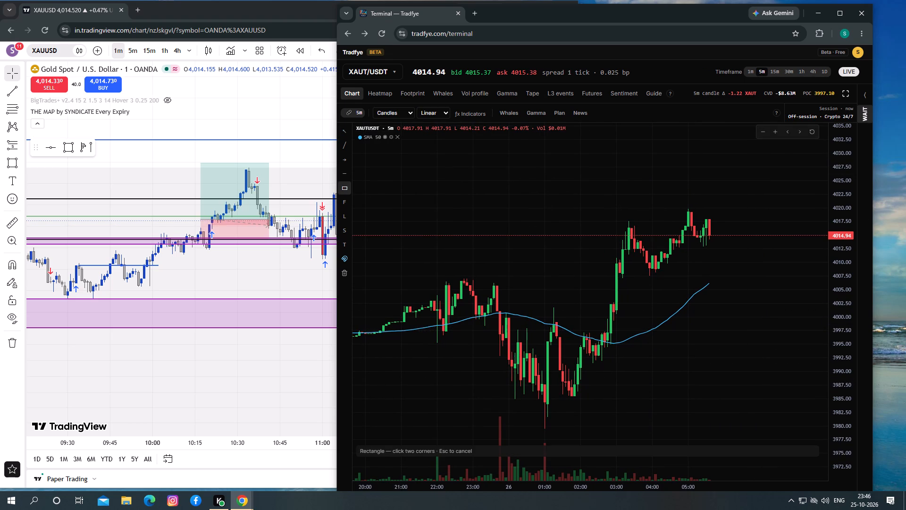
{"action": "left_click", "coordinate": [620, 226]}
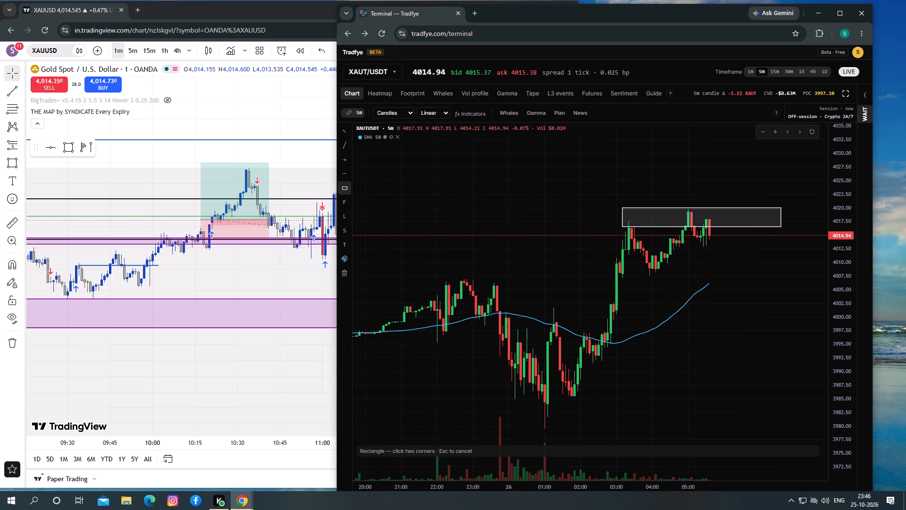
{"action": "left_click", "coordinate": [793, 221]}
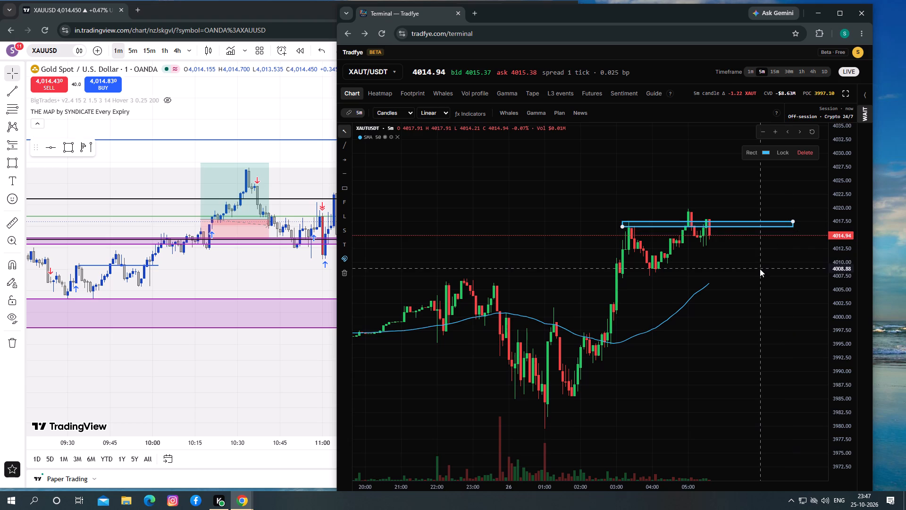
{"action": "left_click", "coordinate": [760, 269]}
{"action": "left_click_drag", "start_coordinate": [760, 269], "coordinate": [737, 260]}
{"action": "left_click", "coordinate": [708, 247]}
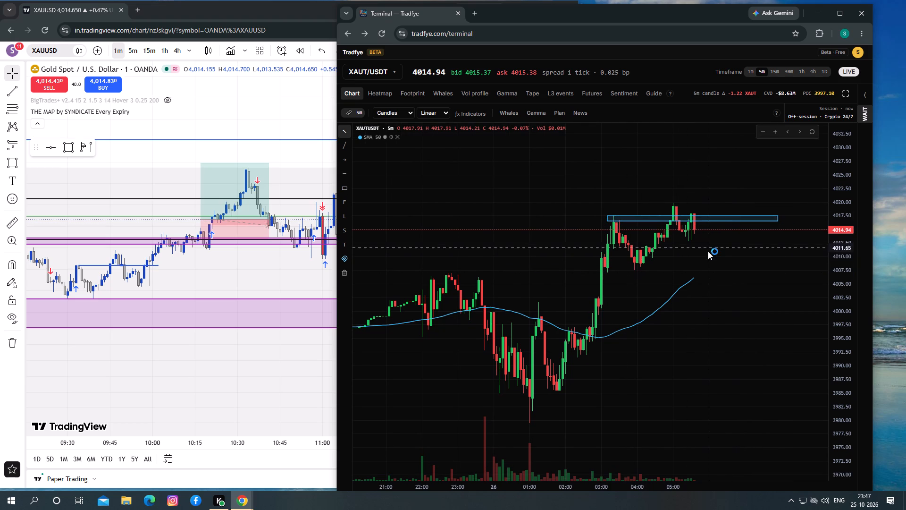
Draw a trend line under the rising lows from about 4008 to about 4018, extending past the latest candle.
{"action": "left_click", "coordinate": [341, 148]}
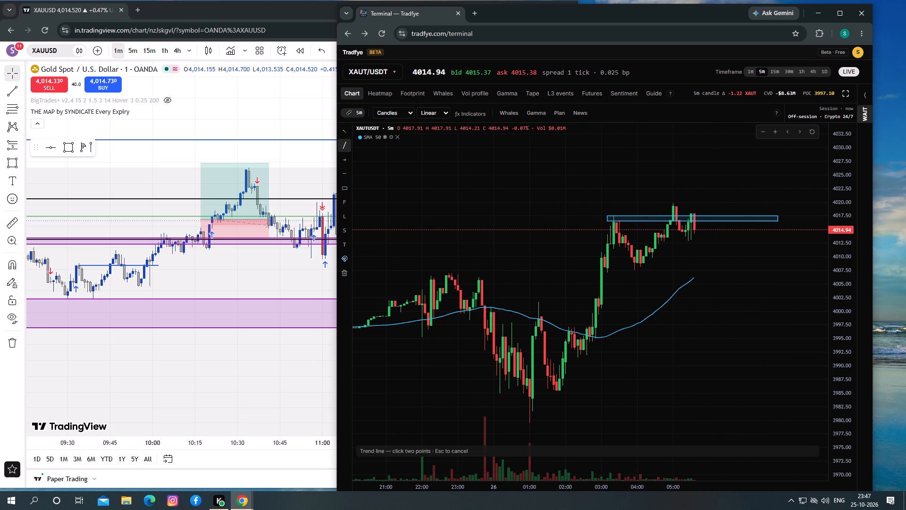
{"action": "left_click_drag", "start_coordinate": [635, 270], "coordinate": [639, 266]}
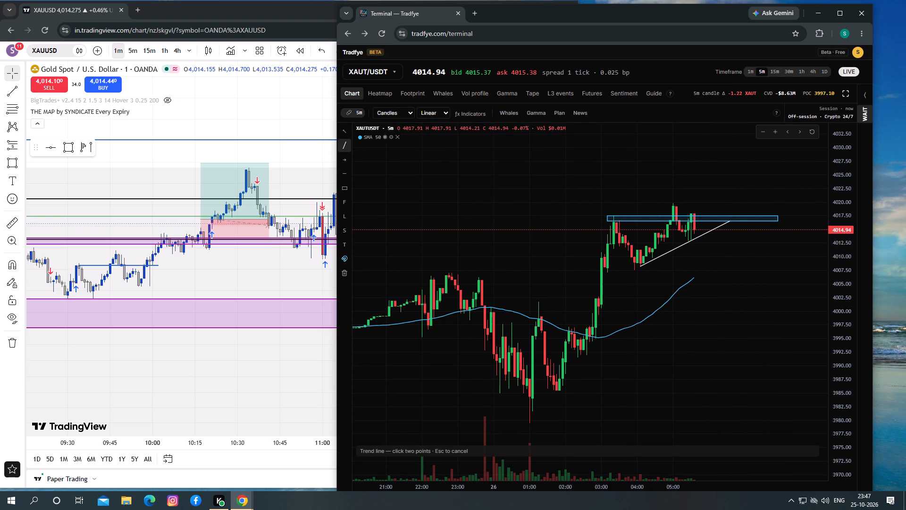
{"action": "left_click", "coordinate": [735, 211]}
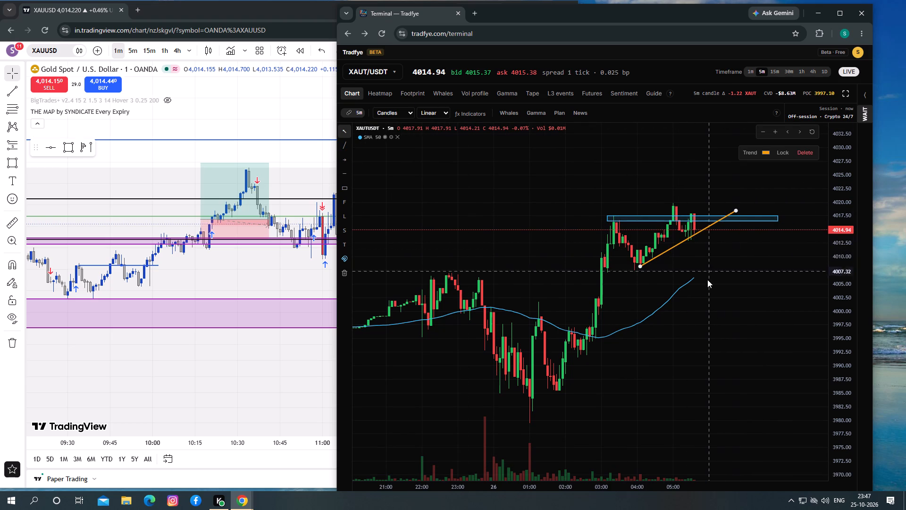
{"action": "left_click", "coordinate": [707, 280]}
{"action": "left_click_drag", "start_coordinate": [695, 268], "coordinate": [679, 277]}
{"action": "left_click", "coordinate": [632, 271]}
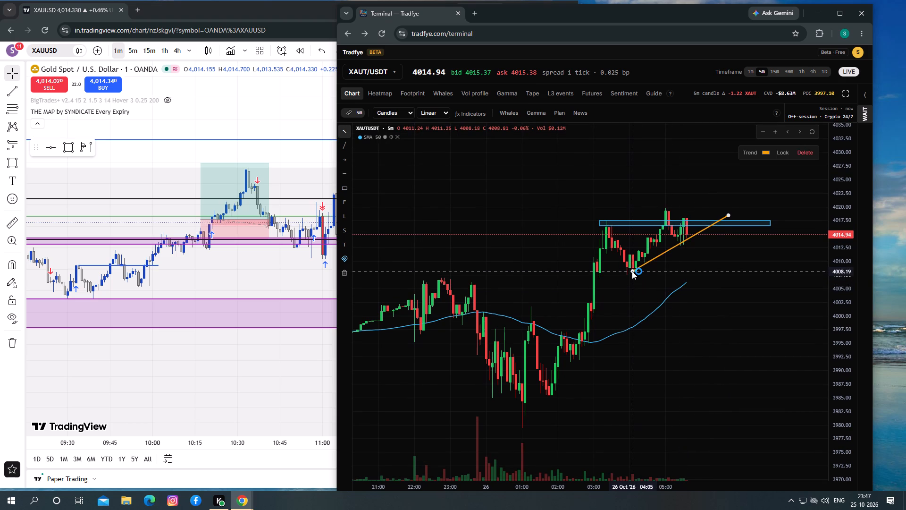
{"action": "left_click_drag", "start_coordinate": [632, 271], "coordinate": [628, 273]}
{"action": "left_click", "coordinate": [651, 274]}
{"action": "left_click_drag", "start_coordinate": [657, 274], "coordinate": [638, 287]}
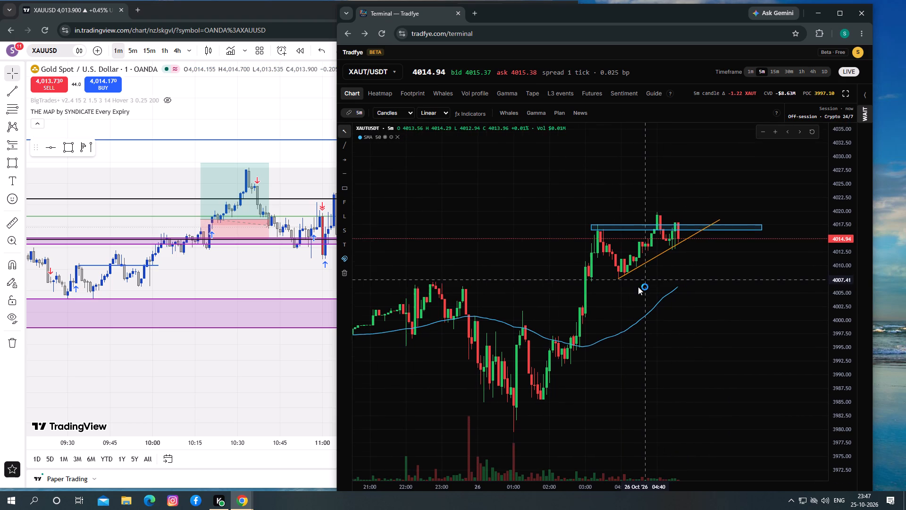
{"action": "left_click_drag", "start_coordinate": [638, 287], "coordinate": [638, 283]}
Draw a second rectangle at the pullback low, from about 4008 to 4009, extending past the latest candle.
{"action": "left_click", "coordinate": [346, 186]}
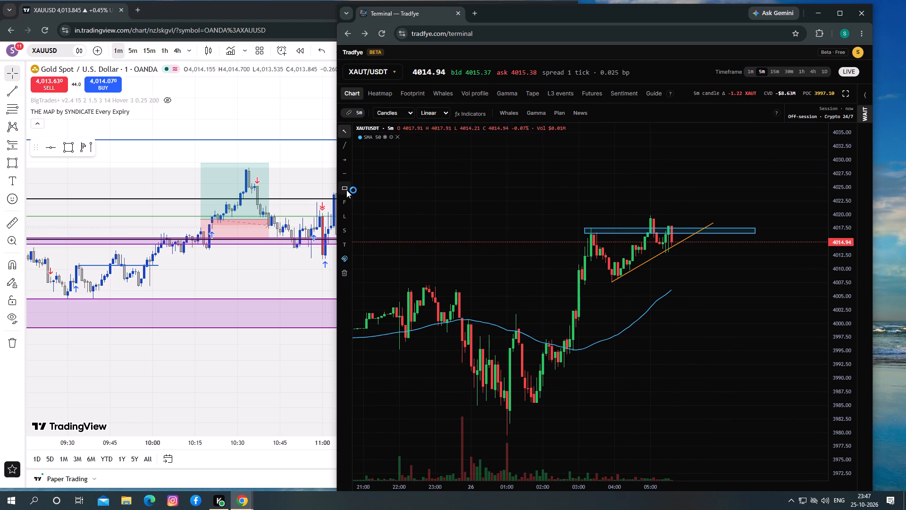
{"action": "left_click", "coordinate": [574, 273]}
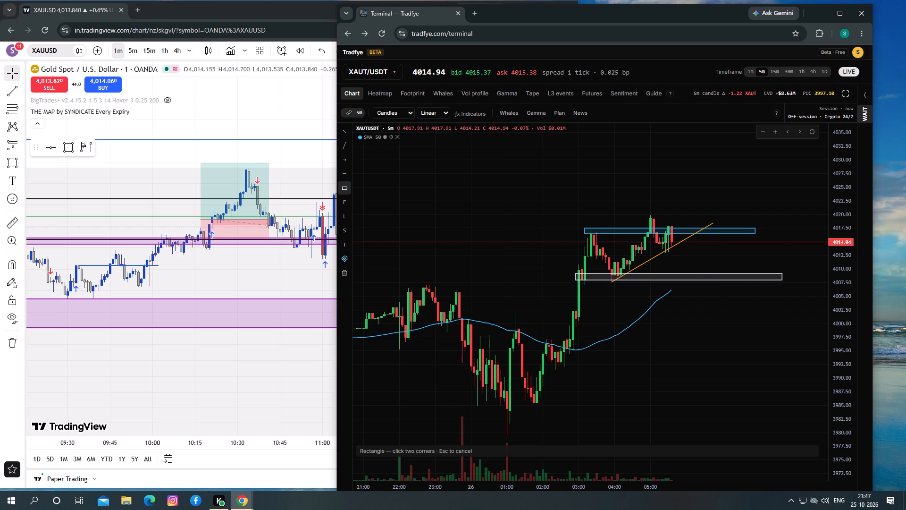
{"action": "left_click", "coordinate": [781, 280]}
{"action": "left_click", "coordinate": [706, 254]}
{"action": "left_click_drag", "start_coordinate": [706, 254], "coordinate": [569, 256]}
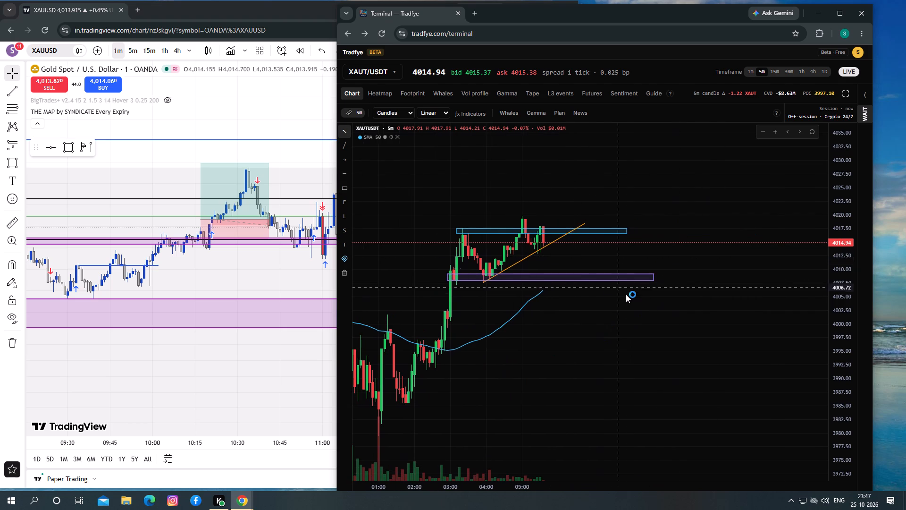
{"action": "left_click_drag", "start_coordinate": [612, 333], "coordinate": [571, 329]}
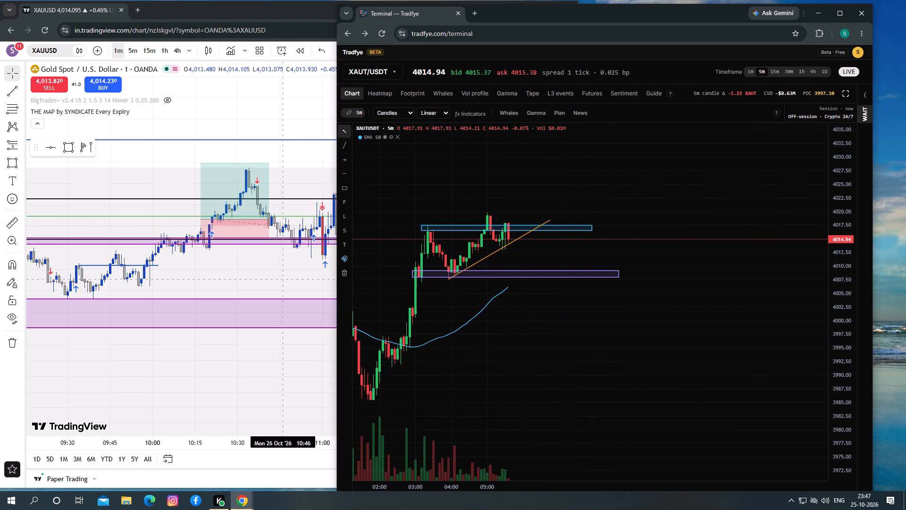
Examine the latest 1-minute XAUUSD candles on TradingView against the call wall level and the purple zones.
{"action": "left_click", "coordinate": [282, 279]}
{"action": "left_click_drag", "start_coordinate": [397, 359], "coordinate": [547, 350]}
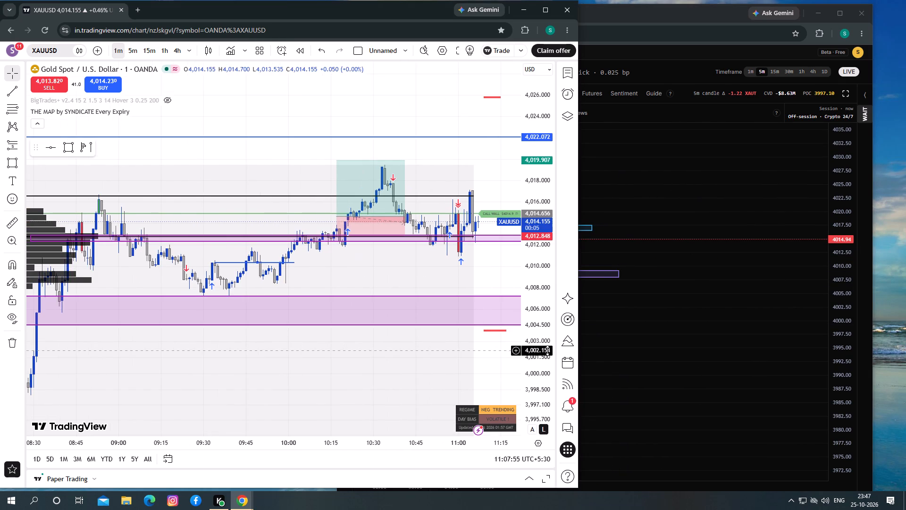
{"action": "left_click_drag", "start_coordinate": [547, 350], "coordinate": [470, 317]}
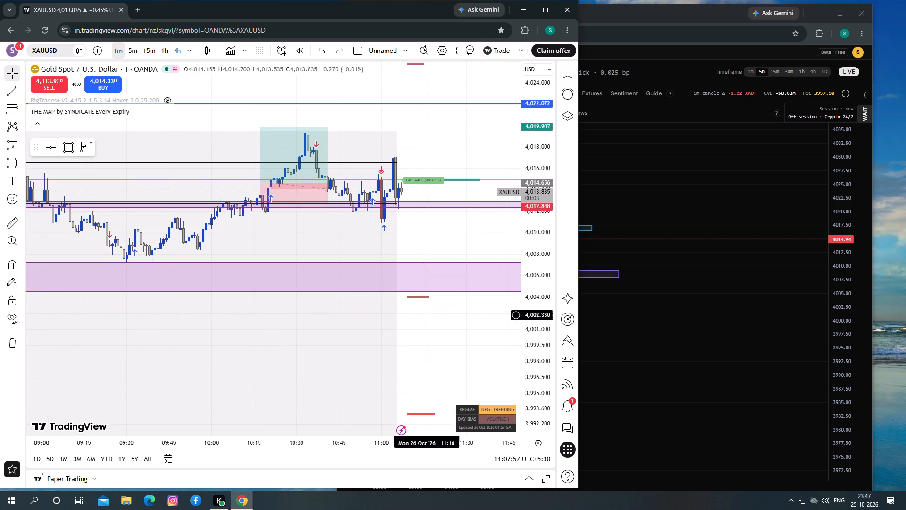
{"action": "left_click_drag", "start_coordinate": [397, 323], "coordinate": [426, 335]}
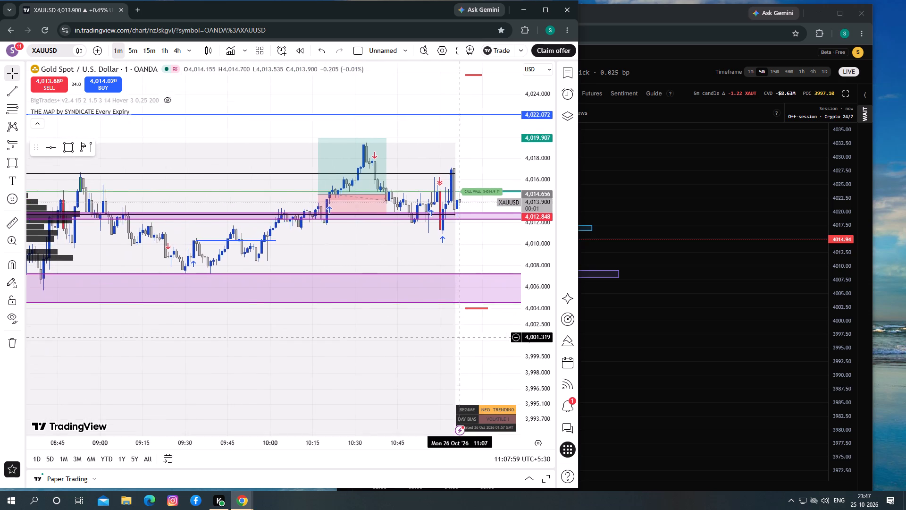
{"action": "left_click_drag", "start_coordinate": [426, 335], "coordinate": [384, 316]}
{"action": "left_click_drag", "start_coordinate": [395, 225], "coordinate": [395, 226]}
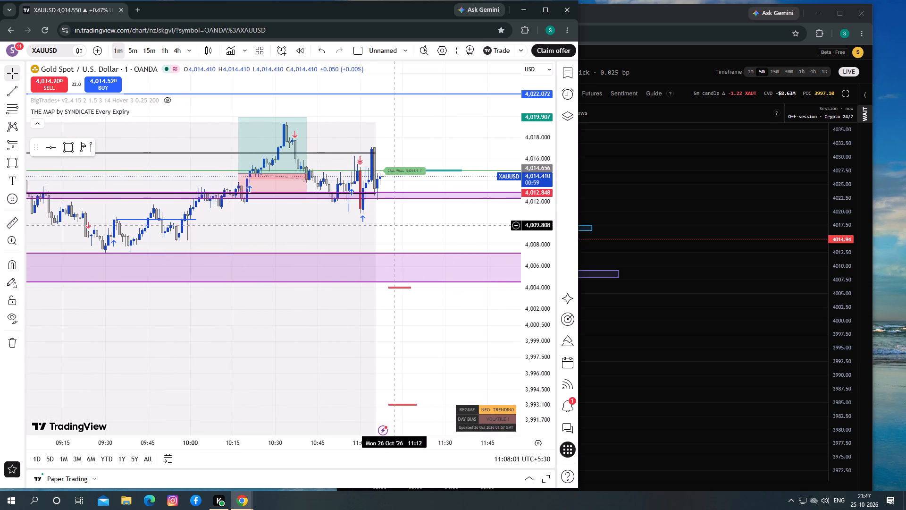
{"action": "left_click_drag", "start_coordinate": [395, 226], "coordinate": [353, 238]}
{"action": "left_click_drag", "start_coordinate": [386, 229], "coordinate": [374, 235]}
Open Tradfye's Whales view, set it to the 1-minute timeframe and examine the big prints around the latest XAUT/USDT candles.
{"action": "left_click", "coordinate": [682, 167]}
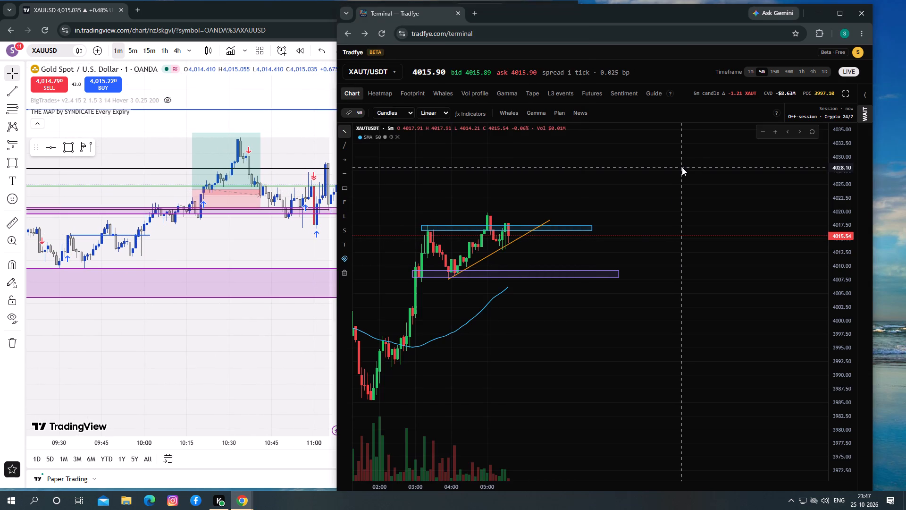
{"action": "left_click", "coordinate": [446, 98]}
{"action": "left_click", "coordinate": [295, 338]}
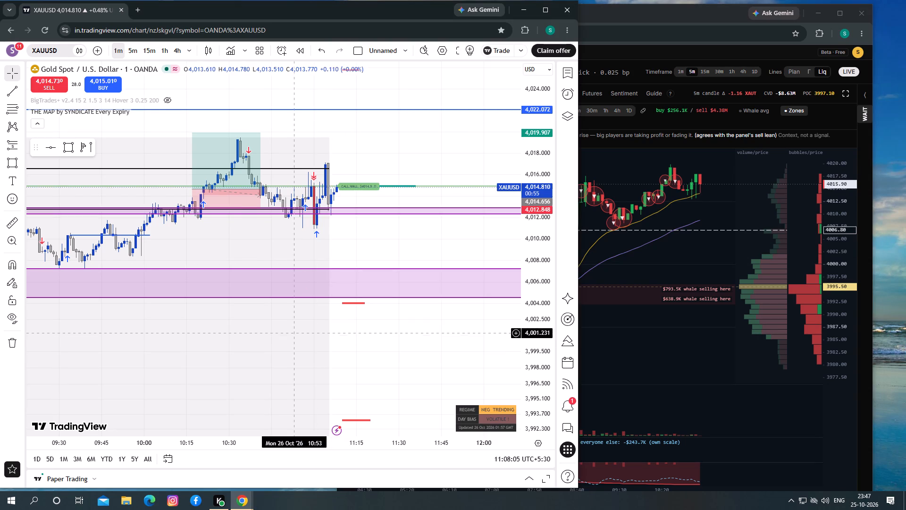
{"action": "left_click_drag", "start_coordinate": [709, 208], "coordinate": [711, 217]}
{"action": "left_click", "coordinate": [682, 221]}
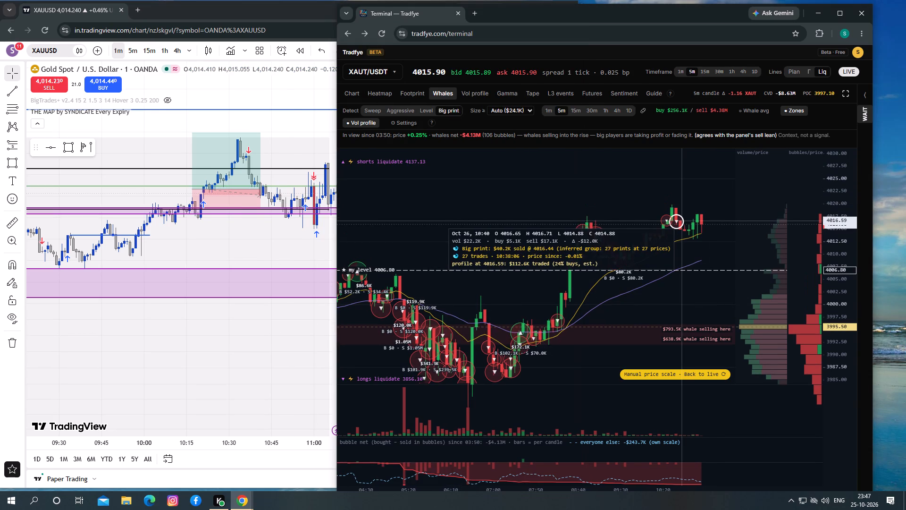
{"action": "left_click", "coordinate": [553, 110]}
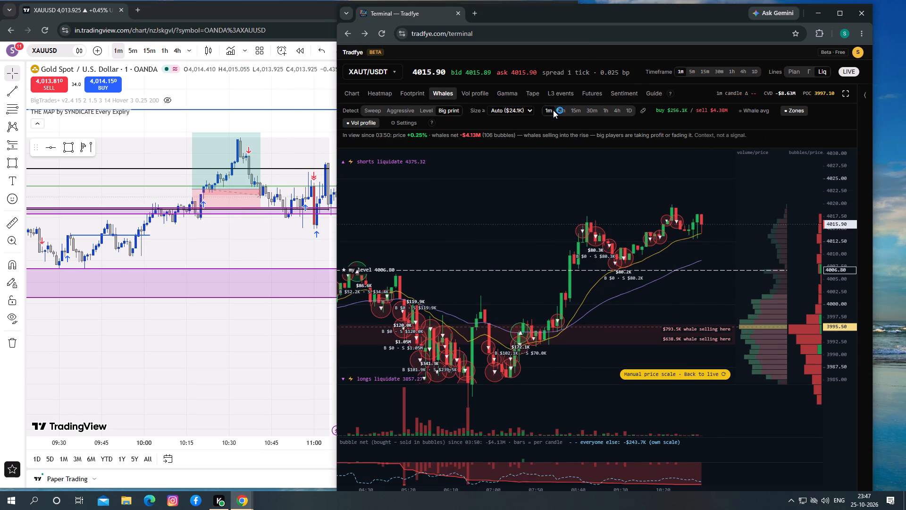
{"action": "left_click_drag", "start_coordinate": [665, 327], "coordinate": [668, 308]}
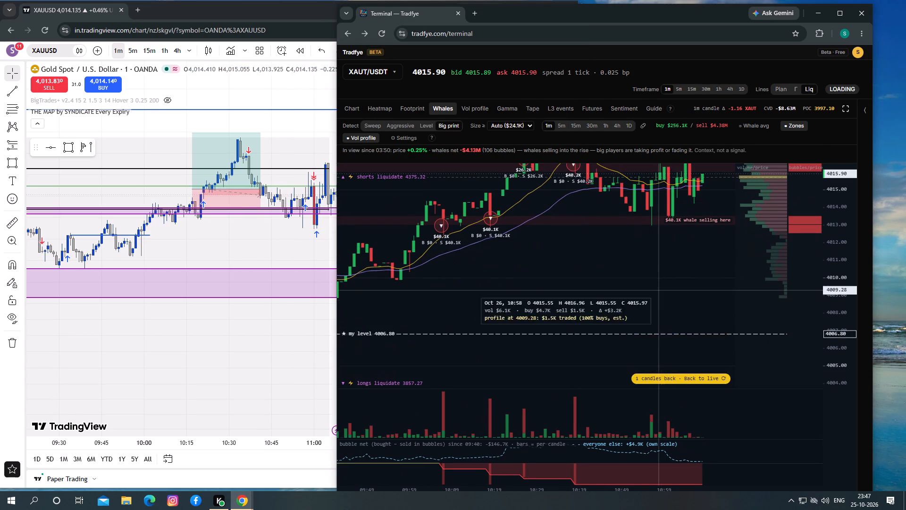
{"action": "left_click_drag", "start_coordinate": [657, 289], "coordinate": [646, 339]}
{"action": "left_click_drag", "start_coordinate": [639, 311], "coordinate": [636, 324]}
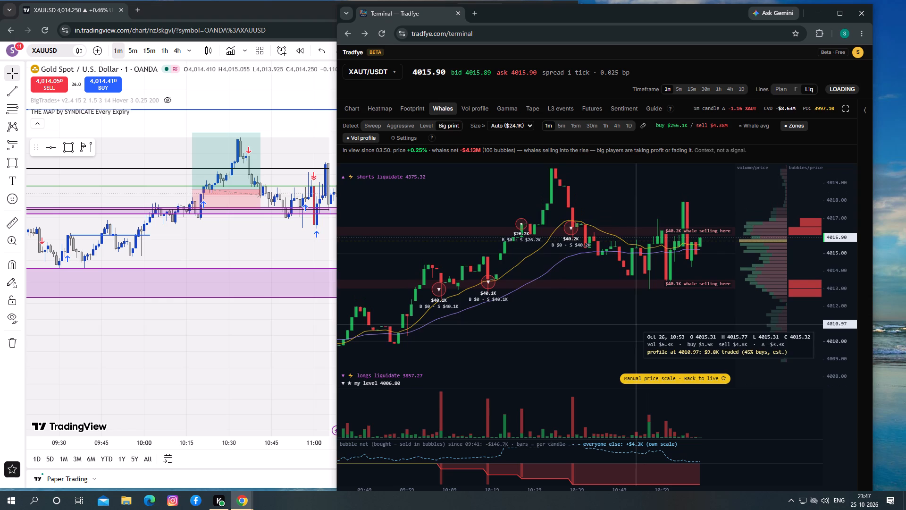
{"action": "left_click_drag", "start_coordinate": [636, 313], "coordinate": [644, 287]}
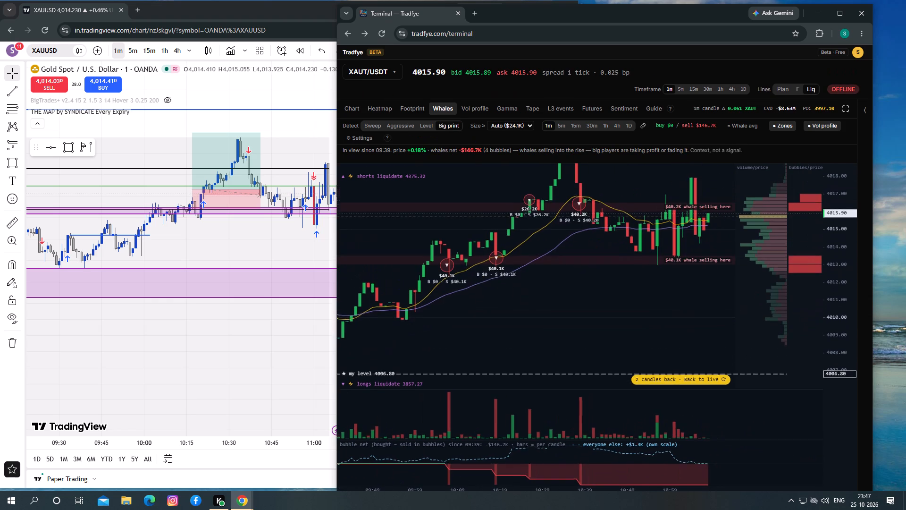
{"action": "left_click_drag", "start_coordinate": [644, 287], "coordinate": [596, 303]}
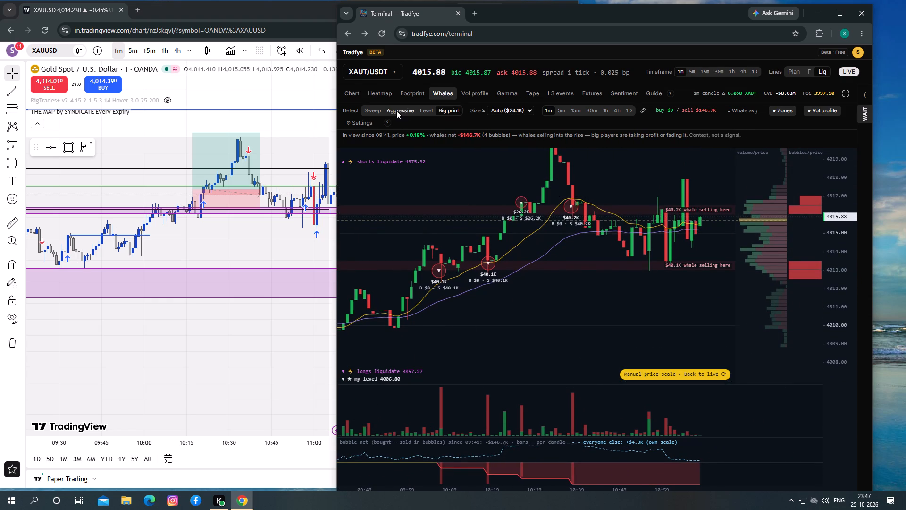
Compare the Aggressive and Level whale detection modes on the 1-minute chart, then return to Big print.
{"action": "left_click", "coordinate": [396, 110]}
{"action": "left_click_drag", "start_coordinate": [546, 299], "coordinate": [614, 295]}
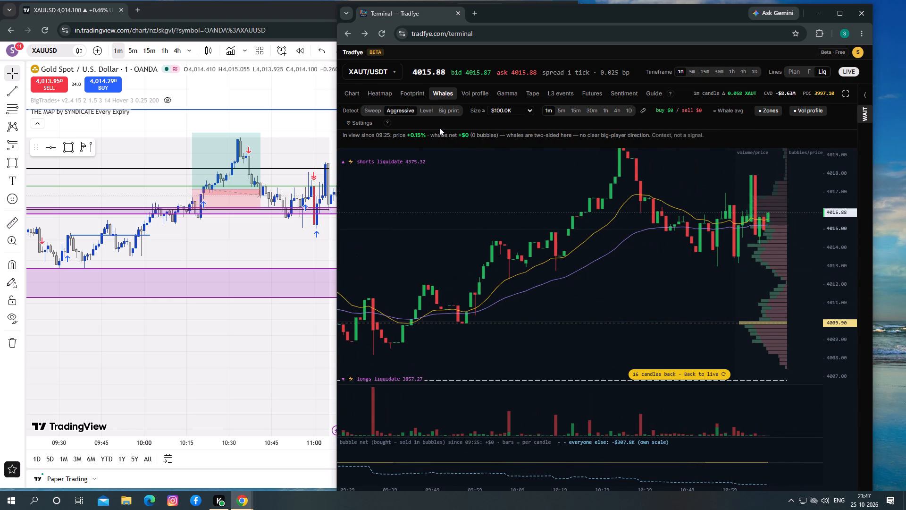
{"action": "left_click", "coordinate": [431, 110]}
{"action": "left_click_drag", "start_coordinate": [563, 300], "coordinate": [543, 319]}
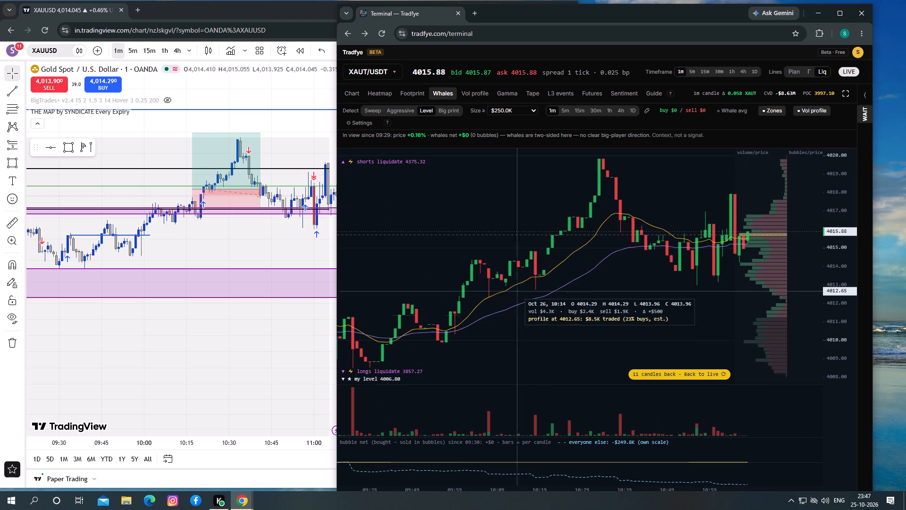
{"action": "left_click", "coordinate": [440, 112]}
{"action": "left_click_drag", "start_coordinate": [606, 315], "coordinate": [587, 318]}
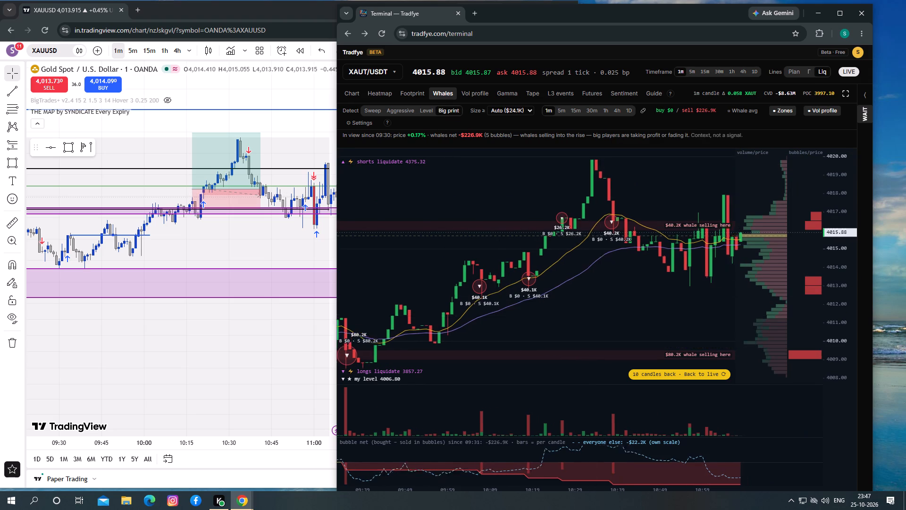
{"action": "left_click_drag", "start_coordinate": [587, 318], "coordinate": [520, 316]}
Compare the latest 1-minute XAUUSD candles on TradingView with Tradfye's whale selling zones.
{"action": "left_click", "coordinate": [324, 257]}
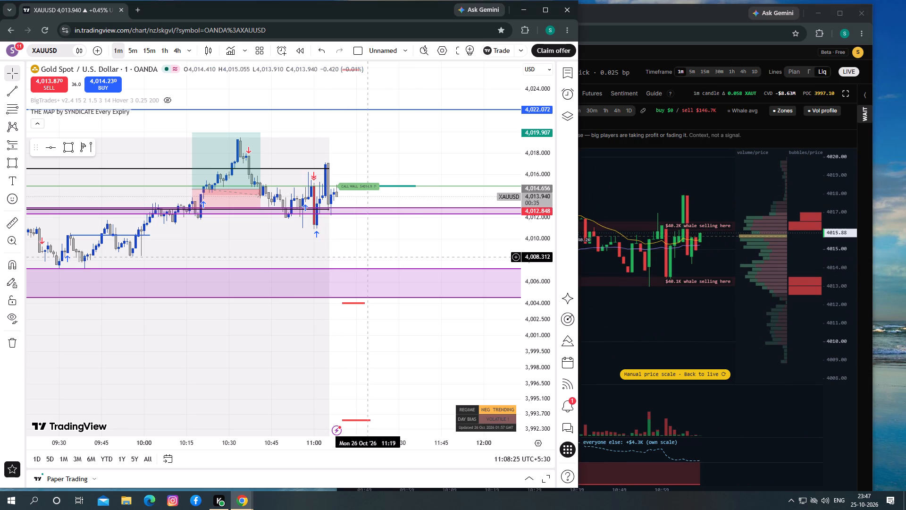
{"action": "left_click_drag", "start_coordinate": [418, 253], "coordinate": [403, 254]}
{"action": "left_click_drag", "start_coordinate": [403, 254], "coordinate": [391, 248]}
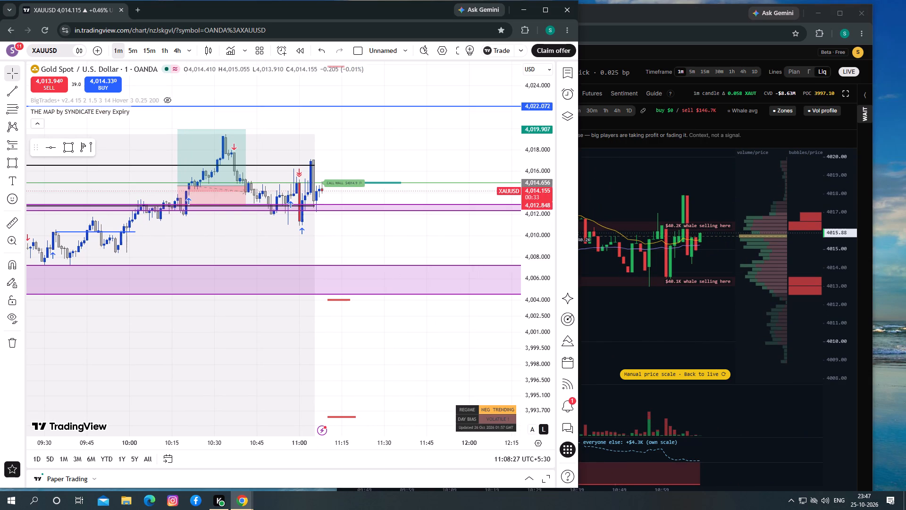
{"action": "left_click_drag", "start_coordinate": [644, 272], "coordinate": [594, 272]}
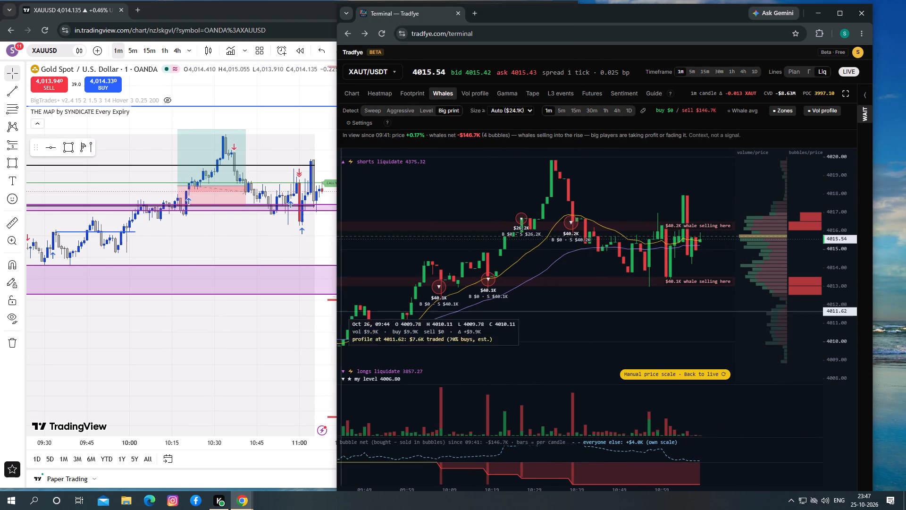
{"action": "left_click", "coordinate": [323, 244]}
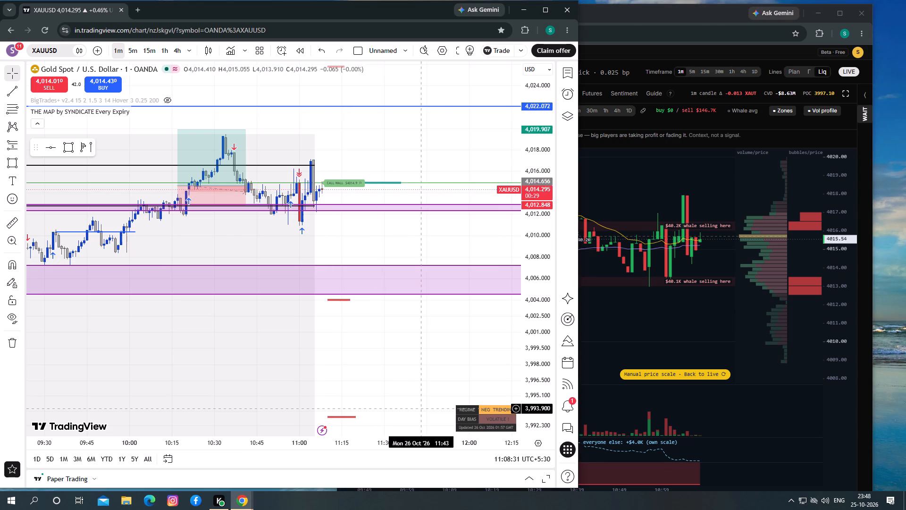
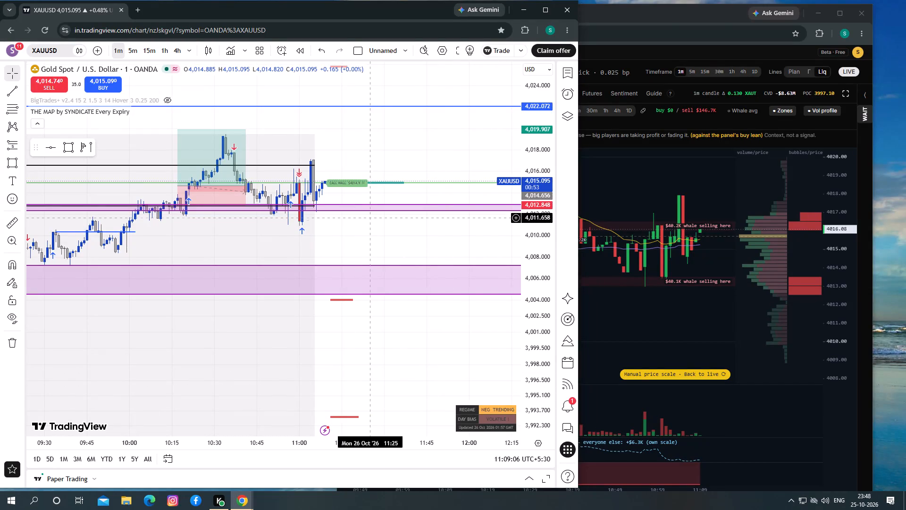
Examine the latest 1-minute XAUUSD candles on TradingView around the call wall level and the upper purple zone.
{"action": "left_click", "coordinate": [369, 218]}
{"action": "left_click_drag", "start_coordinate": [369, 223], "coordinate": [352, 223]}
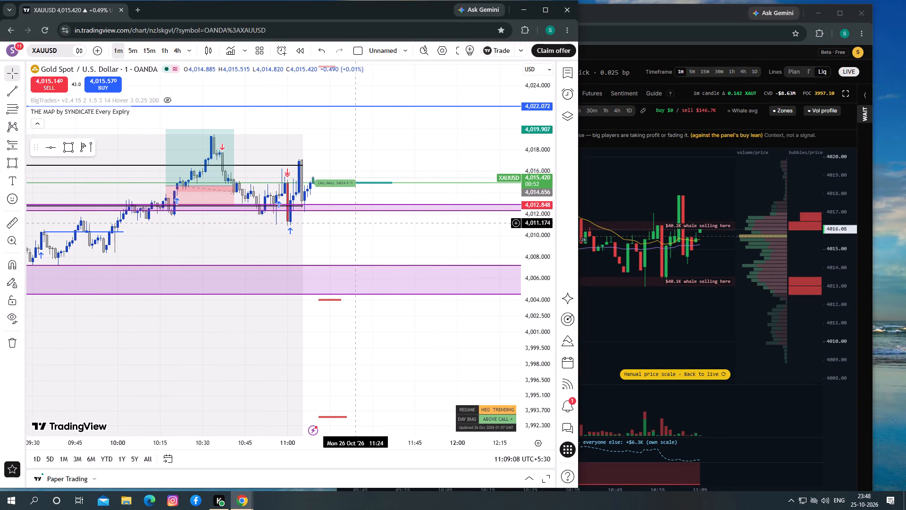
{"action": "left_click_drag", "start_coordinate": [361, 225], "coordinate": [356, 225]}
{"action": "left_click_drag", "start_coordinate": [354, 225], "coordinate": [351, 229]}
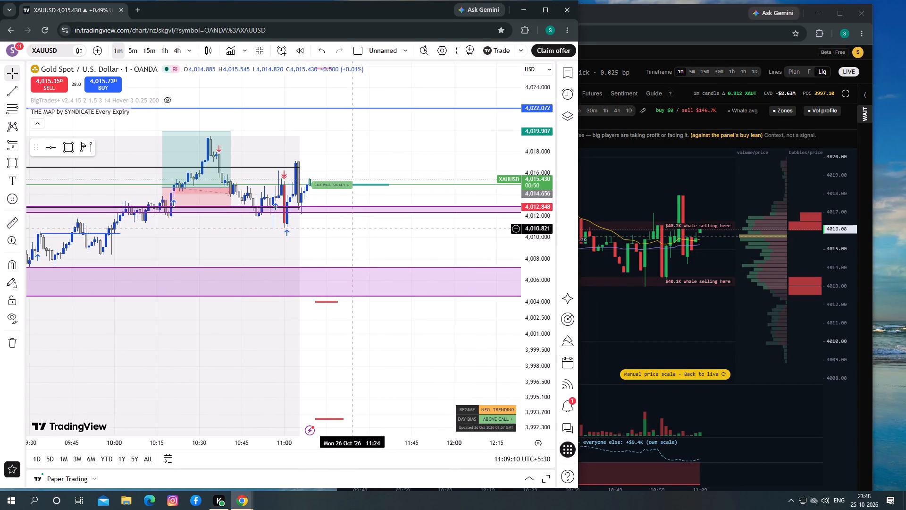
{"action": "left_click_drag", "start_coordinate": [351, 229], "coordinate": [341, 227]}
{"action": "left_click_drag", "start_coordinate": [347, 227], "coordinate": [333, 227]}
{"action": "left_click", "coordinate": [332, 233]}
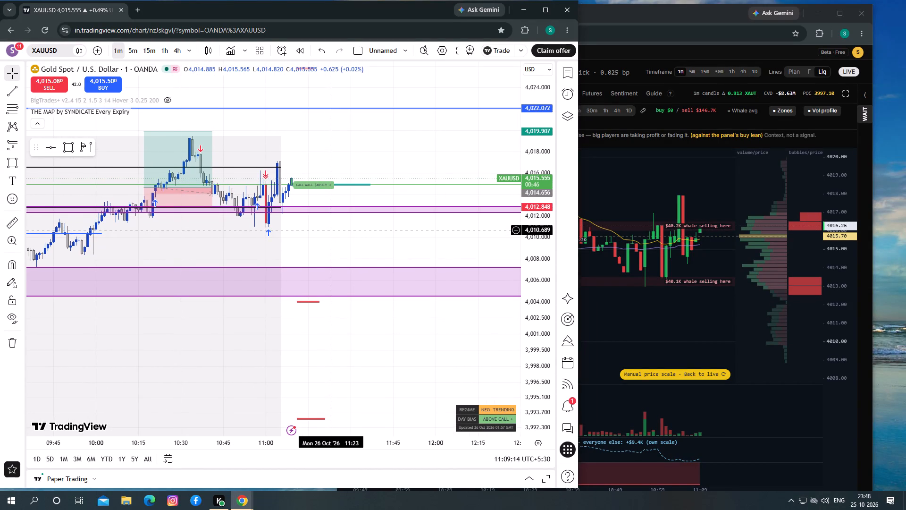
Check Tradfye's whale prints for XAUT/USDT on the 5-minute timeframe, then return to 1-minute and examine the recent candles.
{"action": "left_click_drag", "start_coordinate": [688, 326], "coordinate": [648, 321]}
{"action": "left_click", "coordinate": [560, 108]}
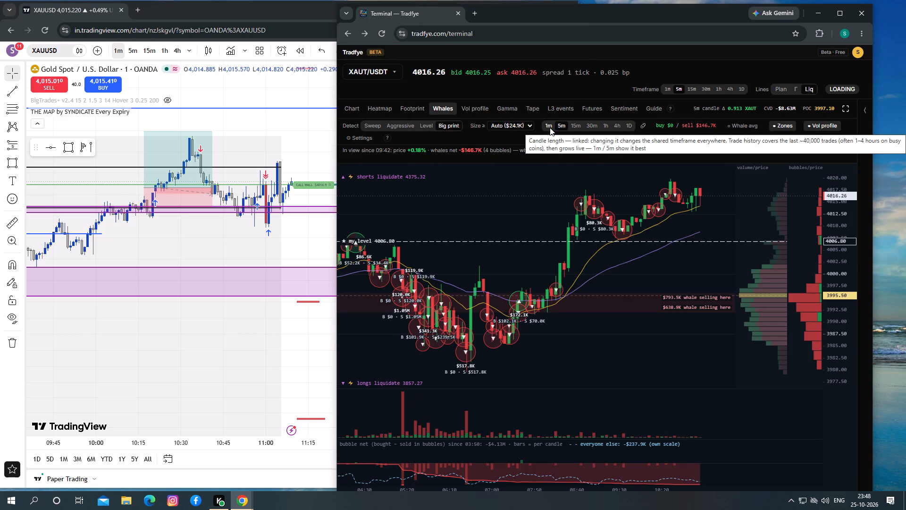
{"action": "left_click", "coordinate": [550, 127]}
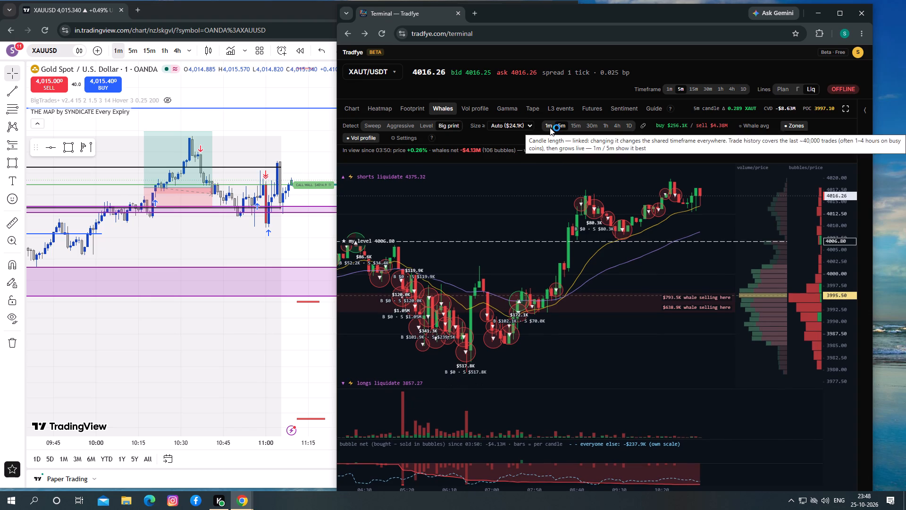
{"action": "left_click", "coordinate": [546, 109]}
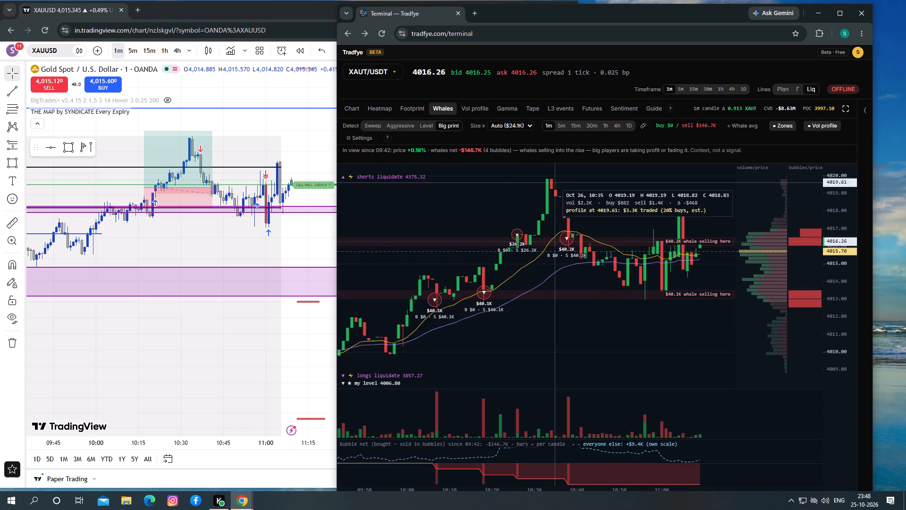
{"action": "left_click_drag", "start_coordinate": [634, 309], "coordinate": [622, 314]}
{"action": "left_click", "coordinate": [621, 313]}
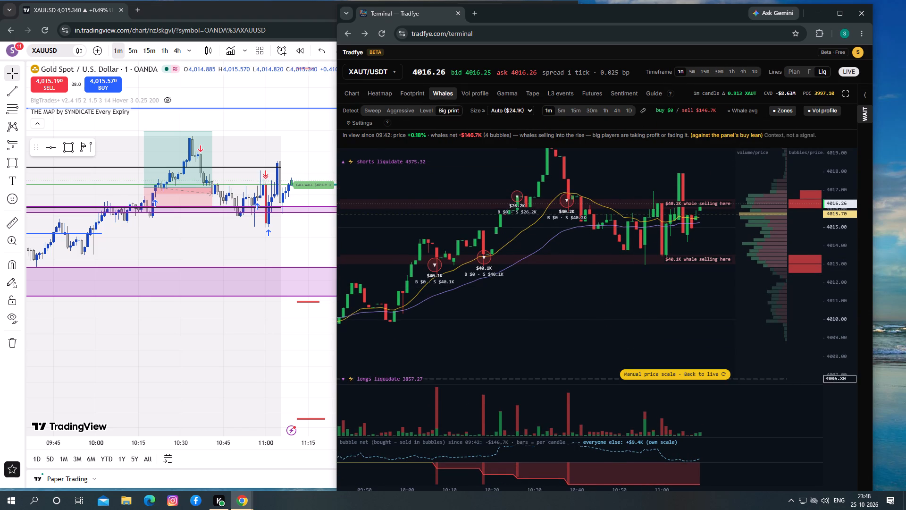
{"action": "left_click_drag", "start_coordinate": [619, 283], "coordinate": [619, 317]}
Compare the latest XAUUSD candles on TradingView with Tradfye's whale selling zones, returning the Tradfye chart to the live view.
{"action": "left_click", "coordinate": [303, 234]}
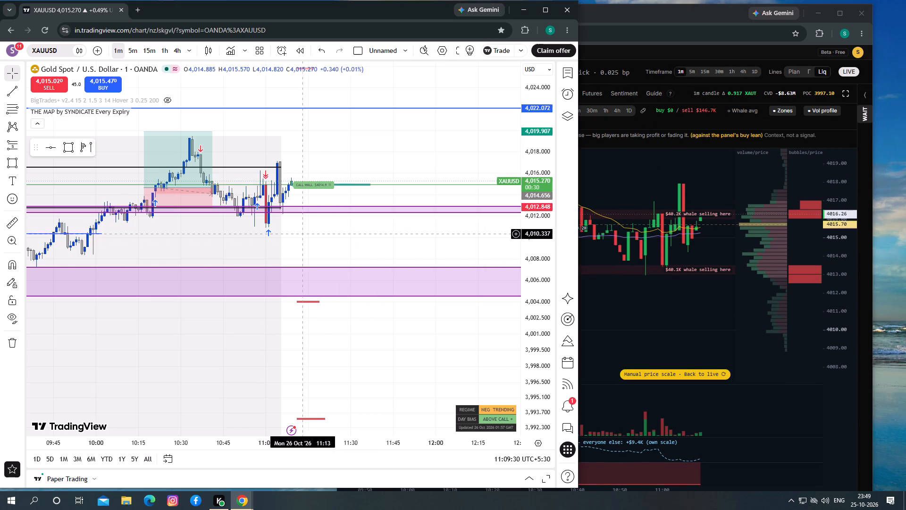
{"action": "left_click_drag", "start_coordinate": [345, 242], "coordinate": [353, 247]}
{"action": "left_click", "coordinate": [349, 245]}
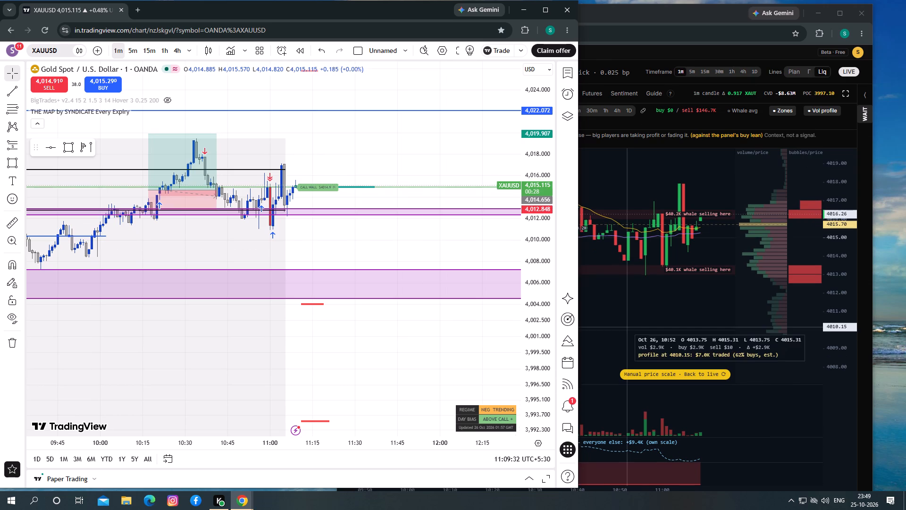
{"action": "left_click", "coordinate": [628, 328]}
{"action": "left_click", "coordinate": [719, 373]}
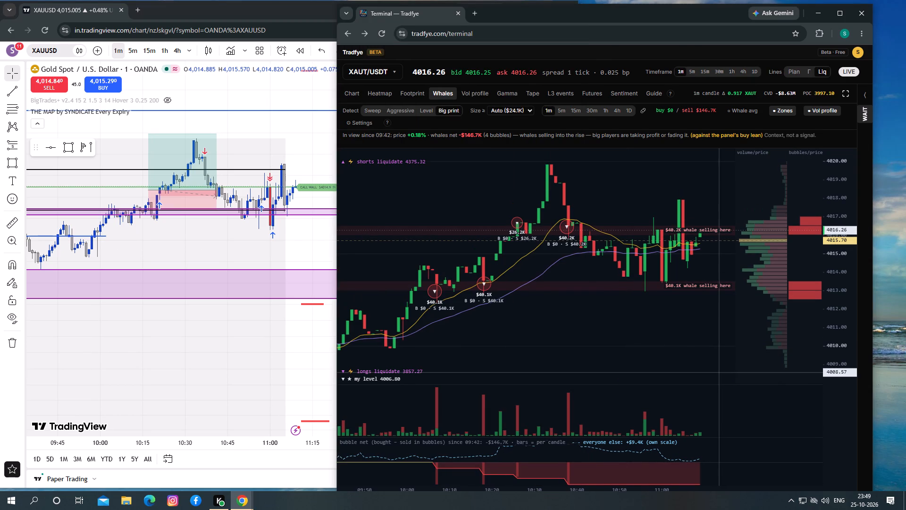
{"action": "left_click", "coordinate": [604, 348]}
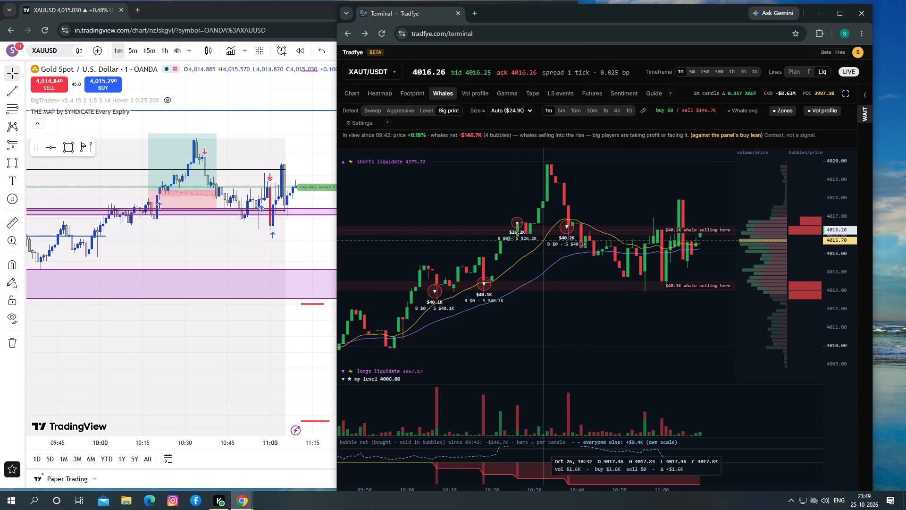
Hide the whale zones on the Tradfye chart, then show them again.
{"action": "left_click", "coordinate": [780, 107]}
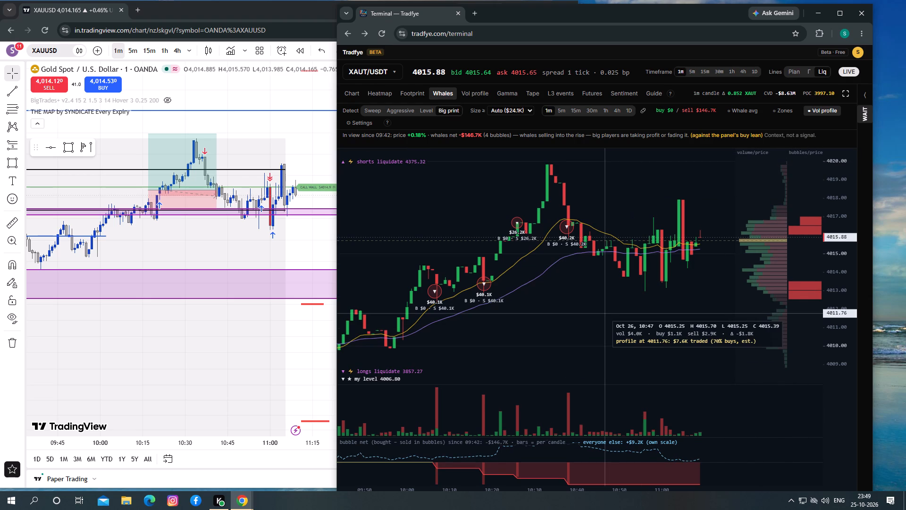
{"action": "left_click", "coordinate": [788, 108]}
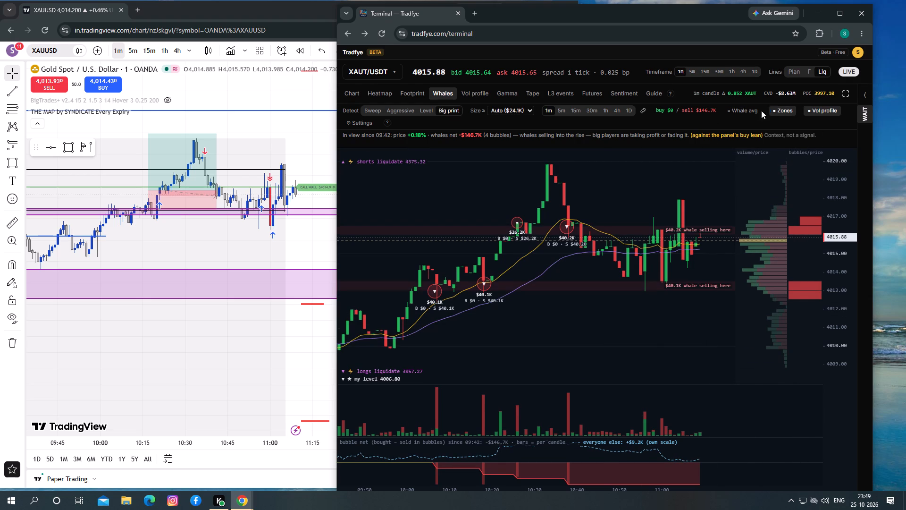
Turn on the Whale avg line on the 1-minute XAUT/USDT chart.
{"action": "left_click", "coordinate": [751, 113]}
{"action": "left_click", "coordinate": [751, 113]}
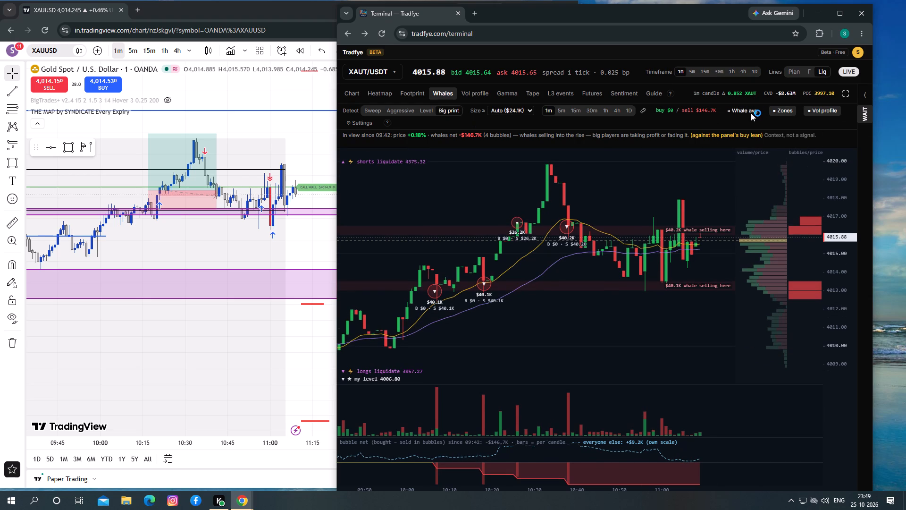
{"action": "left_click", "coordinate": [751, 113]}
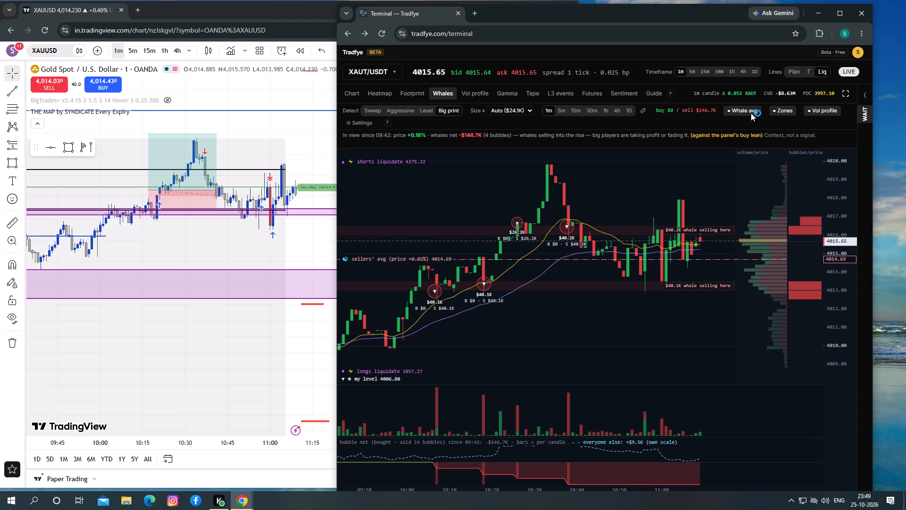
{"action": "left_click", "coordinate": [751, 113]}
{"action": "left_click", "coordinate": [751, 113]}
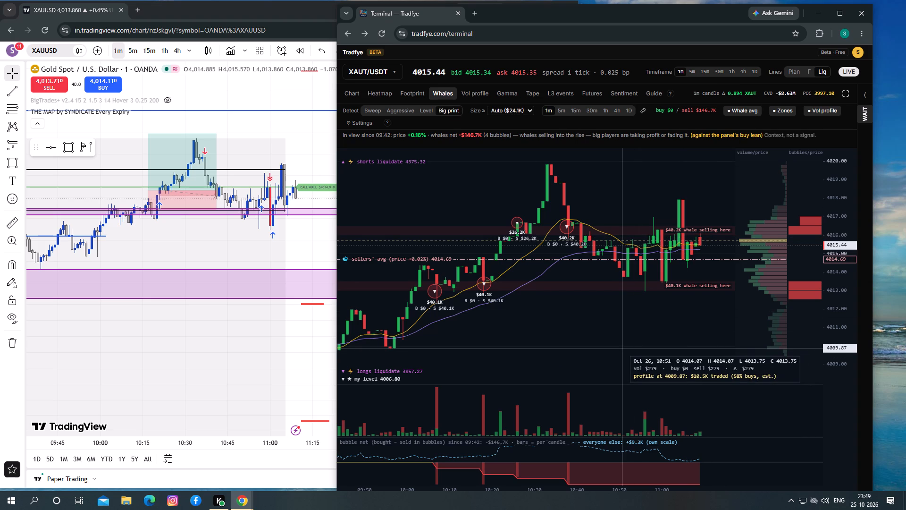
Examine earlier XAUT/USDT candles against the sellers' average line and whale selling zones, and cross-check with the XAUUSD chart.
{"action": "left_click_drag", "start_coordinate": [622, 348], "coordinate": [697, 348]}
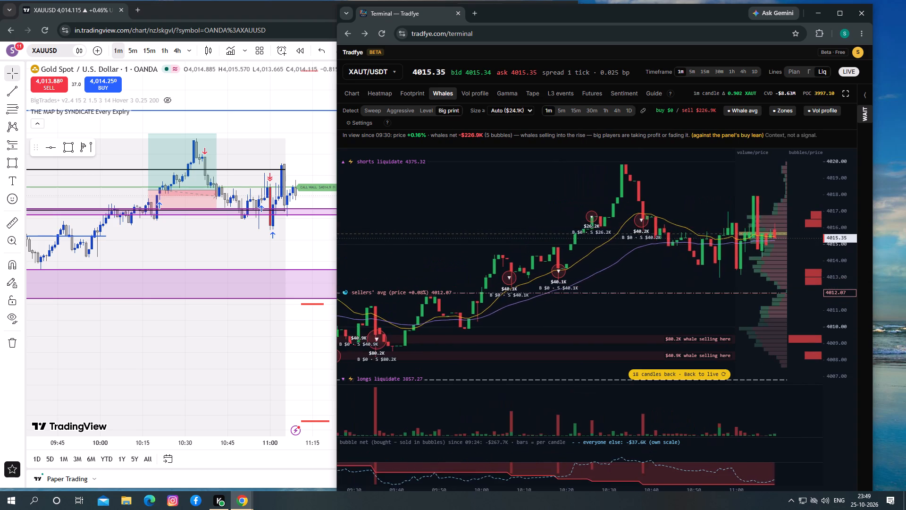
{"action": "left_click_drag", "start_coordinate": [697, 348], "coordinate": [600, 343]}
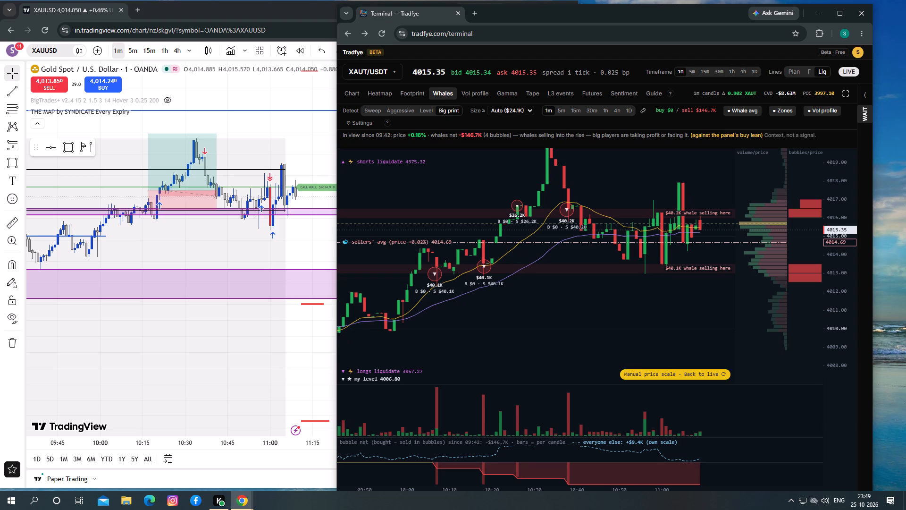
{"action": "left_click_drag", "start_coordinate": [600, 343], "coordinate": [546, 343]}
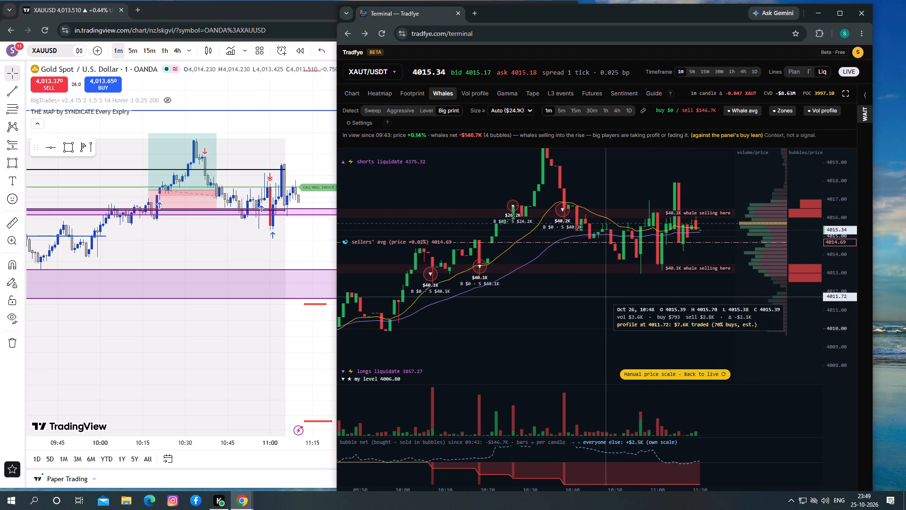
{"action": "left_click_drag", "start_coordinate": [606, 297], "coordinate": [728, 259]}
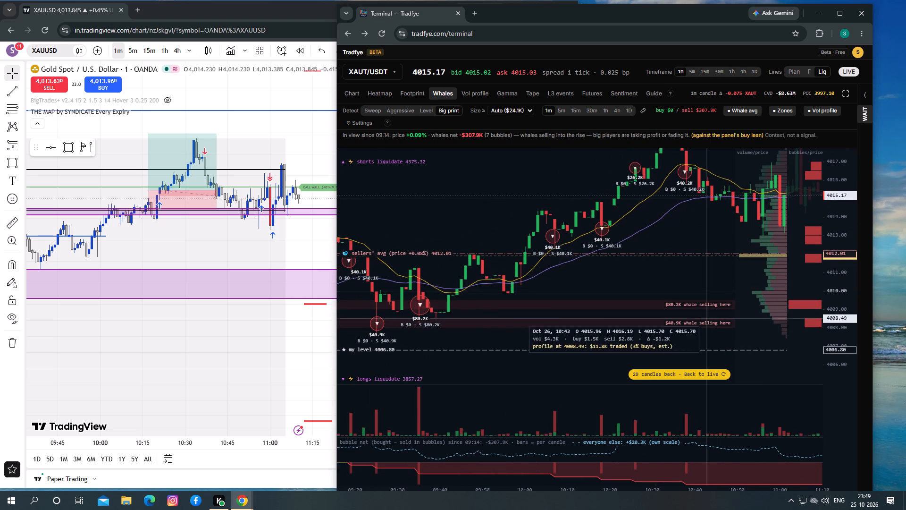
{"action": "left_click_drag", "start_coordinate": [654, 290], "coordinate": [612, 271]}
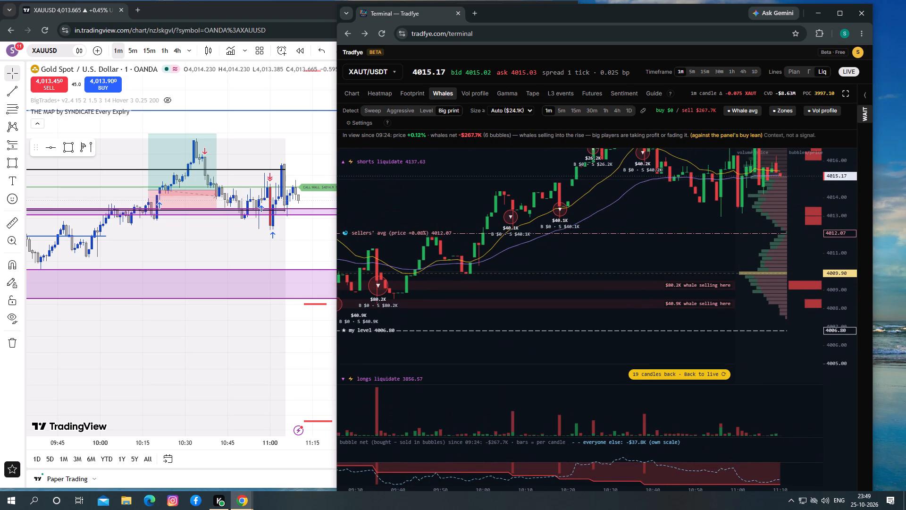
{"action": "left_click_drag", "start_coordinate": [612, 271], "coordinate": [681, 262]}
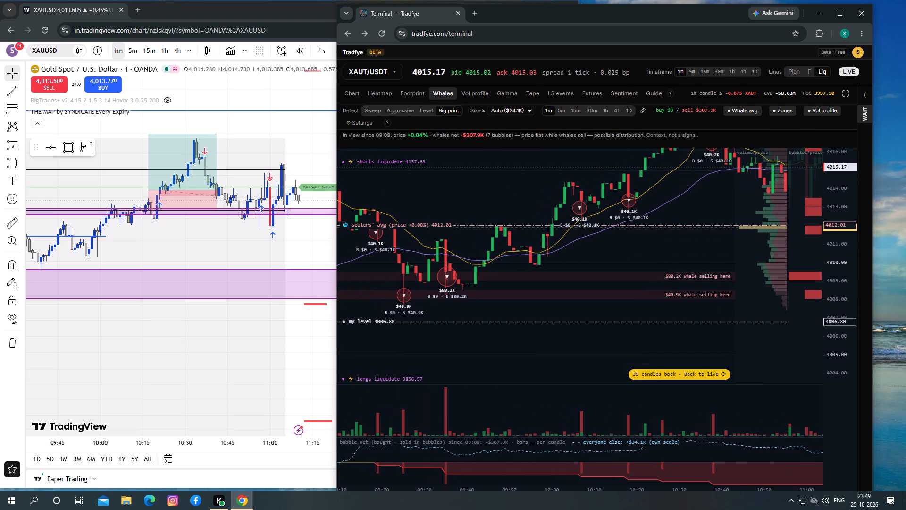
{"action": "left_click_drag", "start_coordinate": [681, 262], "coordinate": [654, 263]}
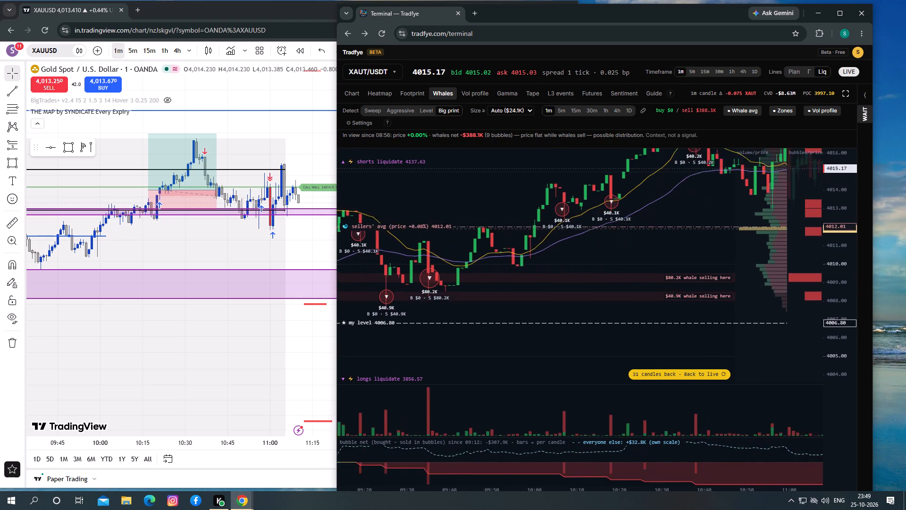
{"action": "left_click_drag", "start_coordinate": [654, 263], "coordinate": [503, 288]}
{"action": "left_click_drag", "start_coordinate": [612, 266], "coordinate": [513, 306]}
{"action": "left_click_drag", "start_coordinate": [576, 295], "coordinate": [563, 299]}
{"action": "left_click", "coordinate": [309, 241]}
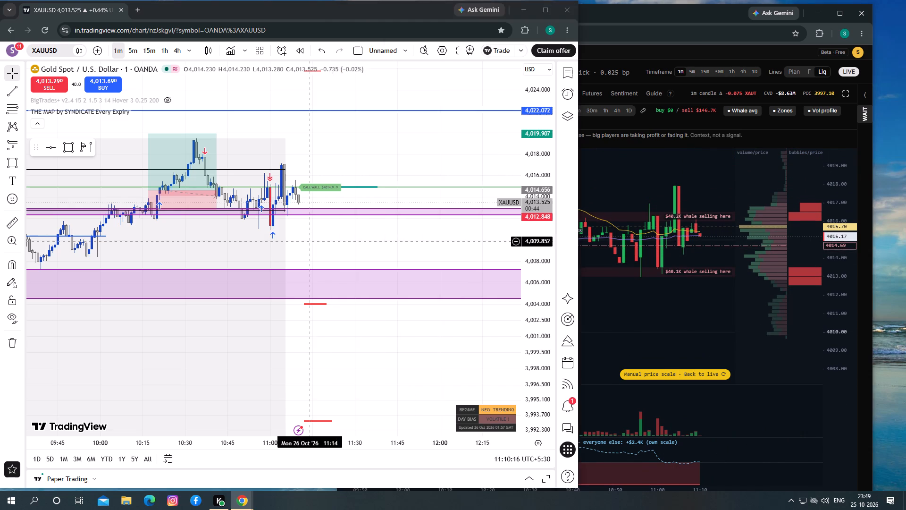
{"action": "left_click", "coordinate": [654, 282]}
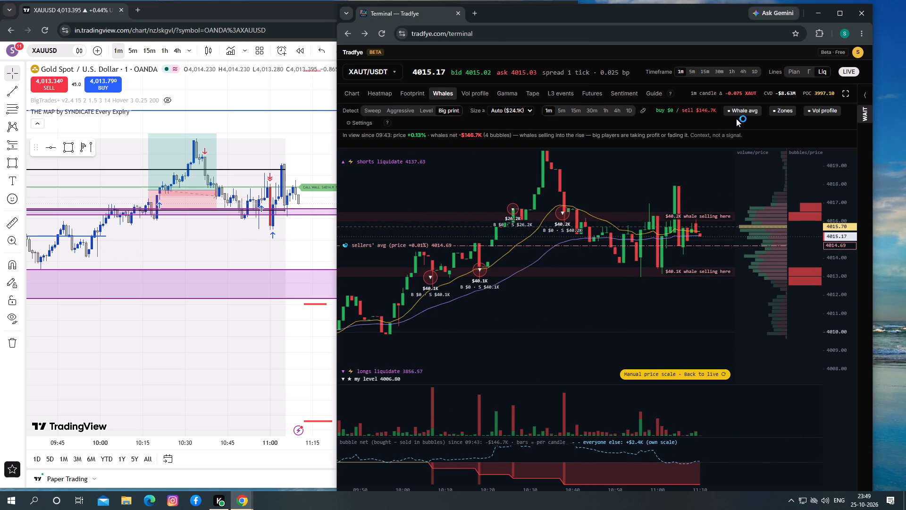
Hide the whale zones and Whale avg line, inspect the latest candles, and turn only the Whale avg line back on.
{"action": "left_click", "coordinate": [737, 111]}
{"action": "left_click", "coordinate": [776, 109]}
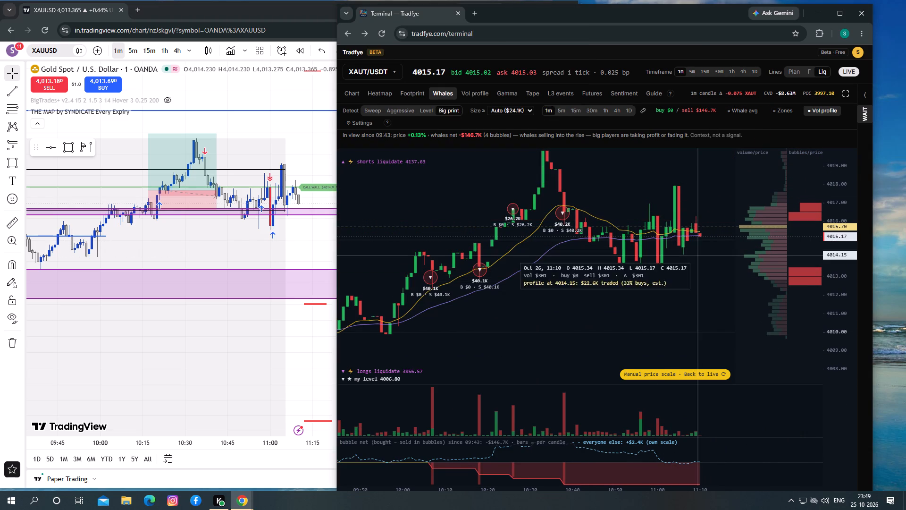
{"action": "left_click_drag", "start_coordinate": [662, 290], "coordinate": [670, 281]}
{"action": "left_click_drag", "start_coordinate": [654, 288], "coordinate": [631, 293]}
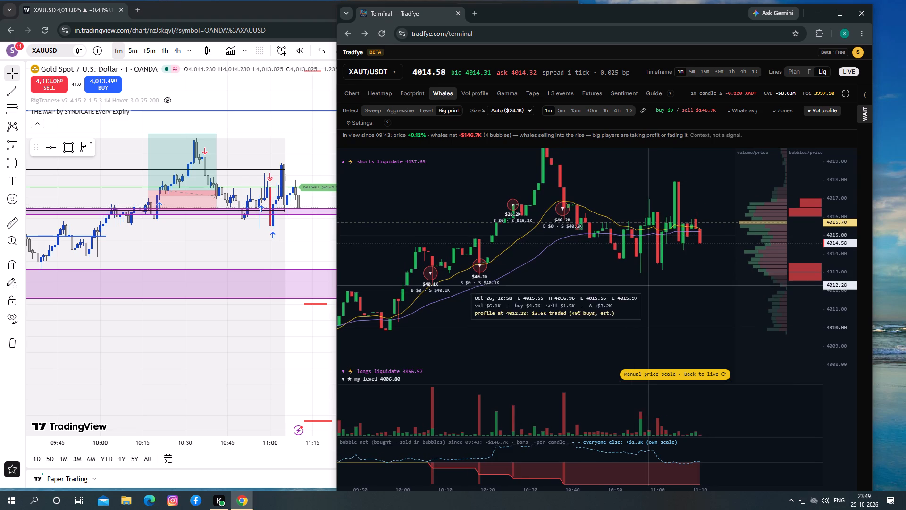
{"action": "left_click_drag", "start_coordinate": [649, 286], "coordinate": [642, 290]}
{"action": "left_click", "coordinate": [741, 107]}
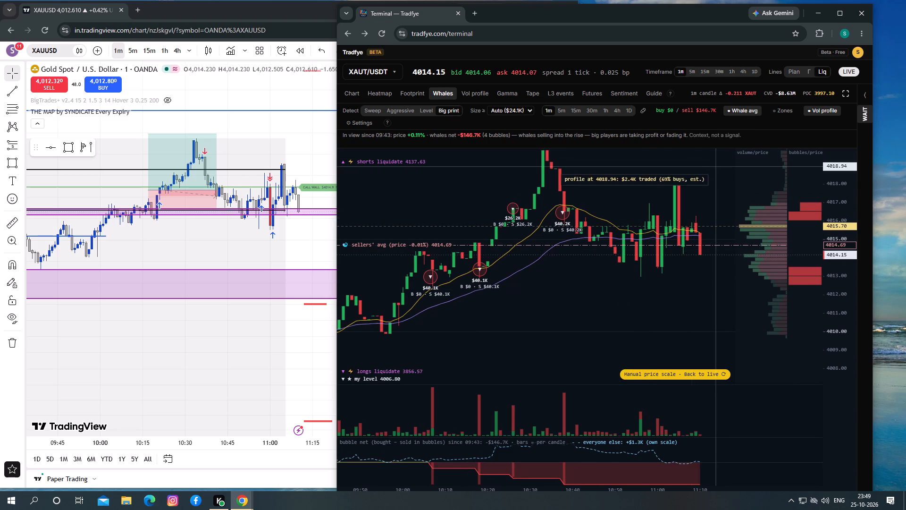
Compare the current XAUUSD candle at TradingView's upper purple zone with Tradfye's XAUT/USDT price relative to the sellers' average line.
{"action": "left_click_drag", "start_coordinate": [320, 256], "coordinate": [297, 254]}
{"action": "left_click_drag", "start_coordinate": [334, 247], "coordinate": [321, 247]}
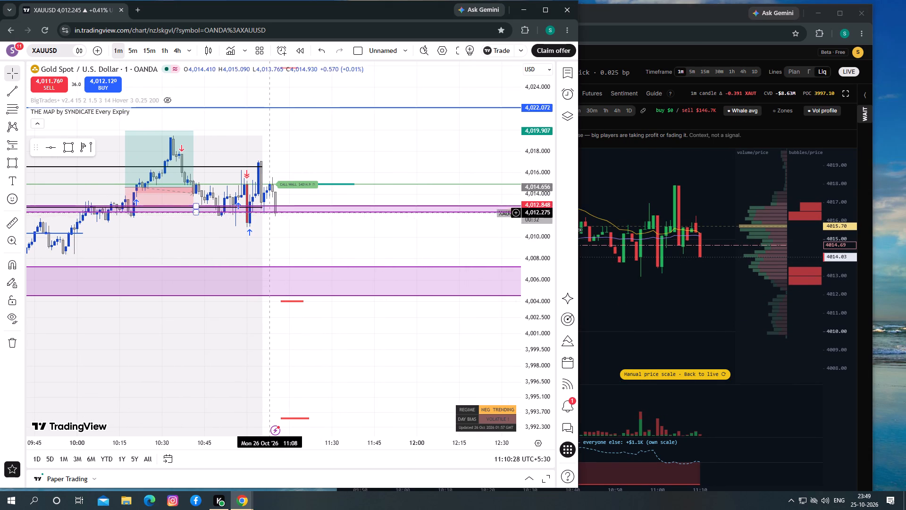
{"action": "left_click_drag", "start_coordinate": [337, 246], "coordinate": [370, 237]}
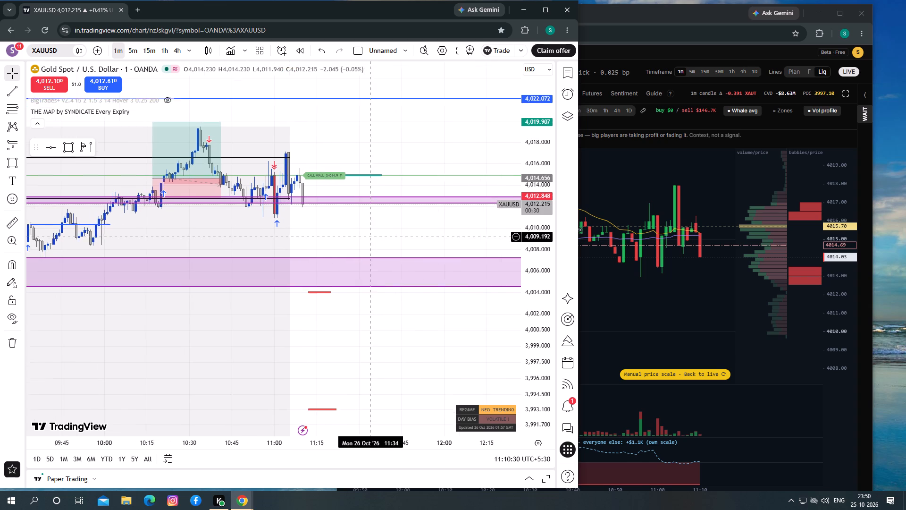
{"action": "left_click_drag", "start_coordinate": [370, 237], "coordinate": [354, 242]}
{"action": "left_click_drag", "start_coordinate": [354, 242], "coordinate": [360, 242]}
{"action": "left_click", "coordinate": [646, 291]}
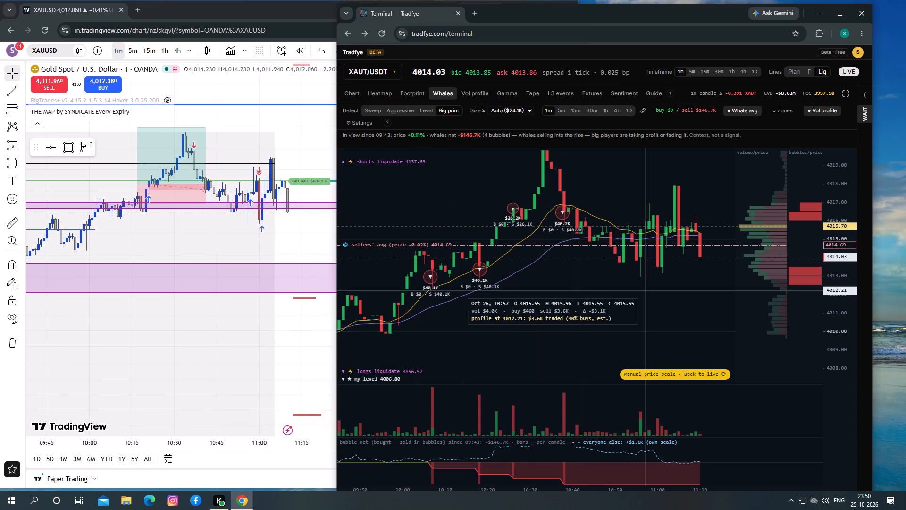
{"action": "left_click_drag", "start_coordinate": [645, 288], "coordinate": [663, 277]}
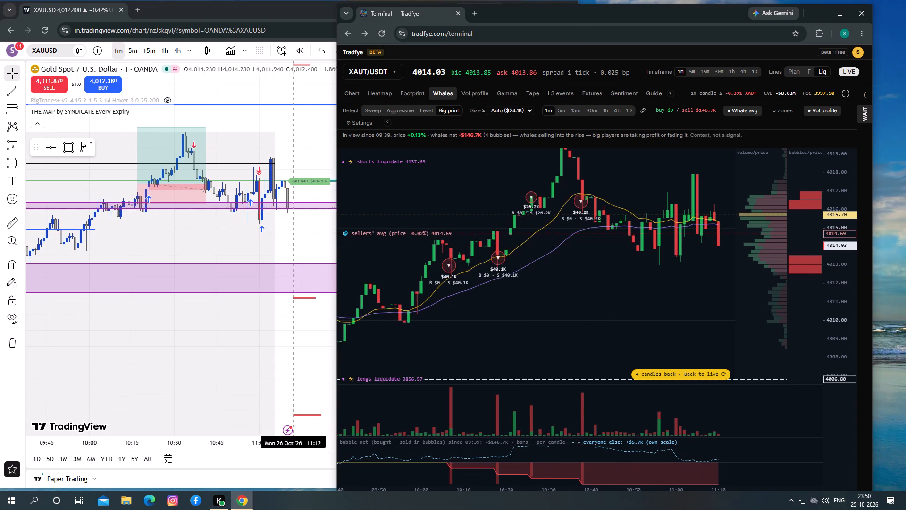
{"action": "left_click_drag", "start_coordinate": [292, 229], "coordinate": [319, 243]}
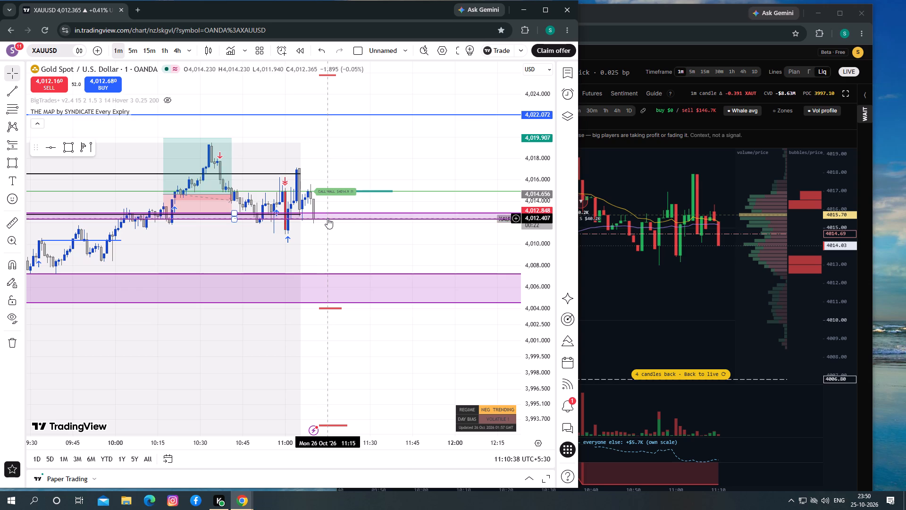
{"action": "left_click_drag", "start_coordinate": [346, 236], "coordinate": [334, 232]}
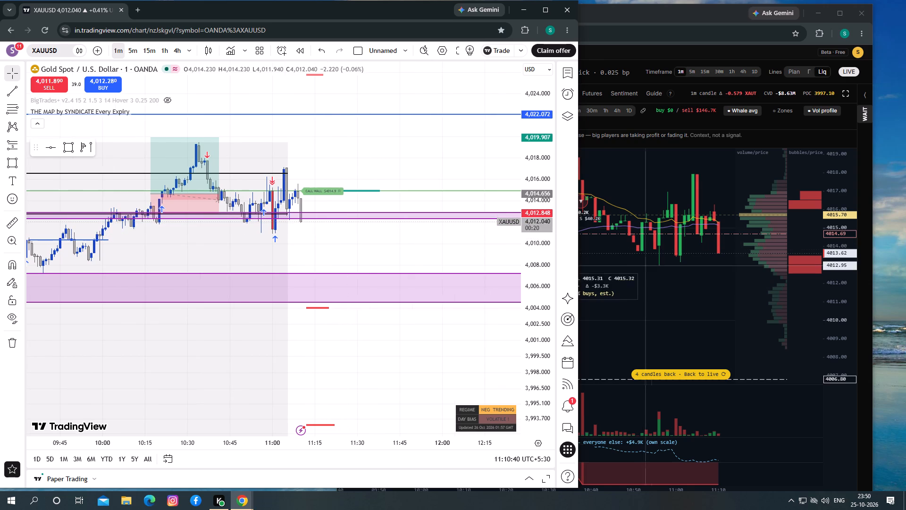
{"action": "left_click", "coordinate": [653, 268]}
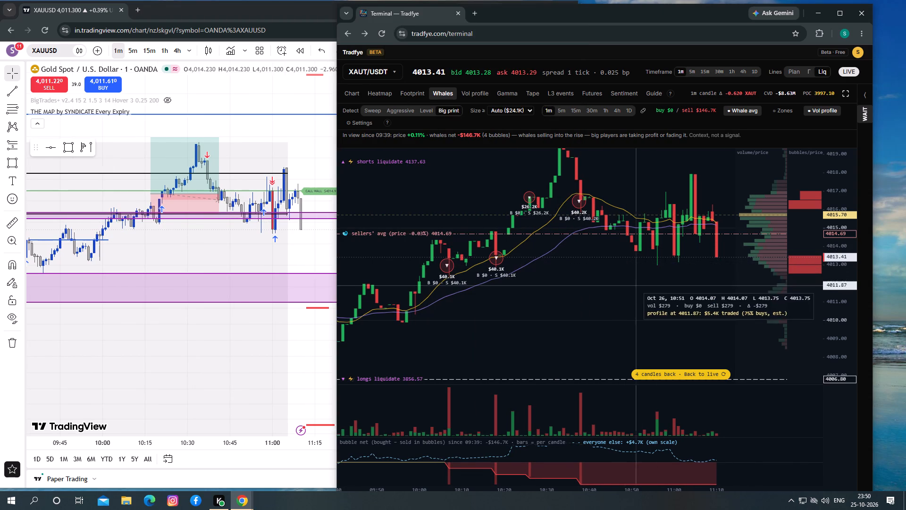
Turn on the whale zones on the 1-minute XAUT/USDT chart and examine the latest candles against them.
{"action": "left_click_drag", "start_coordinate": [636, 286], "coordinate": [595, 278]}
{"action": "left_click_drag", "start_coordinate": [611, 291], "coordinate": [608, 275]}
{"action": "left_click_drag", "start_coordinate": [612, 281], "coordinate": [616, 279]}
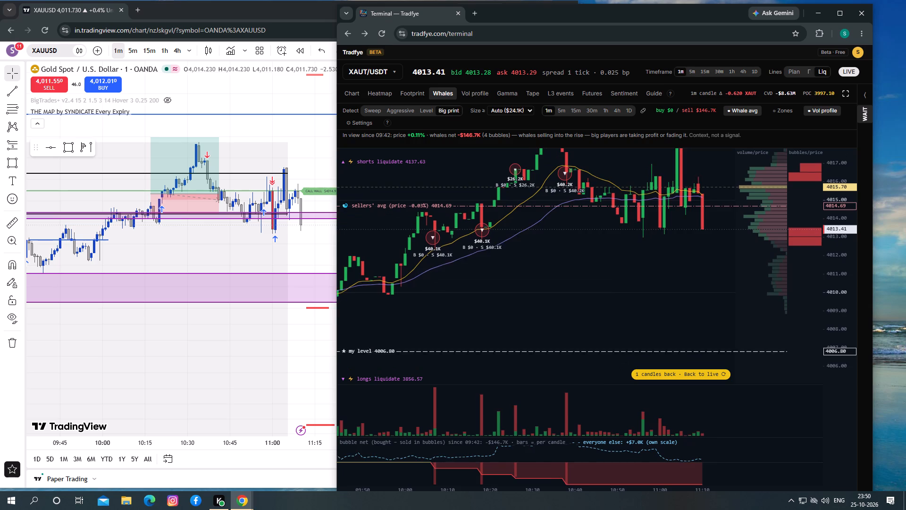
{"action": "left_click_drag", "start_coordinate": [616, 279], "coordinate": [628, 291]}
{"action": "left_click", "coordinate": [776, 104]}
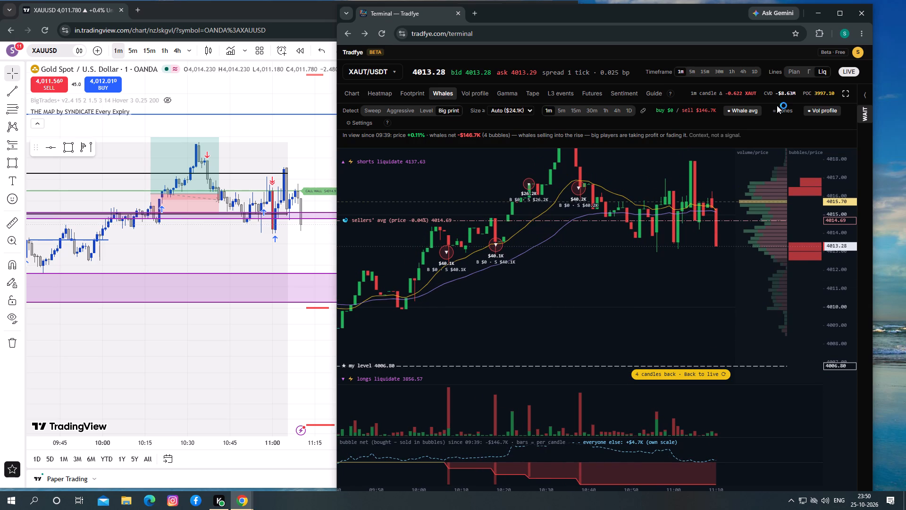
{"action": "left_click", "coordinate": [777, 105]}
{"action": "left_click", "coordinate": [776, 111]}
{"action": "left_click_drag", "start_coordinate": [704, 284], "coordinate": [678, 278]}
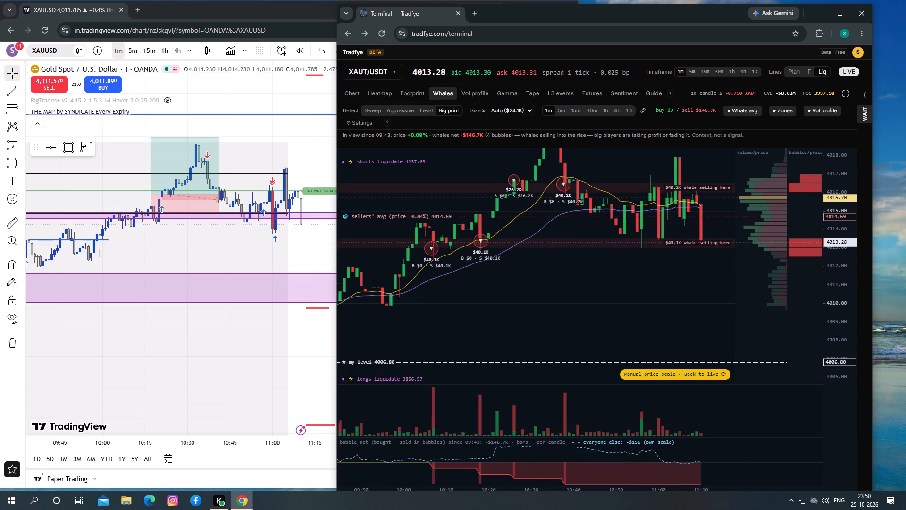
{"action": "left_click_drag", "start_coordinate": [678, 278], "coordinate": [599, 277]}
{"action": "left_click_drag", "start_coordinate": [704, 279], "coordinate": [661, 278]}
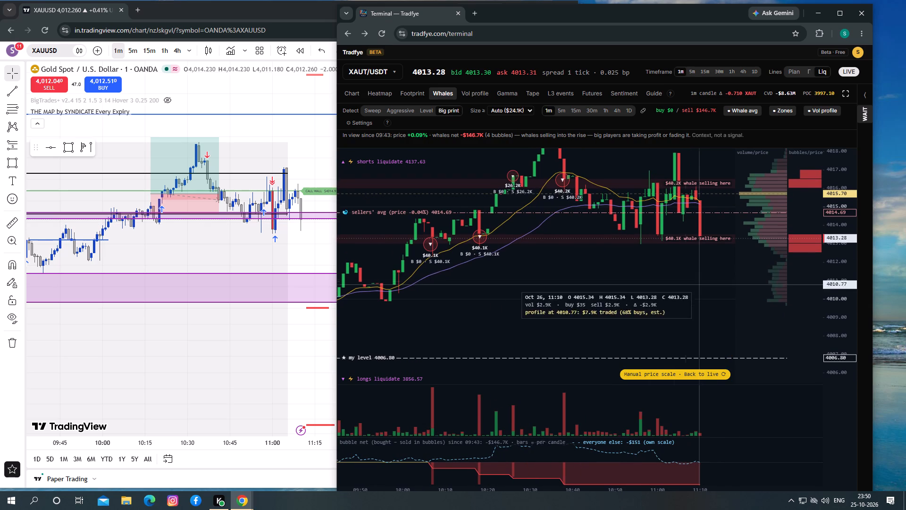
{"action": "left_click_drag", "start_coordinate": [700, 285], "coordinate": [691, 279]}
Compare the current XAUUSD candles around the upper purple zone with XAUT/USDT's price relative to the lower whale selling zone.
{"action": "left_click", "coordinate": [312, 255]}
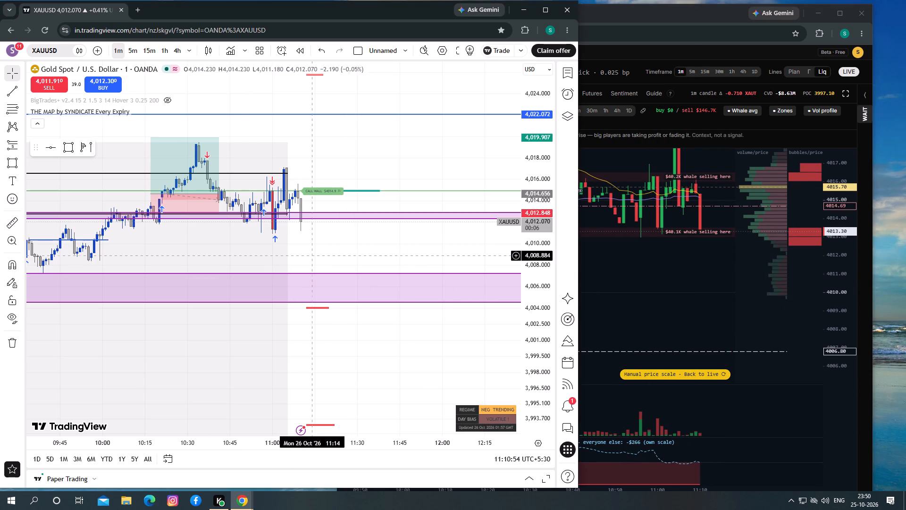
{"action": "left_click_drag", "start_coordinate": [713, 256], "coordinate": [696, 257]}
{"action": "left_click", "coordinate": [328, 238]}
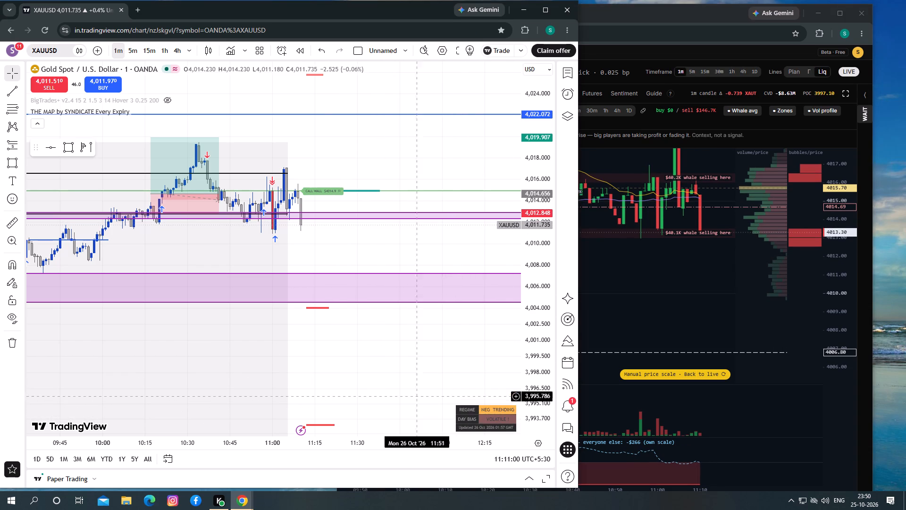
{"action": "left_click", "coordinate": [324, 235]}
{"action": "left_click", "coordinate": [597, 276]}
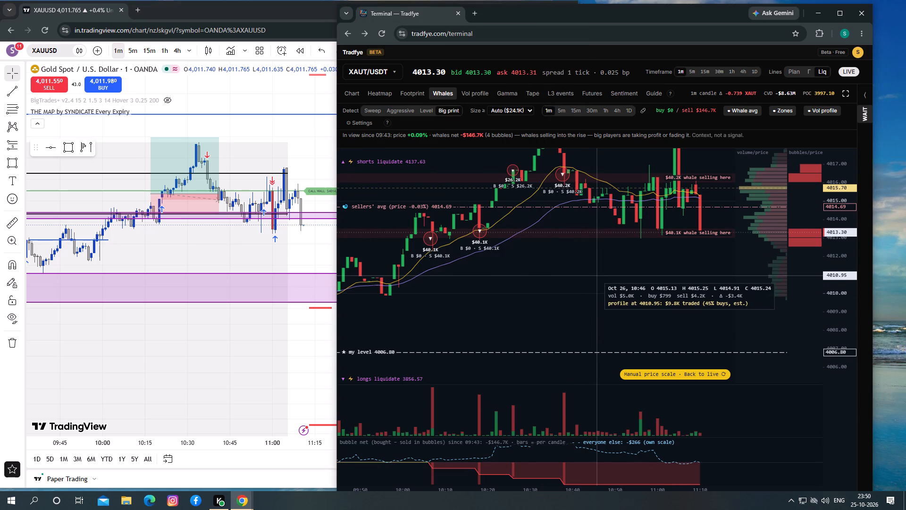
{"action": "left_click_drag", "start_coordinate": [565, 270], "coordinate": [554, 272]}
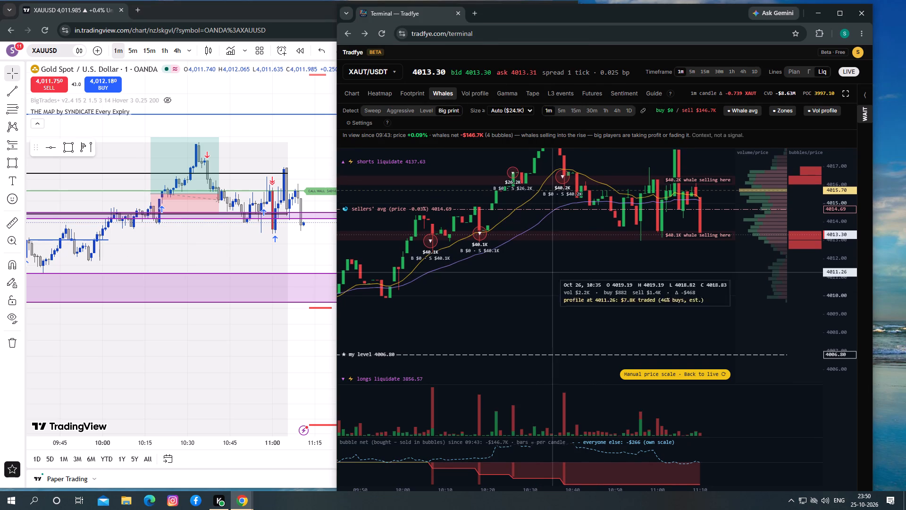
{"action": "left_click", "coordinate": [314, 240]}
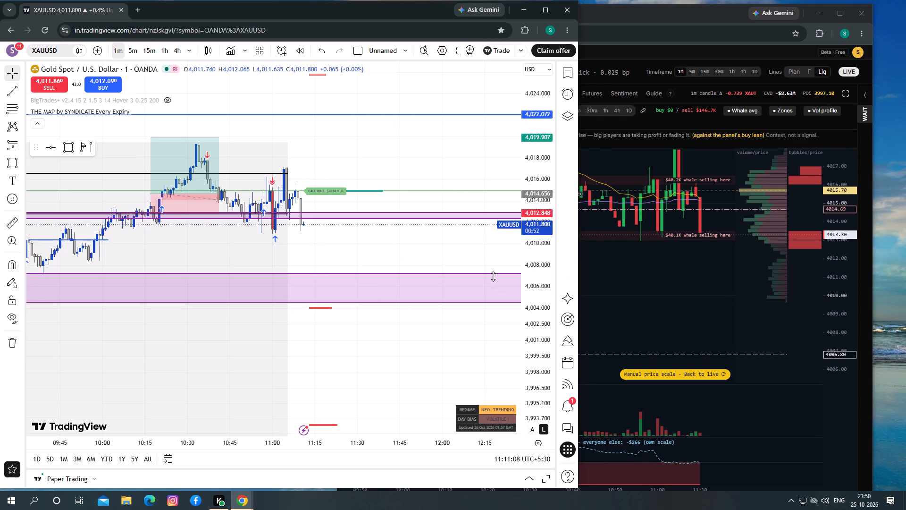
{"action": "left_click", "coordinate": [695, 259]}
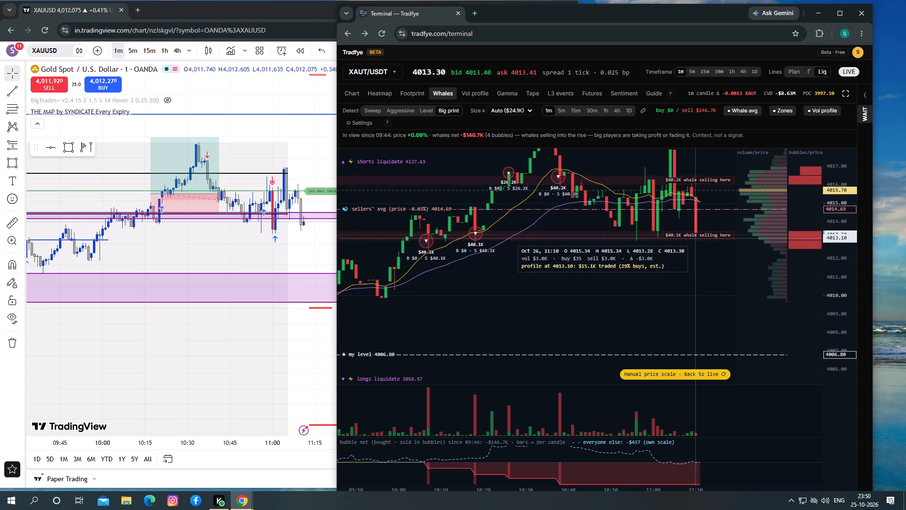
Hide the Whale avg line on the XAUT/USDT chart.
{"action": "left_click", "coordinate": [730, 109]}
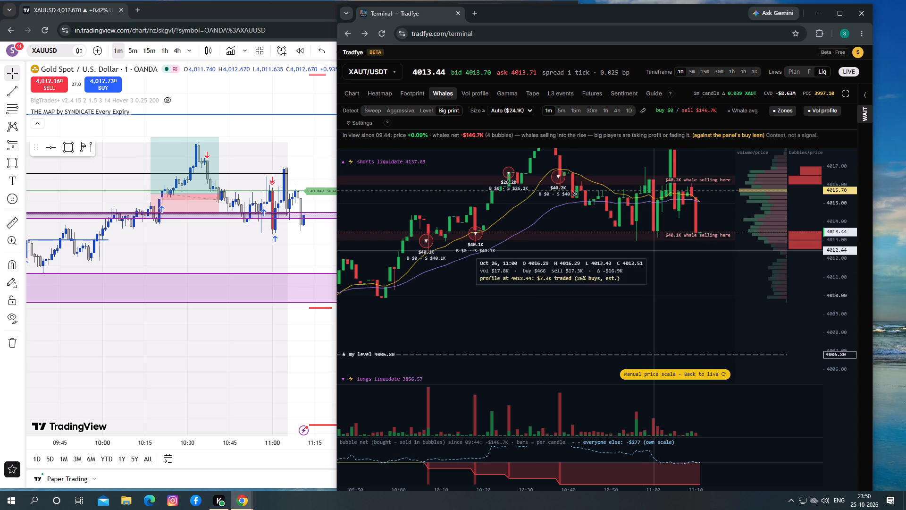
{"action": "left_click", "coordinate": [690, 271]}
Cross-check the latest XAUUSD candles with XAUT/USDT's recent candles and whale selling zones.
{"action": "left_click", "coordinate": [318, 240]}
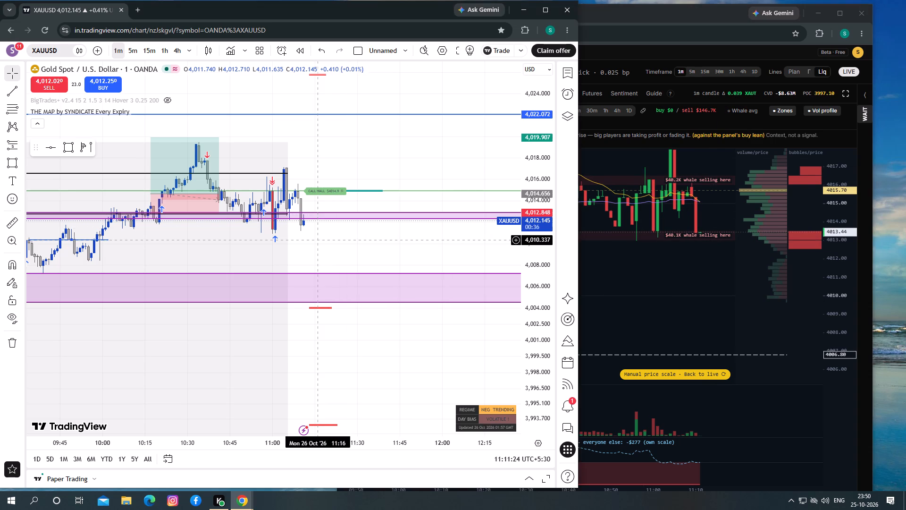
{"action": "left_click_drag", "start_coordinate": [613, 298], "coordinate": [550, 298]}
{"action": "left_click", "coordinate": [570, 320]}
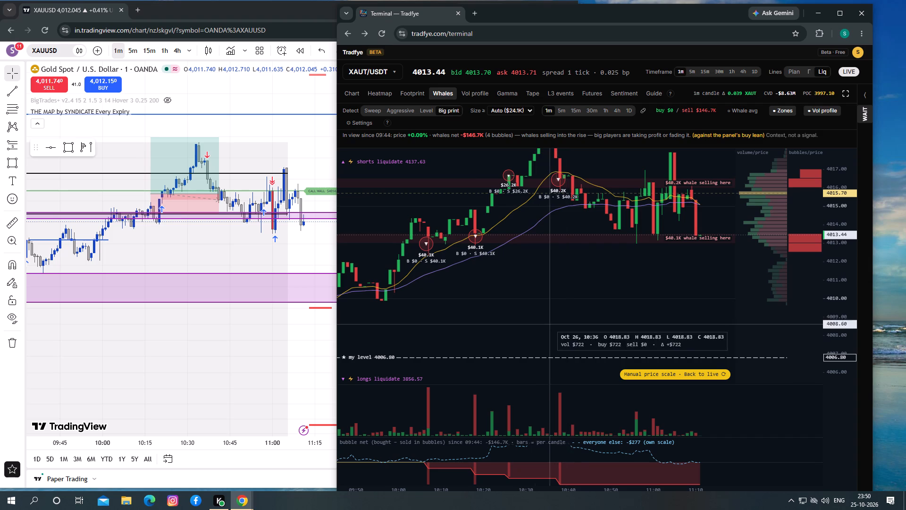
{"action": "left_click", "coordinate": [309, 251]}
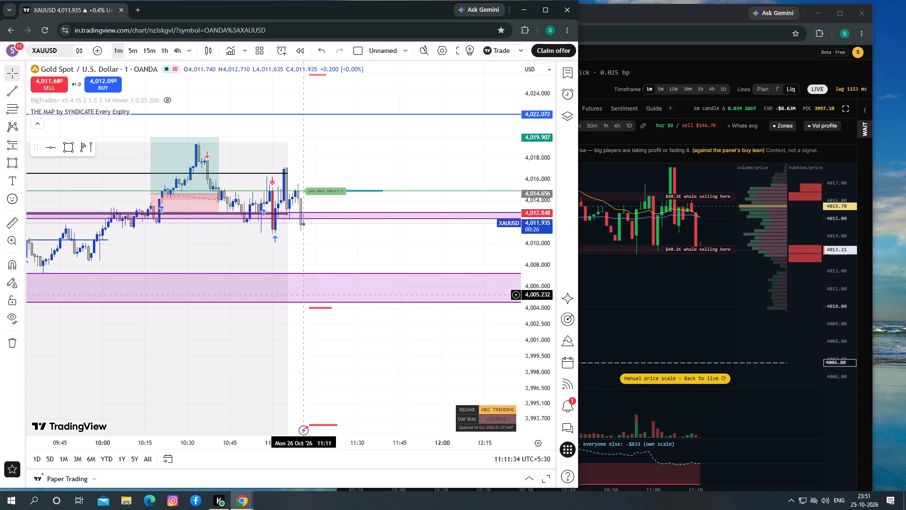
{"action": "left_click", "coordinate": [669, 311]}
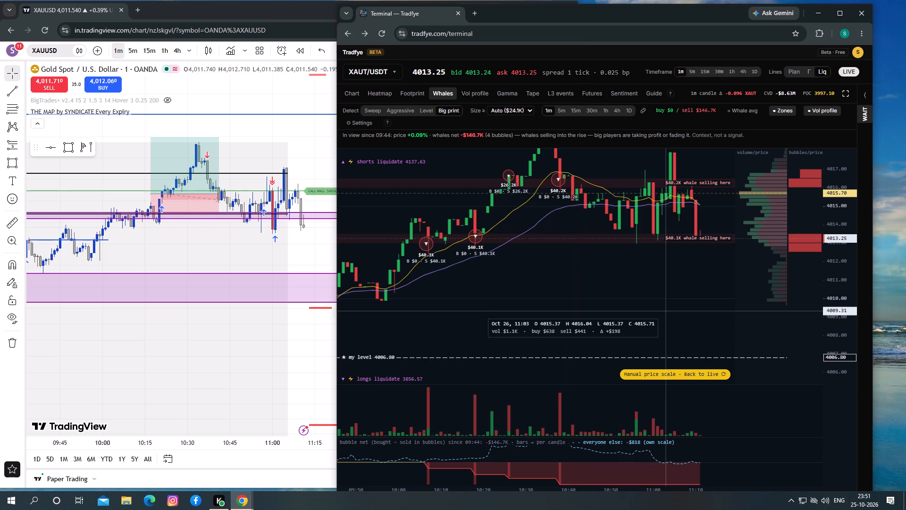
{"action": "left_click", "coordinate": [297, 342]}
{"action": "left_click", "coordinate": [612, 310]}
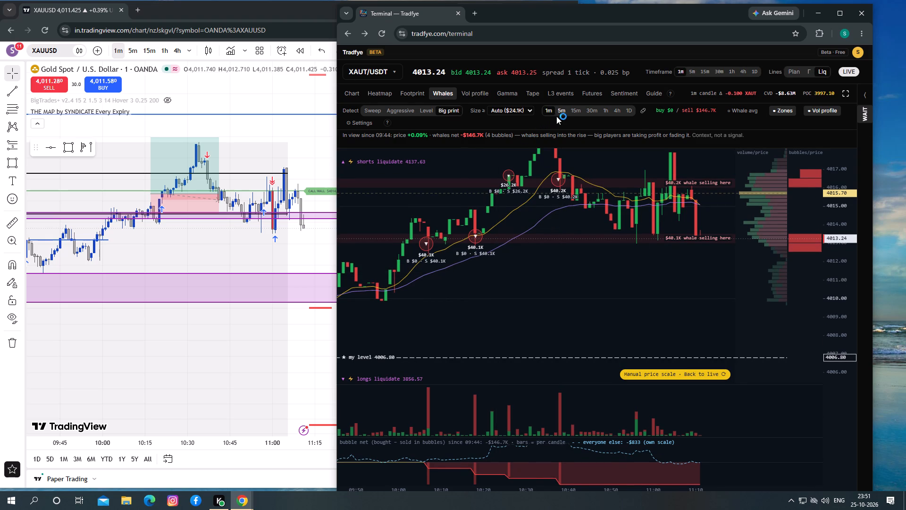
Check XAUT/USDT whale activity on the 5-minute interval and return to the 1-minute interval.
{"action": "left_click", "coordinate": [556, 113]}
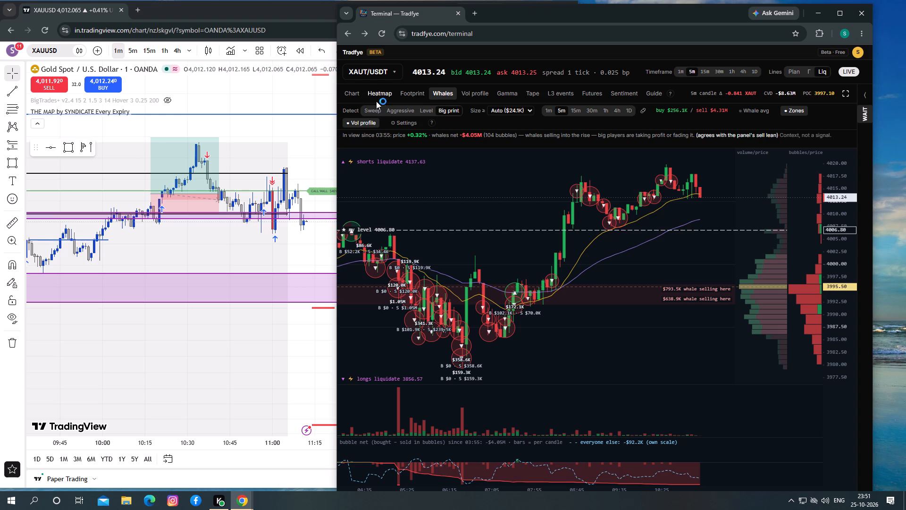
{"action": "left_click", "coordinate": [548, 122]}
{"action": "left_click", "coordinate": [547, 112]}
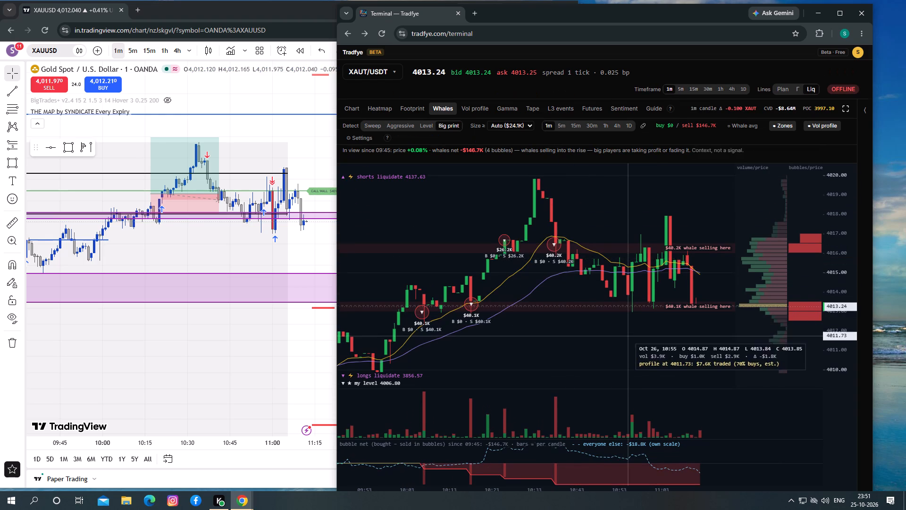
Hide the whale zones on the 1-minute XAUT/USDT chart, keeping the volume profile shown.
{"action": "left_click_drag", "start_coordinate": [628, 336], "coordinate": [601, 334]}
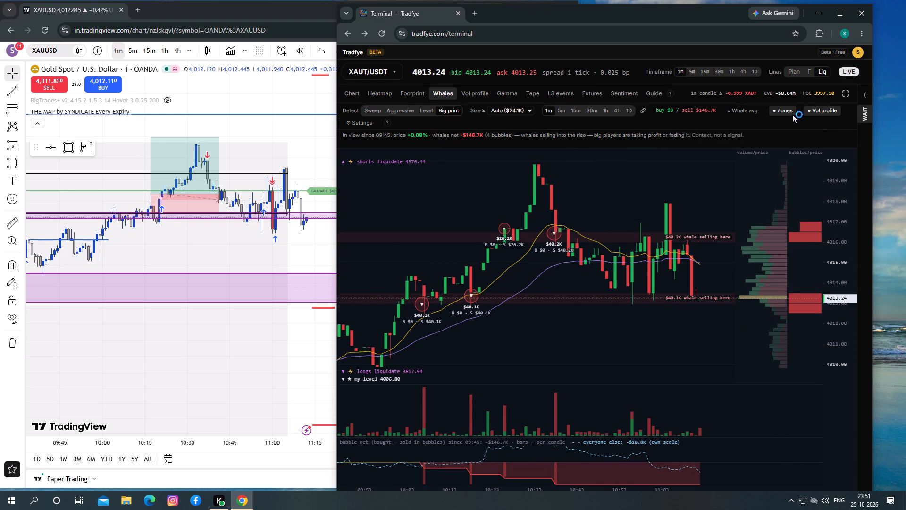
{"action": "left_click", "coordinate": [792, 110]}
{"action": "left_click", "coordinate": [780, 125]}
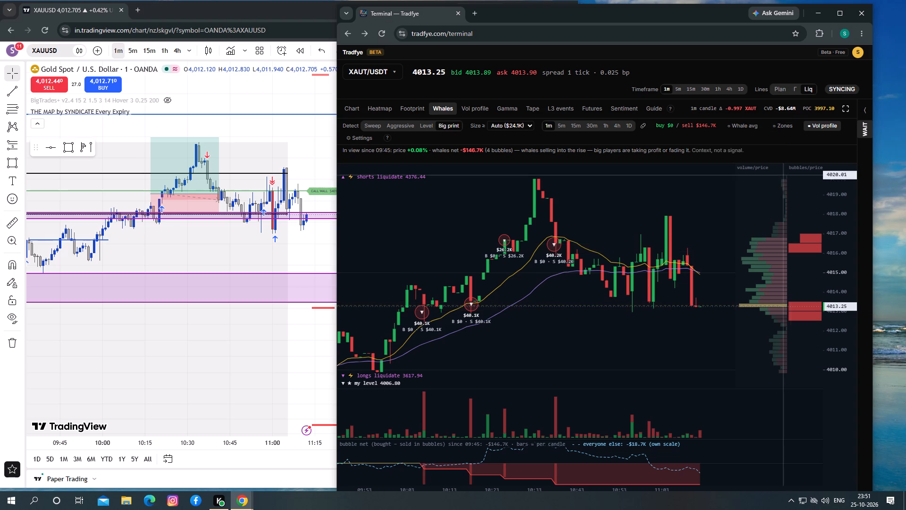
Compare the latest candles on XAUT/USDT and XAUUSD, and look back over earlier XAUT/USDT whale bubbles.
{"action": "left_click_drag", "start_coordinate": [607, 378], "coordinate": [605, 365]}
{"action": "left_click", "coordinate": [292, 334]}
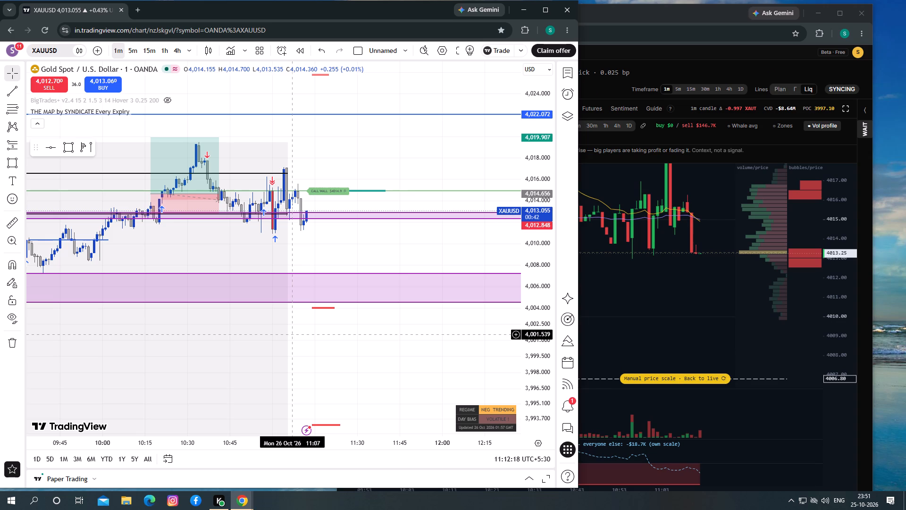
{"action": "left_click", "coordinate": [696, 279]}
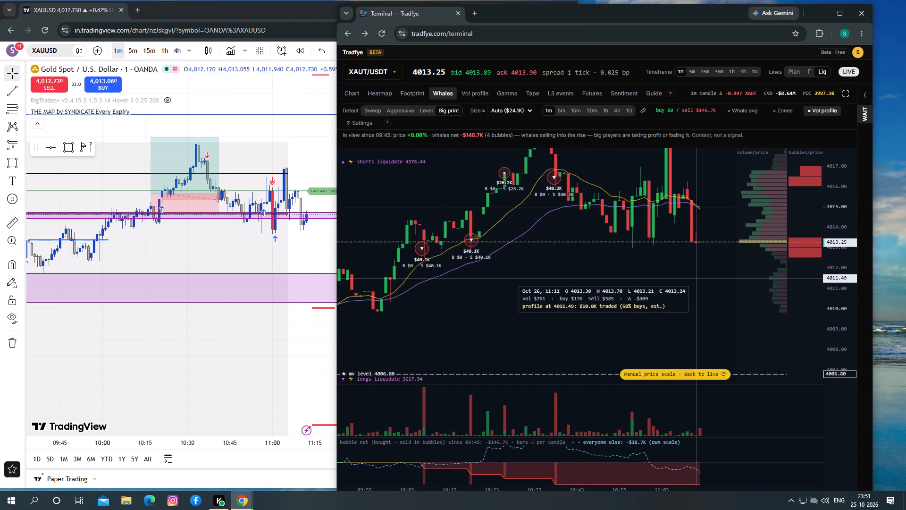
{"action": "left_click", "coordinate": [300, 344]}
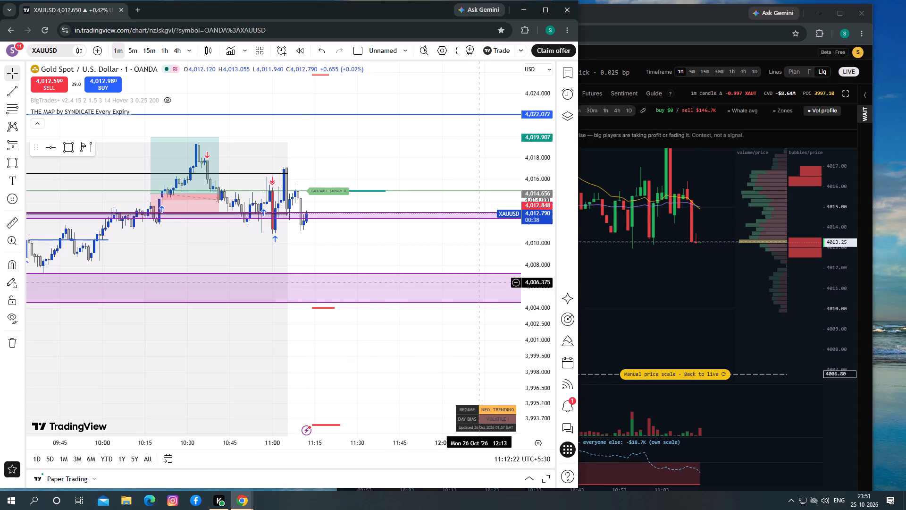
{"action": "left_click", "coordinate": [639, 288]}
{"action": "left_click_drag", "start_coordinate": [572, 302], "coordinate": [820, 272]}
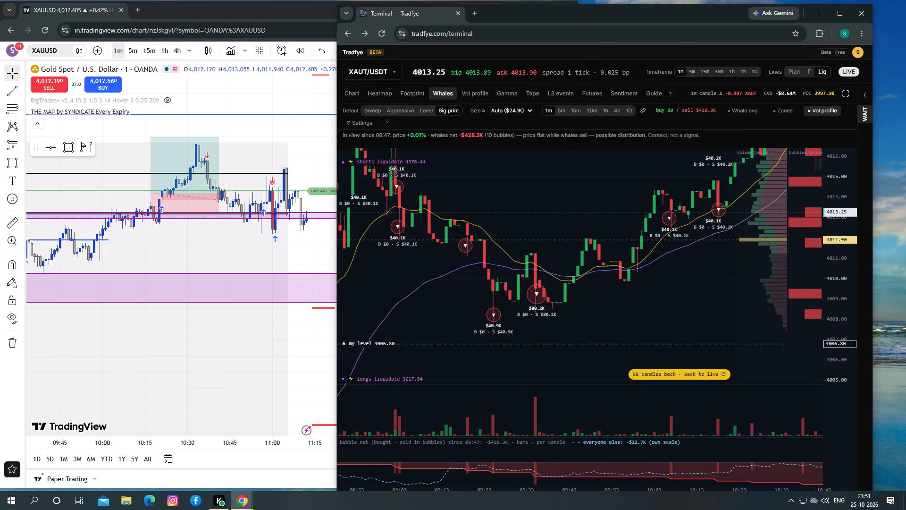
{"action": "left_click_drag", "start_coordinate": [715, 289], "coordinate": [453, 341]}
{"action": "left_click_drag", "start_coordinate": [560, 315], "coordinate": [538, 323]}
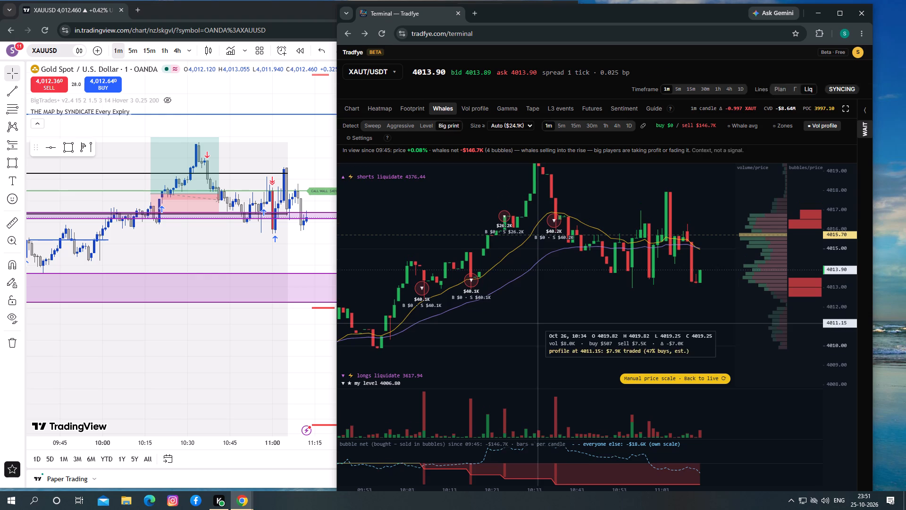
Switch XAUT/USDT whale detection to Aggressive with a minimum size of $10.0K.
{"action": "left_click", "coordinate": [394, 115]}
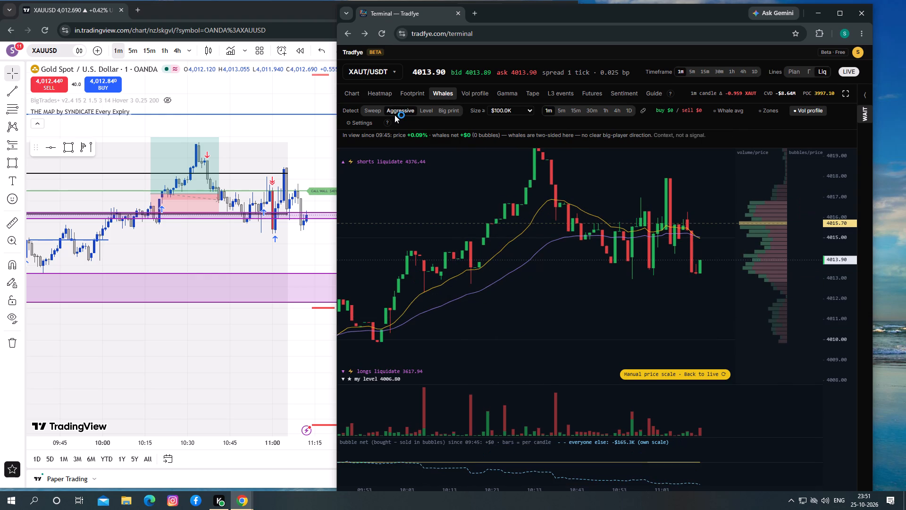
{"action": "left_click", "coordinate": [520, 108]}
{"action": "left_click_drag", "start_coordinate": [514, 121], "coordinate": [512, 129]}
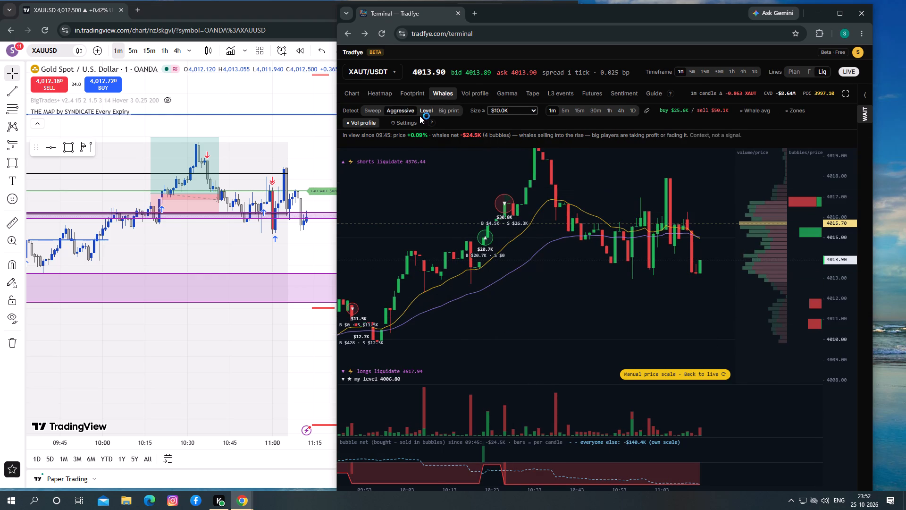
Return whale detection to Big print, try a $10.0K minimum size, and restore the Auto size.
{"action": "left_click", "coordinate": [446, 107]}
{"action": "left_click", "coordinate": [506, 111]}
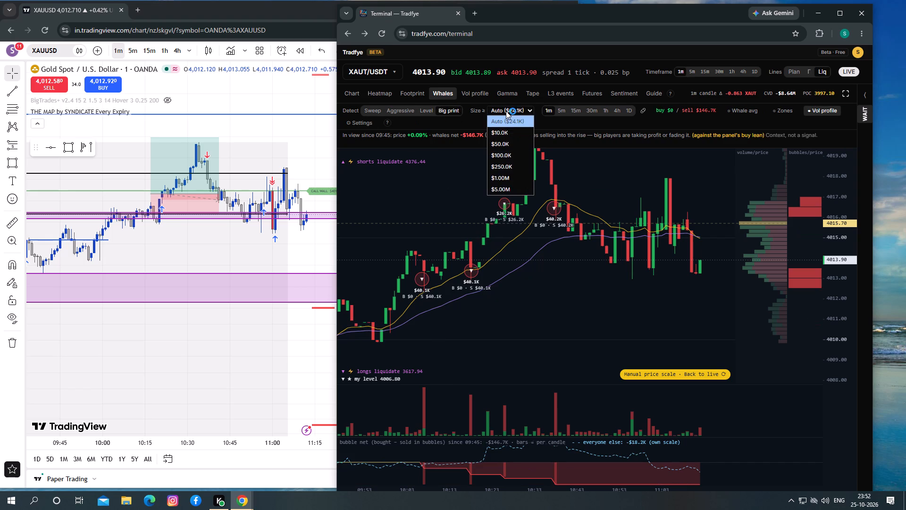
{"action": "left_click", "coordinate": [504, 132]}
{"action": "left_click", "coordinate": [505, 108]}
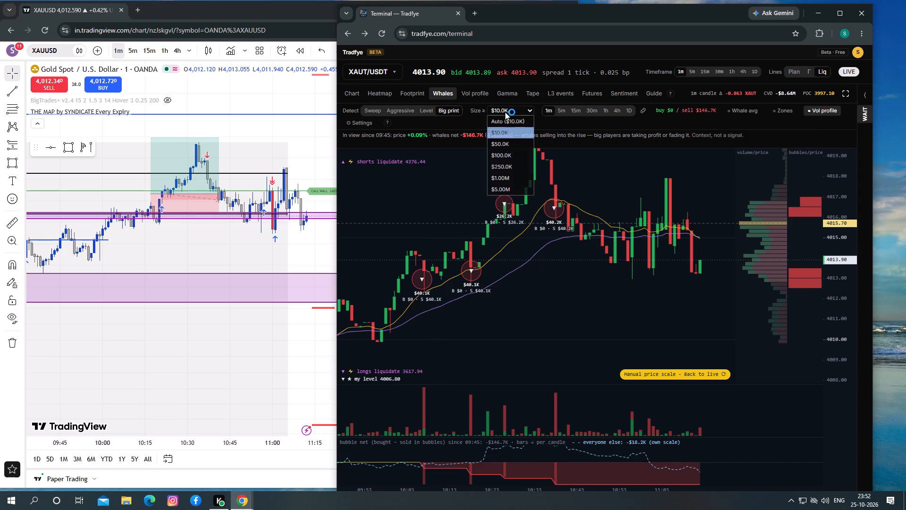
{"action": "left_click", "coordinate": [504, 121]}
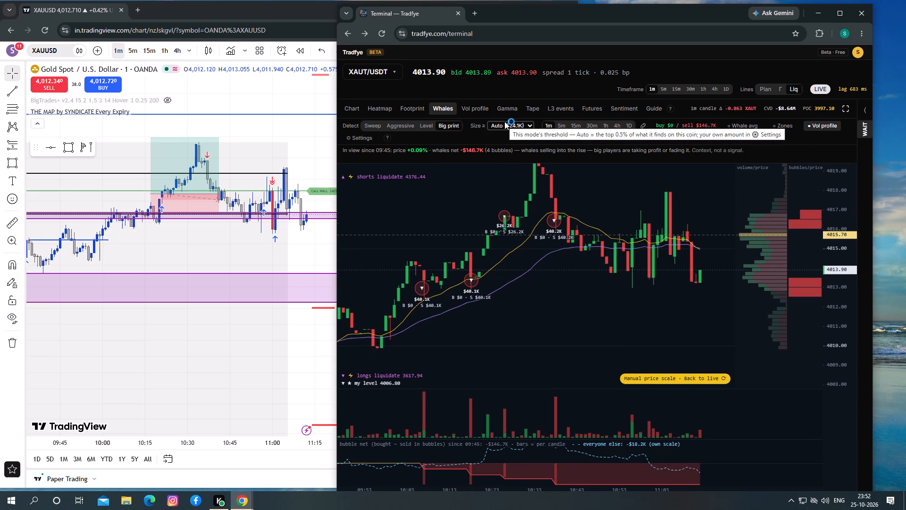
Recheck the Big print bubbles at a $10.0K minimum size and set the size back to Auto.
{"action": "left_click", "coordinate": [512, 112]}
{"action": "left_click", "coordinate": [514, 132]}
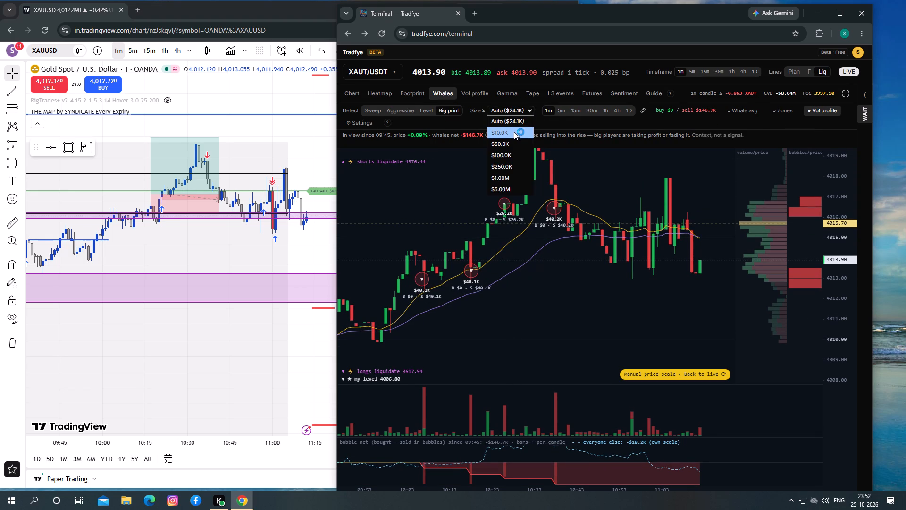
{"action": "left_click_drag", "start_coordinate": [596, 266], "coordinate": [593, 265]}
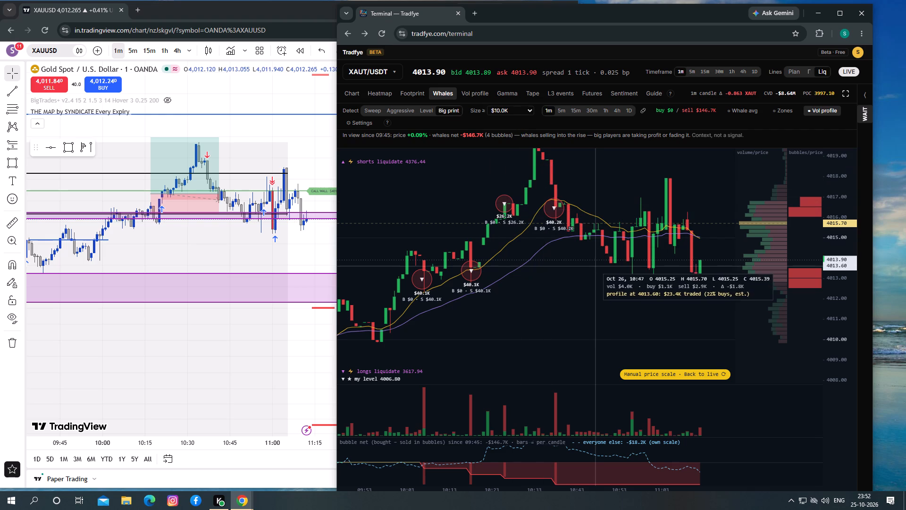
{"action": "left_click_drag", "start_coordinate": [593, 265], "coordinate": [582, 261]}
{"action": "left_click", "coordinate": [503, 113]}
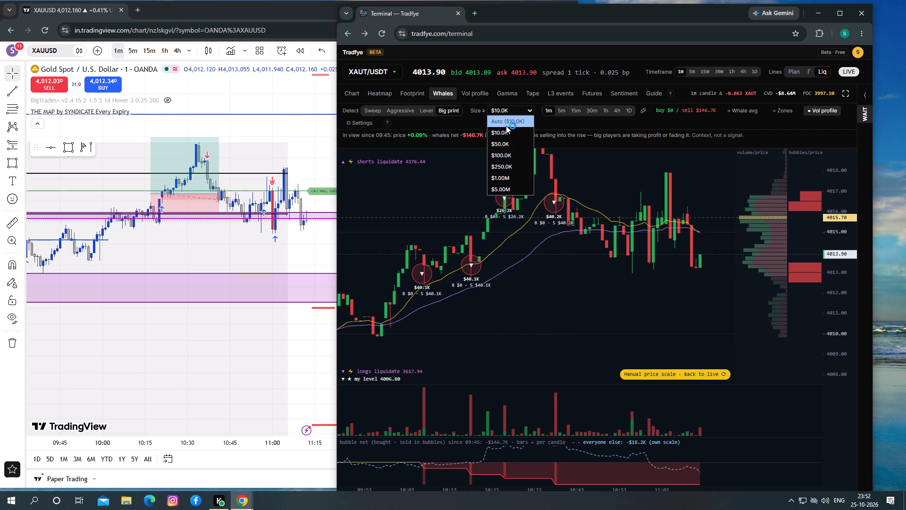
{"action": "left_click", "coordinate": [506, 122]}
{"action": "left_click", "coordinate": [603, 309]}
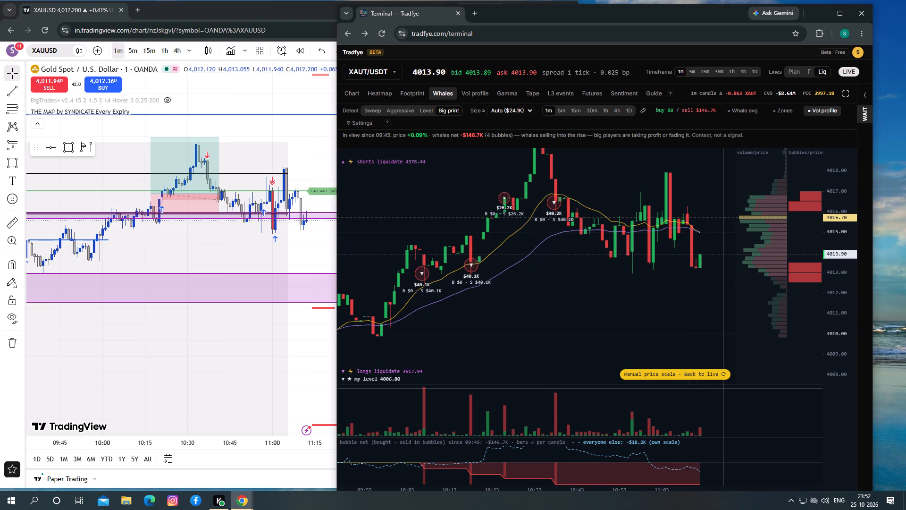
Compare the recent 1m candles and whale bubbles on XAUT/USDT with the latest XAUUSD price action.
{"action": "left_click", "coordinate": [718, 377]}
{"action": "left_click_drag", "start_coordinate": [546, 323], "coordinate": [545, 311]}
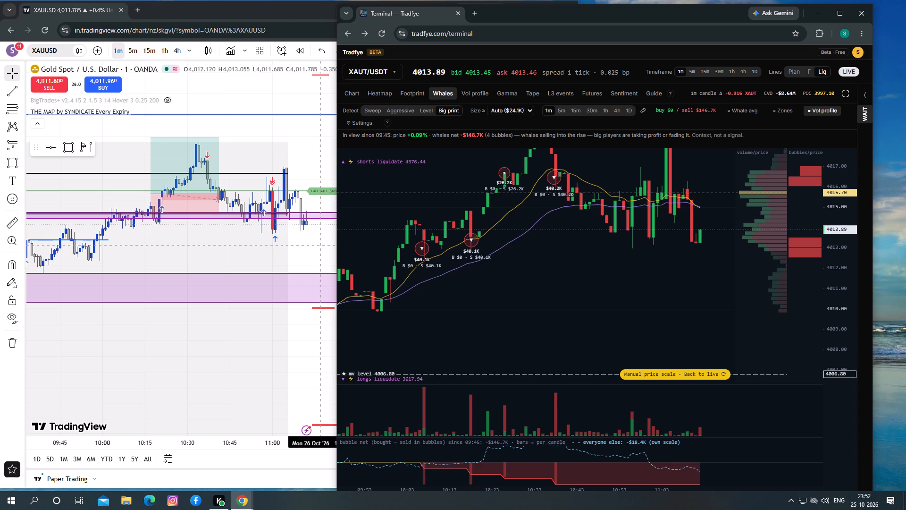
{"action": "left_click", "coordinate": [588, 256]}
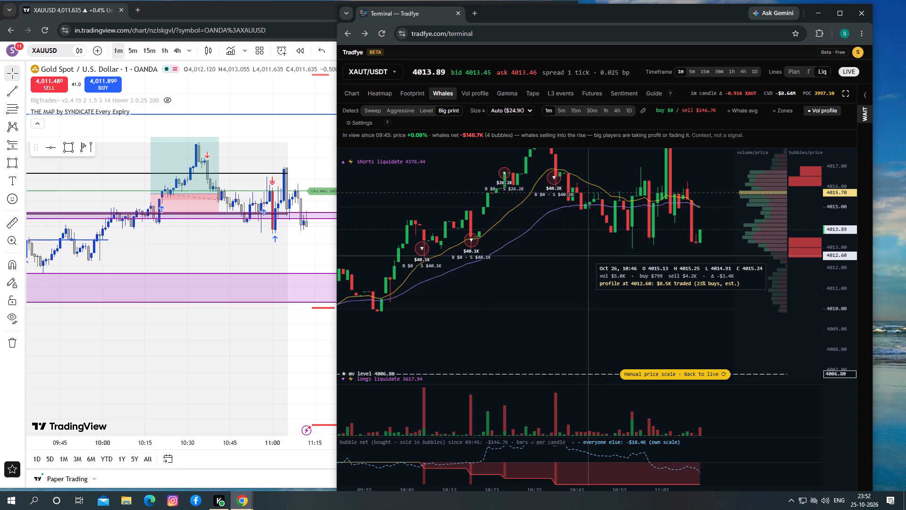
{"action": "left_click", "coordinate": [294, 248]}
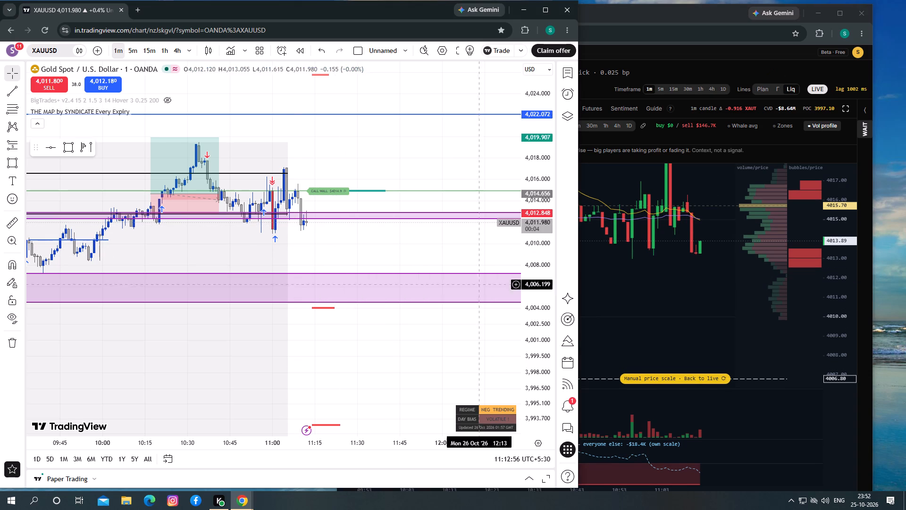
{"action": "left_click", "coordinate": [696, 312]}
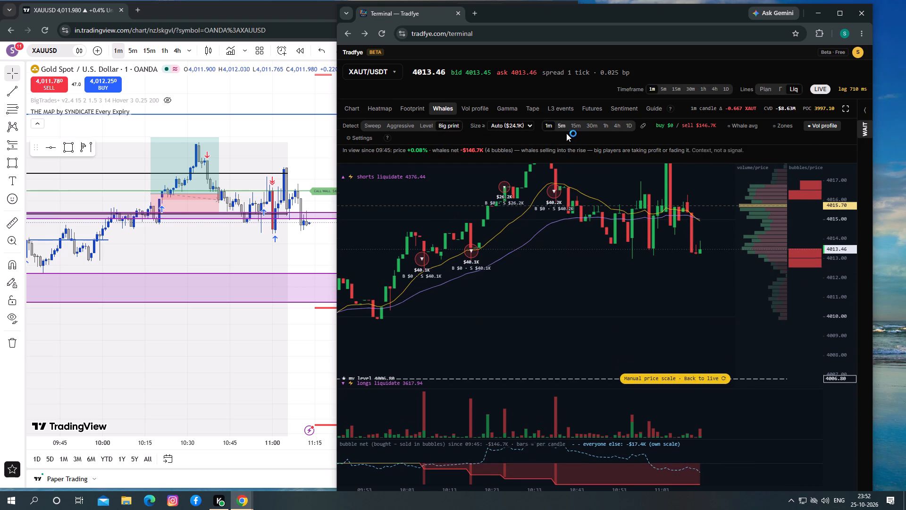
Switch the XAUT/USDT whale chart to 15m and examine its bubbles alongside the XAUUSD chart.
{"action": "left_click", "coordinate": [575, 111]}
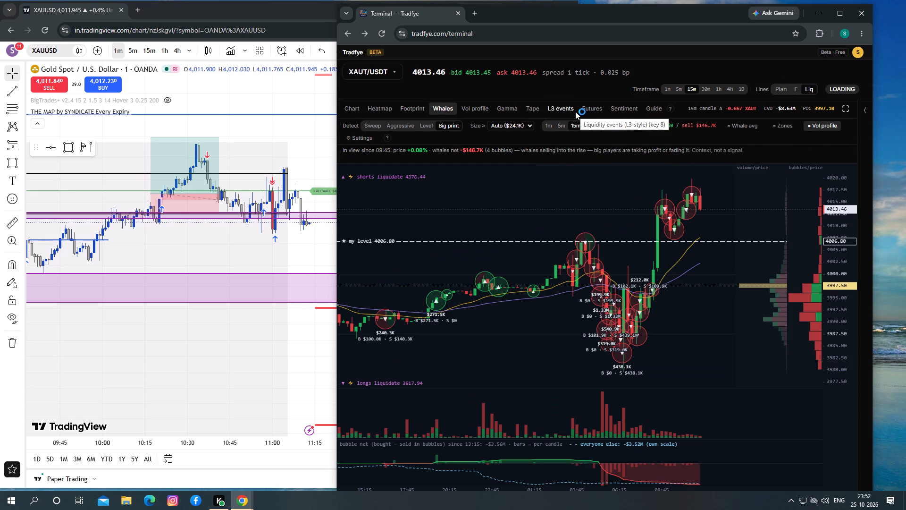
{"action": "left_click_drag", "start_coordinate": [650, 324], "coordinate": [624, 308]}
{"action": "left_click", "coordinate": [650, 311]}
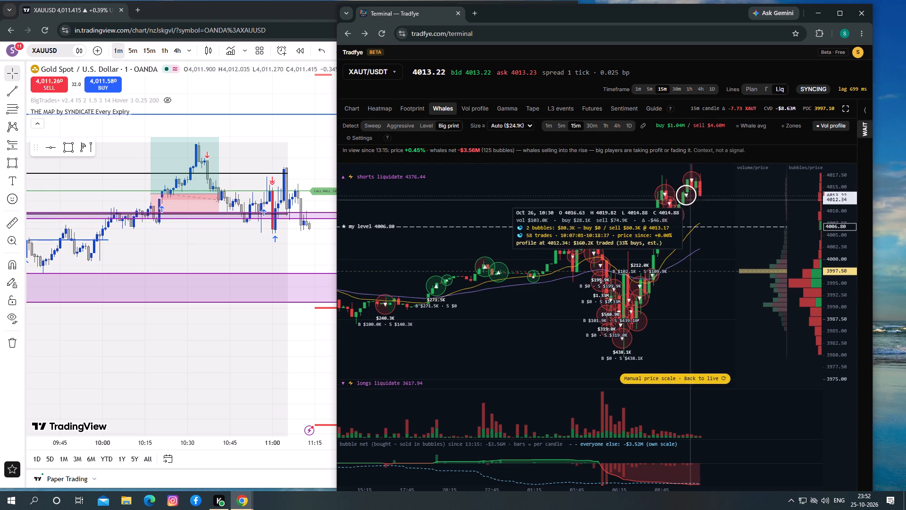
{"action": "left_click", "coordinate": [319, 257]}
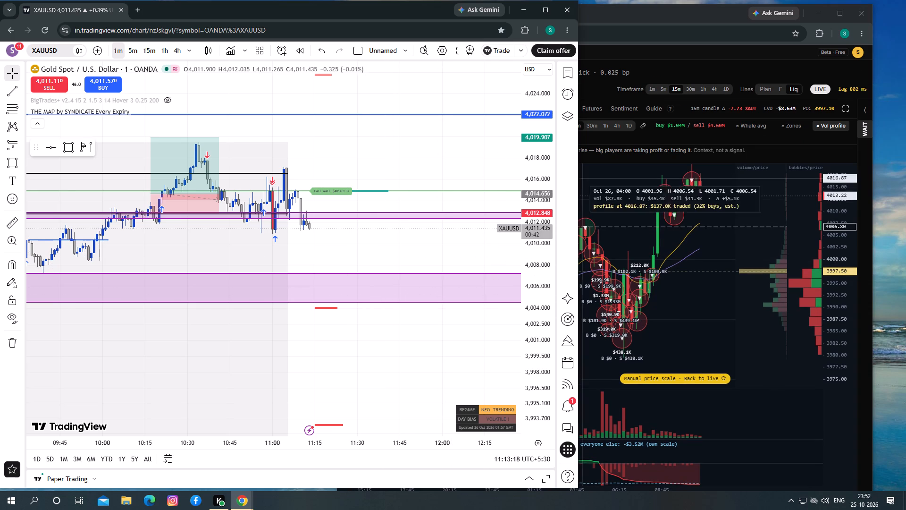
{"action": "left_click", "coordinate": [620, 199]}
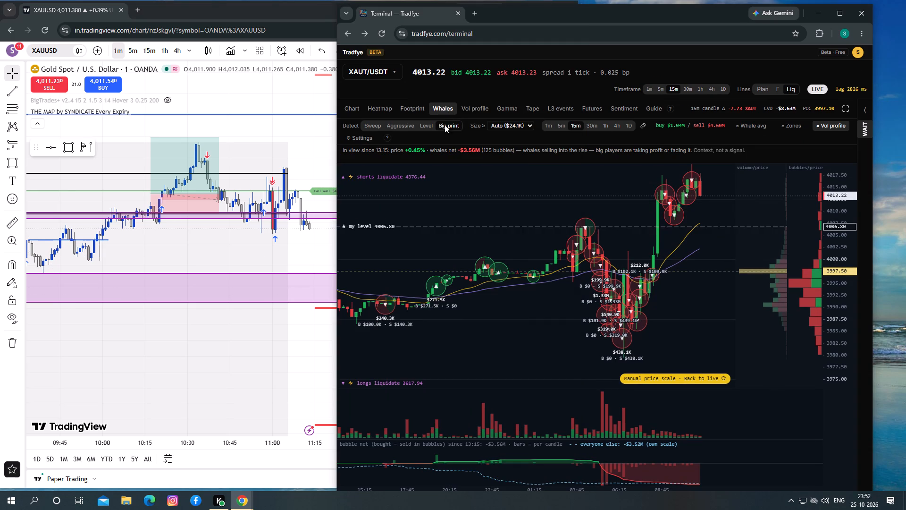
Return the XAUT/USDT whale chart to the 1m timeframe and examine the latest candles and bubbles.
{"action": "left_click", "coordinate": [546, 123]}
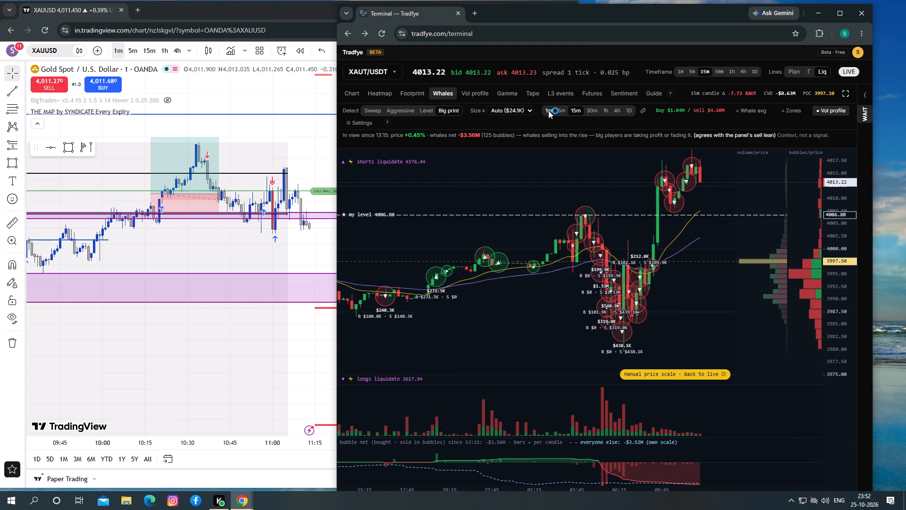
{"action": "left_click", "coordinate": [548, 107]}
{"action": "left_click_drag", "start_coordinate": [653, 346], "coordinate": [643, 338]}
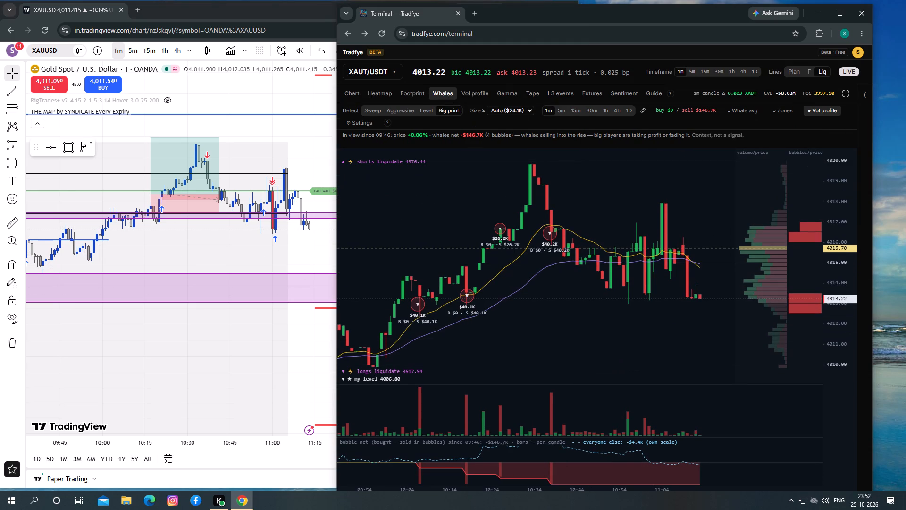
{"action": "left_click_drag", "start_coordinate": [643, 338], "coordinate": [642, 331]}
{"action": "left_click", "coordinate": [638, 338]}
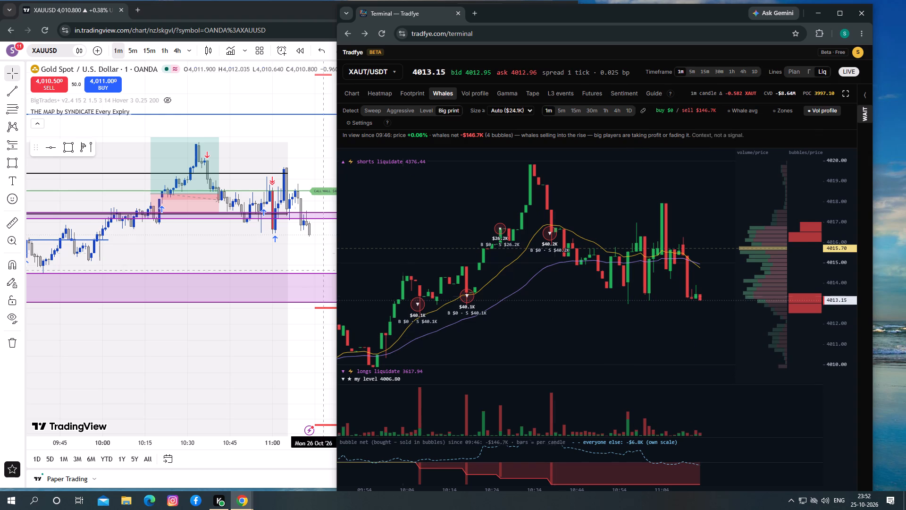
Place a paper-trading market order on TradingView to sell 8 units of XAUUSD.
{"action": "left_click", "coordinate": [310, 249]}
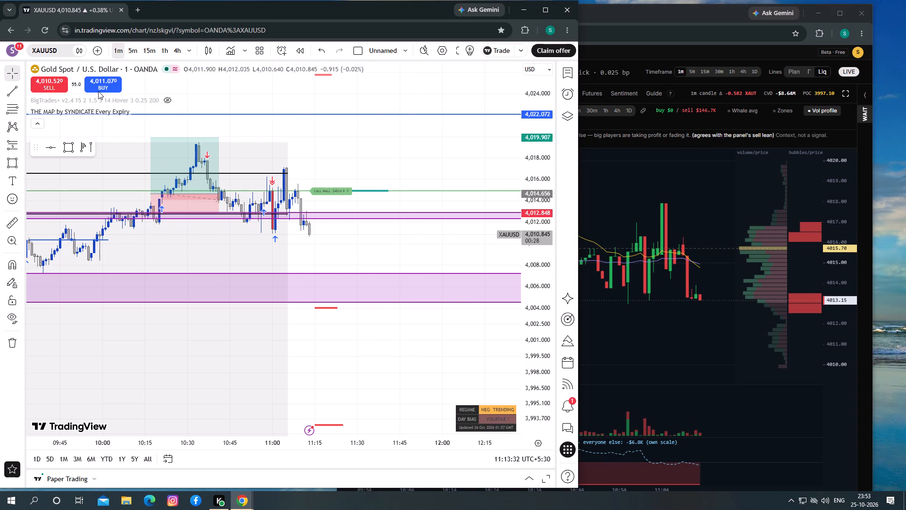
{"action": "left_click", "coordinate": [51, 85]}
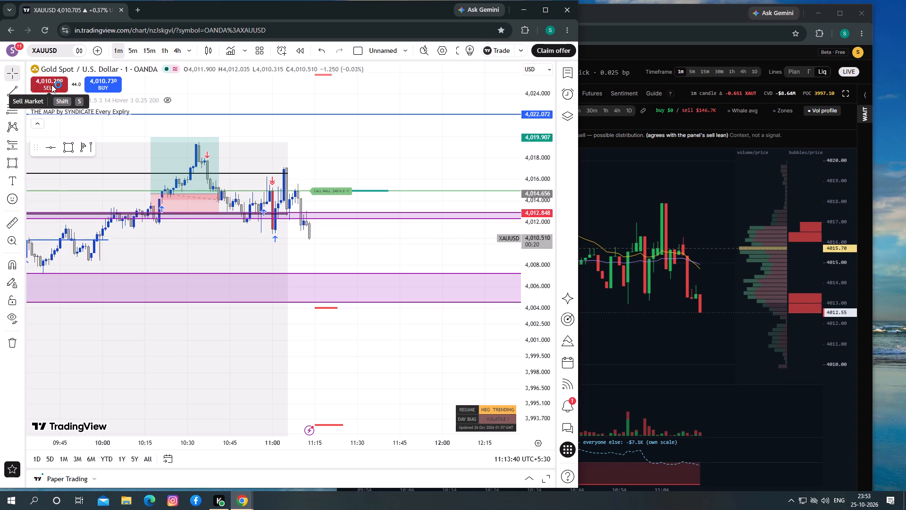
{"action": "left_click_drag", "start_coordinate": [423, 183], "coordinate": [408, 183]}
{"action": "key", "text": "BackSpace"}
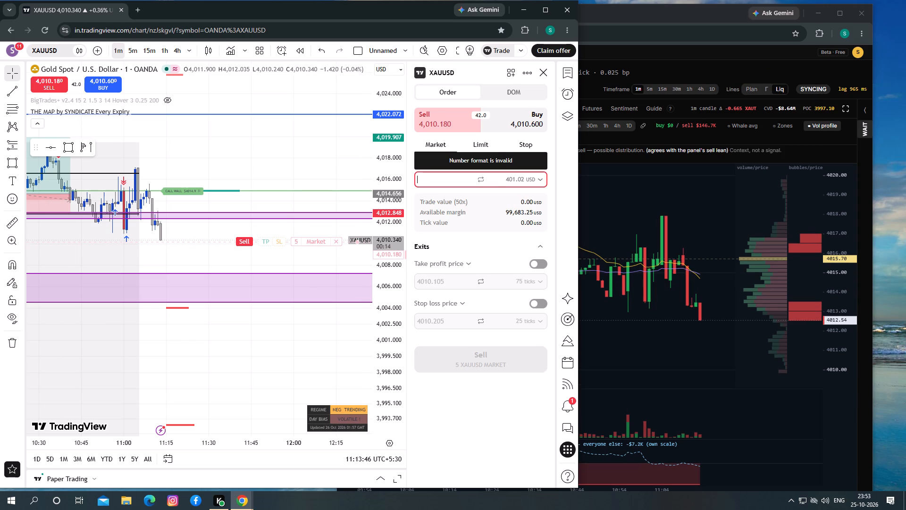
{"action": "key", "text": "8"}
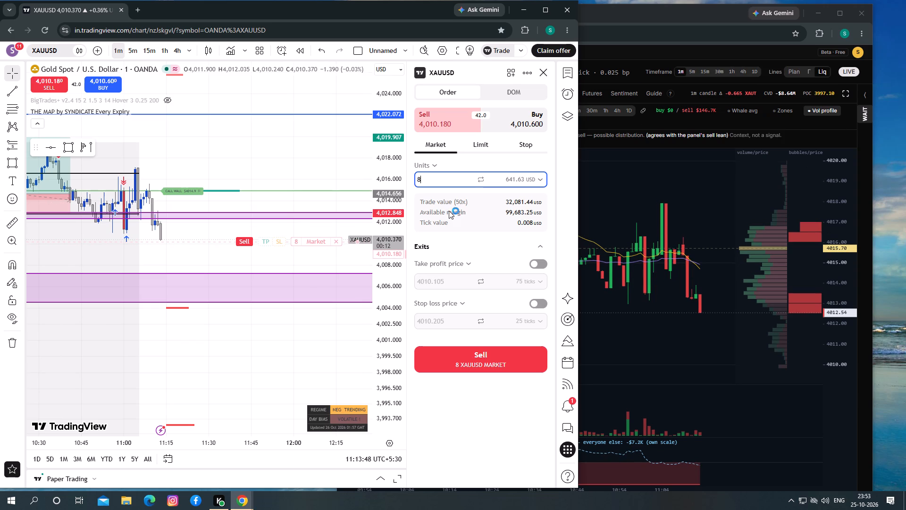
{"action": "left_click", "coordinate": [497, 367]}
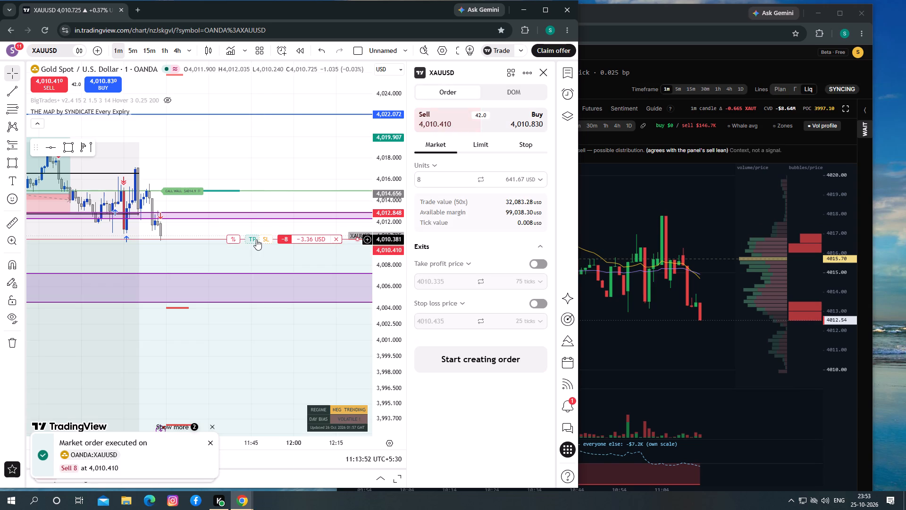
Set the XAUUSD short's take profit to 4007.343 at the lower purple zone's top and its stop loss to 4012.275.
{"action": "left_click_drag", "start_coordinate": [254, 240], "coordinate": [263, 272]}
{"action": "left_click_drag", "start_coordinate": [266, 240], "coordinate": [266, 238]}
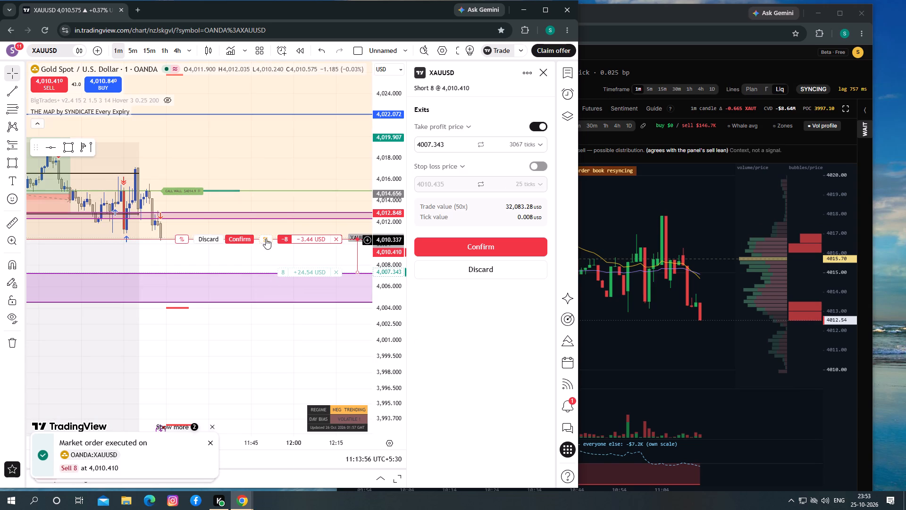
{"action": "left_click_drag", "start_coordinate": [266, 238], "coordinate": [279, 219]}
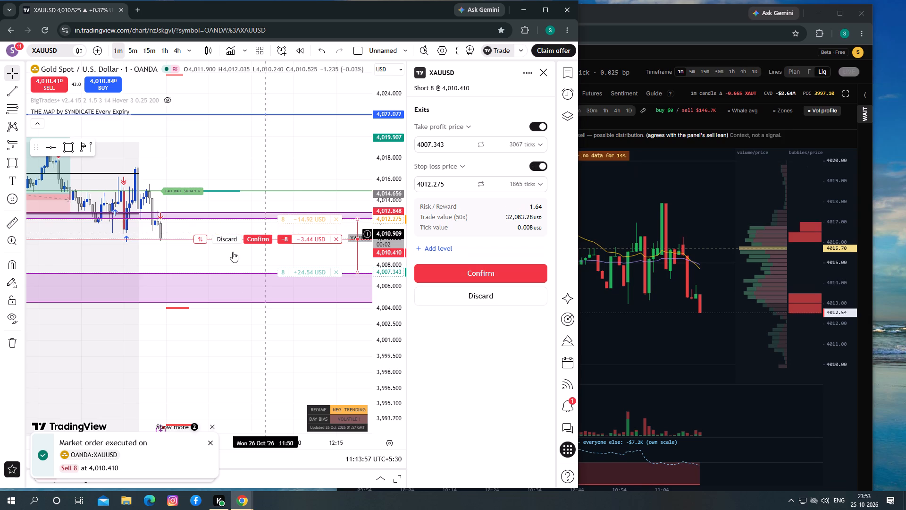
{"action": "left_click_drag", "start_coordinate": [205, 260], "coordinate": [287, 178]}
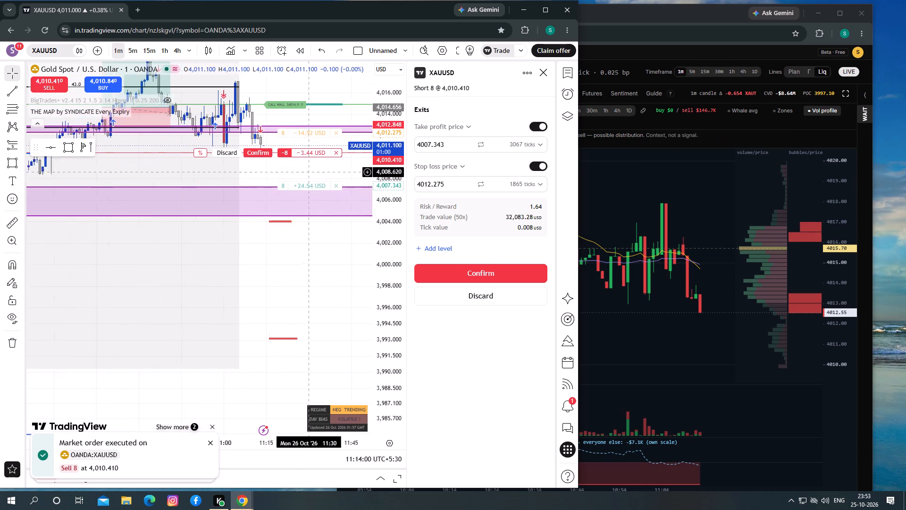
{"action": "left_click_drag", "start_coordinate": [287, 178], "coordinate": [206, 190]}
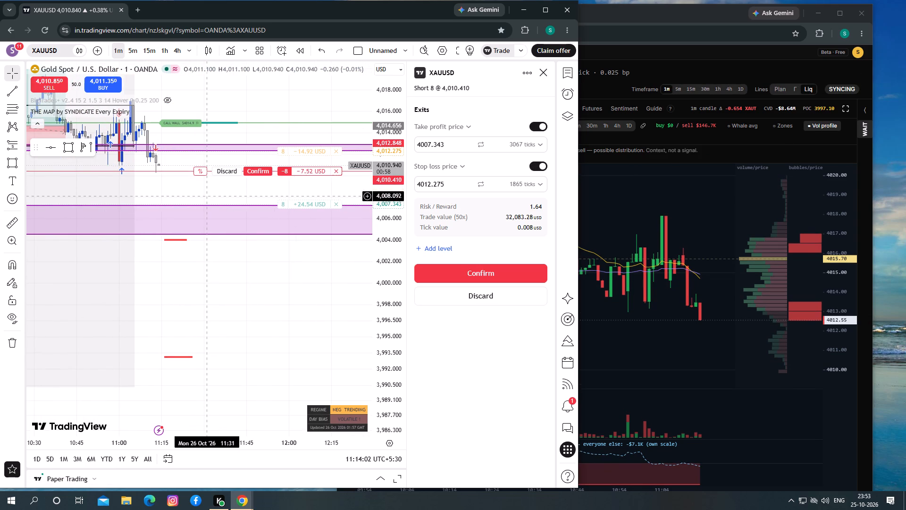
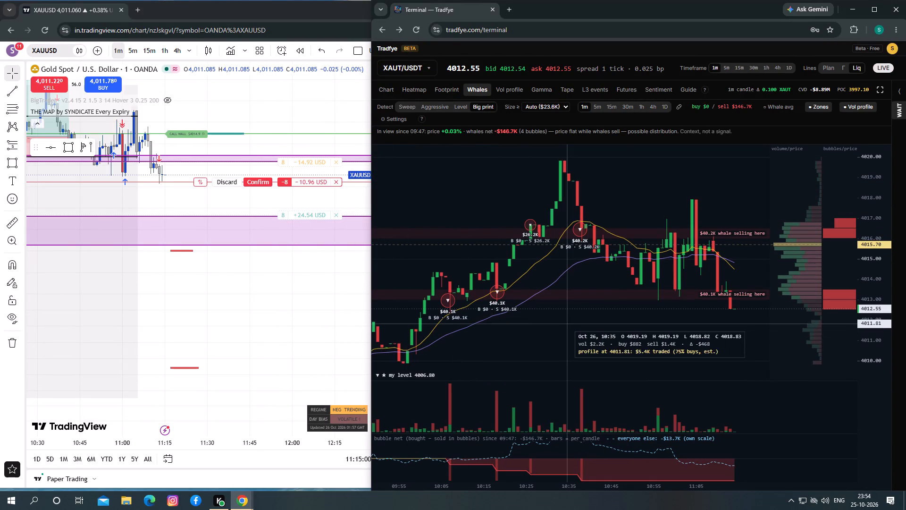
Examine the XAUT/USDT one-minute whale chart in Tradfye against the XAUUSD short position and its exit levels in TradingView.
{"action": "left_click_drag", "start_coordinate": [567, 324], "coordinate": [560, 322]}
{"action": "left_click_drag", "start_coordinate": [560, 326], "coordinate": [558, 317]}
{"action": "left_click", "coordinate": [760, 374]}
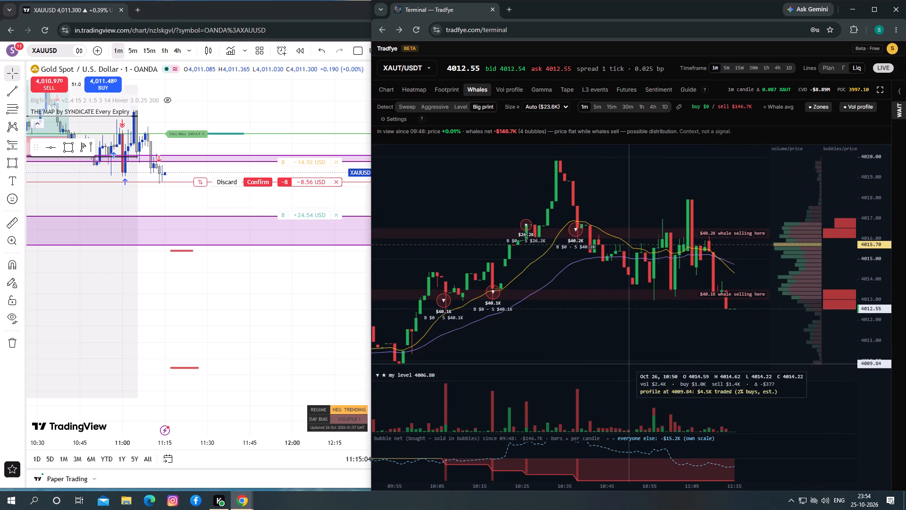
{"action": "left_click", "coordinate": [579, 357]}
{"action": "left_click", "coordinate": [579, 354]}
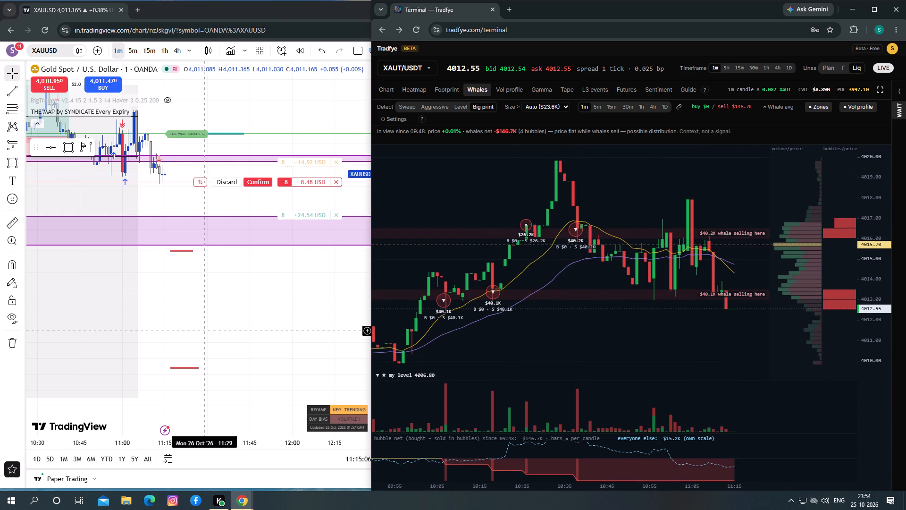
{"action": "left_click", "coordinate": [203, 331]}
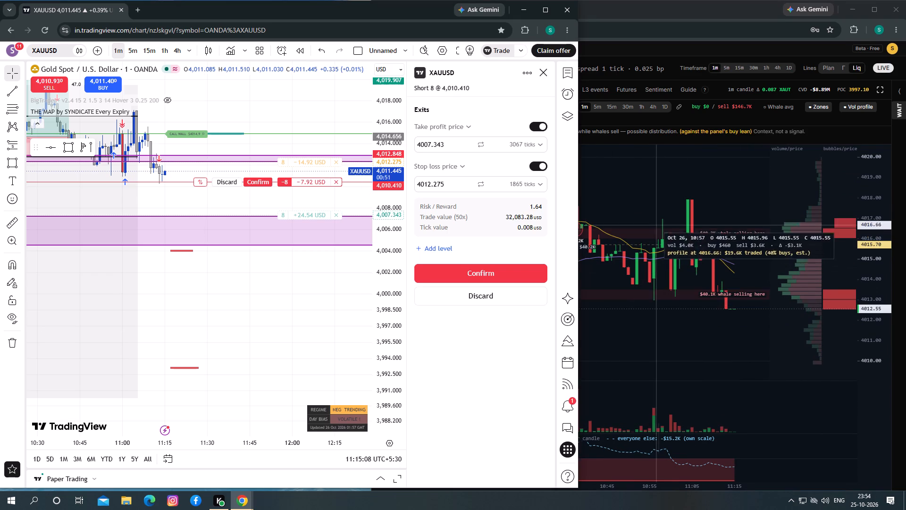
{"action": "left_click", "coordinate": [659, 212]}
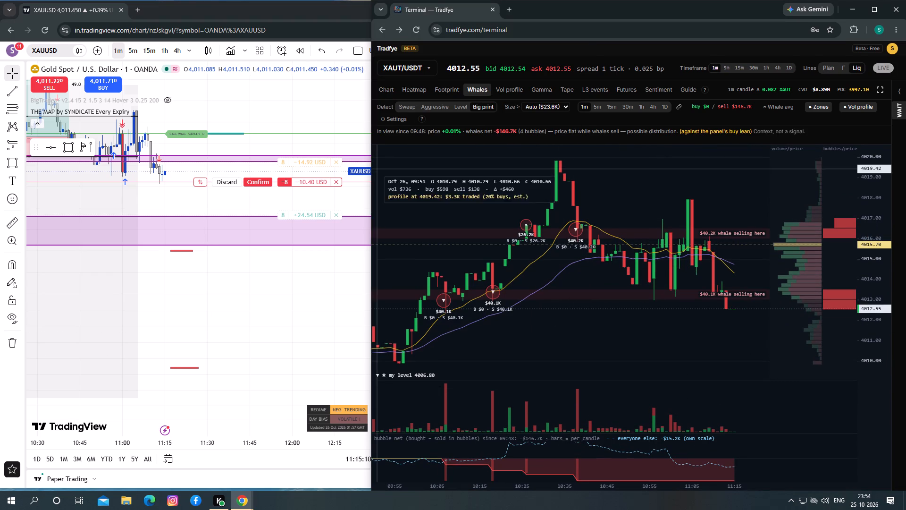
Show the order-book heatmap for XAUT/USDT in Tradfye.
{"action": "left_click", "coordinate": [412, 89]}
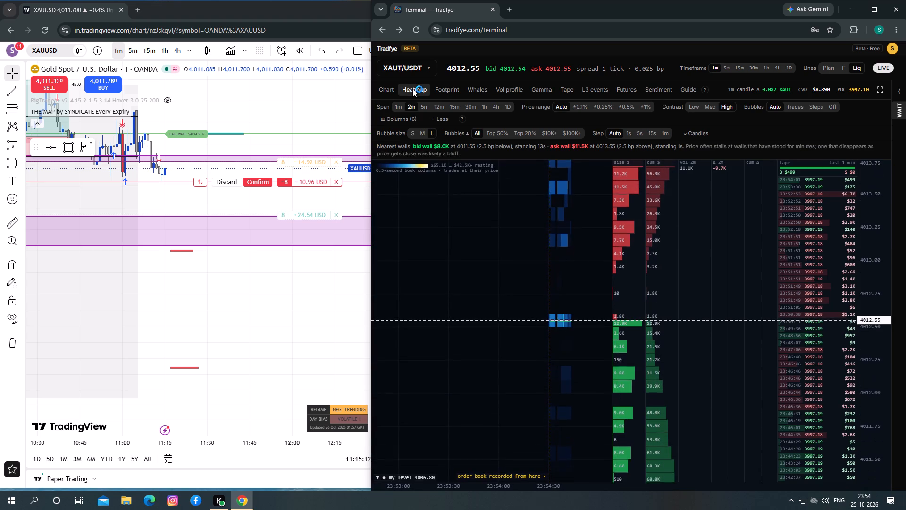
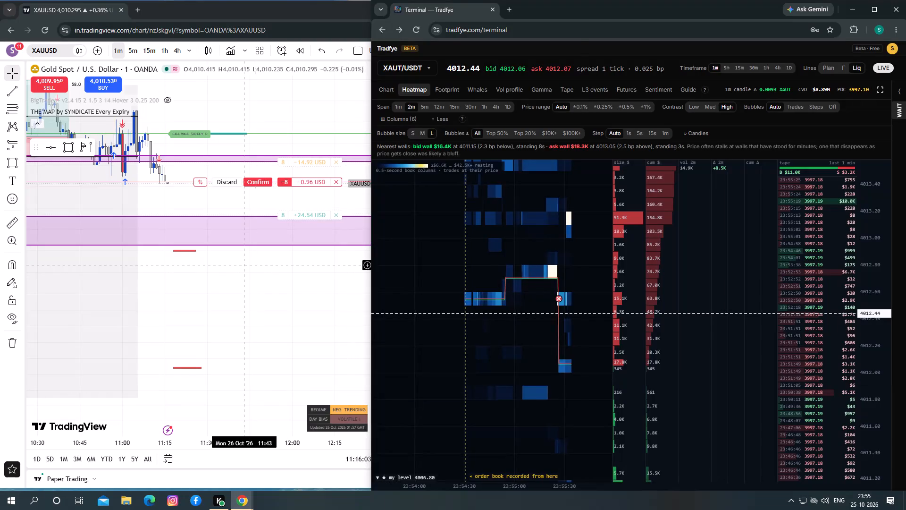
Examine the XAUT/USDT order-book heatmap in Tradfye alongside the XAUUSD short and its exits in TradingView.
{"action": "left_click", "coordinate": [243, 265]}
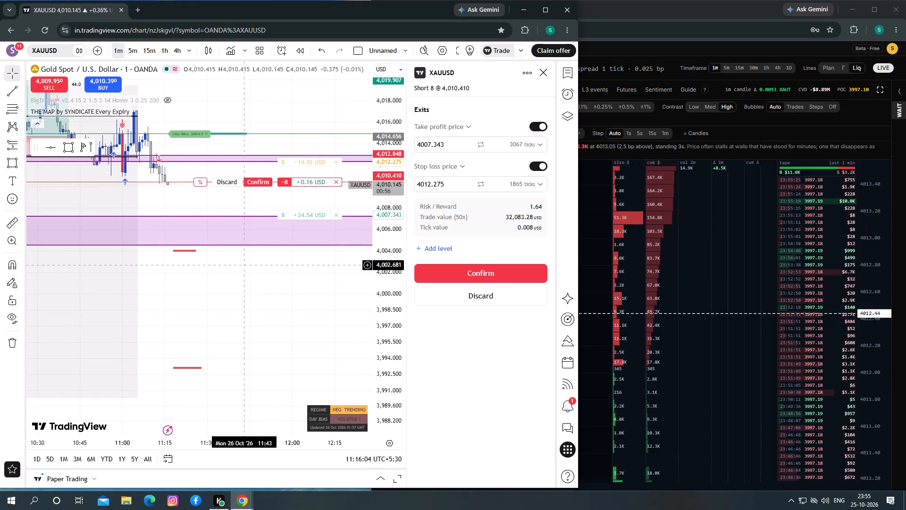
{"action": "left_click", "coordinate": [688, 271]}
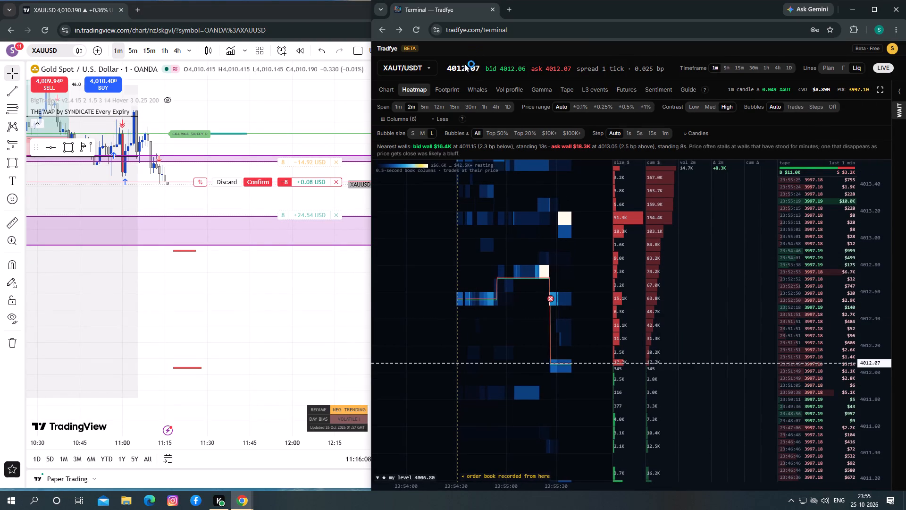
{"action": "left_click_drag", "start_coordinate": [414, 242], "coordinate": [421, 236]}
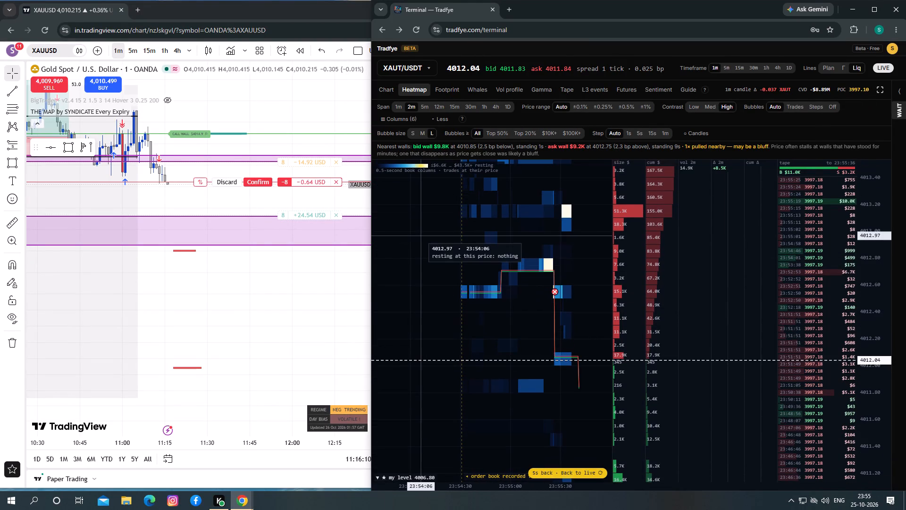
{"action": "left_click", "coordinate": [421, 236]}
Check the XAUT/USDT footprint view in Tradfye before returning to the one-minute whale chart.
{"action": "left_click", "coordinate": [439, 92]}
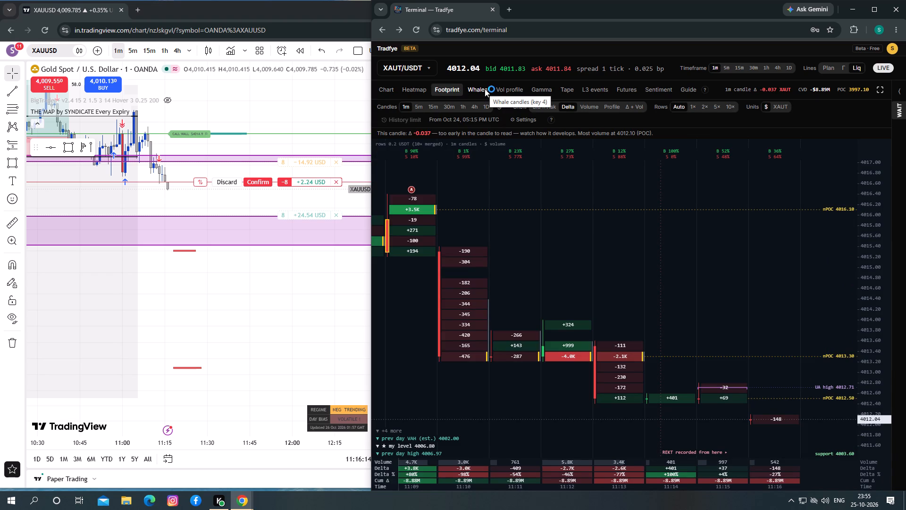
{"action": "left_click", "coordinate": [485, 89]}
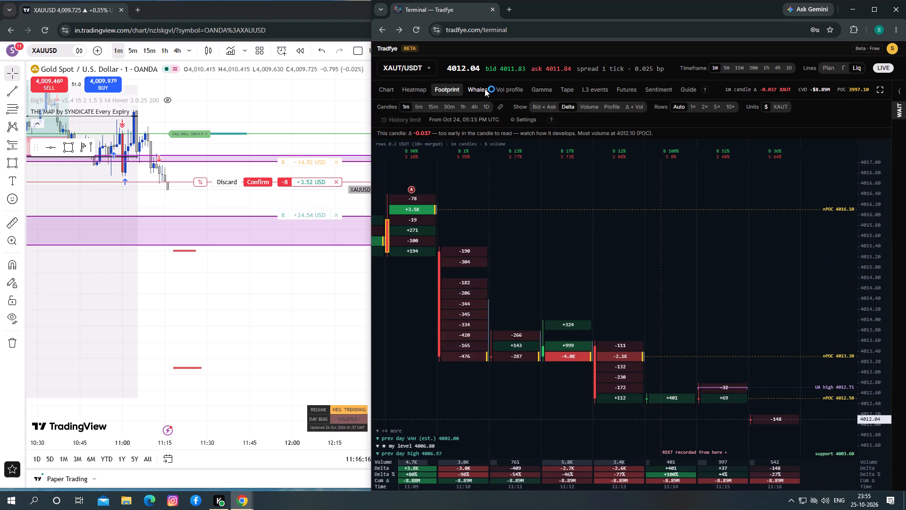
{"action": "left_click_drag", "start_coordinate": [623, 348], "coordinate": [605, 340]}
{"action": "left_click_drag", "start_coordinate": [605, 342], "coordinate": [602, 329]}
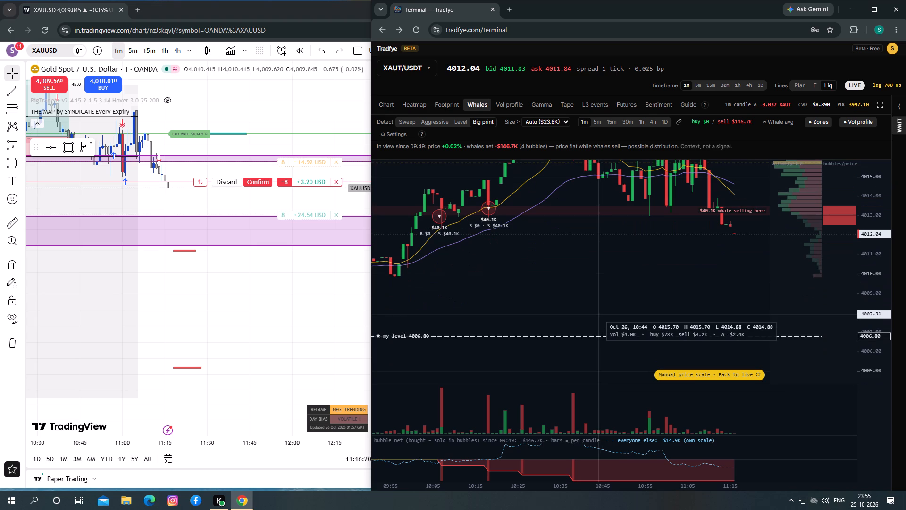
{"action": "left_click_drag", "start_coordinate": [598, 311], "coordinate": [597, 331]}
Examine XAUT/USDT whale activity on the five-minute timeframe.
{"action": "left_click", "coordinate": [598, 109]}
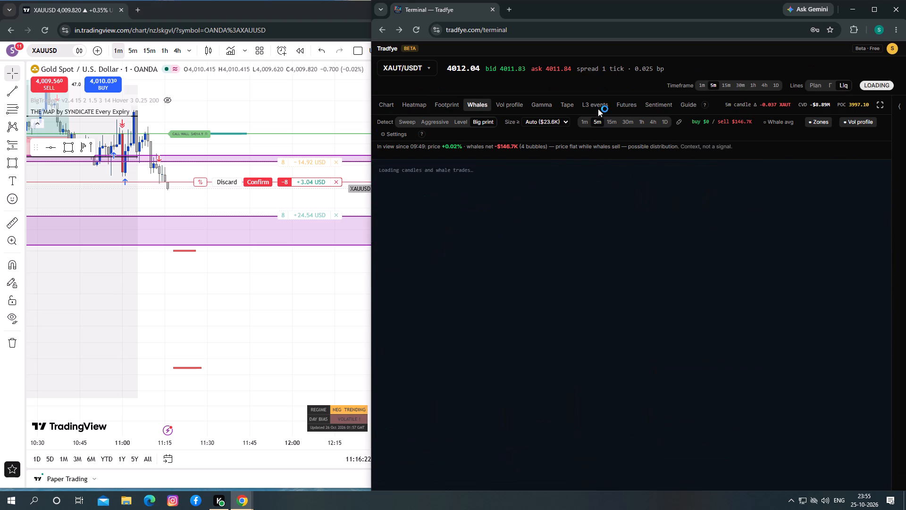
{"action": "left_click_drag", "start_coordinate": [695, 253], "coordinate": [686, 257]}
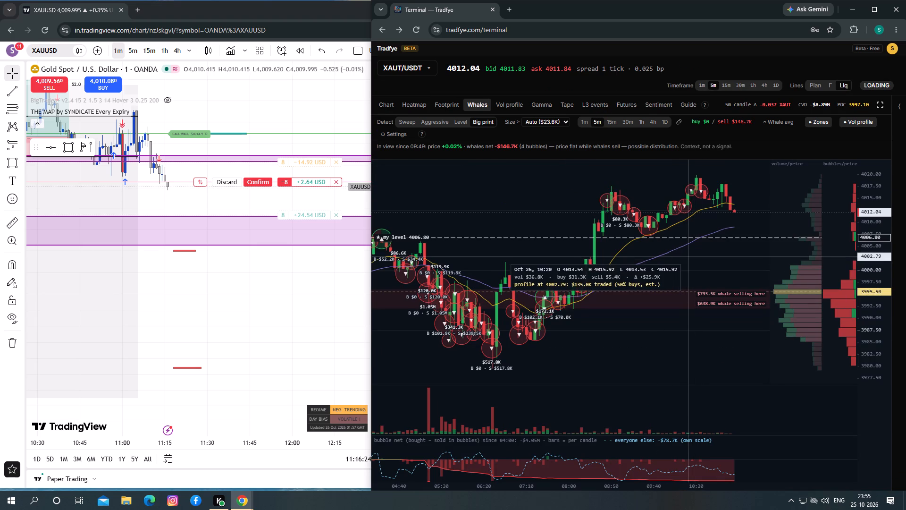
{"action": "left_click_drag", "start_coordinate": [691, 256], "coordinate": [692, 261]}
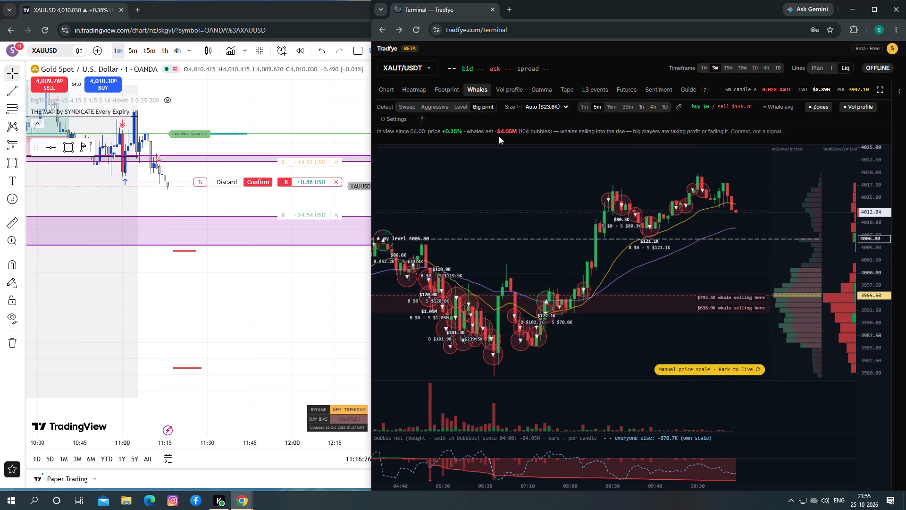
{"action": "left_click", "coordinate": [540, 124]}
{"action": "left_click", "coordinate": [543, 108]}
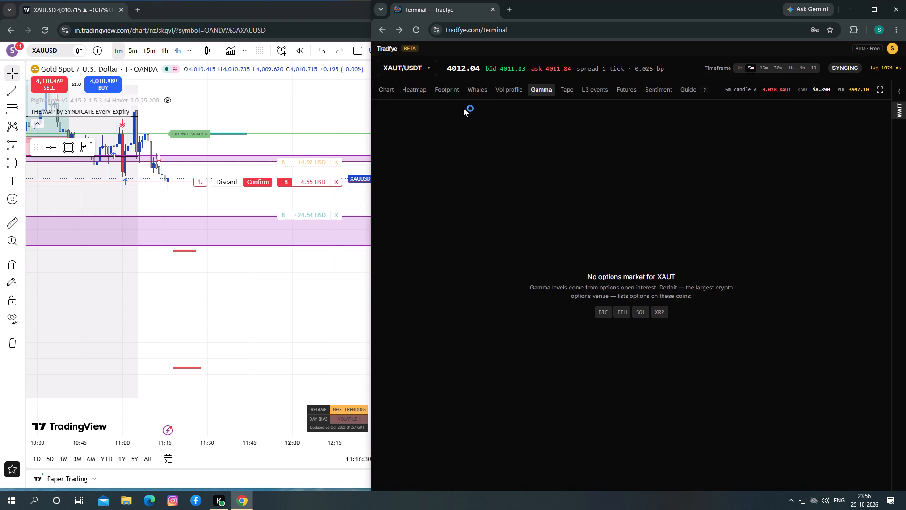
{"action": "left_click", "coordinate": [478, 91]}
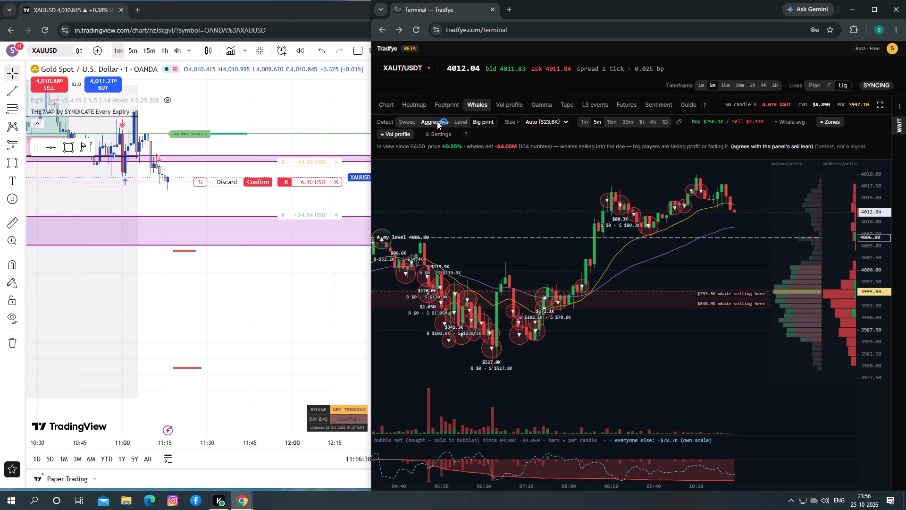
Compare Aggressive whale detection with Big print detection on the five-minute XAUT/USDT chart.
{"action": "left_click", "coordinate": [437, 118]}
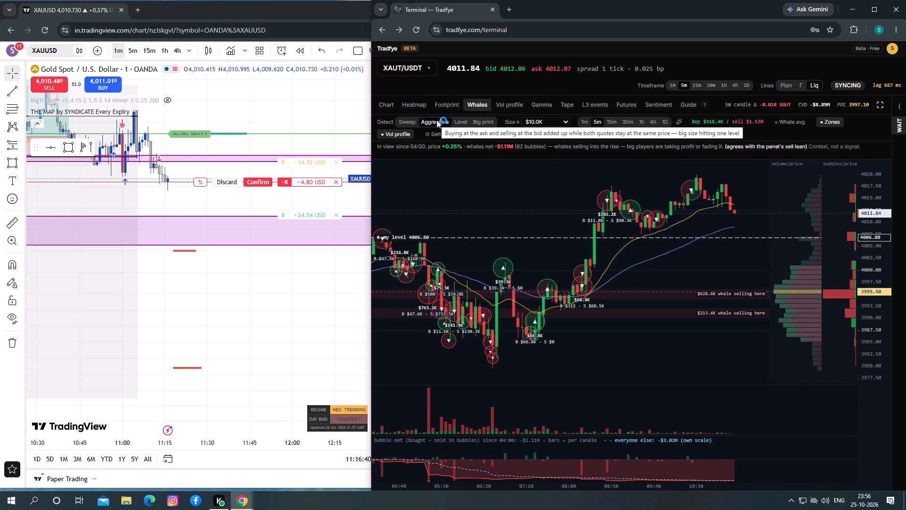
{"action": "left_click", "coordinate": [479, 109]}
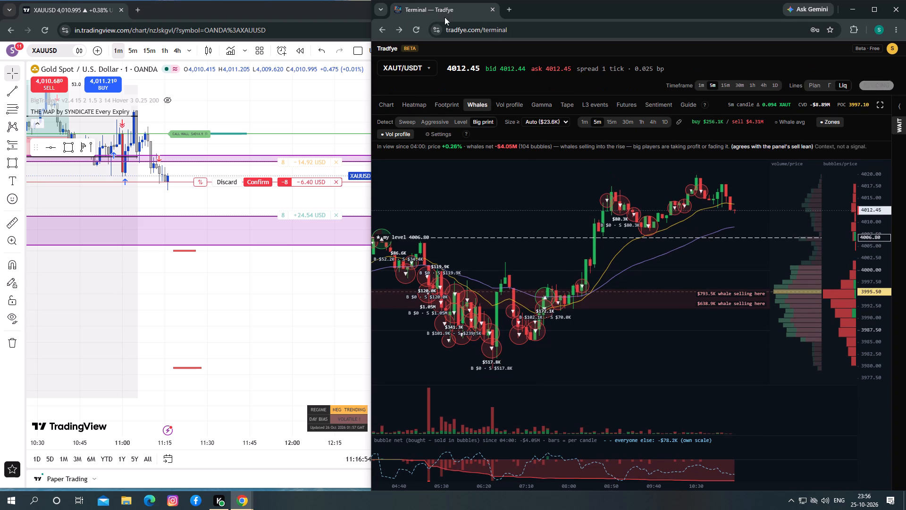
{"action": "left_click", "coordinate": [417, 27]}
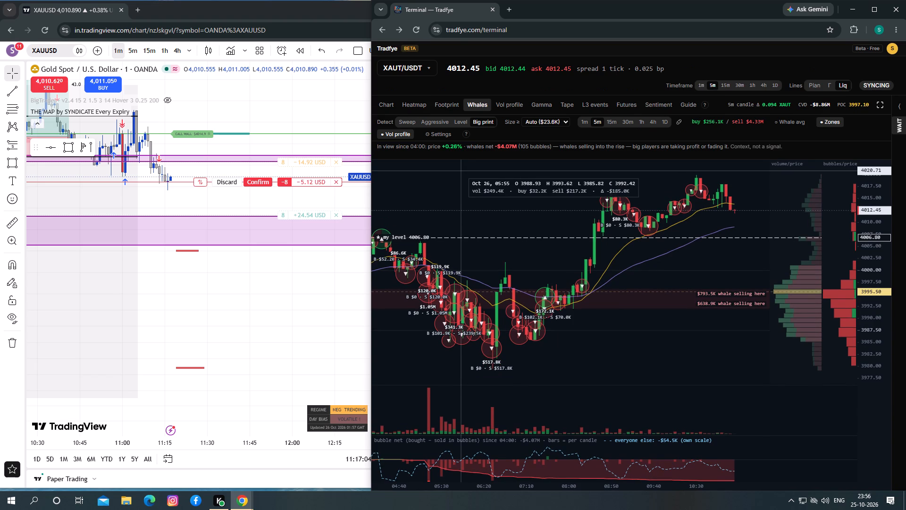
{"action": "left_click_drag", "start_coordinate": [567, 371], "coordinate": [555, 373]}
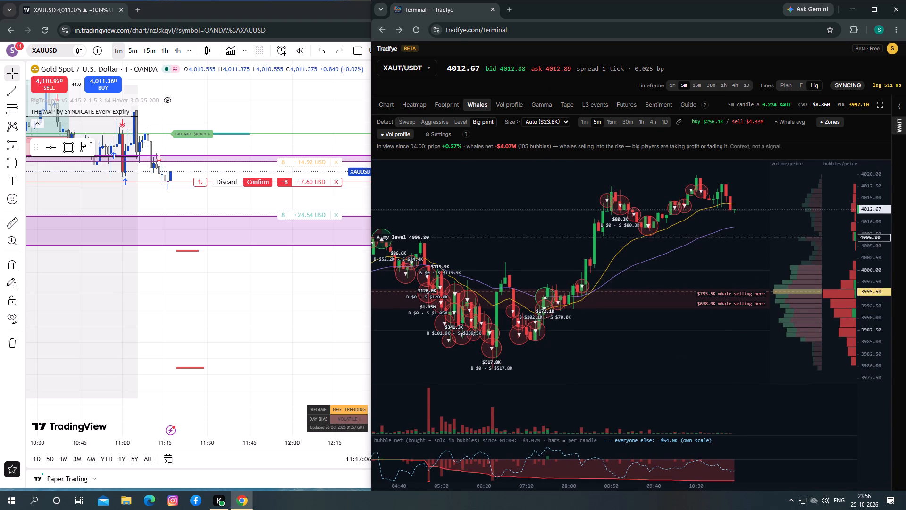
{"action": "left_click_drag", "start_coordinate": [555, 373], "coordinate": [554, 373]}
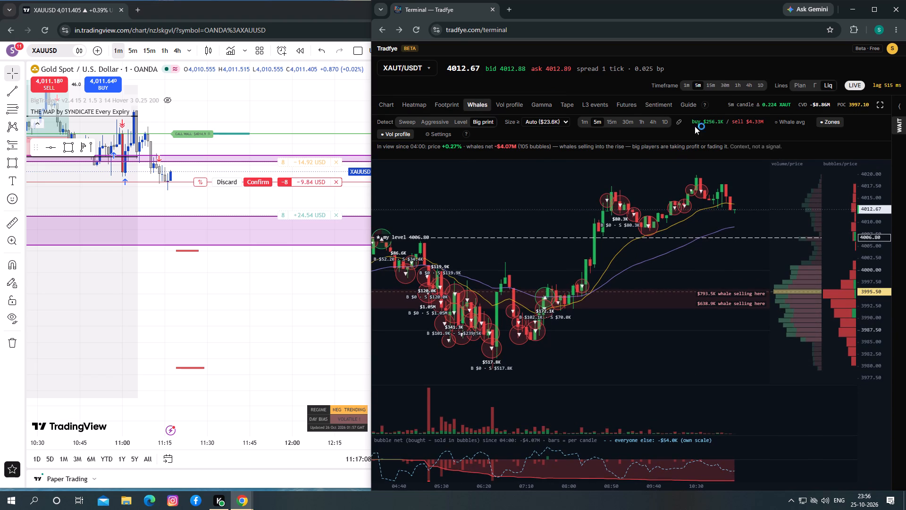
Return the XAUT/USDT whale chart to the one-minute timeframe.
{"action": "left_click", "coordinate": [713, 69]}
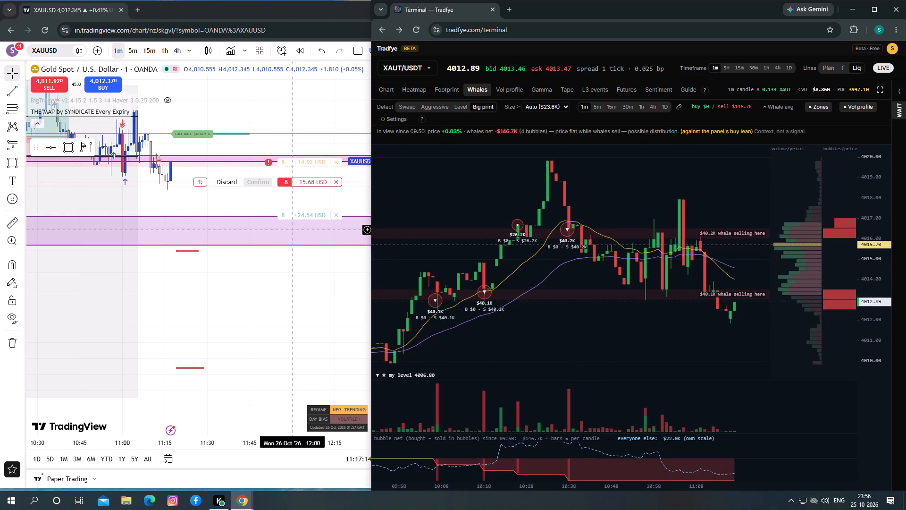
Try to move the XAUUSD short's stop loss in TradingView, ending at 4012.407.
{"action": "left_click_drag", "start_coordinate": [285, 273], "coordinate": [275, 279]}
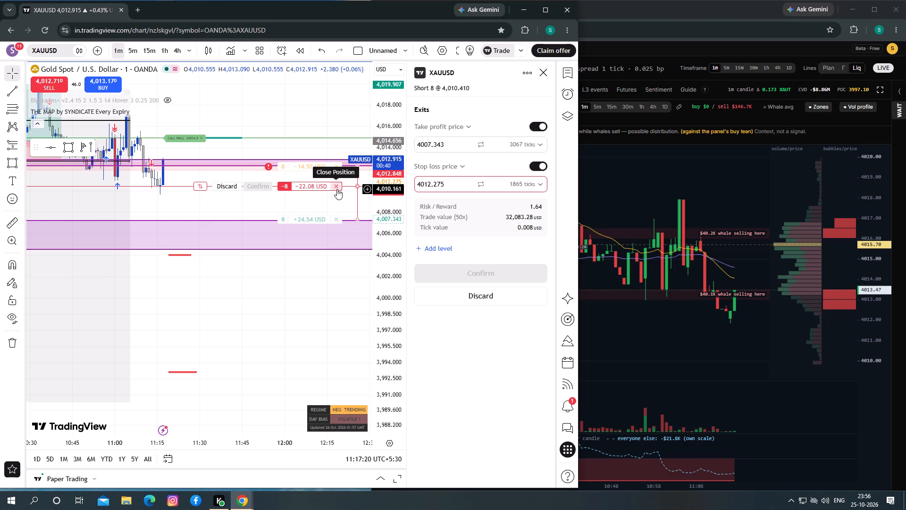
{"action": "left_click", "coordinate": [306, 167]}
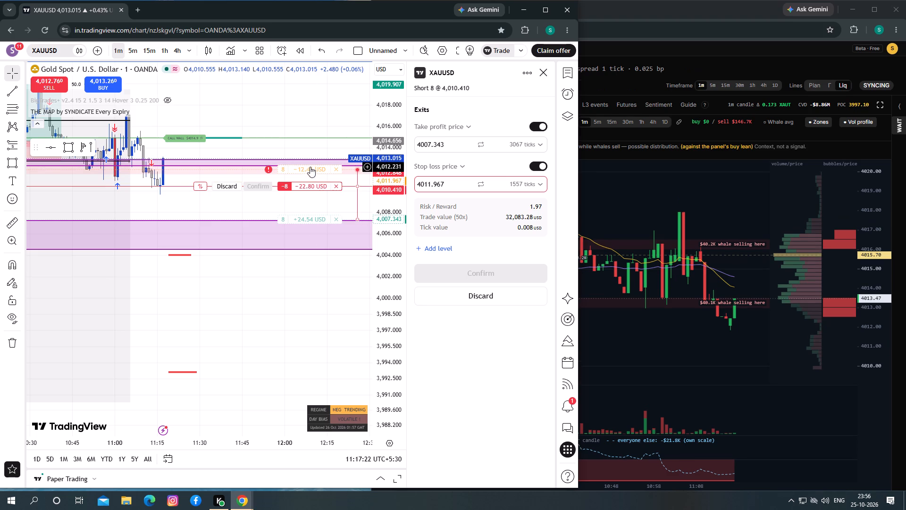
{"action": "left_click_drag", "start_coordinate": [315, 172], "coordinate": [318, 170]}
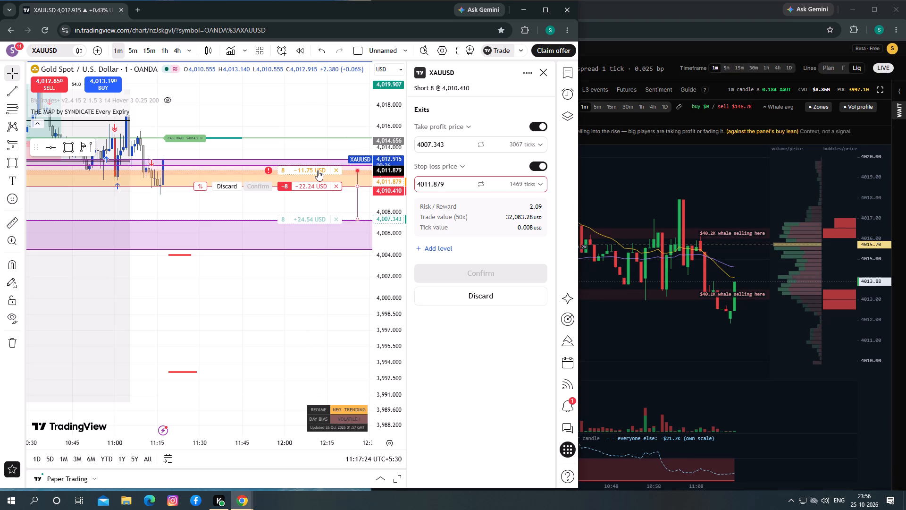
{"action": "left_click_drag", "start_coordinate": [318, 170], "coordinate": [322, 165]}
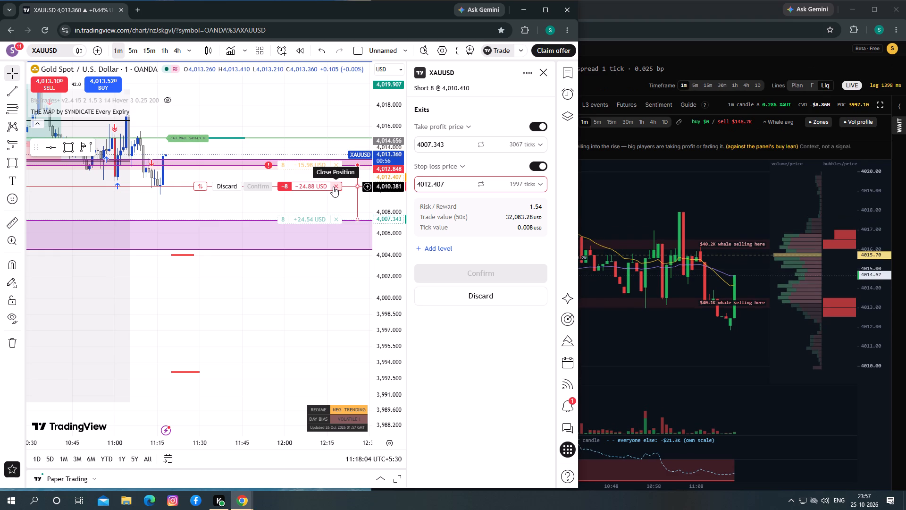
Close the entire paper-traded XAUUSD short position of 8 units.
{"action": "left_click", "coordinate": [333, 187]}
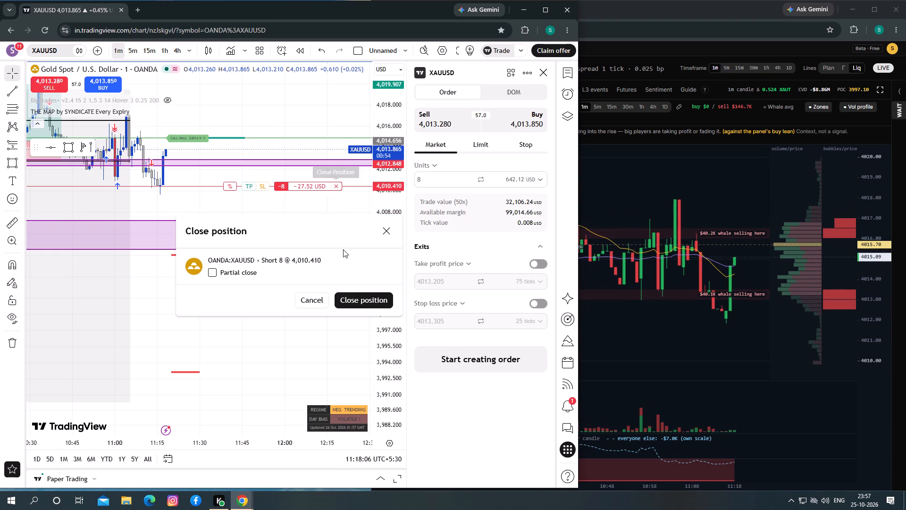
{"action": "left_click", "coordinate": [356, 298]}
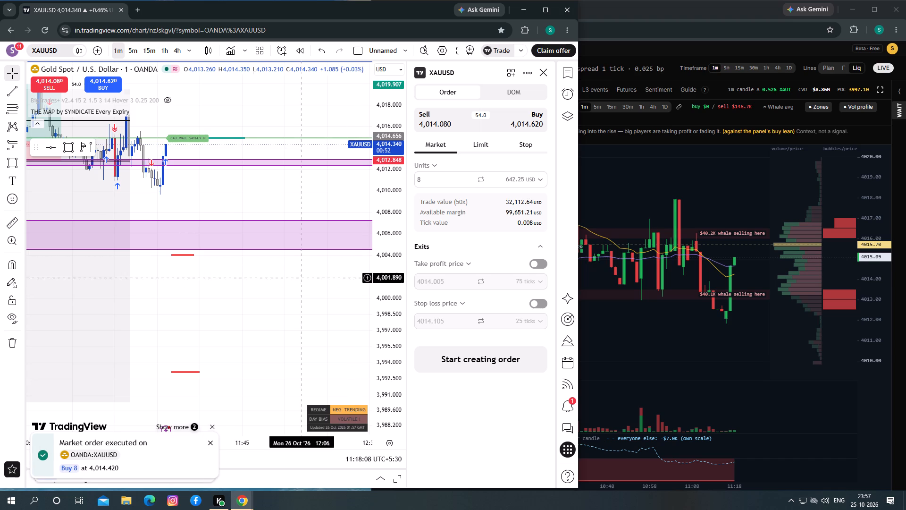
Examine recent XAUUSD one-minute price action around the marked zones and compare it with the XAUT/USDT whale chart in Tradfye.
{"action": "left_click_drag", "start_coordinate": [202, 201], "coordinate": [258, 260]}
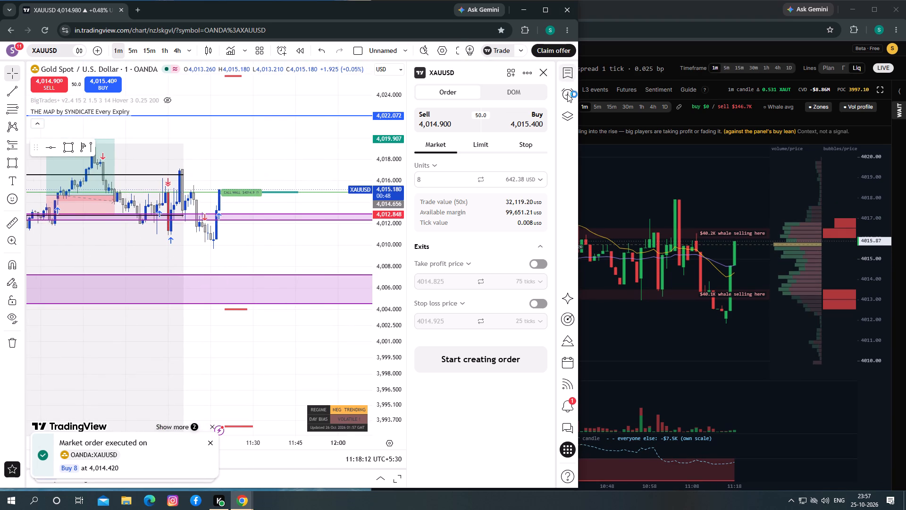
{"action": "left_click", "coordinate": [664, 148]}
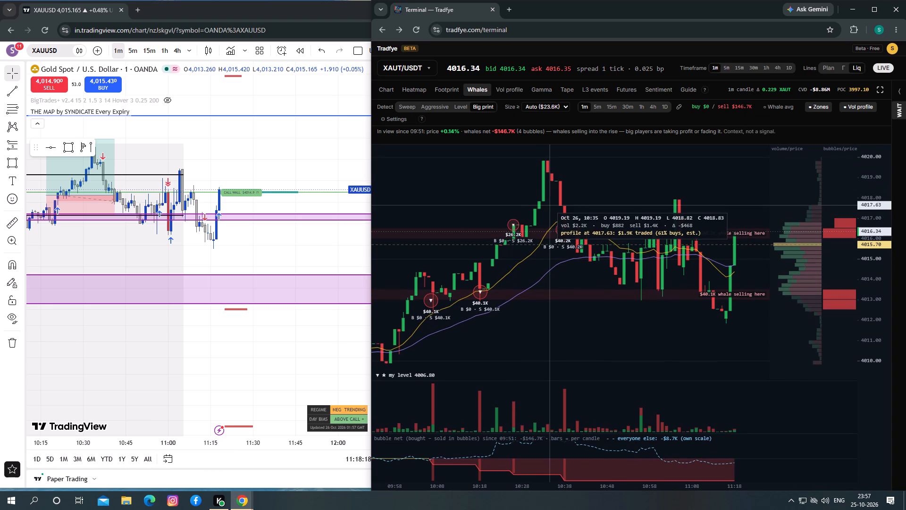
{"action": "left_click", "coordinate": [314, 351]}
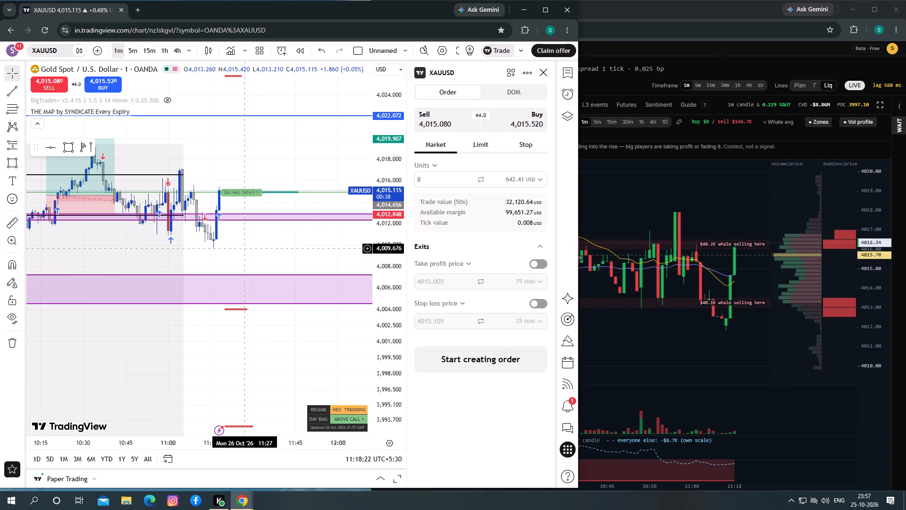
{"action": "left_click_drag", "start_coordinate": [245, 248], "coordinate": [243, 244]}
{"action": "left_click_drag", "start_coordinate": [241, 233], "coordinate": [351, 223]}
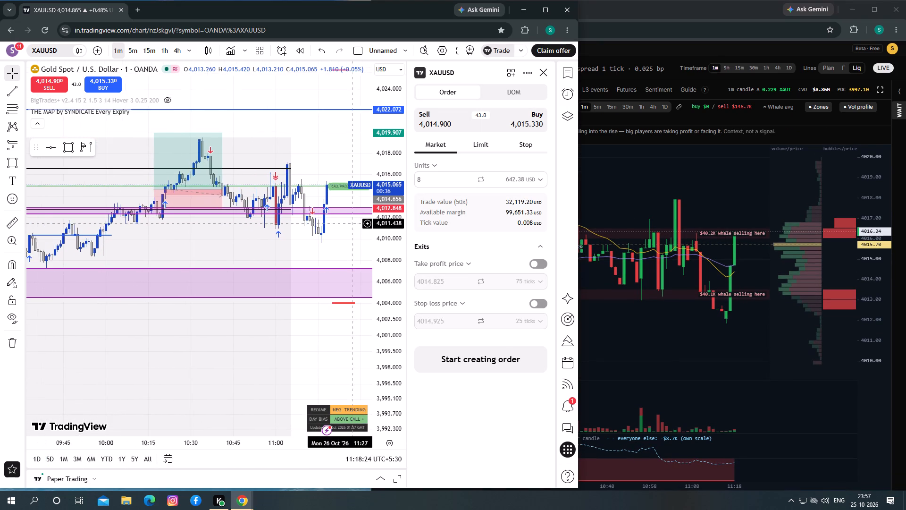
{"action": "left_click_drag", "start_coordinate": [351, 223], "coordinate": [288, 226]}
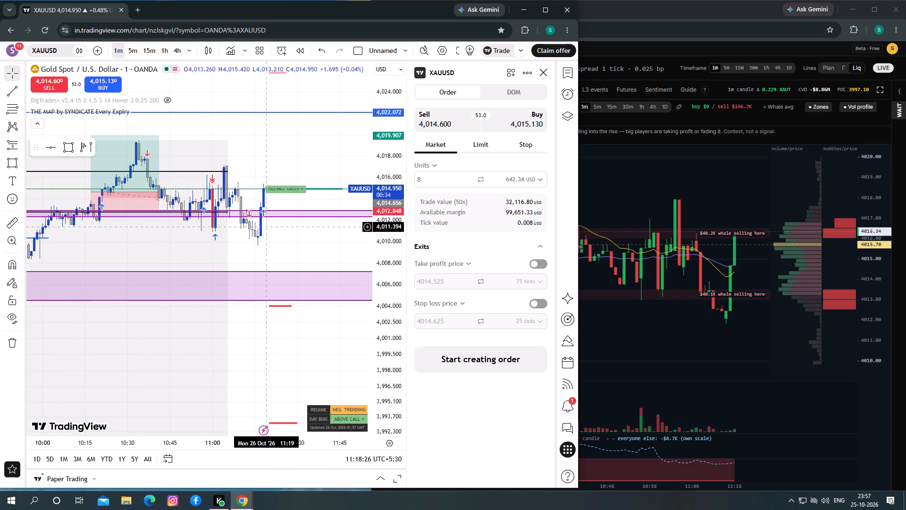
{"action": "left_click_drag", "start_coordinate": [284, 237], "coordinate": [296, 232]}
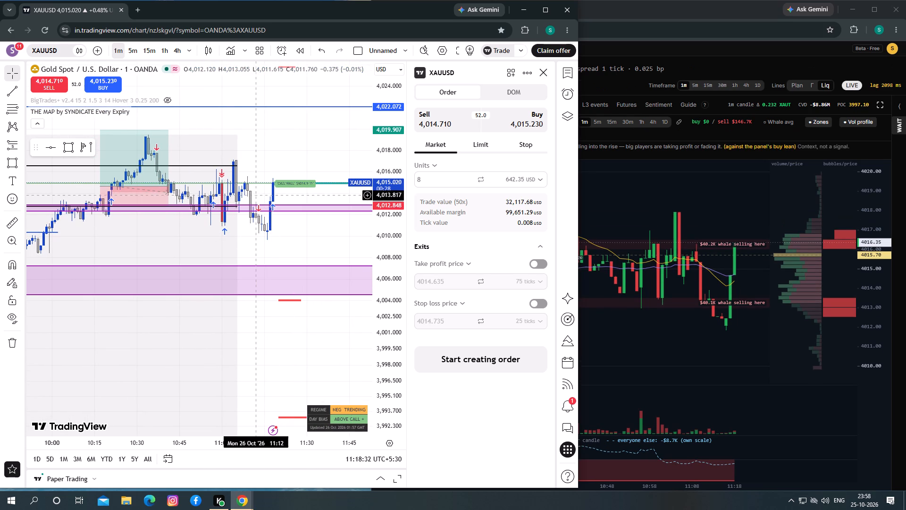
{"action": "left_click_drag", "start_coordinate": [317, 254], "coordinate": [284, 259]}
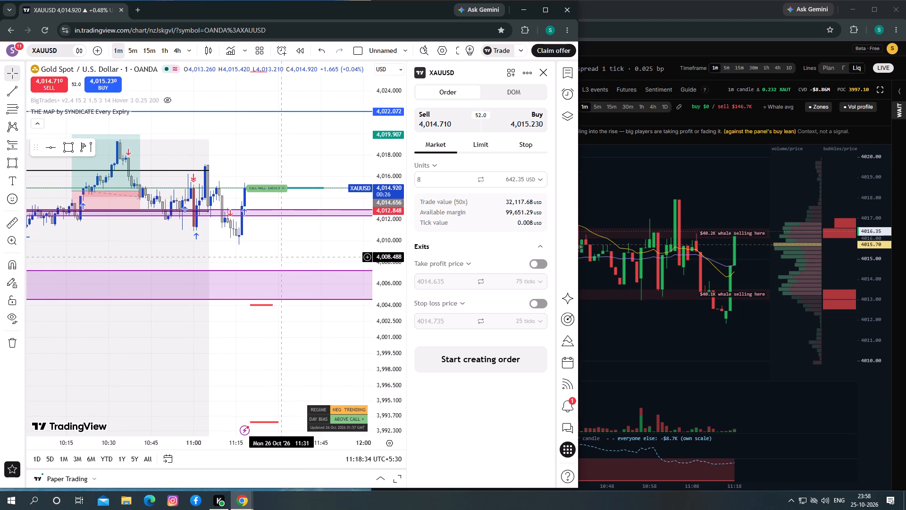
{"action": "left_click_drag", "start_coordinate": [278, 257], "coordinate": [286, 261]}
Close the XAUUSD order ticket and bring the latest candles into view on the widened chart.
{"action": "left_click", "coordinate": [538, 77]}
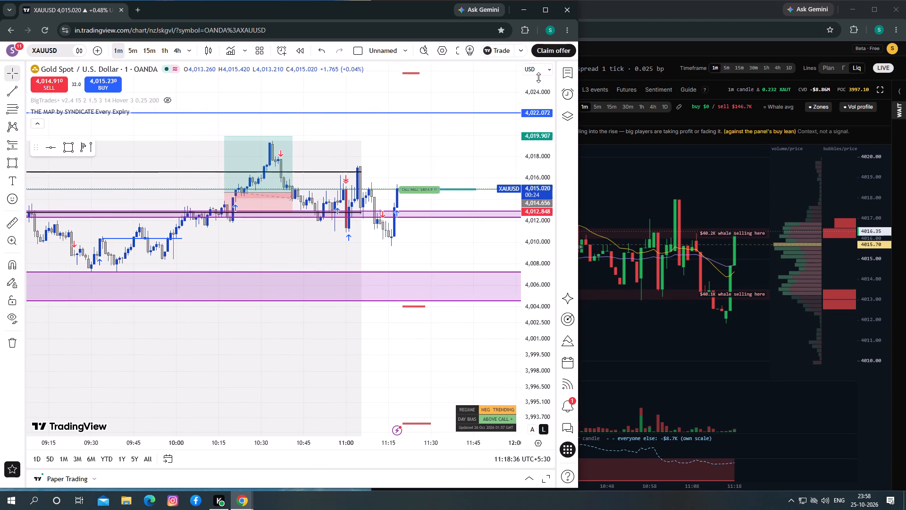
{"action": "left_click_drag", "start_coordinate": [412, 247], "coordinate": [354, 257]}
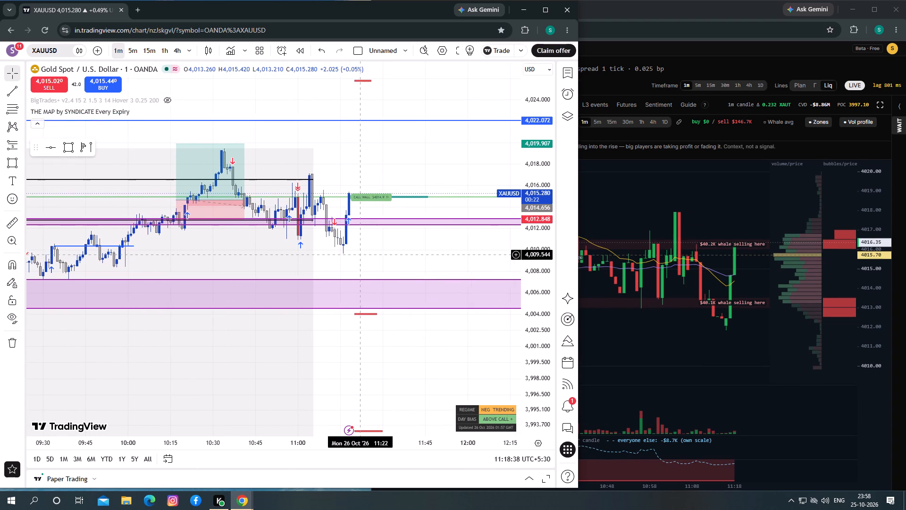
{"action": "left_click_drag", "start_coordinate": [354, 257], "coordinate": [347, 258]}
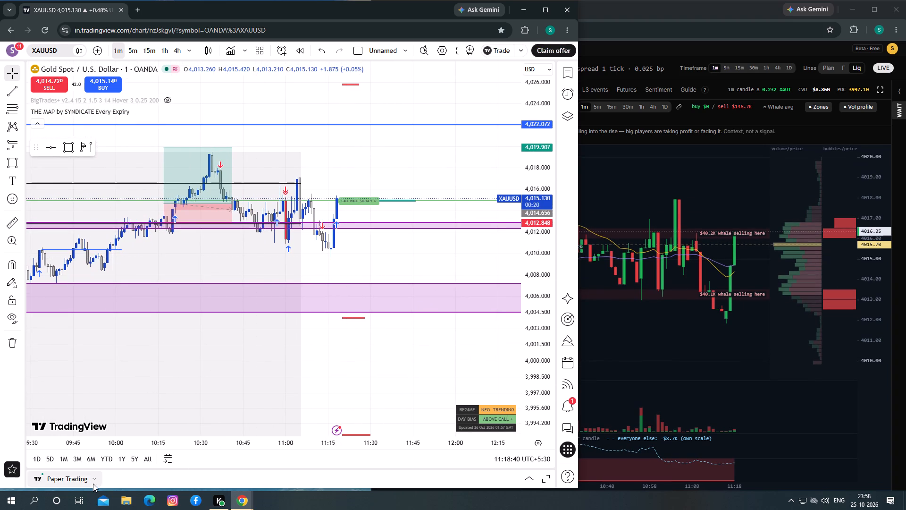
Show the Paper Trading account details with the open positions.
{"action": "left_click", "coordinate": [93, 484]}
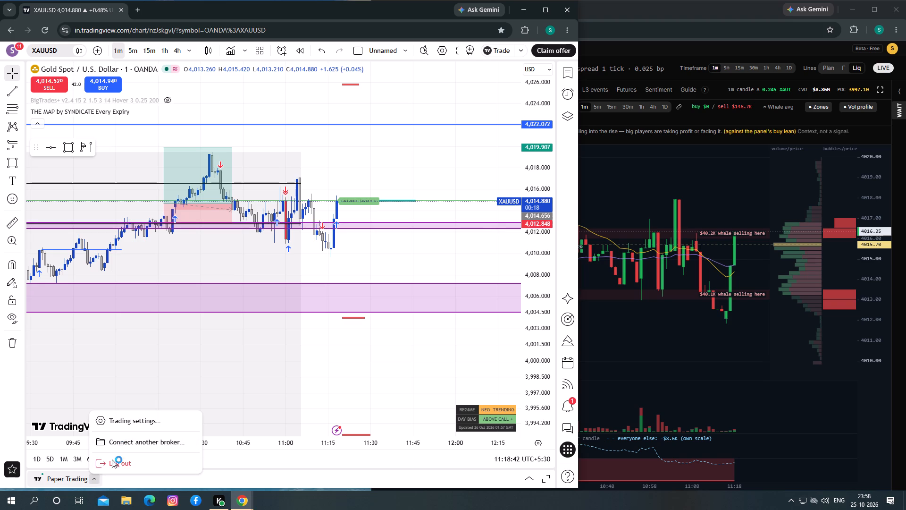
{"action": "left_click", "coordinate": [77, 481]}
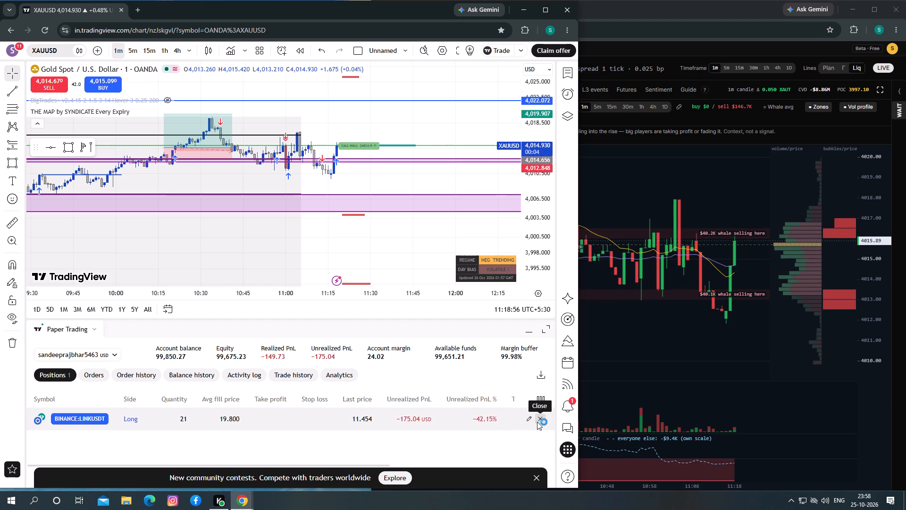
Review the paper account's order history, including the most recent filled XAUUSD orders.
{"action": "left_click", "coordinate": [132, 374]}
{"action": "left_click_drag", "start_coordinate": [287, 462], "coordinate": [292, 440]}
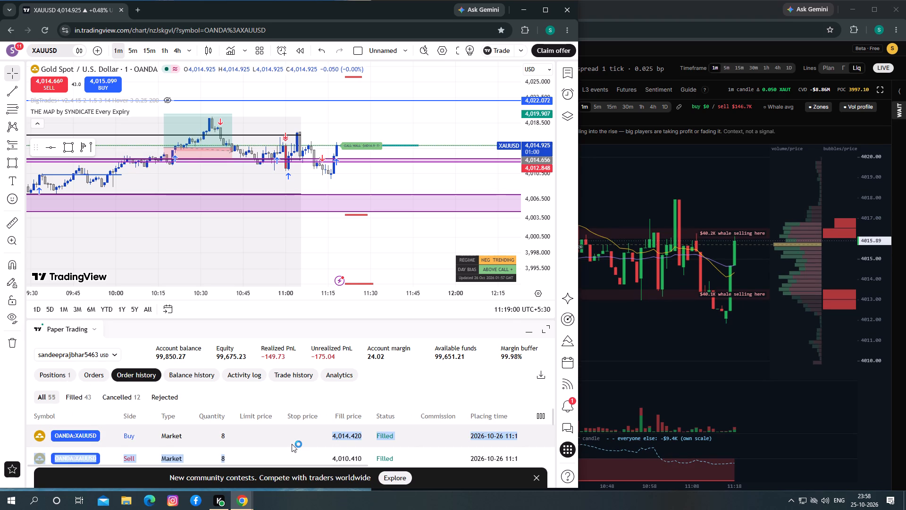
{"action": "left_click", "coordinate": [494, 446]}
{"action": "left_click_drag", "start_coordinate": [554, 424], "coordinate": [552, 422]}
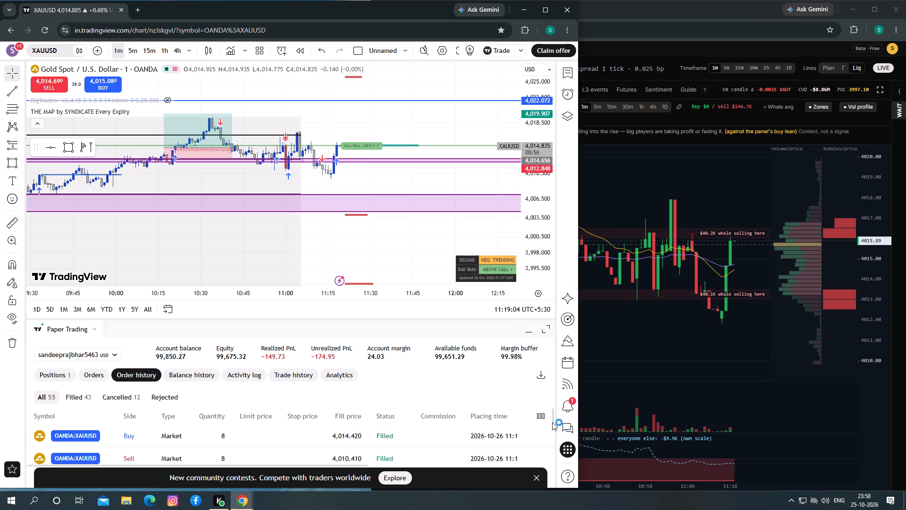
{"action": "left_click_drag", "start_coordinate": [552, 422], "coordinate": [552, 427]}
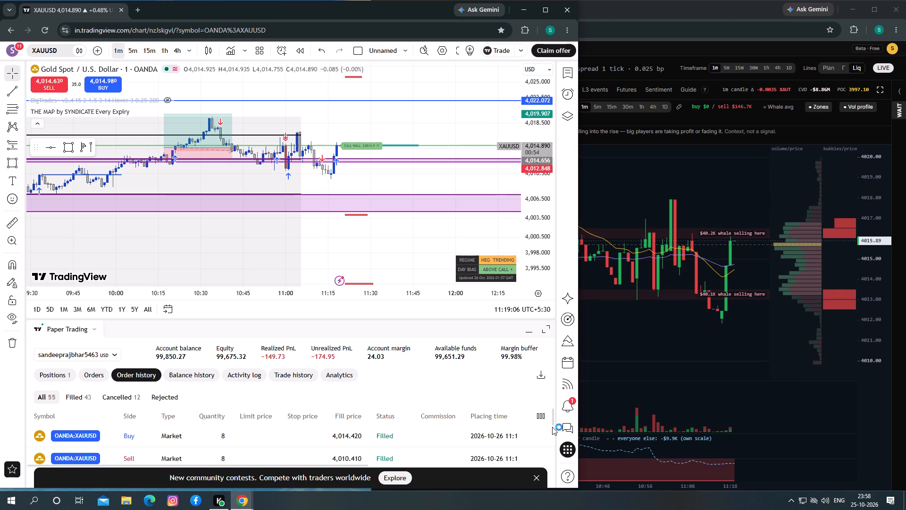
{"action": "left_click_drag", "start_coordinate": [552, 427], "coordinate": [552, 426]}
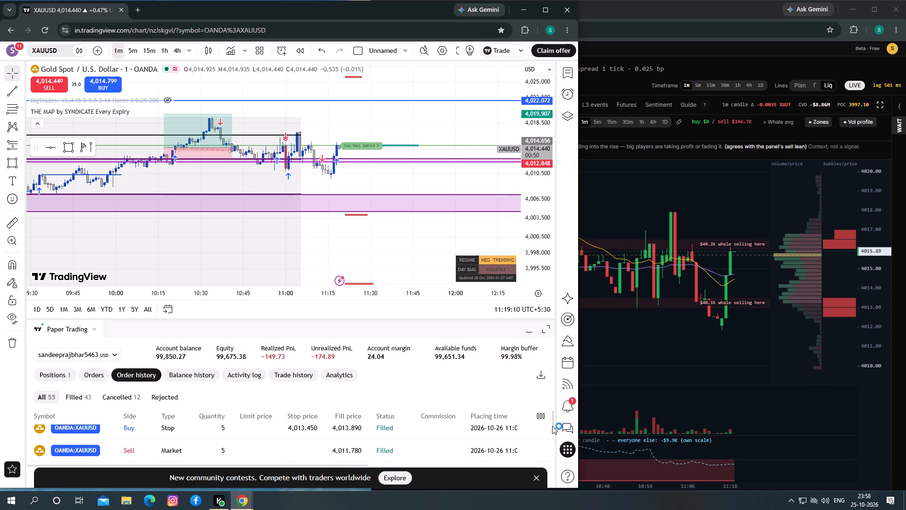
{"action": "left_click_drag", "start_coordinate": [552, 426], "coordinate": [552, 415]}
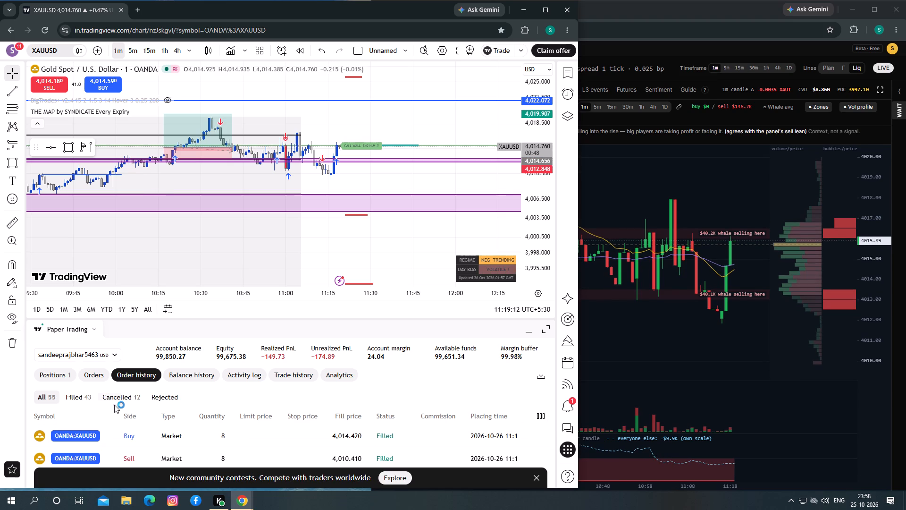
Close the entire paper-traded BINANCE:LINKUSDT long position of 21 units and dismiss the execution notice.
{"action": "left_click", "coordinate": [54, 375]}
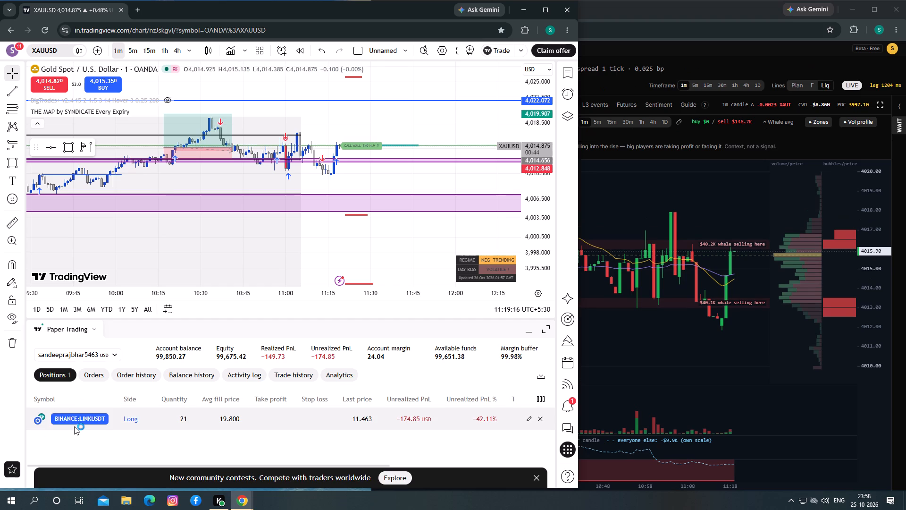
{"action": "left_click", "coordinate": [270, 448]}
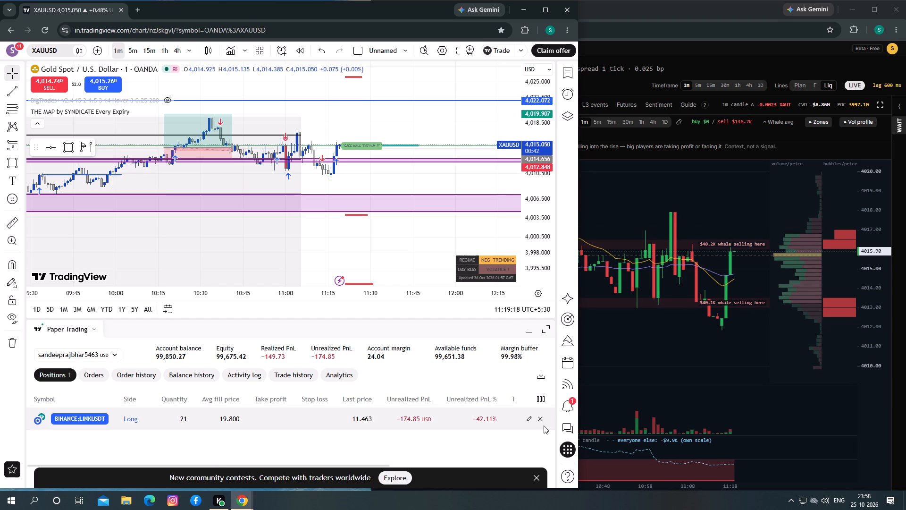
{"action": "left_click", "coordinate": [543, 421]}
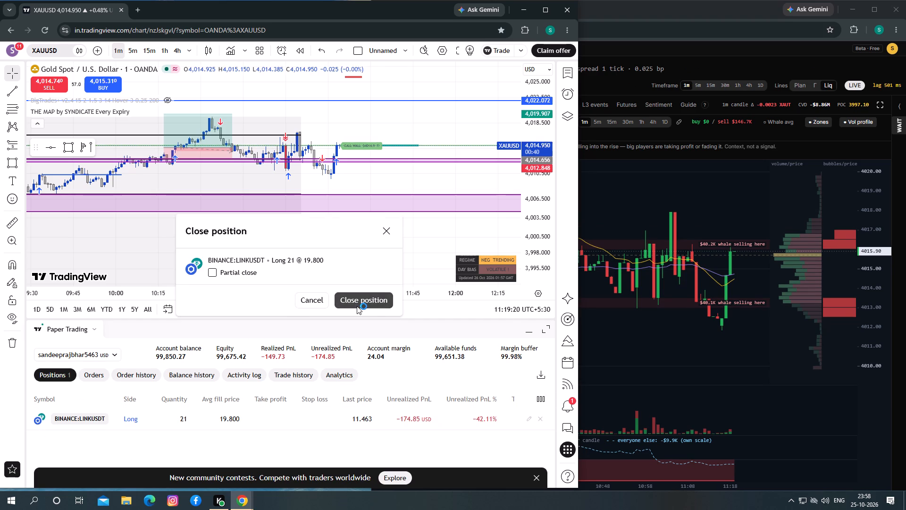
{"action": "left_click", "coordinate": [357, 306]}
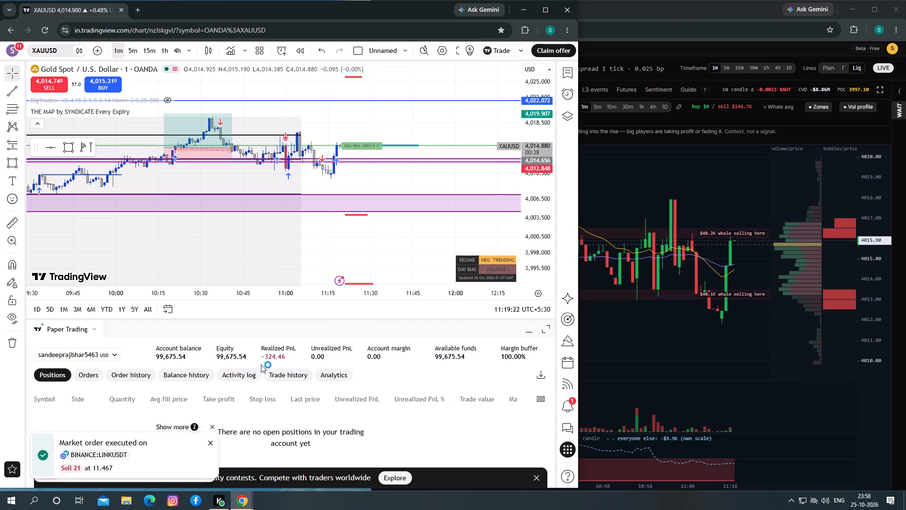
{"action": "left_click", "coordinate": [210, 443]}
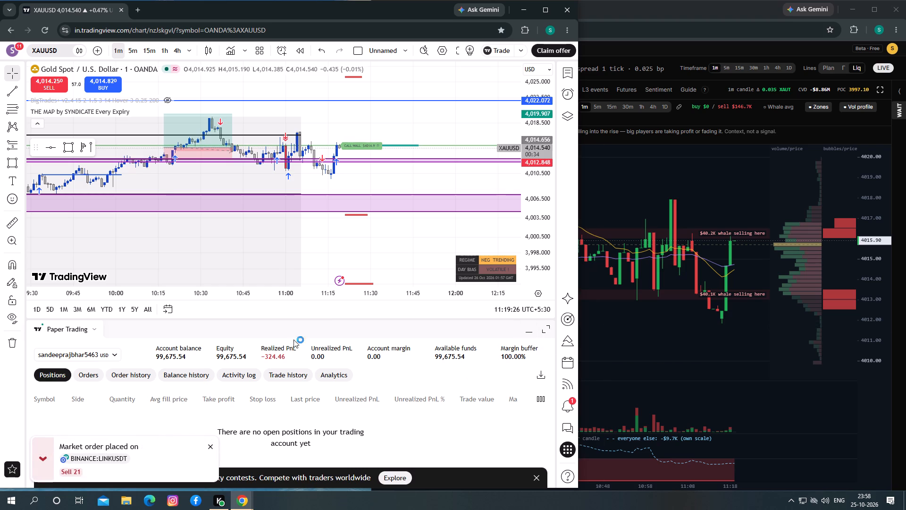
Collapse the Paper Trading account details to enlarge the XAUUSD chart and dismiss the remaining LINKUSDT order notice.
{"action": "left_click", "coordinate": [84, 331]}
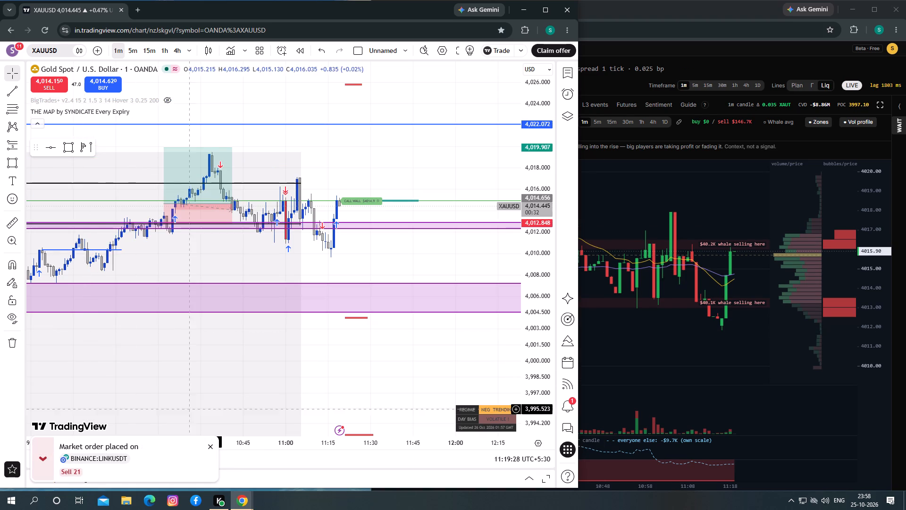
{"action": "left_click_drag", "start_coordinate": [239, 411], "coordinate": [225, 418]}
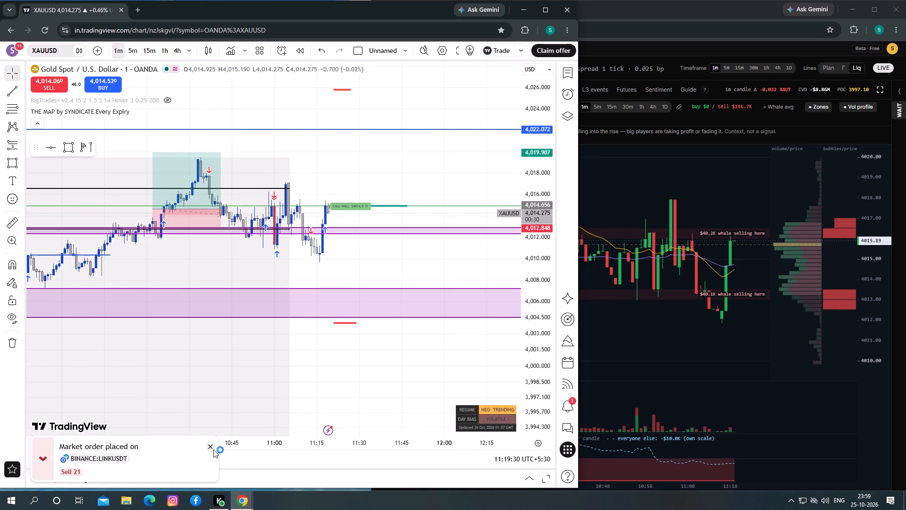
{"action": "left_click", "coordinate": [213, 446]}
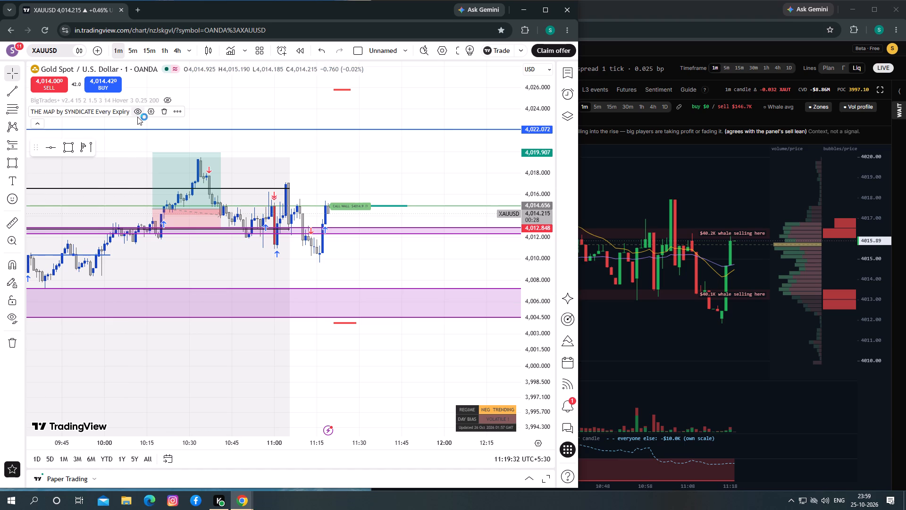
Open the script information page for THE MAP by SYNDICATE Every Expiry indicator.
{"action": "left_click", "coordinate": [173, 116]}
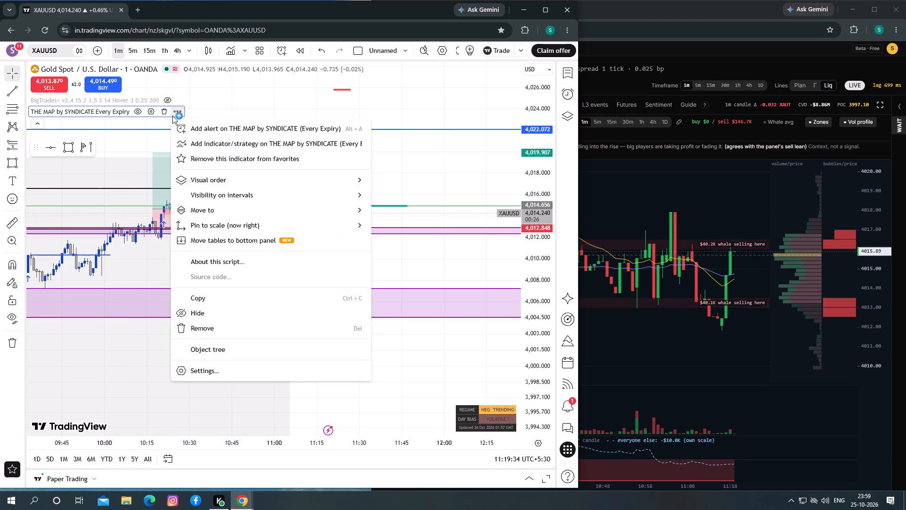
{"action": "left_click", "coordinate": [120, 112]}
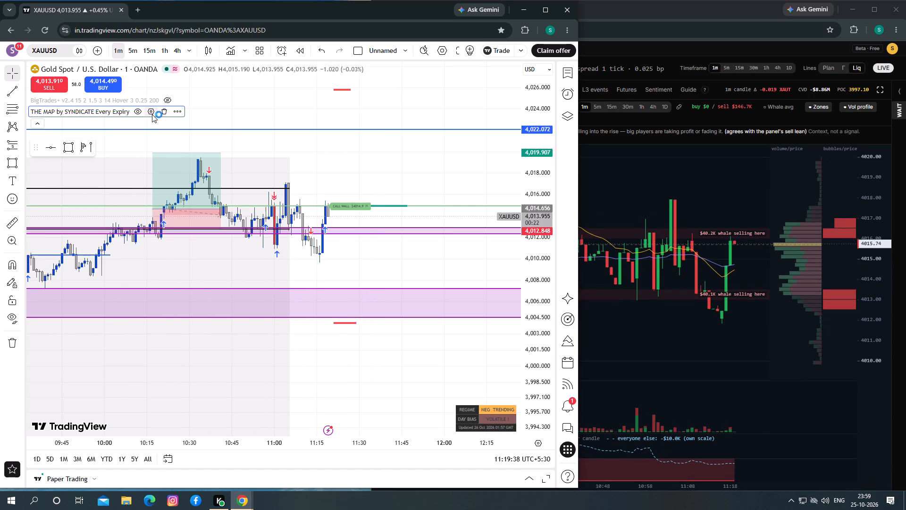
{"action": "left_click", "coordinate": [152, 110]}
{"action": "left_click", "coordinate": [173, 111]}
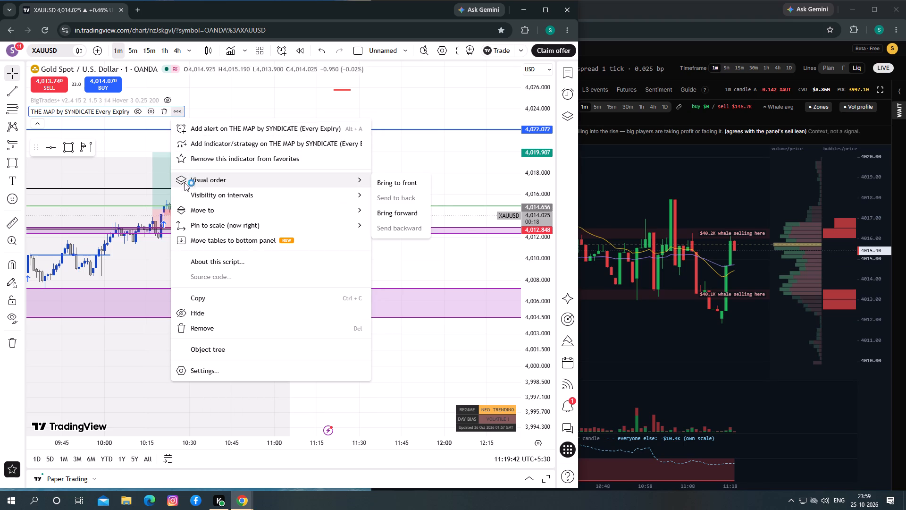
{"action": "left_click", "coordinate": [200, 259]}
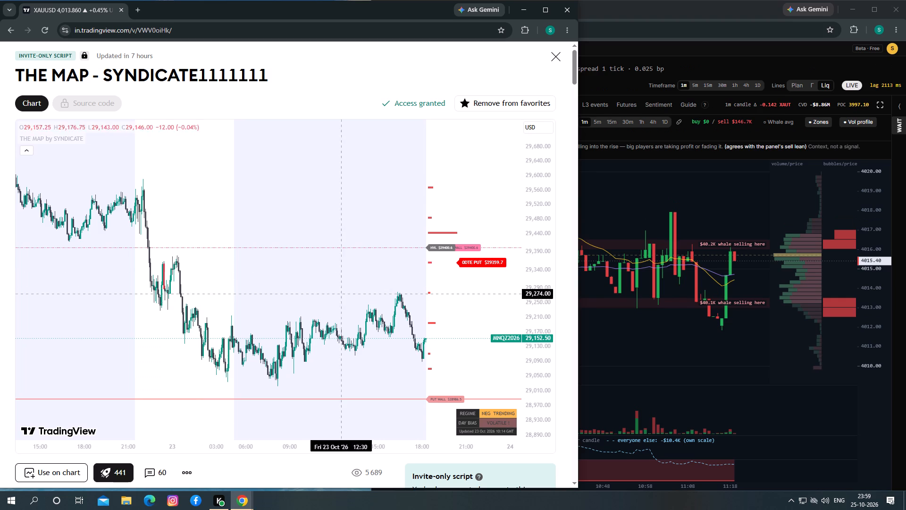
Examine the script's published chart and source code availability, and go back to the XAUUSD chart.
{"action": "left_click_drag", "start_coordinate": [536, 272], "coordinate": [536, 288]}
{"action": "left_click_drag", "start_coordinate": [437, 355], "coordinate": [417, 238]}
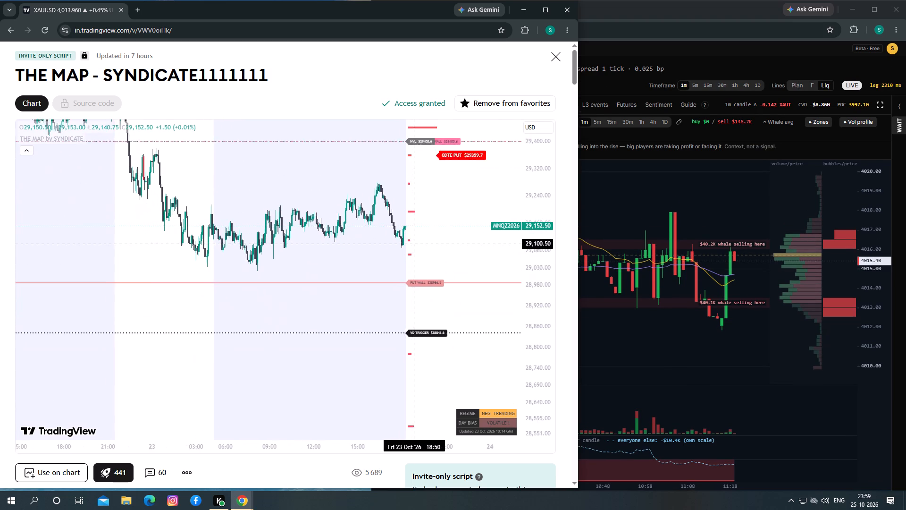
{"action": "left_click_drag", "start_coordinate": [417, 238], "coordinate": [435, 210]}
{"action": "left_click", "coordinate": [438, 204]}
{"action": "left_click_drag", "start_coordinate": [422, 317], "coordinate": [406, 452]}
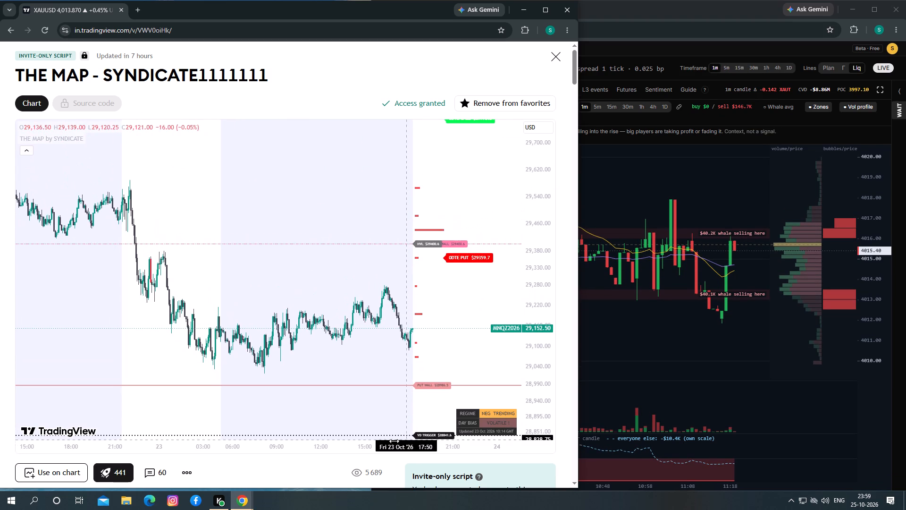
{"action": "left_click", "coordinate": [98, 103]}
{"action": "left_click", "coordinate": [68, 103]}
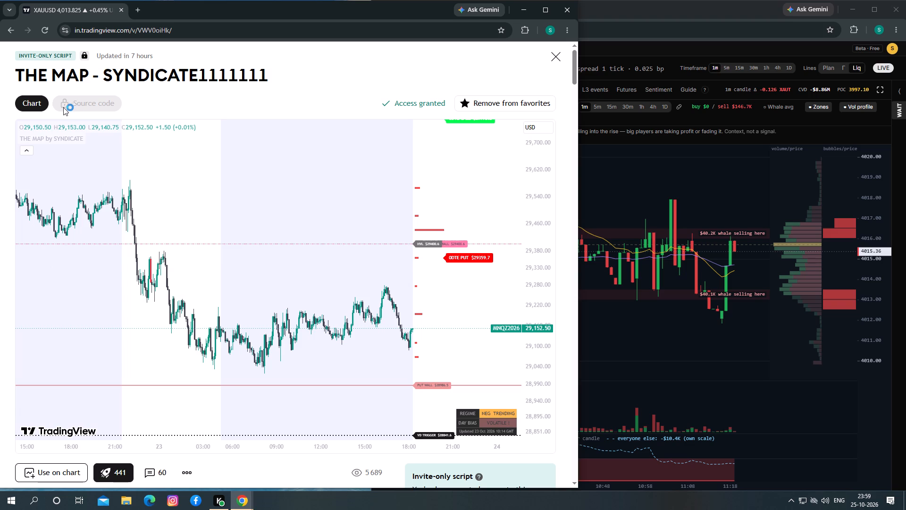
{"action": "left_click", "coordinate": [62, 103]}
{"action": "left_click_drag", "start_coordinate": [61, 103], "coordinate": [115, 105]}
{"action": "left_click", "coordinate": [82, 107]}
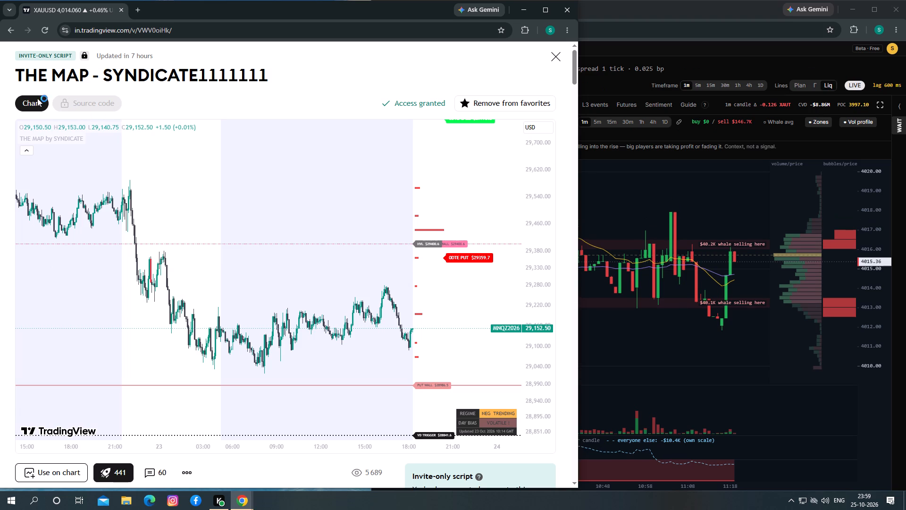
{"action": "left_click", "coordinate": [30, 148]}
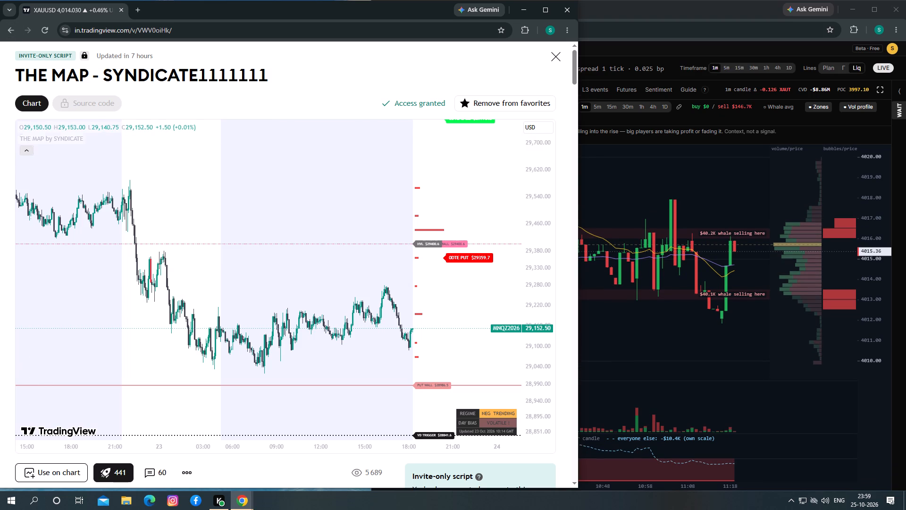
{"action": "left_click", "coordinate": [9, 29]}
Examine XAUUSD's option levels and marked zones on the 5-minute timeframe, and return to the 1-minute chart.
{"action": "left_click_drag", "start_coordinate": [384, 265], "coordinate": [374, 274]}
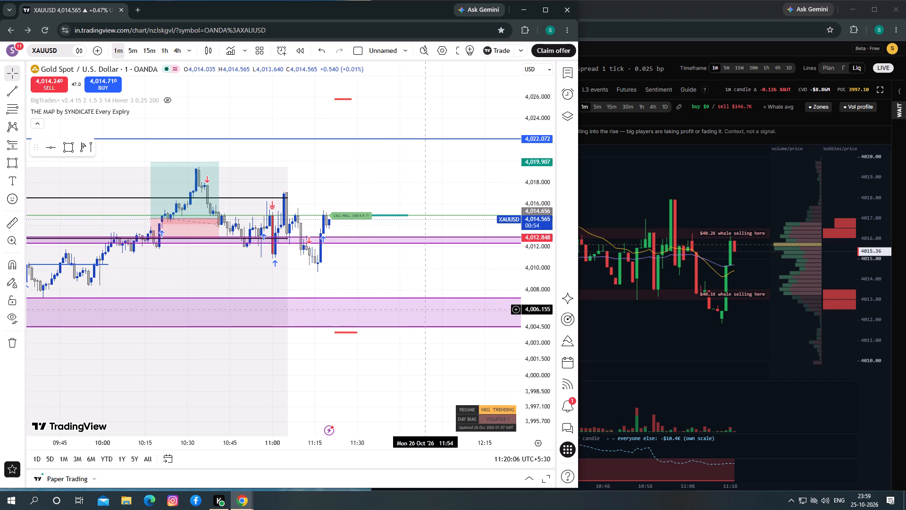
{"action": "left_click", "coordinate": [132, 51]}
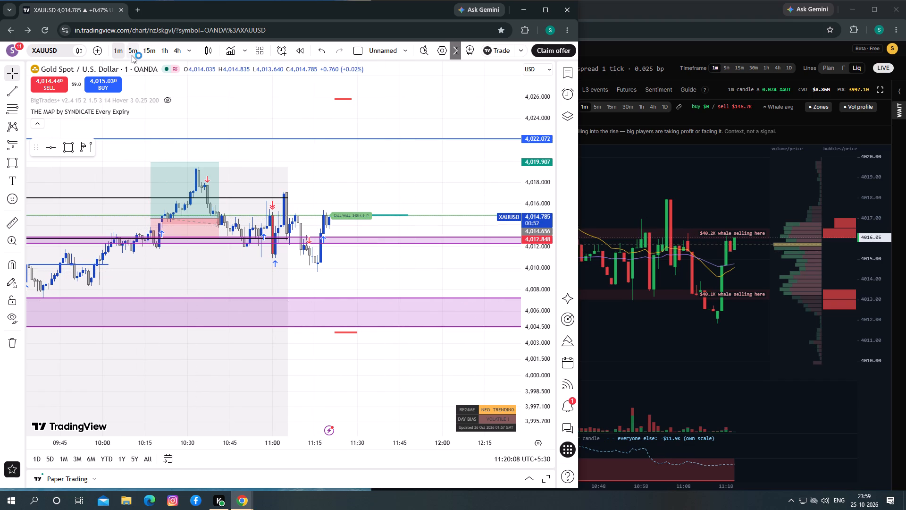
{"action": "left_click_drag", "start_coordinate": [538, 175], "coordinate": [548, 348]}
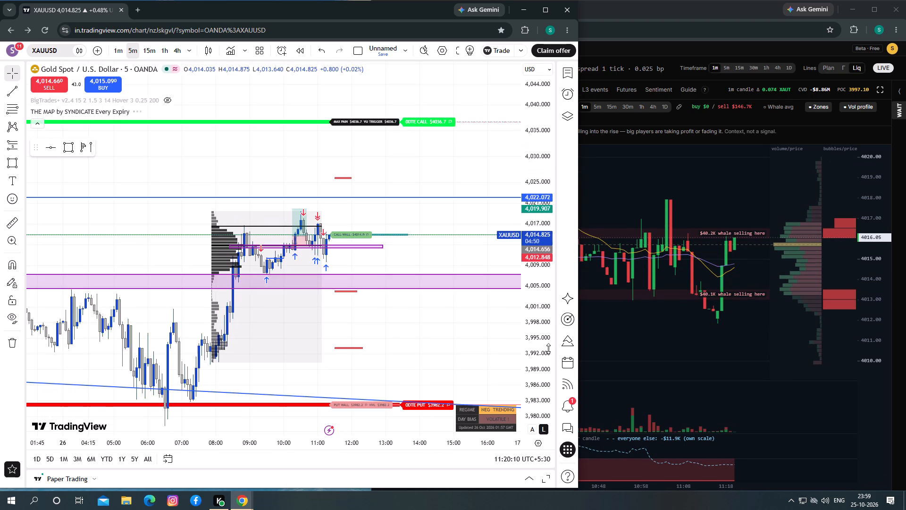
{"action": "left_click_drag", "start_coordinate": [548, 348], "coordinate": [550, 348]}
{"action": "left_click_drag", "start_coordinate": [373, 266], "coordinate": [348, 260]}
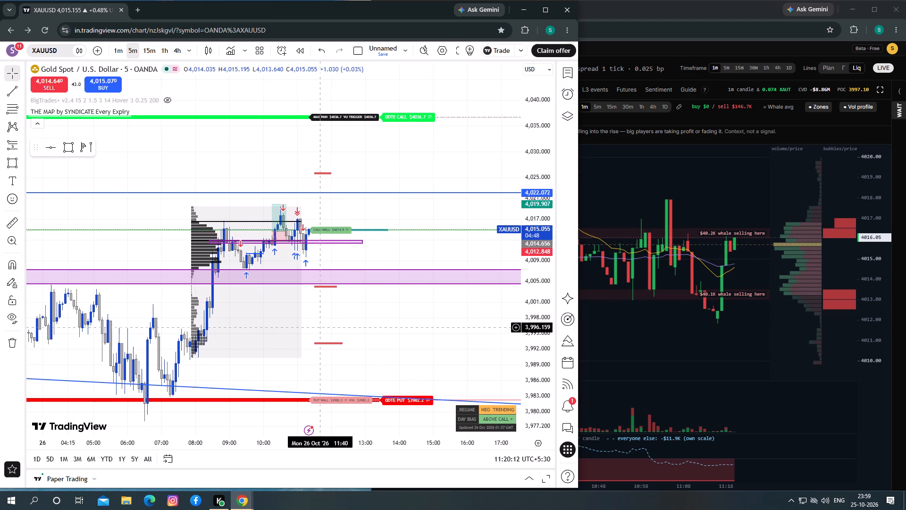
{"action": "left_click", "coordinate": [320, 243]}
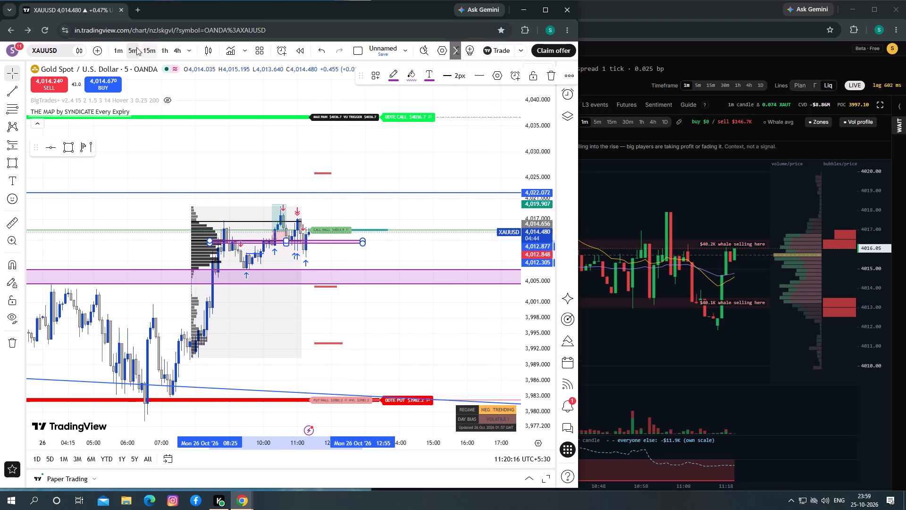
{"action": "left_click", "coordinate": [117, 54]}
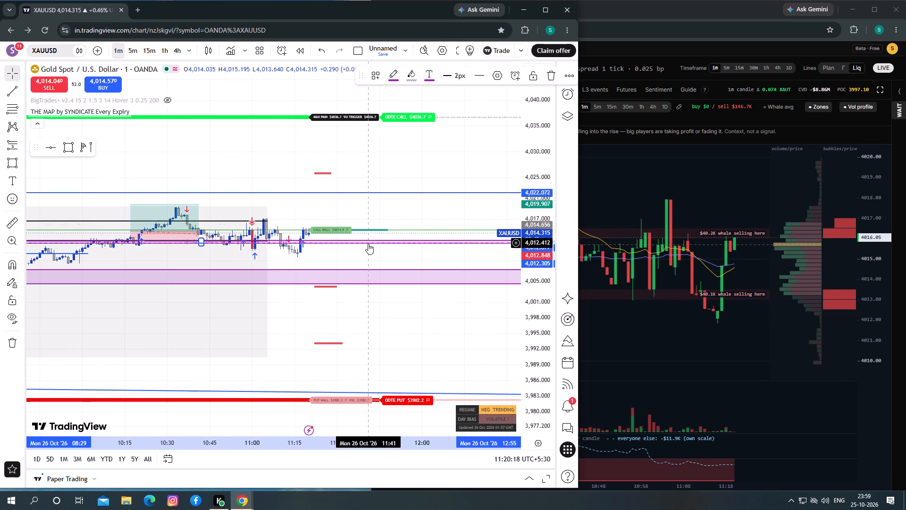
{"action": "left_click_drag", "start_coordinate": [540, 315], "coordinate": [557, 175]}
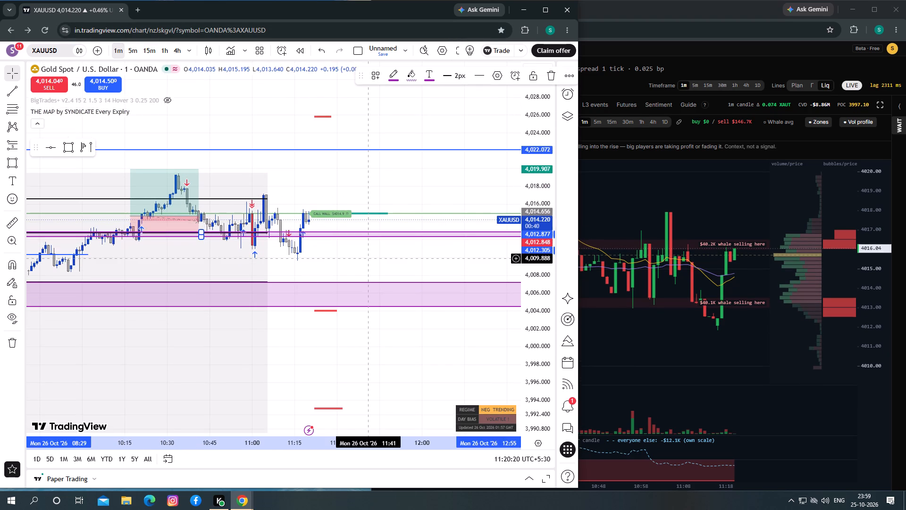
{"action": "left_click_drag", "start_coordinate": [367, 258], "coordinate": [370, 264]}
{"action": "left_click_drag", "start_coordinate": [370, 264], "coordinate": [405, 260]}
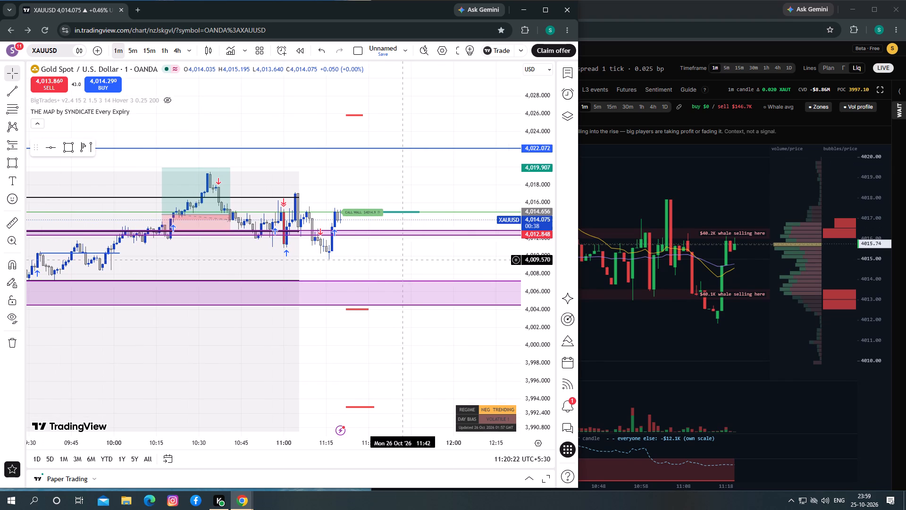
Delete the green-and-red long position drawing with the 4,019.907 target from the XAUUSD chart.
{"action": "left_click", "coordinate": [211, 180]}
{"action": "left_click", "coordinate": [553, 75]}
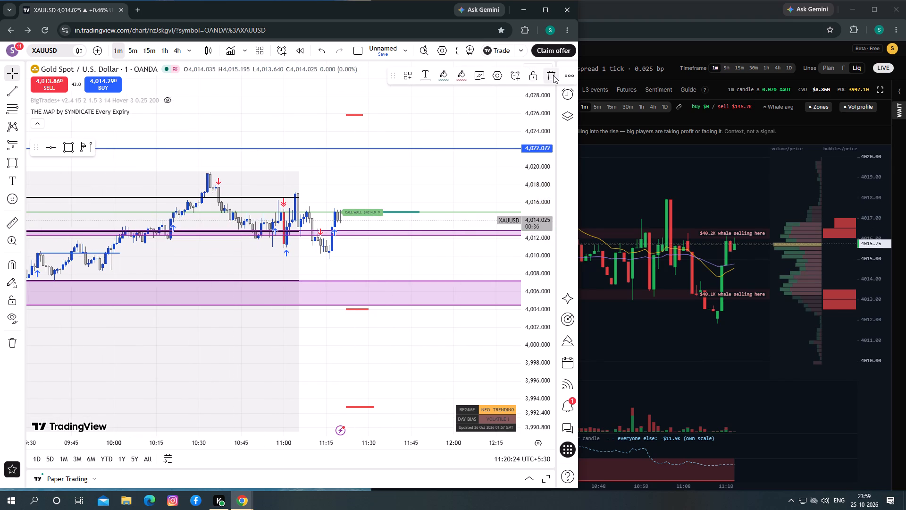
Extend the end of the shaded volume profile range on the 1-minute chart to the latest candle, at about 11:20.
{"action": "left_click", "coordinate": [297, 170]}
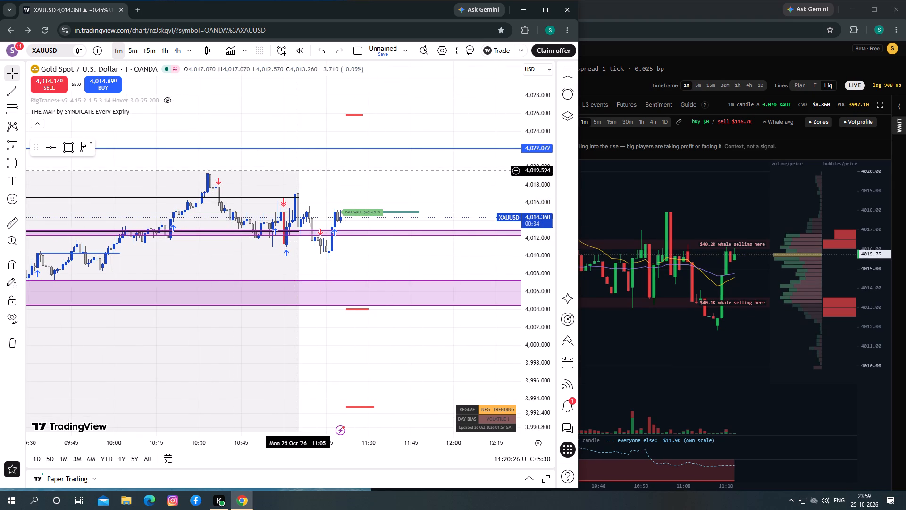
{"action": "left_click", "coordinate": [297, 173]}
{"action": "left_click_drag", "start_coordinate": [338, 344], "coordinate": [540, 233]}
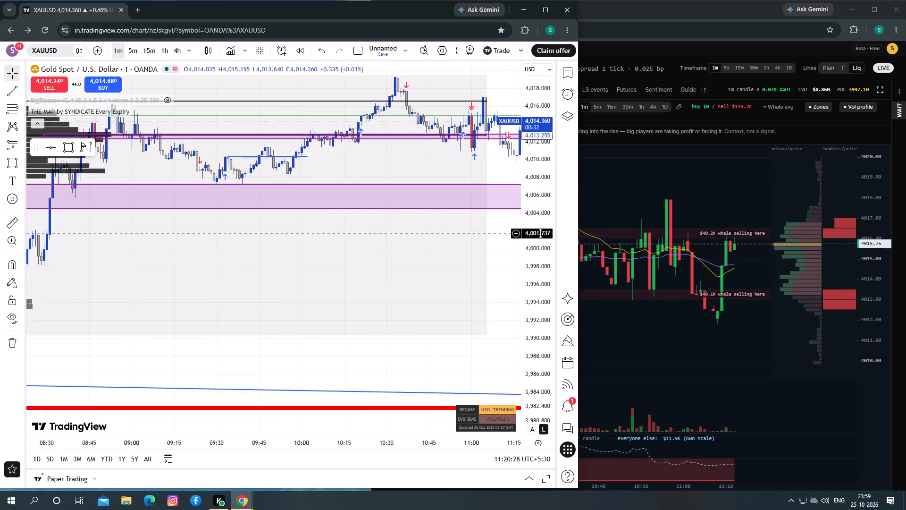
{"action": "left_click_drag", "start_coordinate": [540, 233], "coordinate": [299, 259]}
{"action": "left_click_drag", "start_coordinate": [243, 360], "coordinate": [313, 370]}
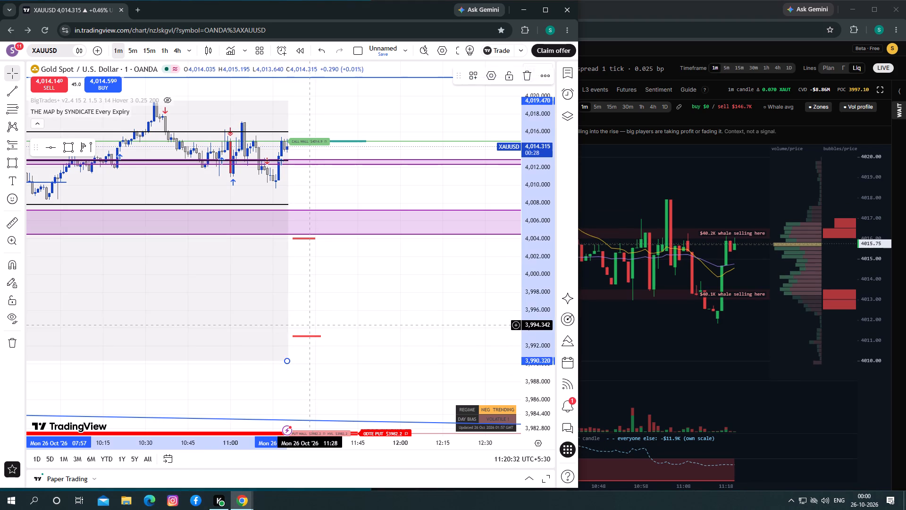
Examine XAUUSD's 1-minute price action against the extended volume profile, purple zones and option levels, with the chart window enlarged to full screen.
{"action": "left_click_drag", "start_coordinate": [310, 325], "coordinate": [399, 395]}
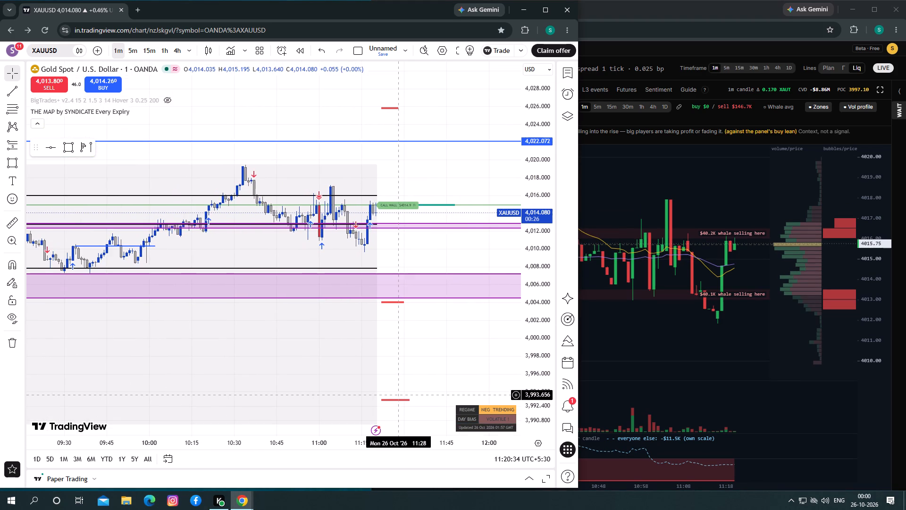
{"action": "left_click_drag", "start_coordinate": [399, 395], "coordinate": [344, 366]}
{"action": "left_click_drag", "start_coordinate": [332, 348], "coordinate": [335, 370]}
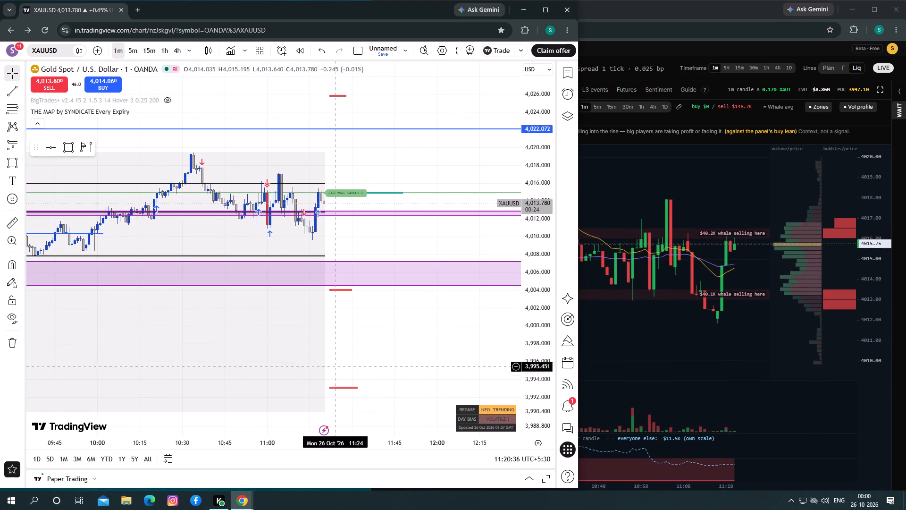
{"action": "left_click_drag", "start_coordinate": [352, 241], "coordinate": [336, 252]}
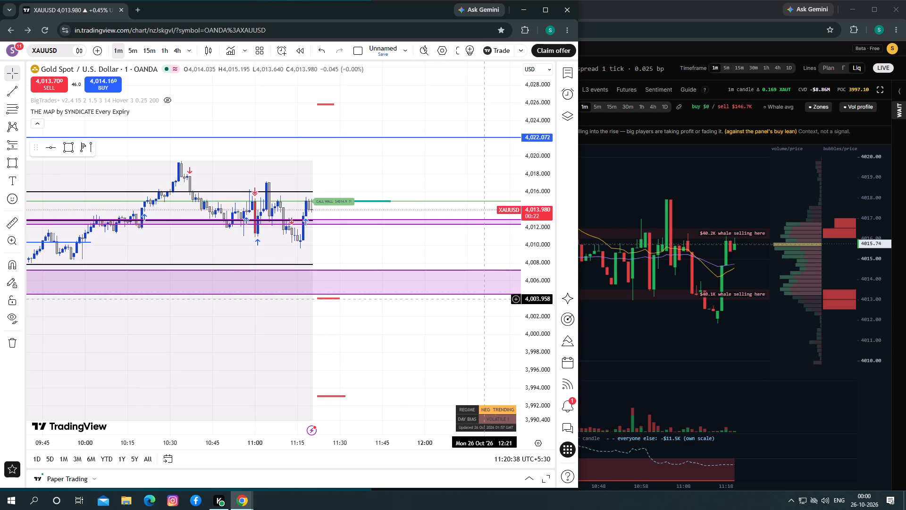
{"action": "left_click_drag", "start_coordinate": [543, 346], "coordinate": [544, 339]}
{"action": "left_click_drag", "start_coordinate": [353, 246], "coordinate": [334, 279]}
{"action": "left_click", "coordinate": [547, 8]}
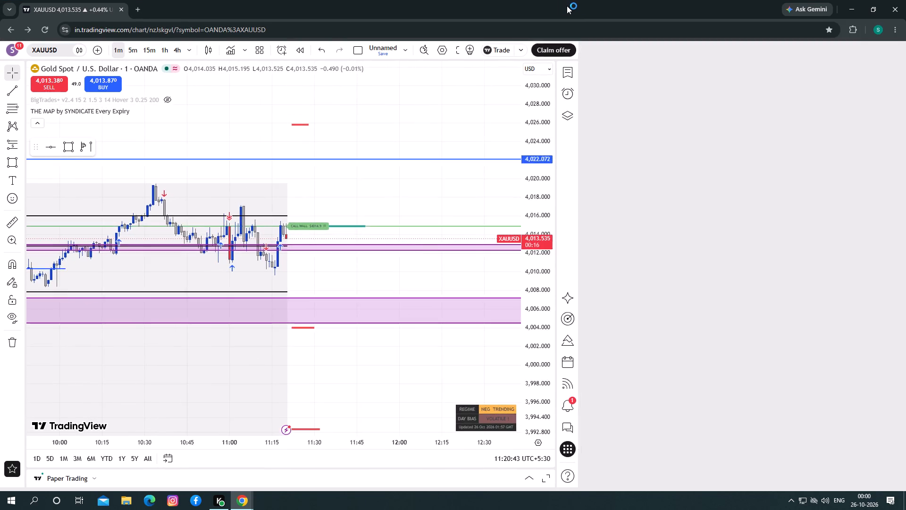
{"action": "left_click_drag", "start_coordinate": [695, 365], "coordinate": [694, 257]}
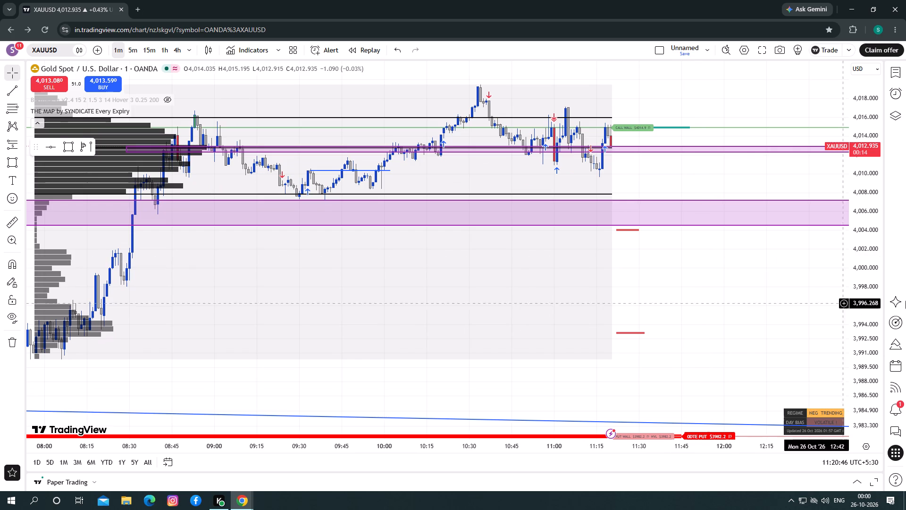
{"action": "left_click_drag", "start_coordinate": [873, 323], "coordinate": [872, 284]}
{"action": "left_click_drag", "start_coordinate": [704, 238], "coordinate": [745, 320]}
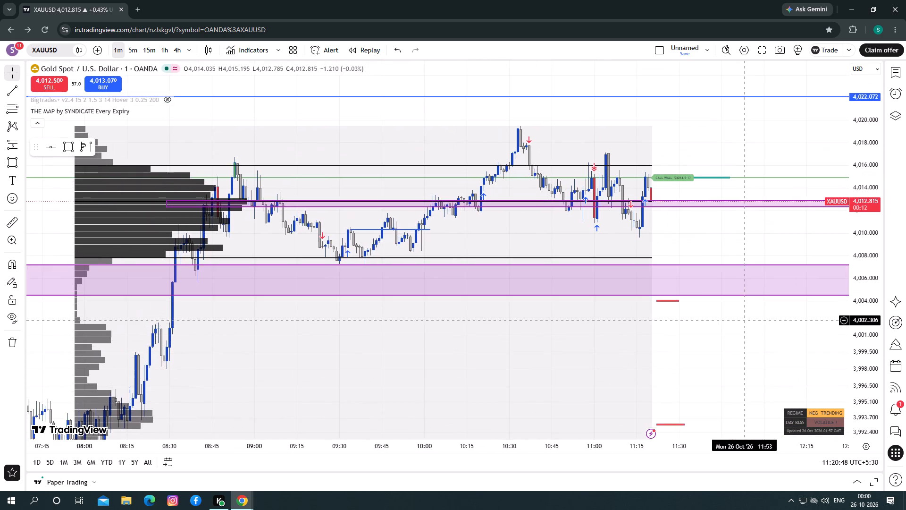
{"action": "left_click_drag", "start_coordinate": [745, 320], "coordinate": [648, 312]}
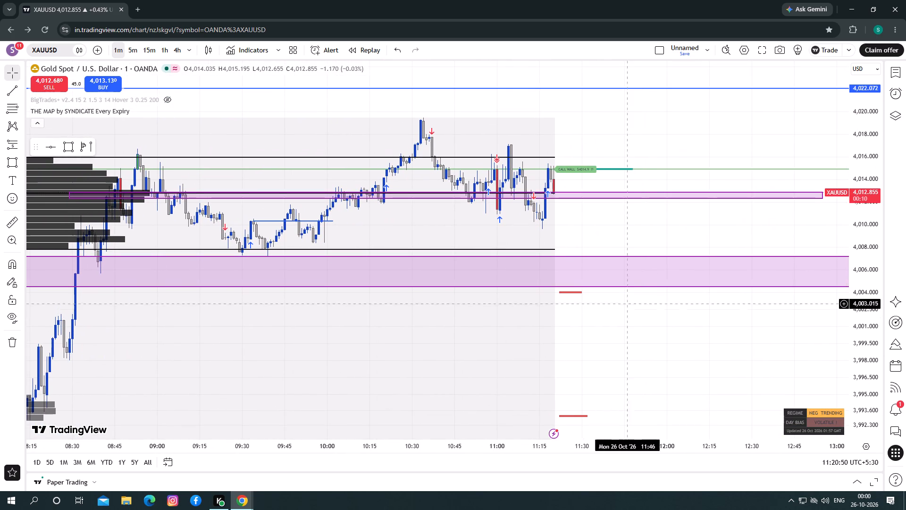
{"action": "left_click_drag", "start_coordinate": [569, 223], "coordinate": [615, 215]}
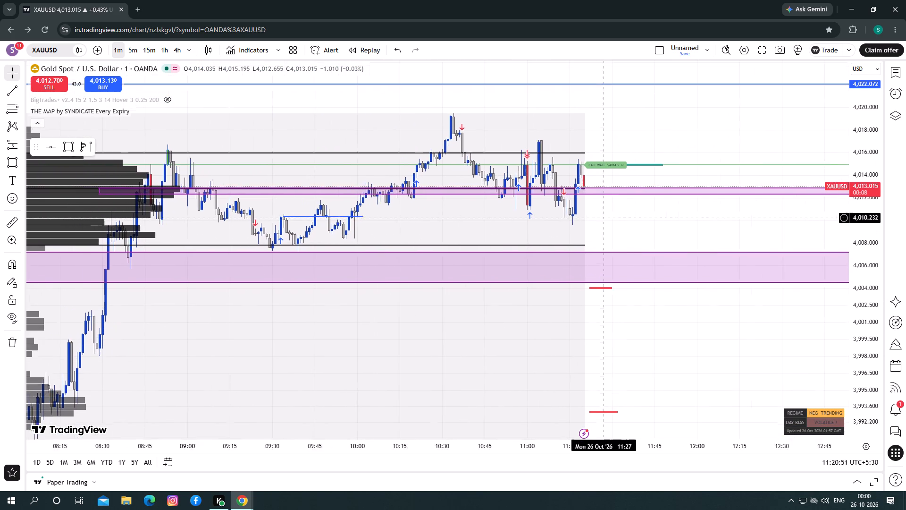
{"action": "left_click_drag", "start_coordinate": [615, 215], "coordinate": [587, 211]}
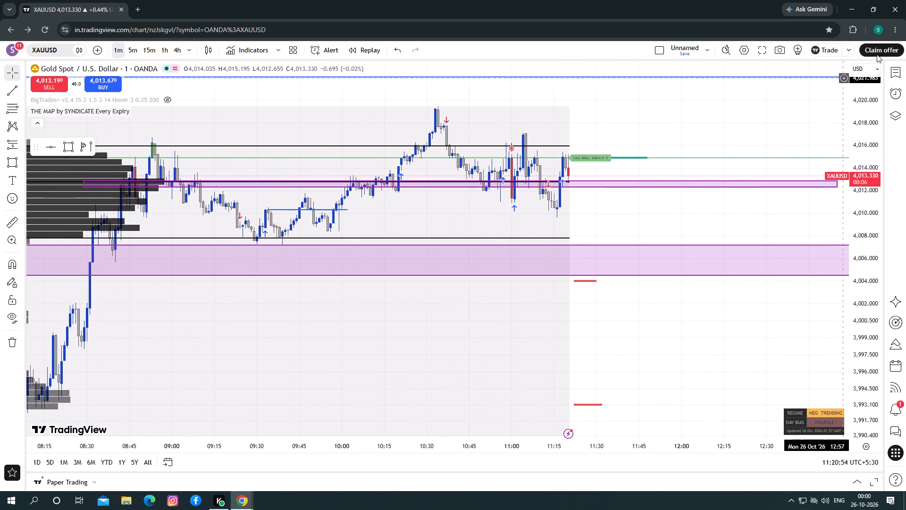
{"action": "left_click", "coordinate": [874, 9]}
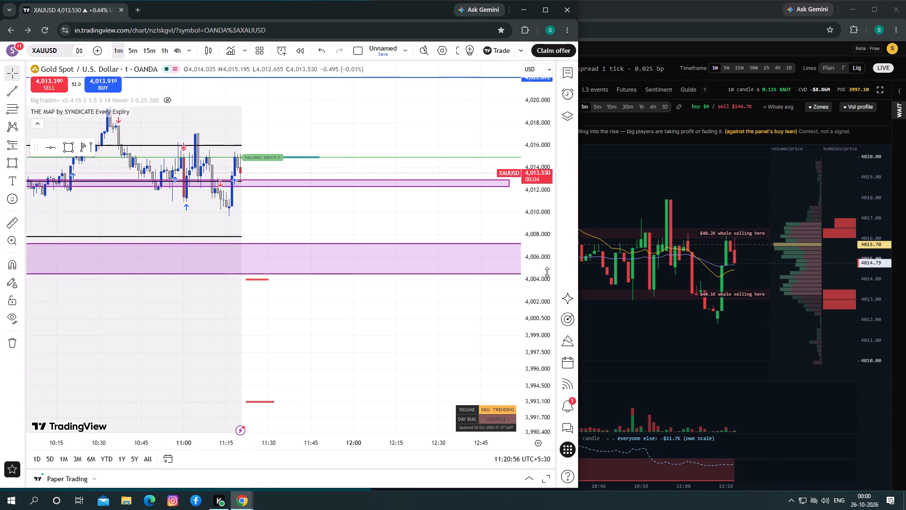
{"action": "left_click", "coordinate": [551, 5]}
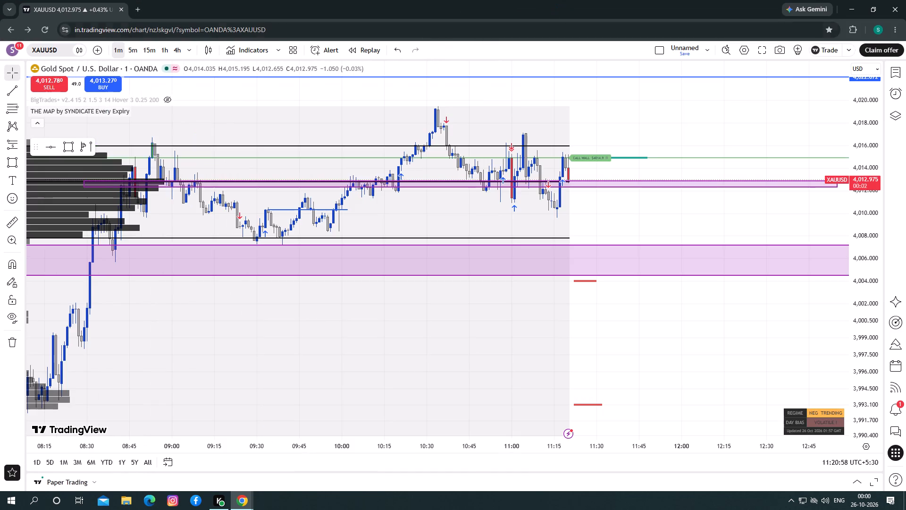
{"action": "left_click_drag", "start_coordinate": [629, 295], "coordinate": [793, 290]}
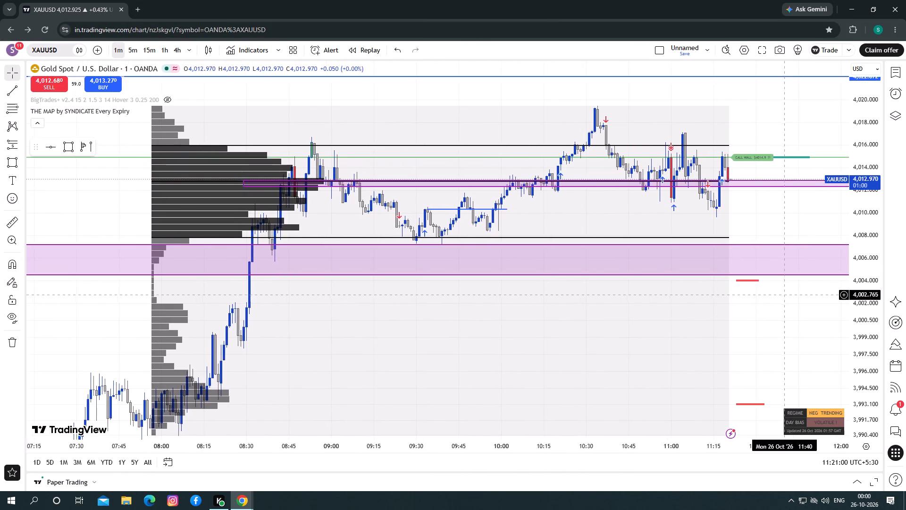
{"action": "left_click_drag", "start_coordinate": [793, 290], "coordinate": [738, 287]}
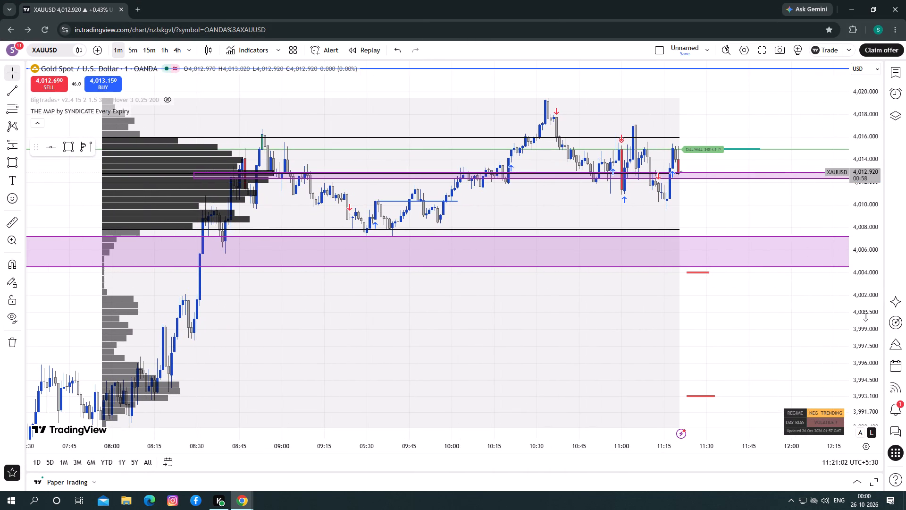